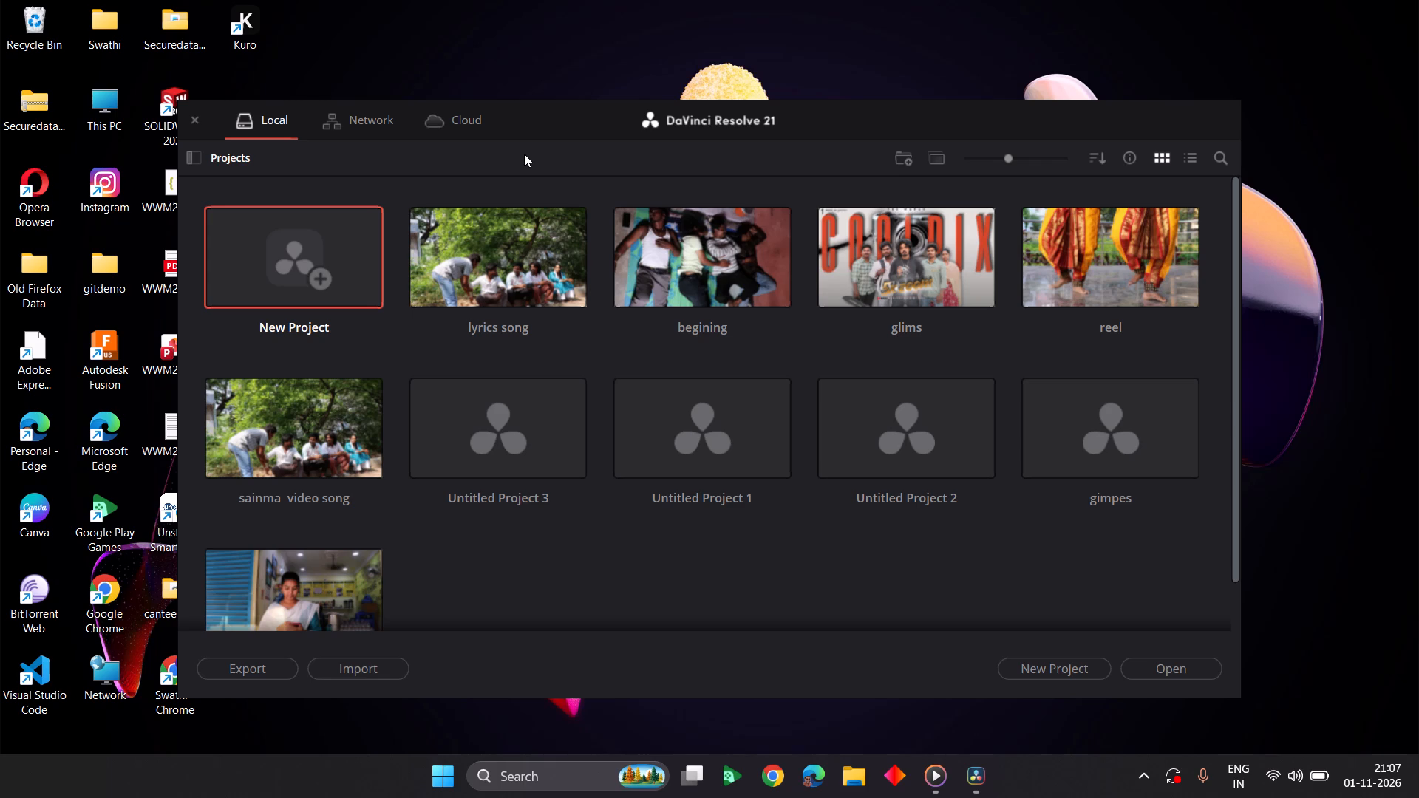
Open the "lyrics song" project.
double_click(551, 282)
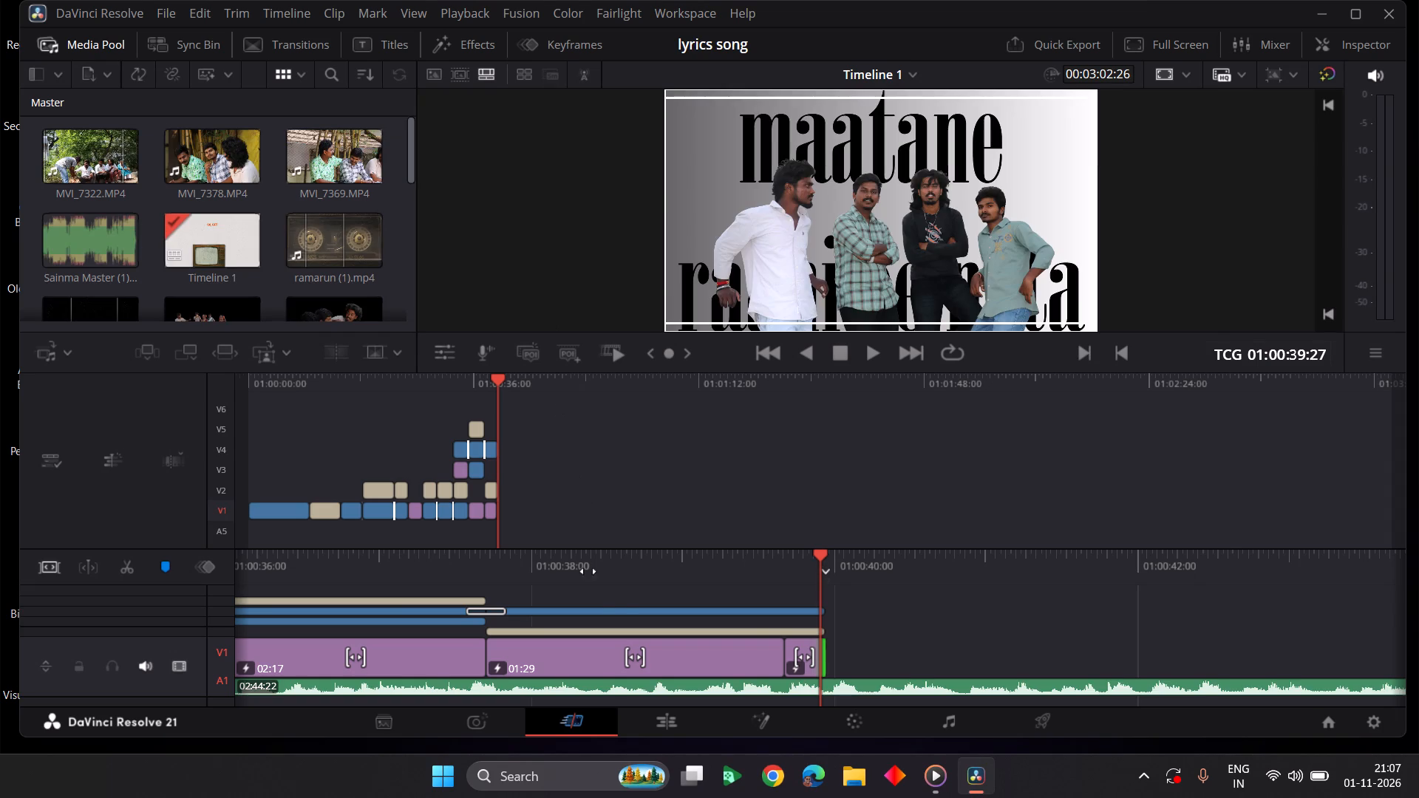
Delete the short last clip on track V1 and extend the preceding clip to fill the gap, ending at 01:00:39:28.
scroll(620, 596, "right", 9)
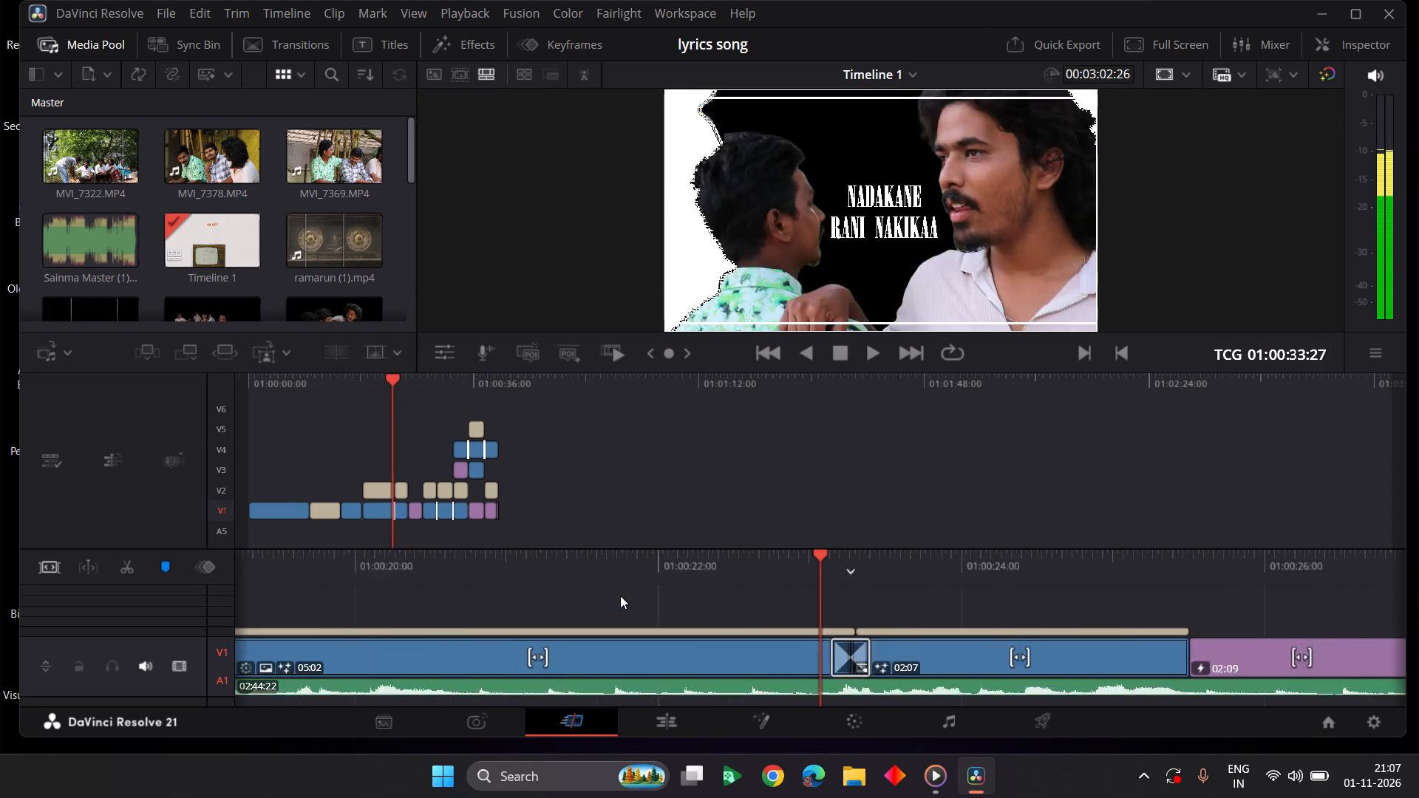
scroll(620, 596, "left", 9)
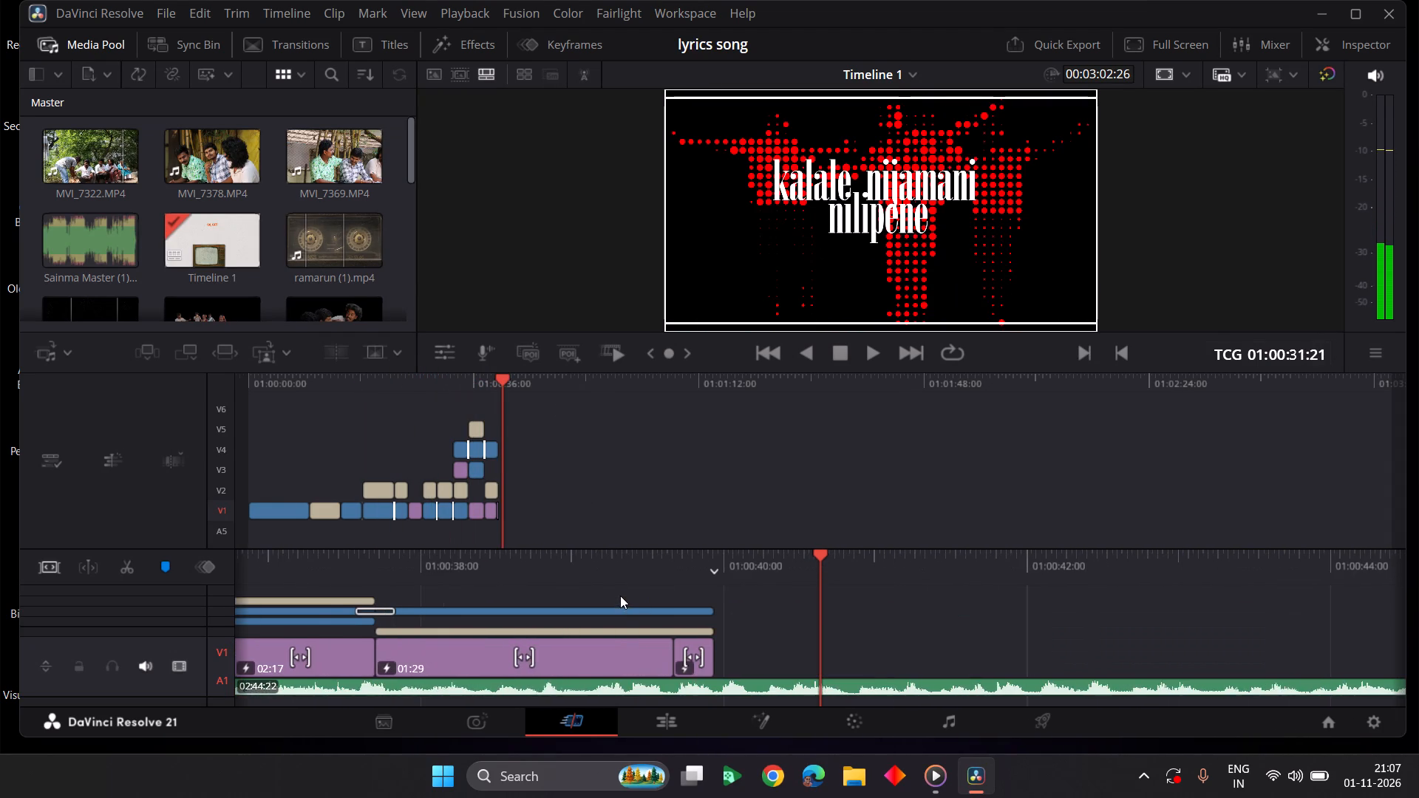
scroll(620, 596, "left", 1)
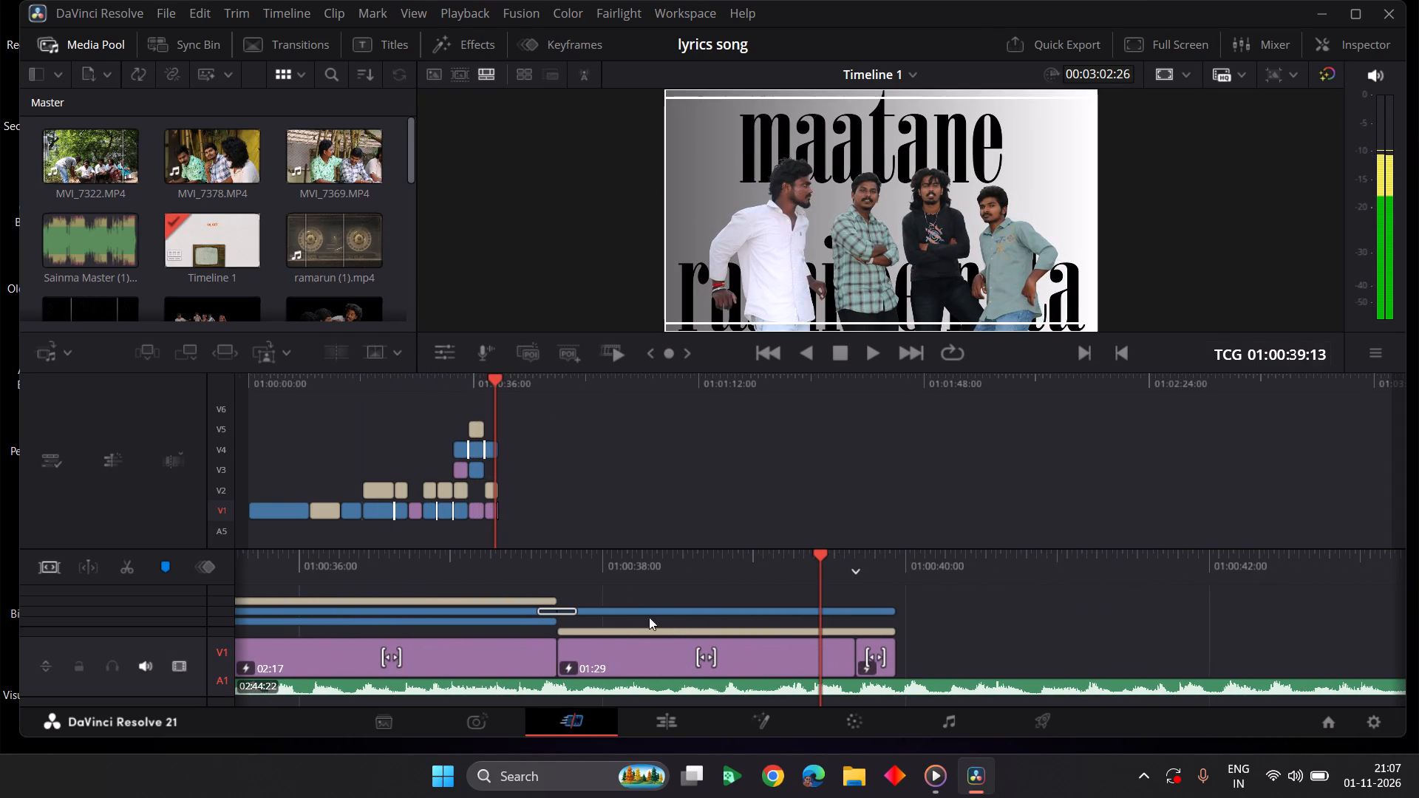
left_click(885, 643)
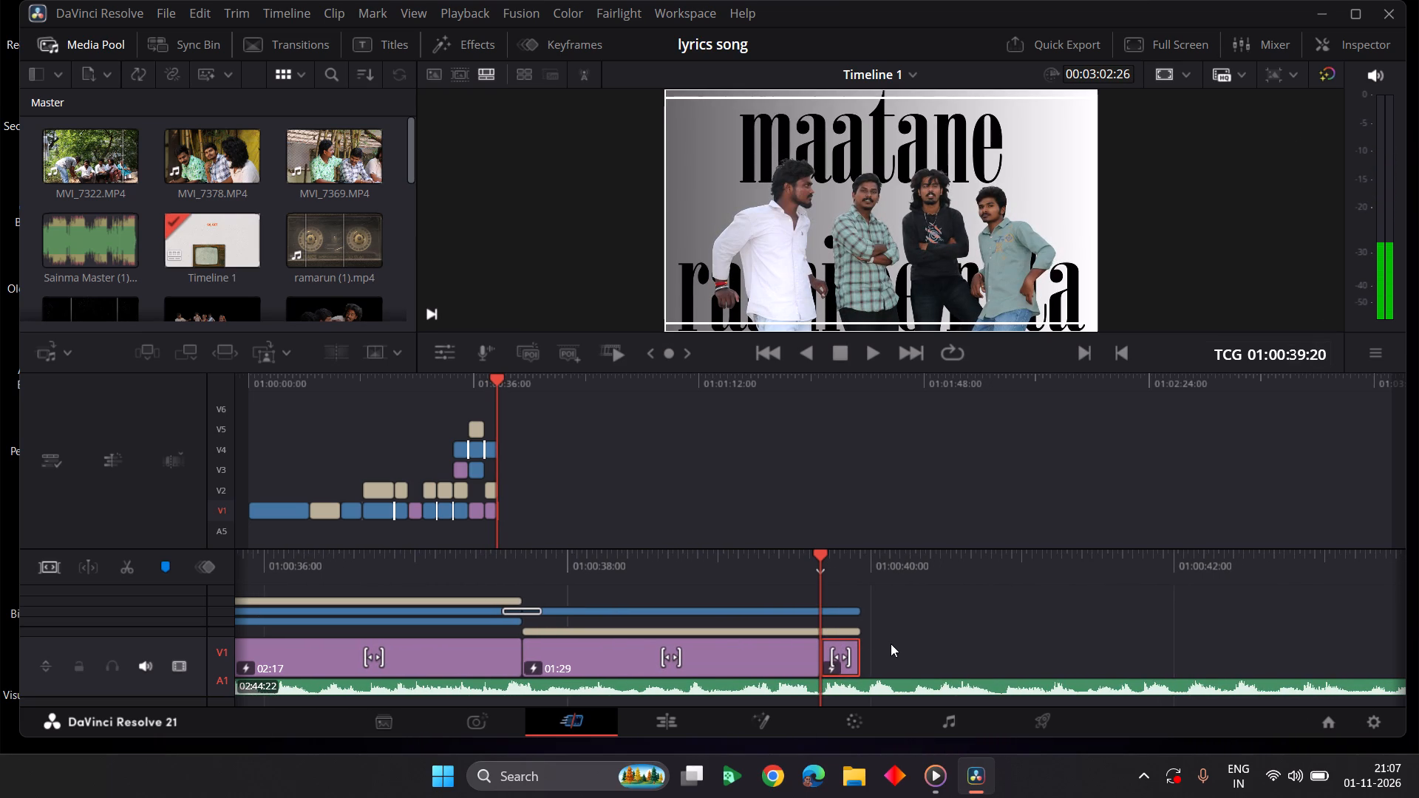
key("Delete")
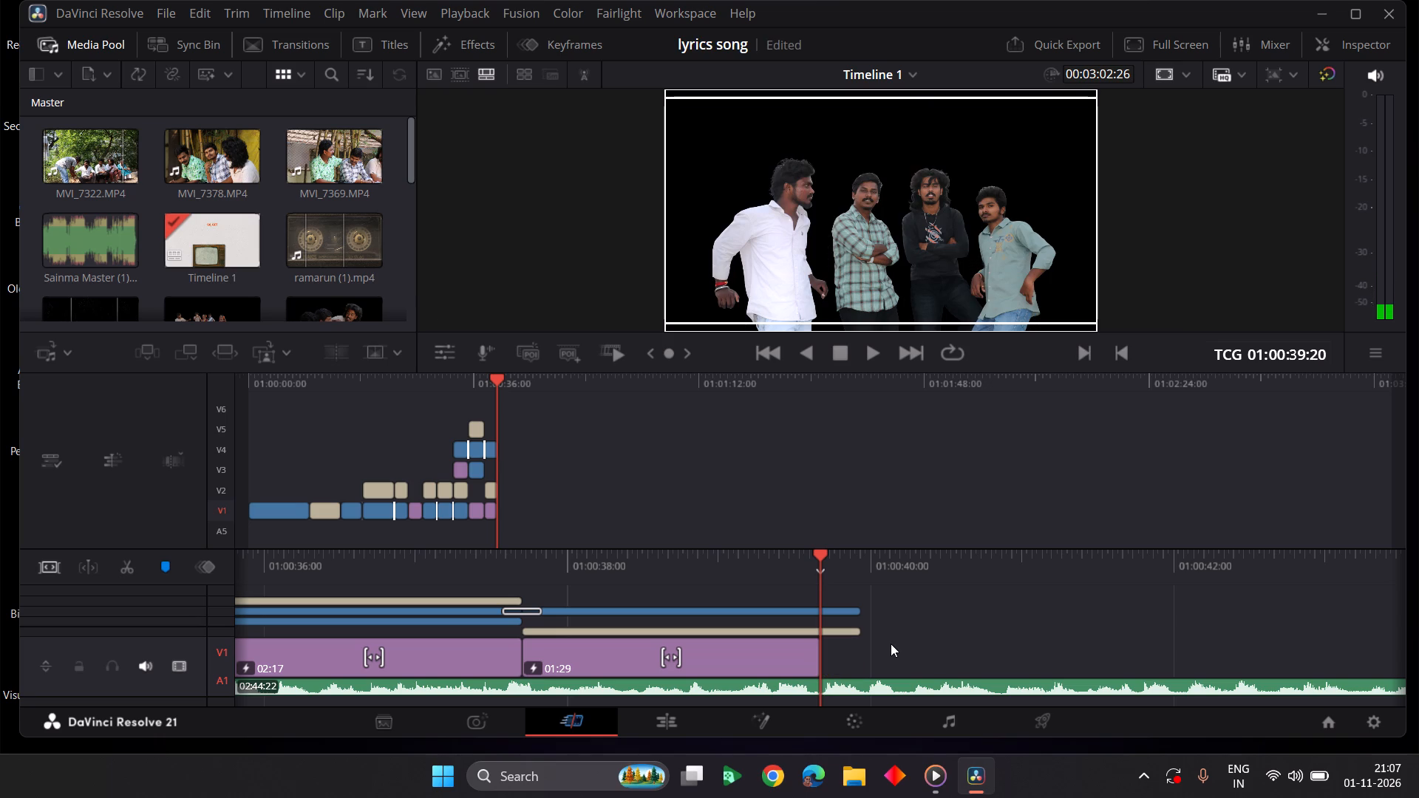
left_click_drag(816, 660, 854, 658)
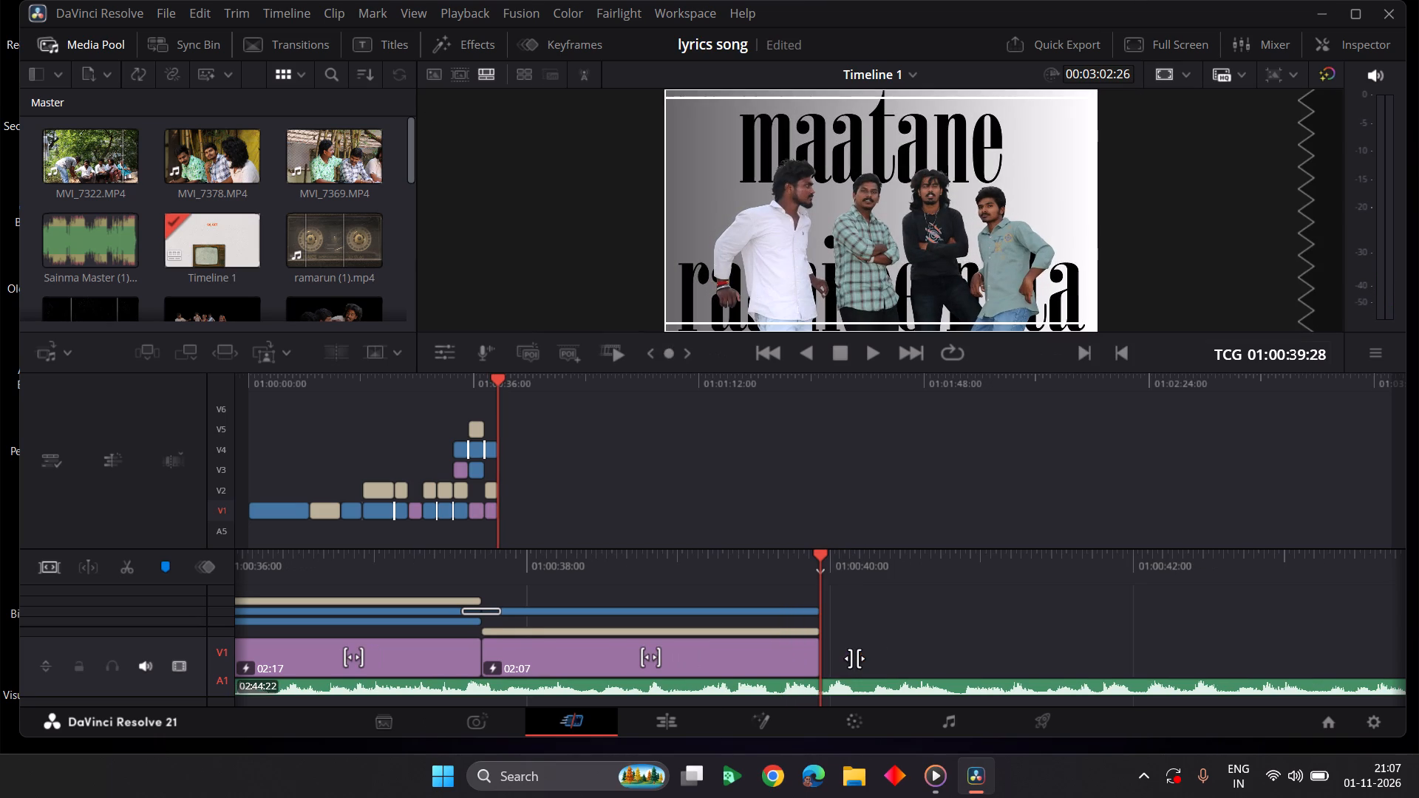
On the Edit page, duplicate the "maatane" text title directly after the original on V2, and return the playhead to 01:00:39:28.
scroll(883, 651, "right", 2)
scroll(883, 651, "left", 1)
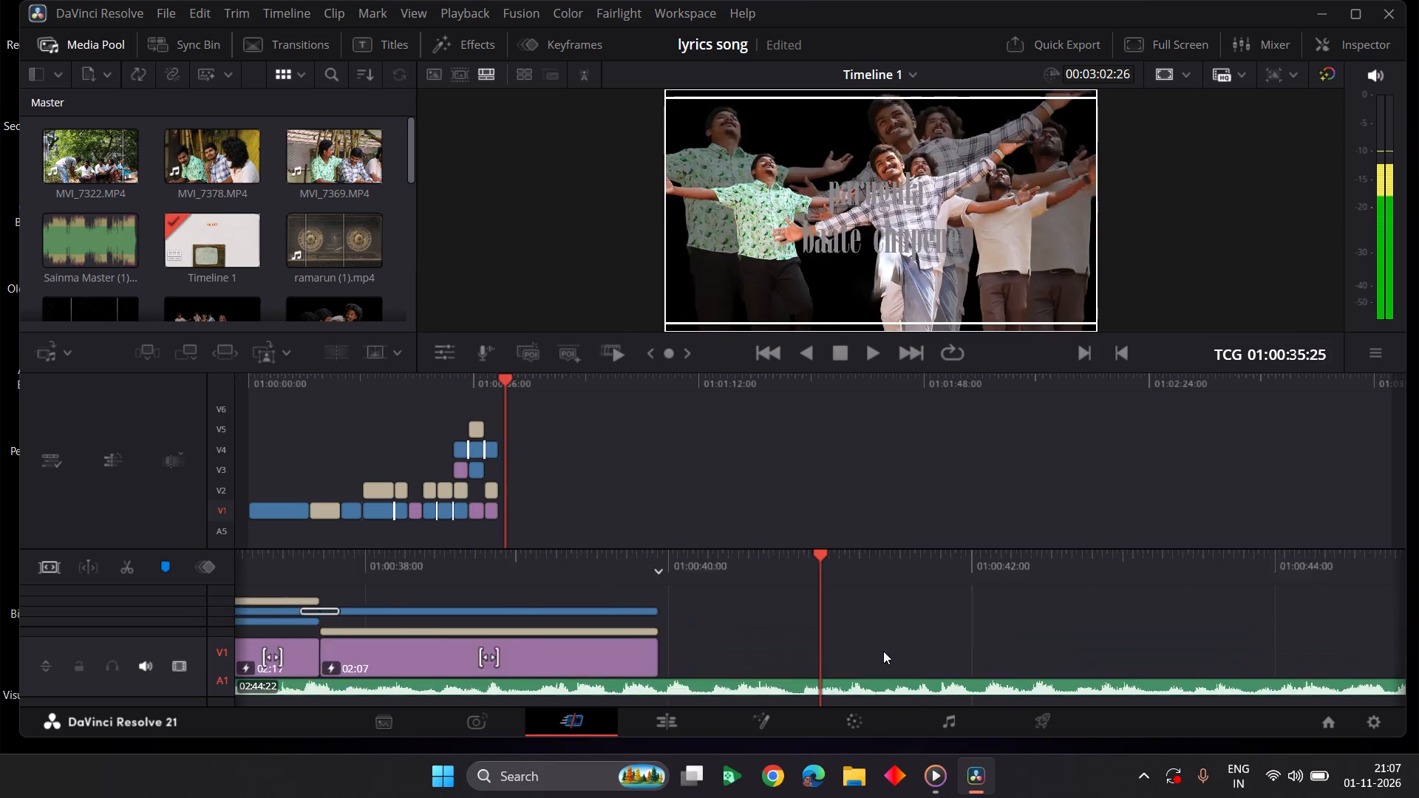
scroll(883, 651, "left", 2)
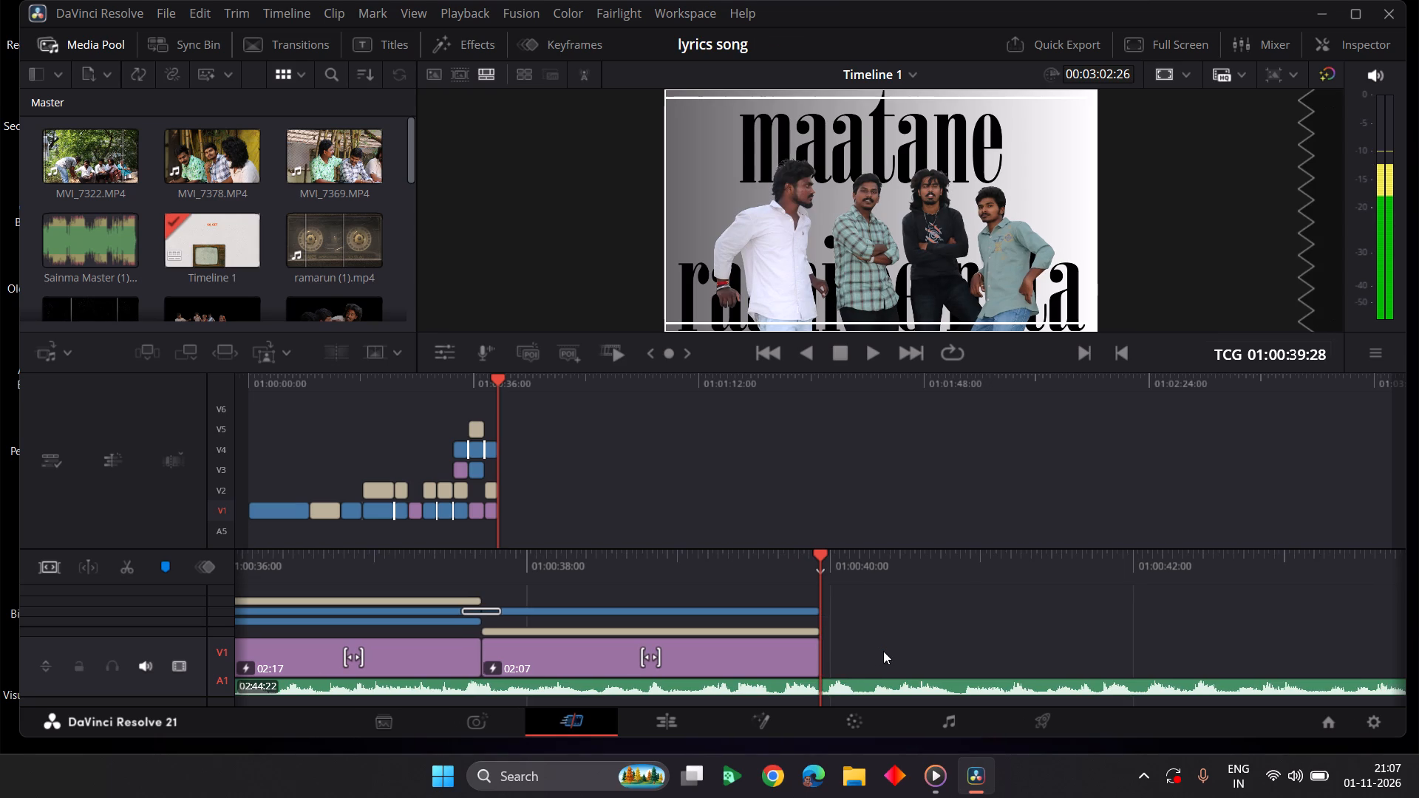
scroll(883, 651, "left", 1)
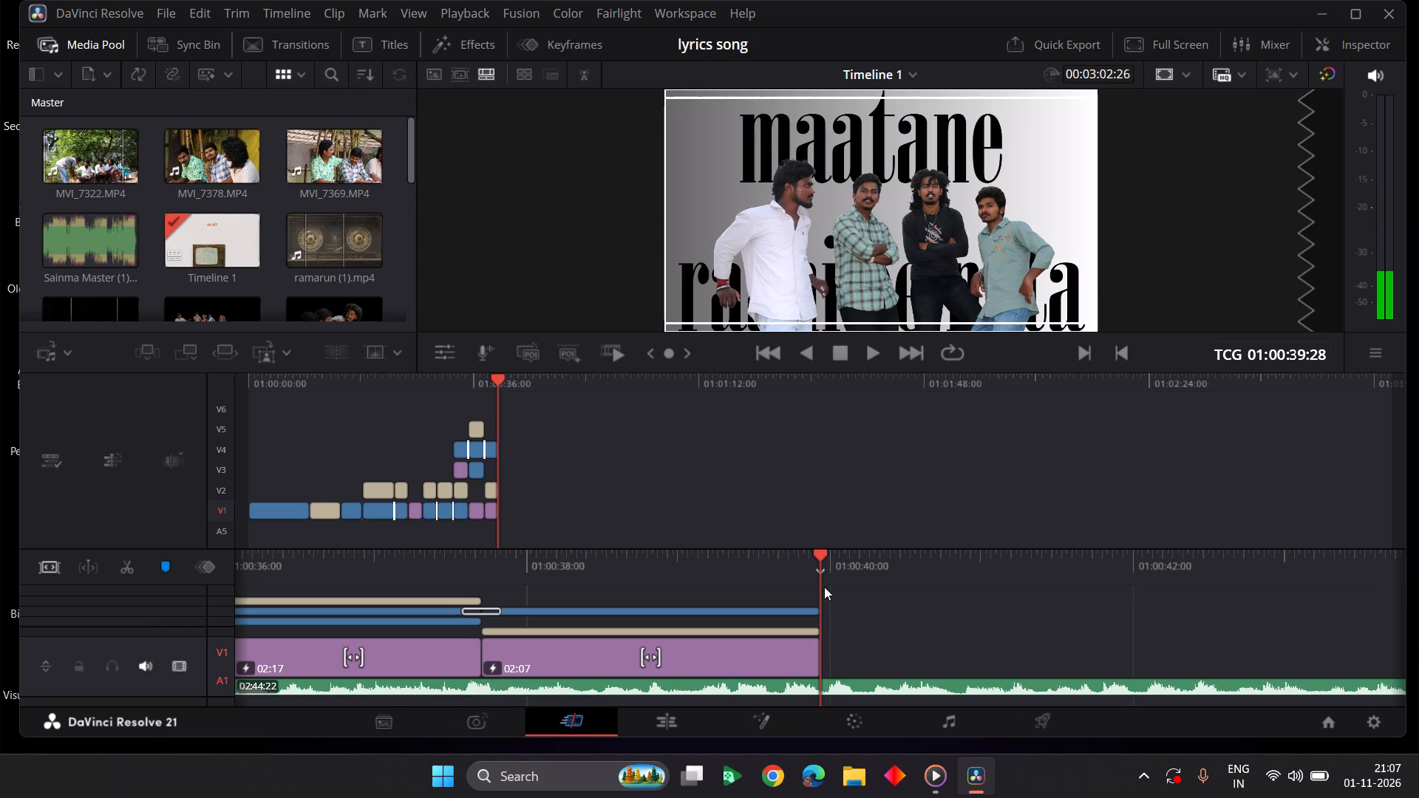
left_click(673, 723)
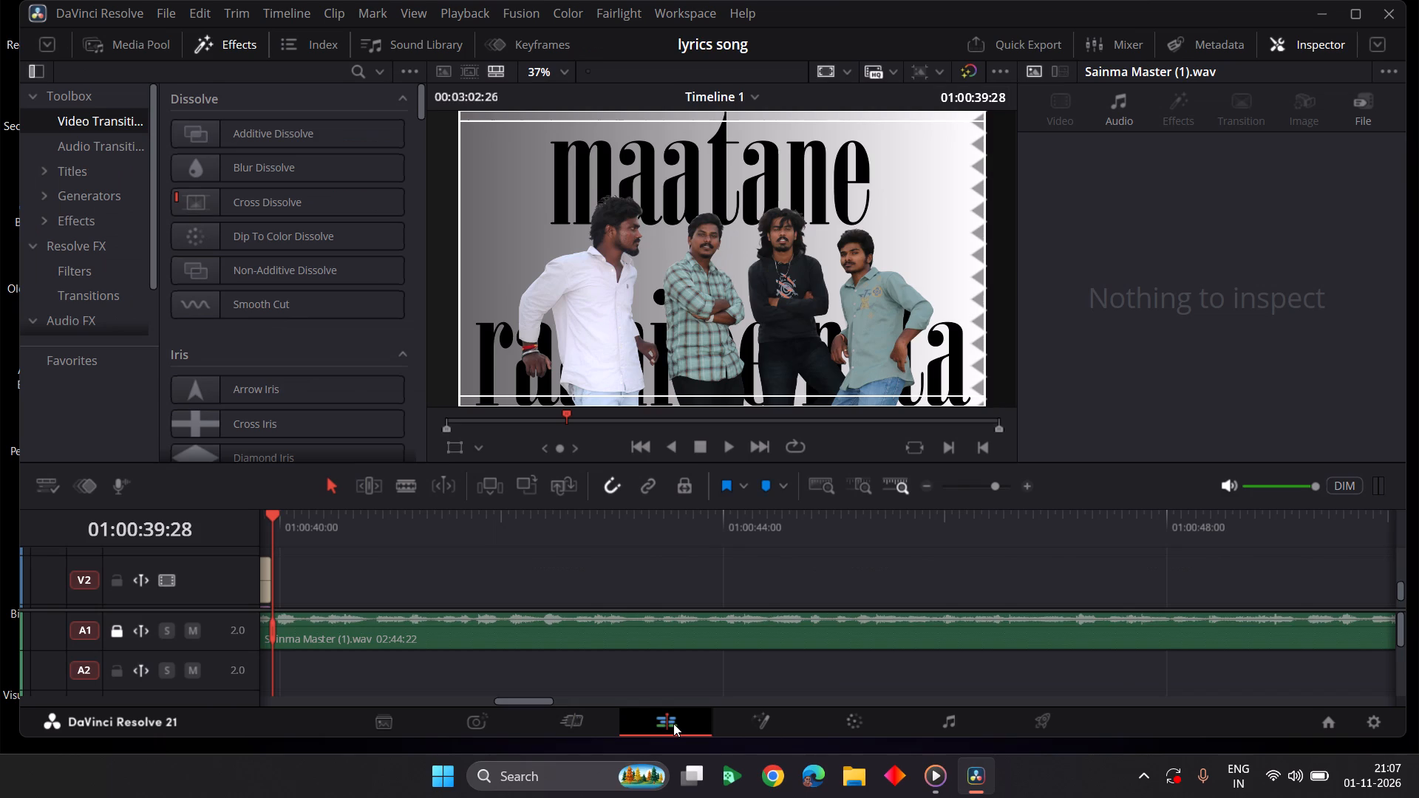
scroll(663, 659, "left", 1)
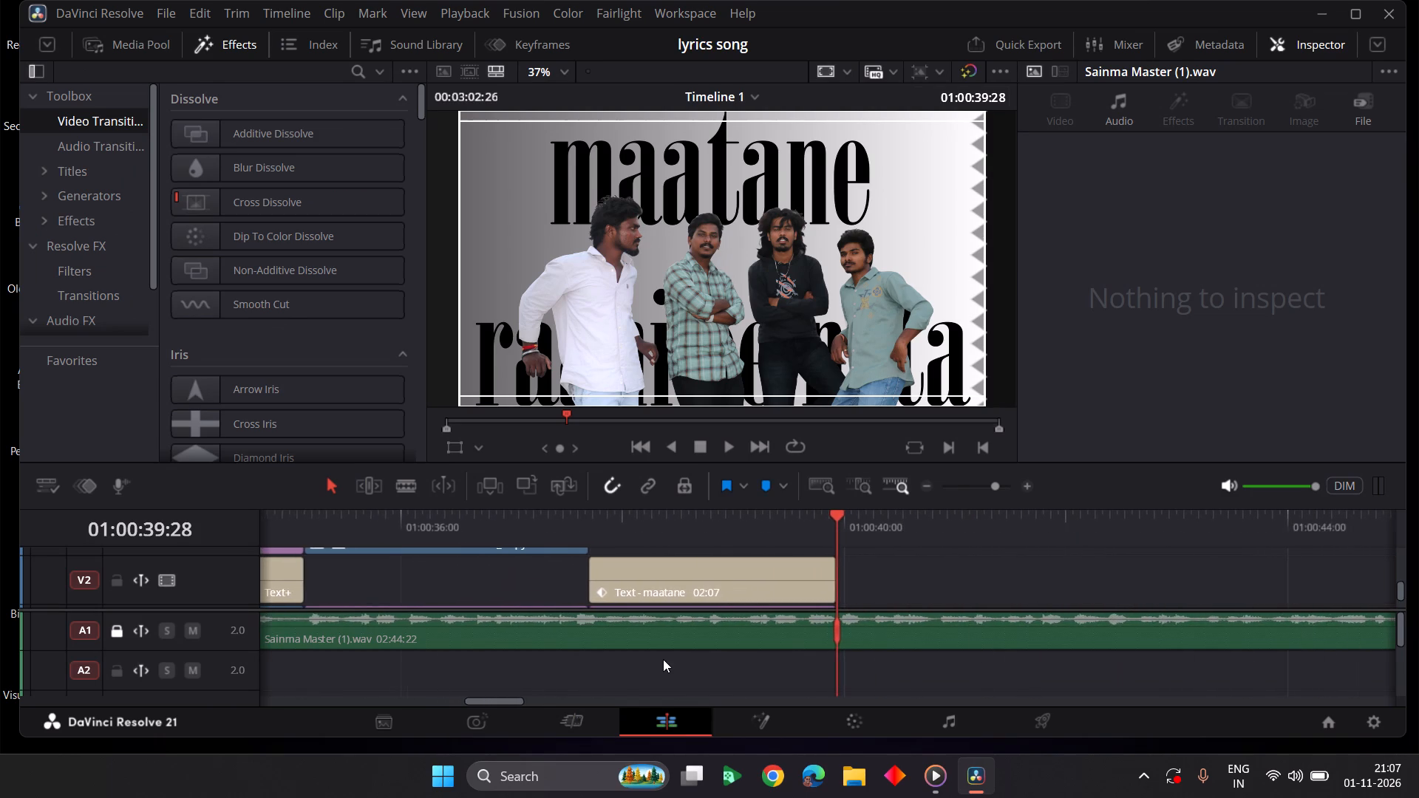
scroll(663, 659, "left", 1)
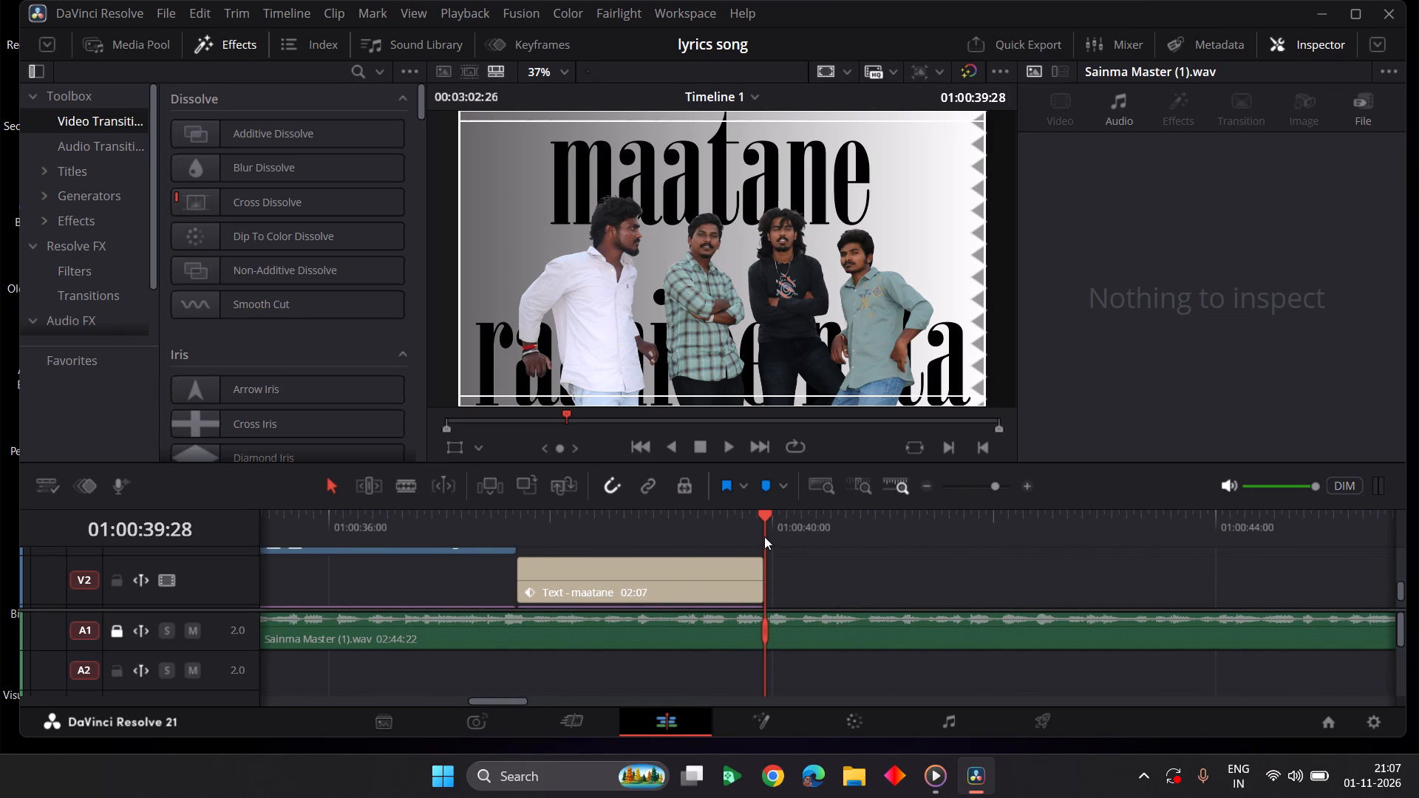
left_click(718, 574)
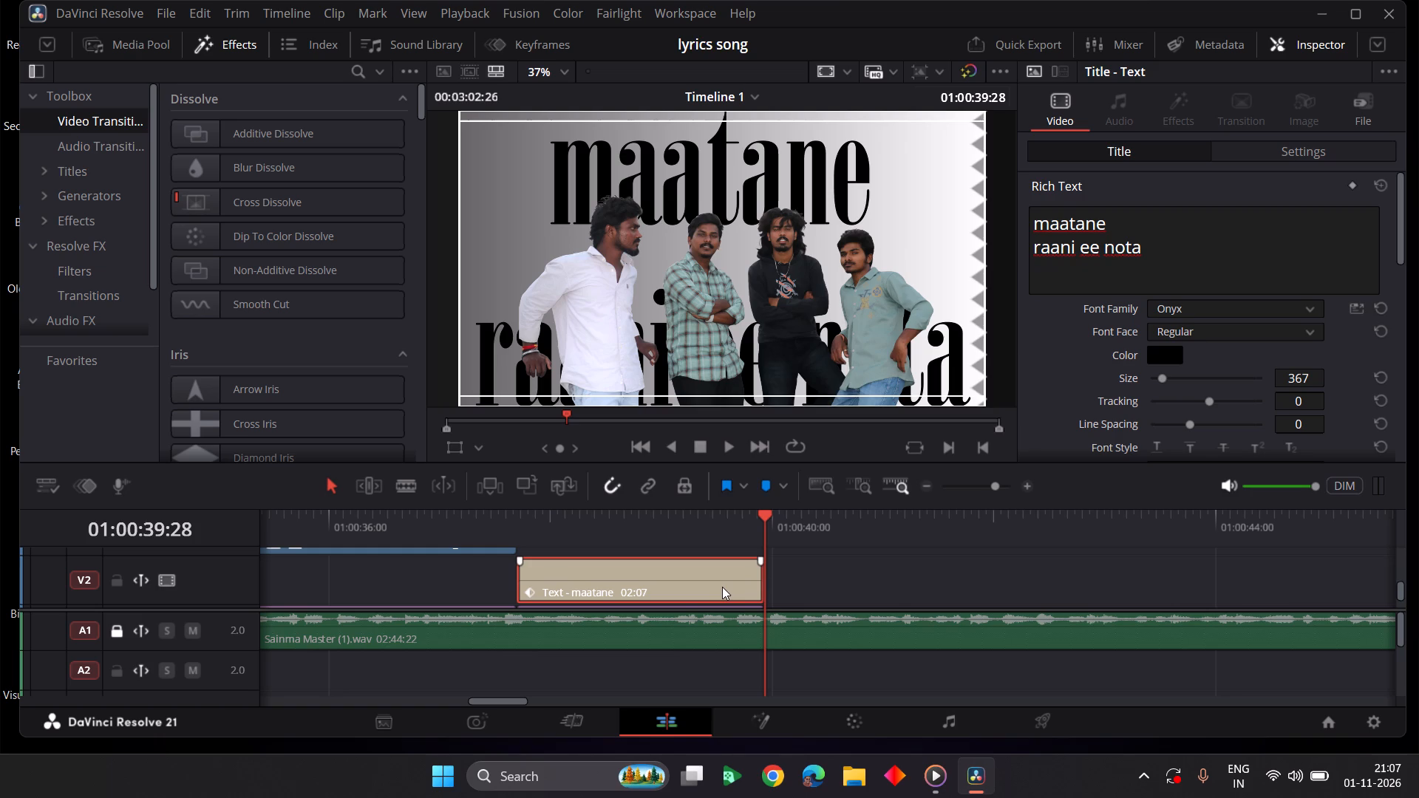
right_click(722, 587)
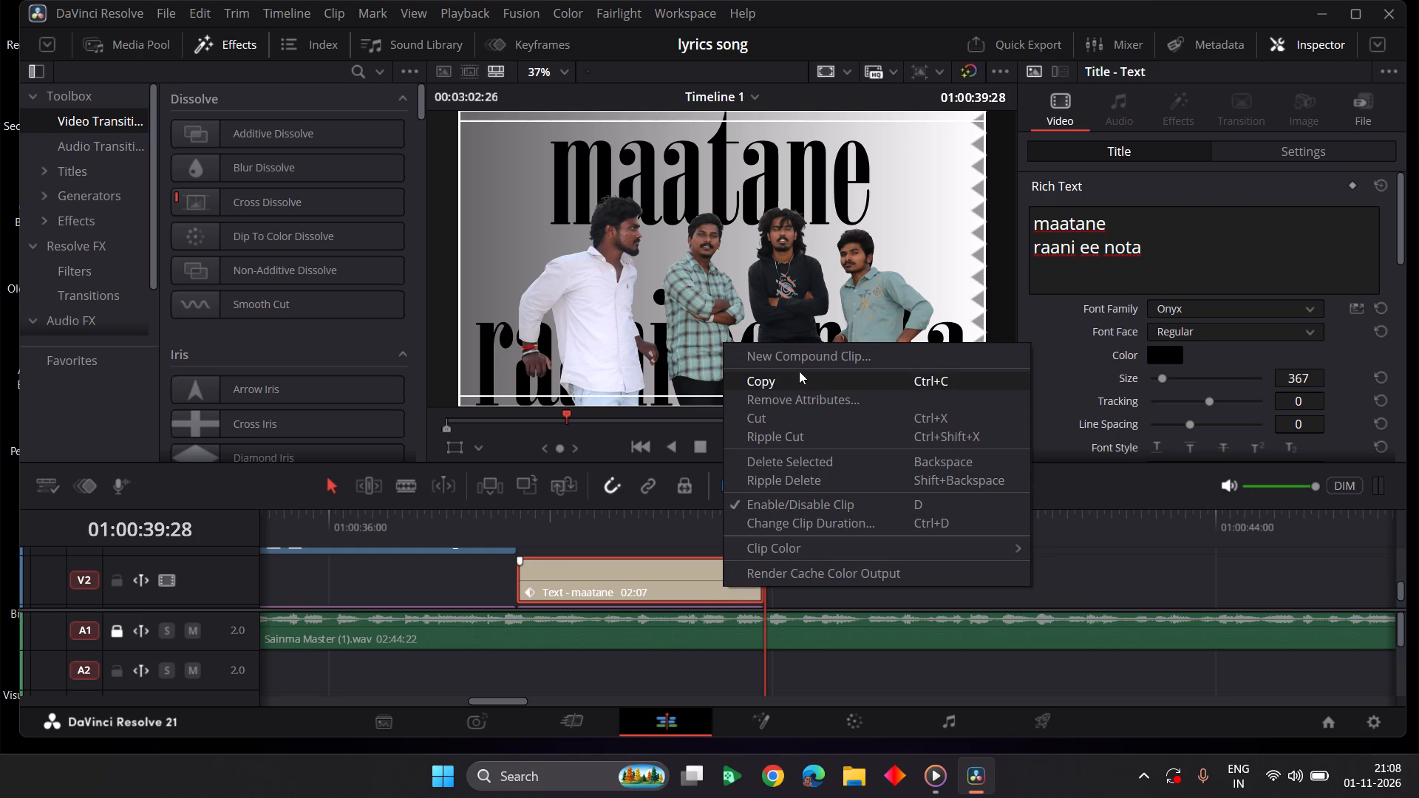
left_click(798, 381)
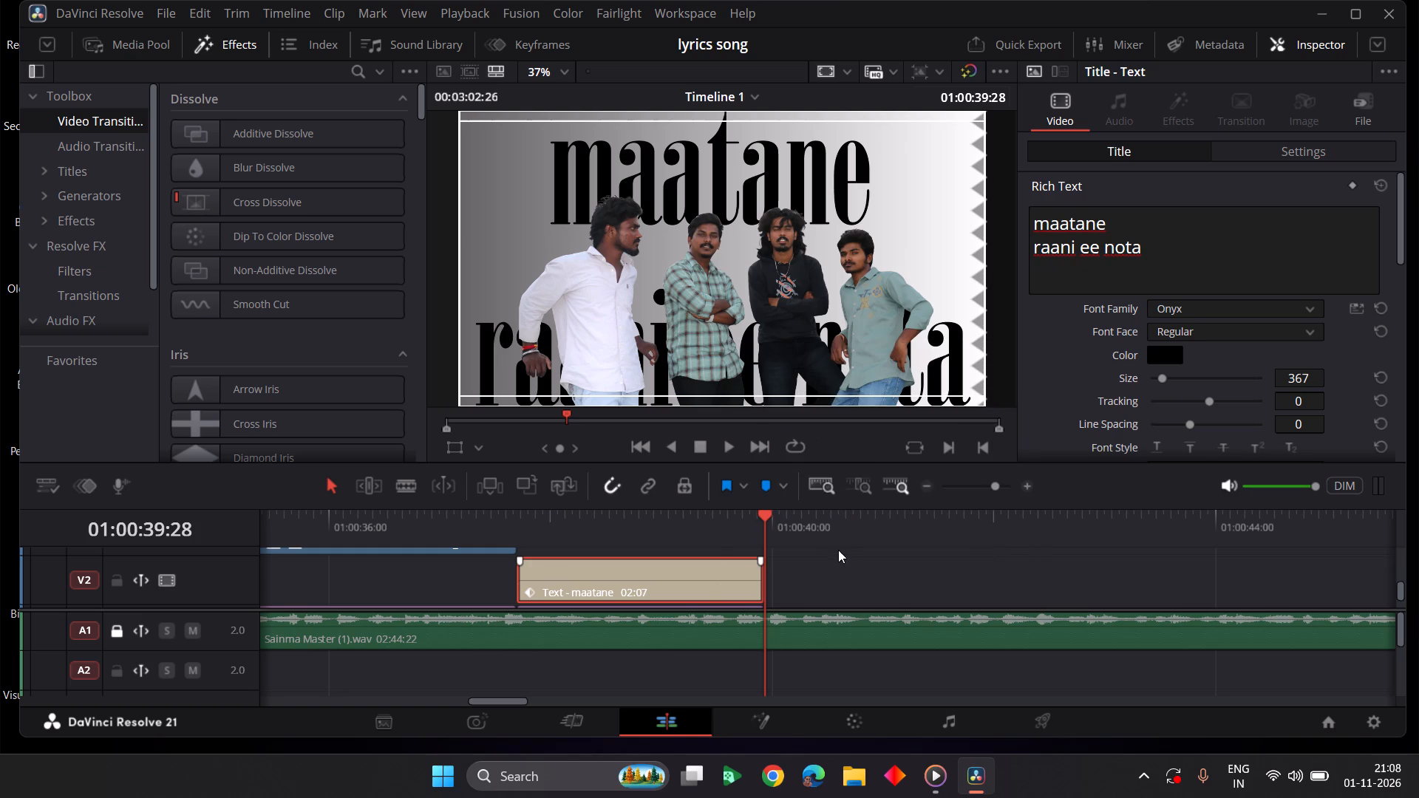
key("ctrl+v")
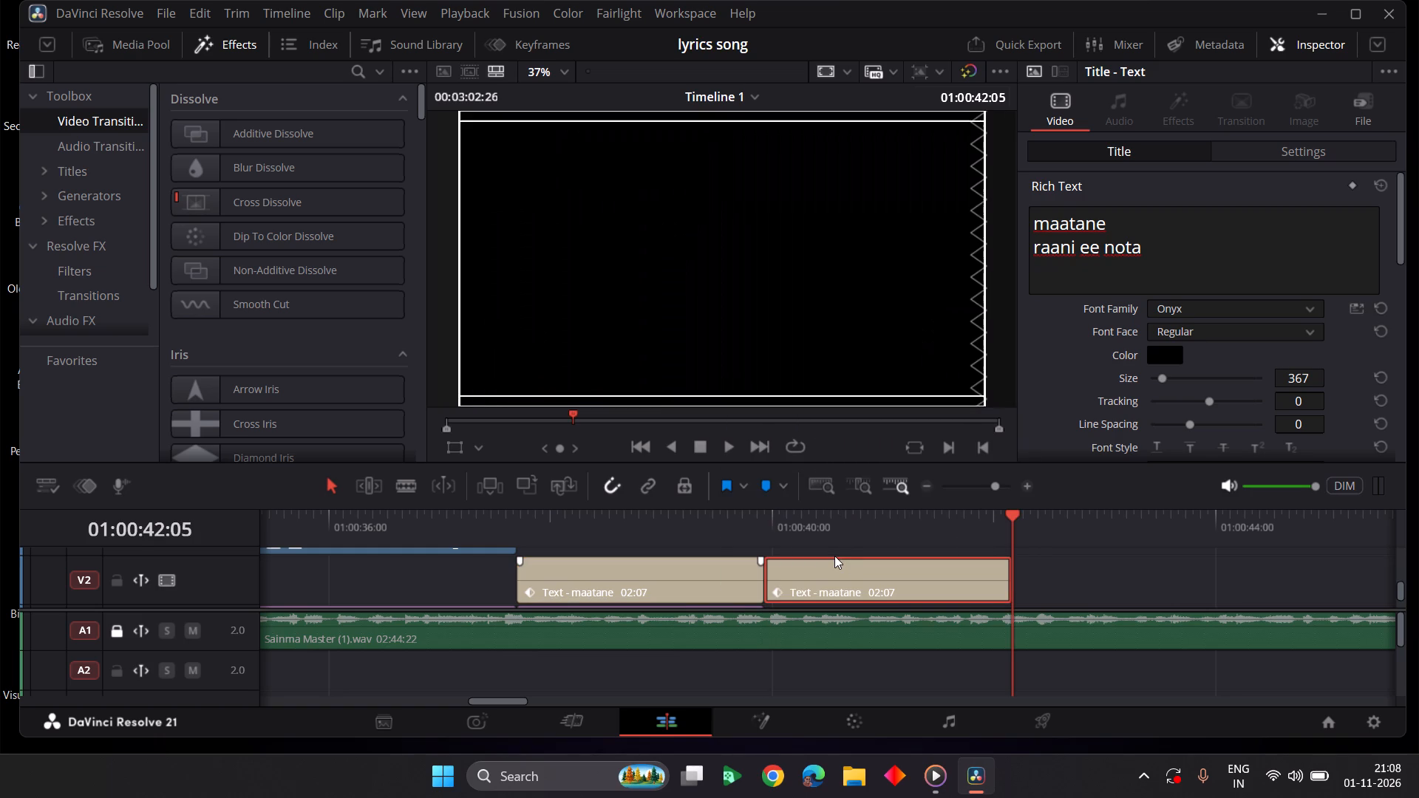
scroll(841, 544, "up", 1)
left_click(777, 512)
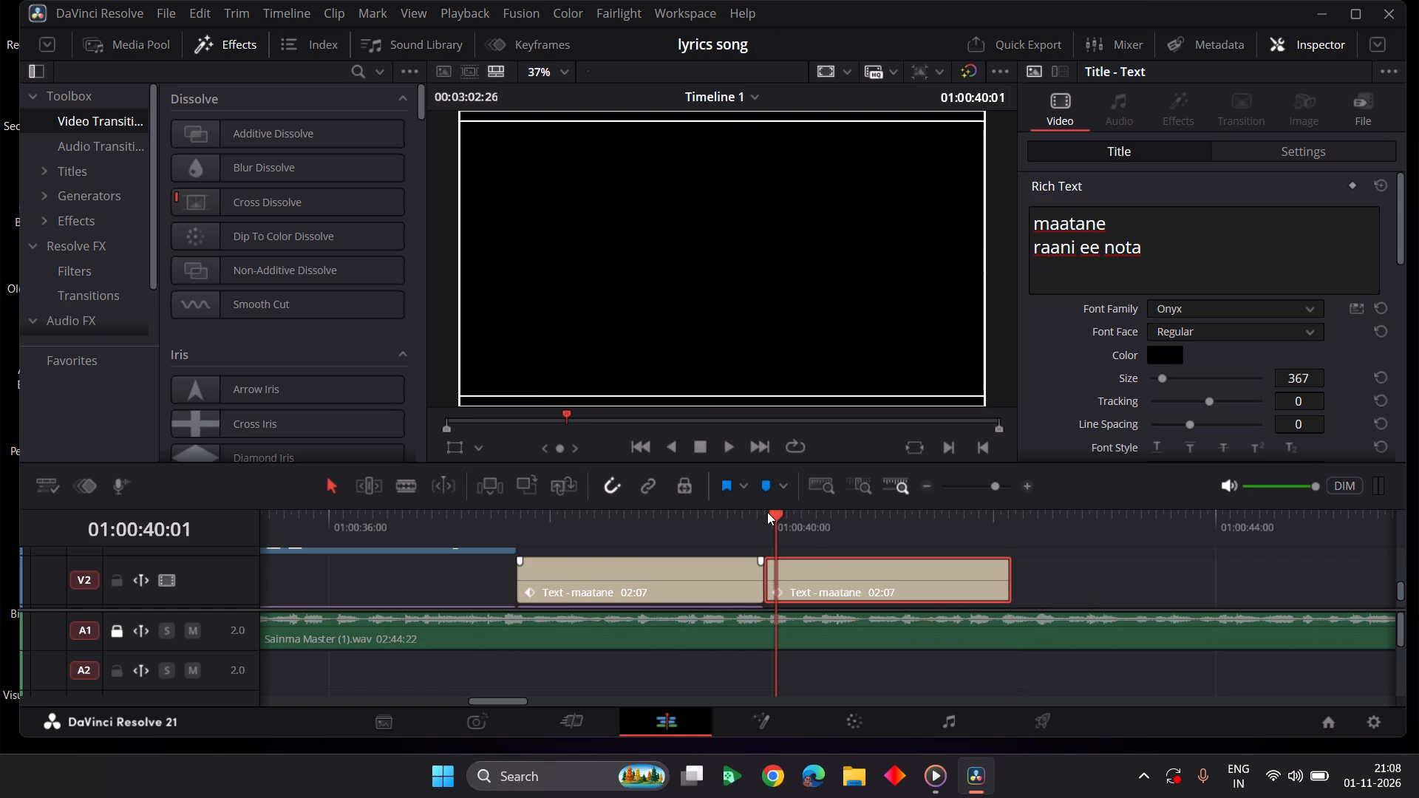
left_click(767, 512)
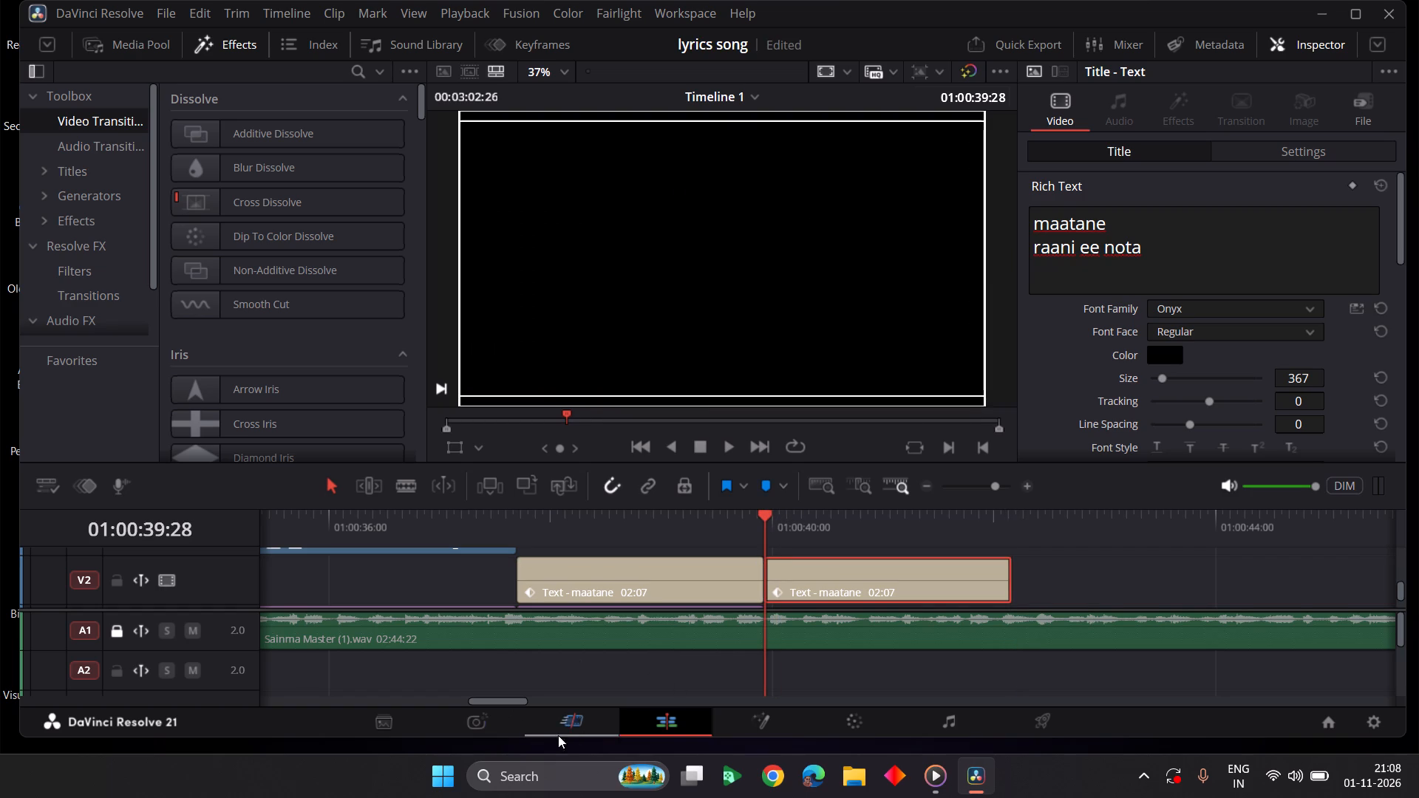
On the Media page, browse the Videos folder and the Windows (C:) drive for source media.
left_click(396, 718)
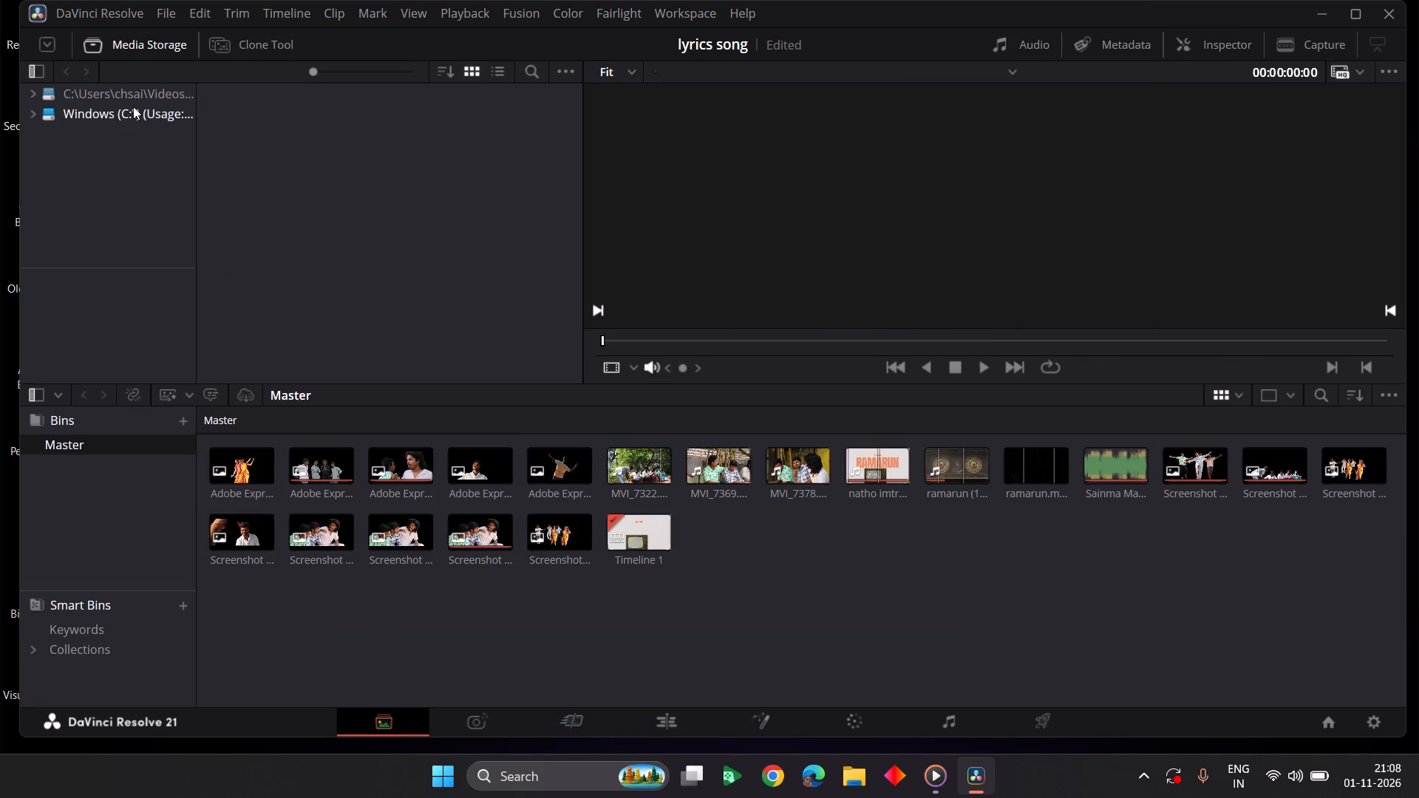
left_click(132, 98)
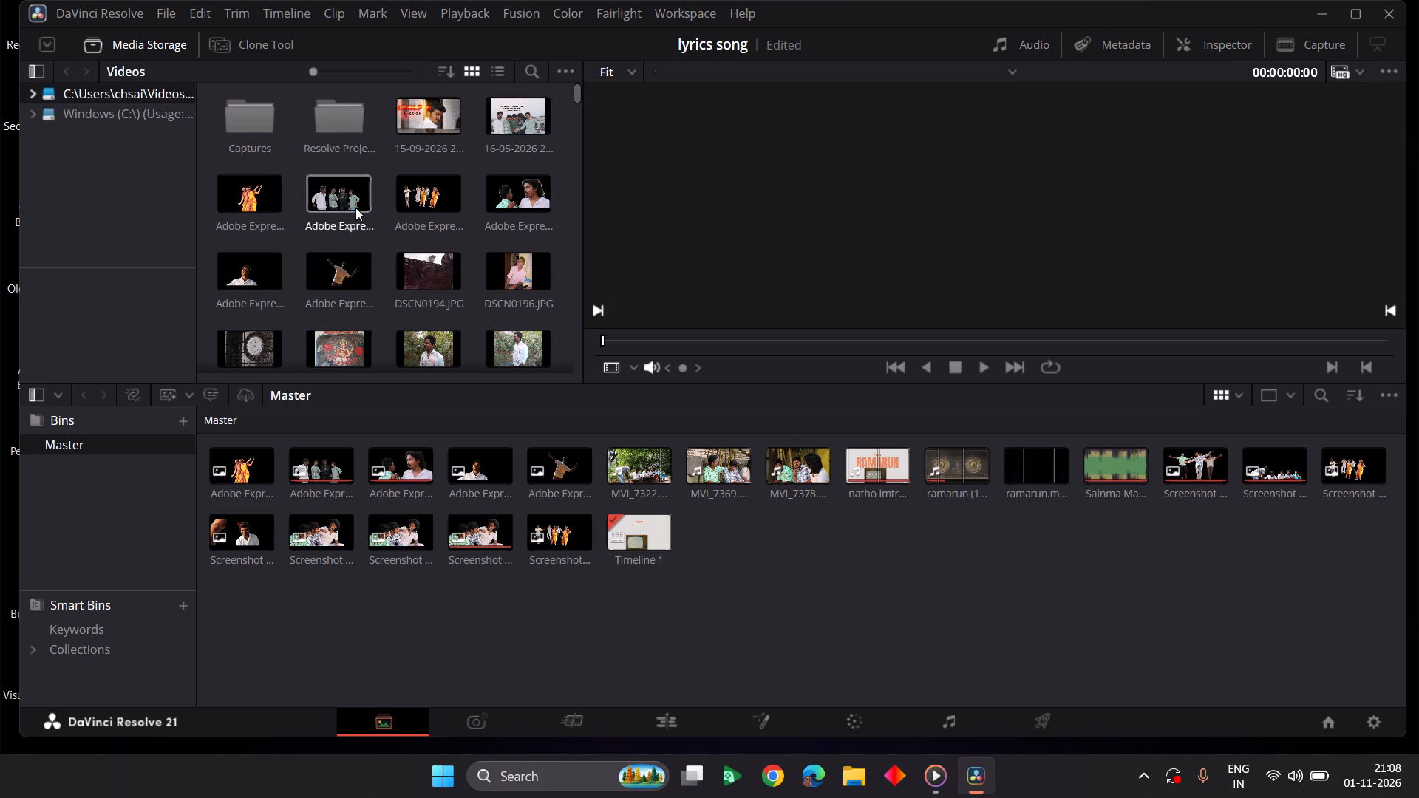
scroll(381, 252, "down", 1)
scroll(381, 252, "up", 2)
scroll(381, 252, "down", 6)
scroll(381, 252, "up", 1)
scroll(381, 252, "down", 19)
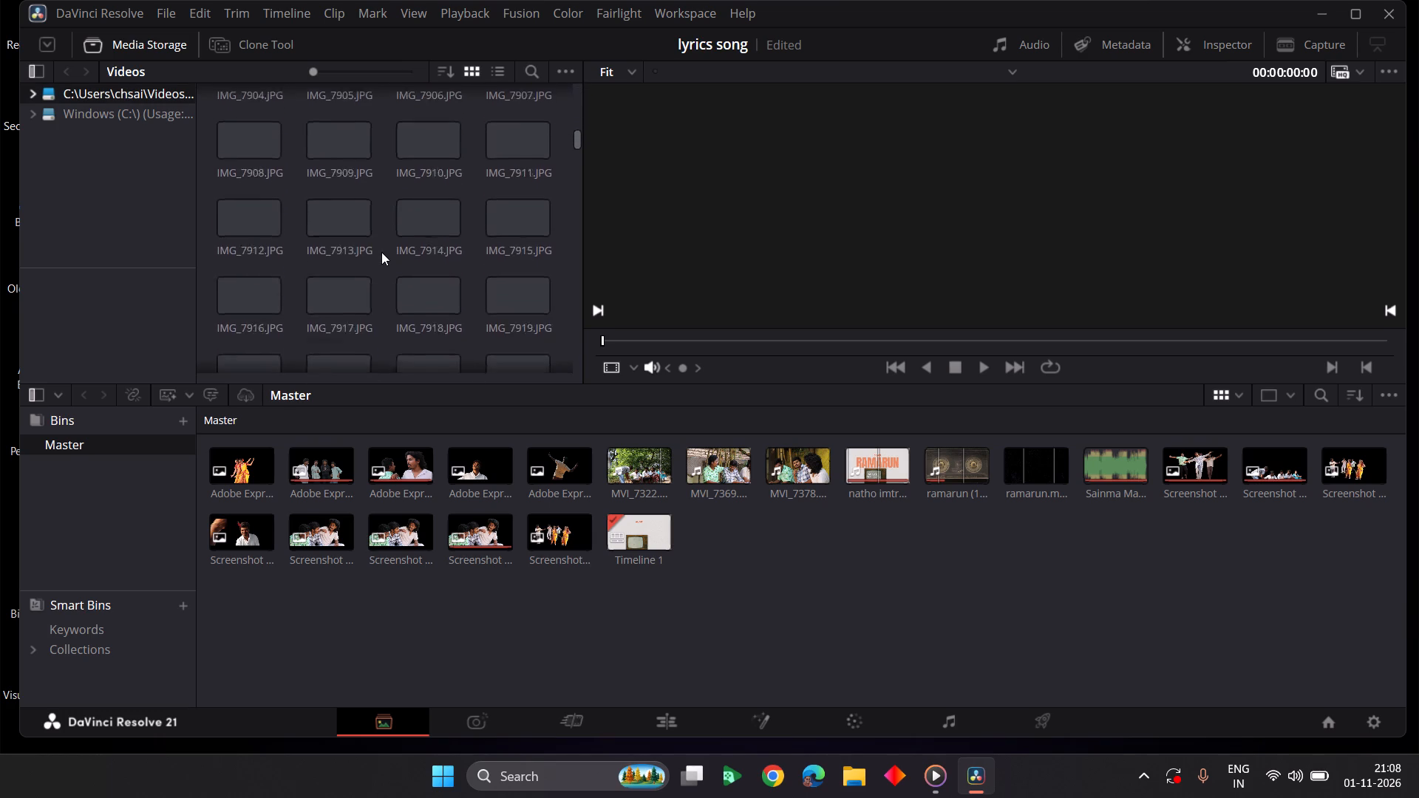
scroll(381, 252, "down", 1)
scroll(381, 252, "down", 20)
scroll(381, 252, "down", 1)
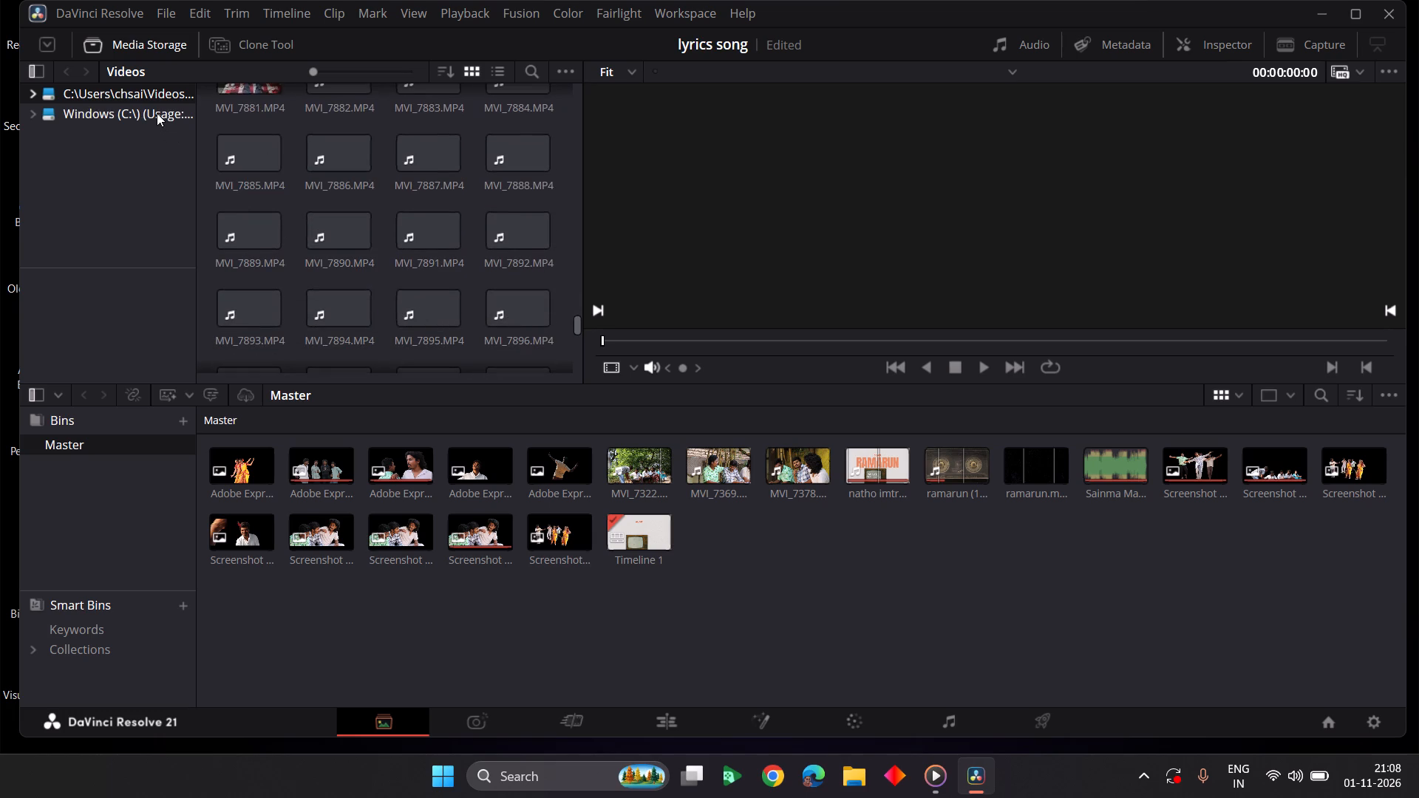
left_click(157, 113)
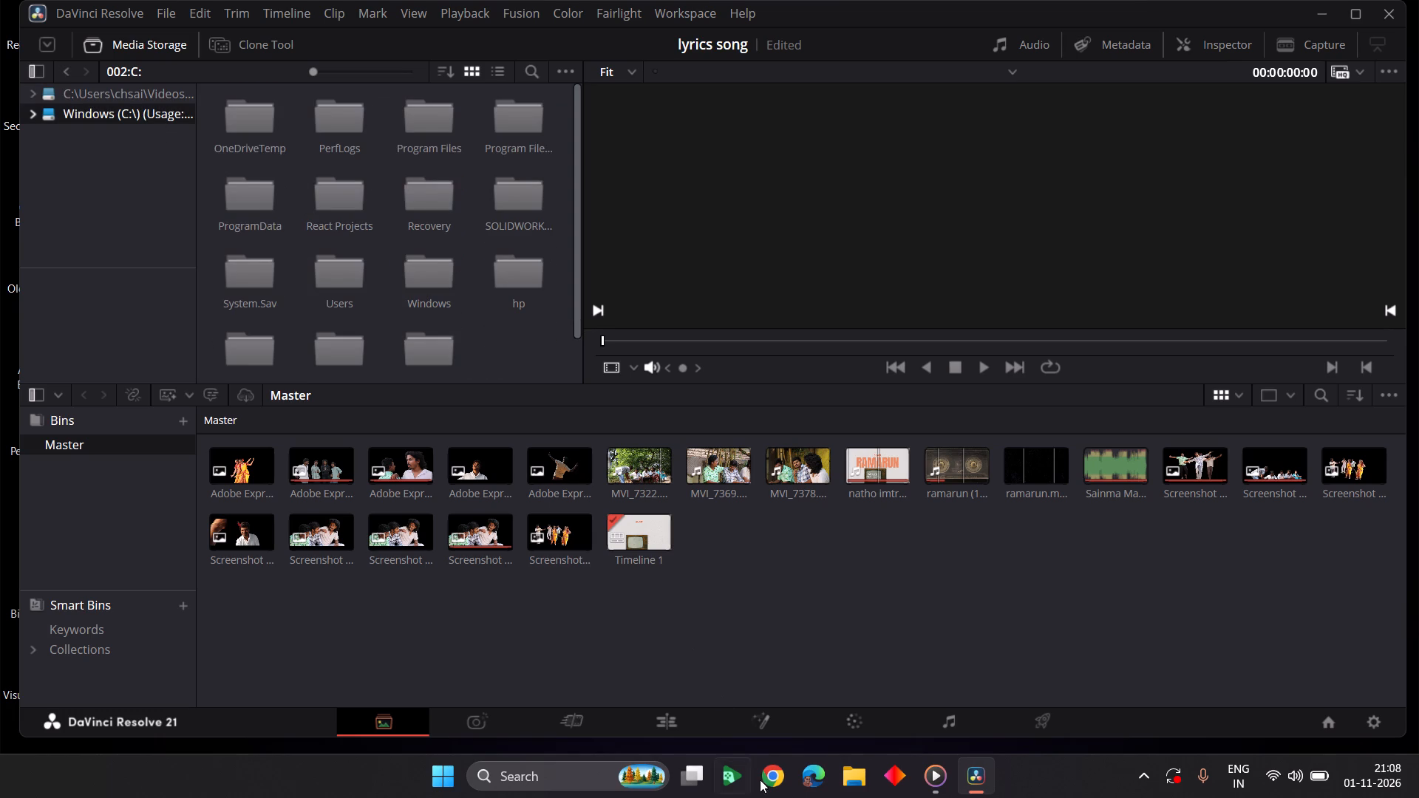
Switch to File Explorer and preview the recent "Untitled design" image from the Downloads folder.
double_click(847, 788)
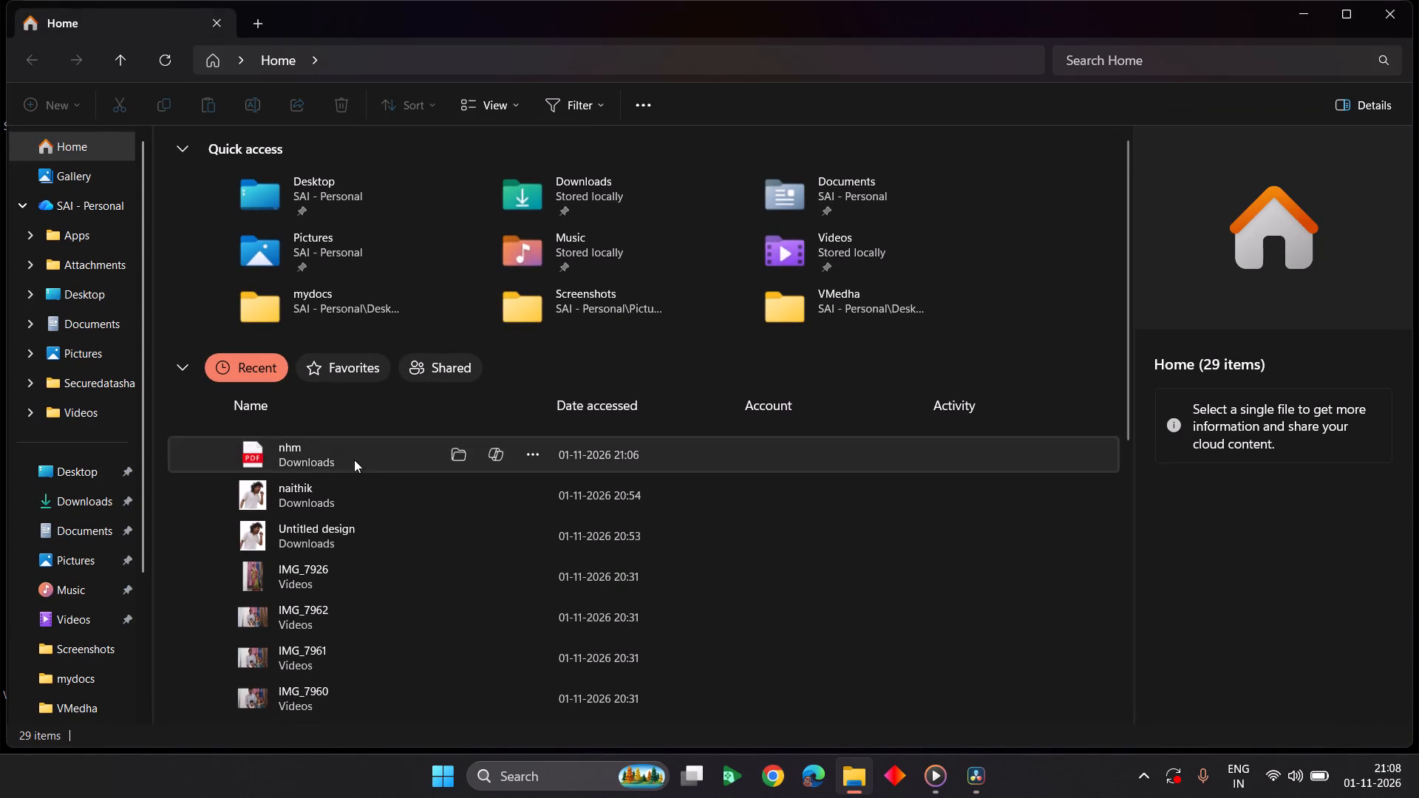
double_click(341, 531)
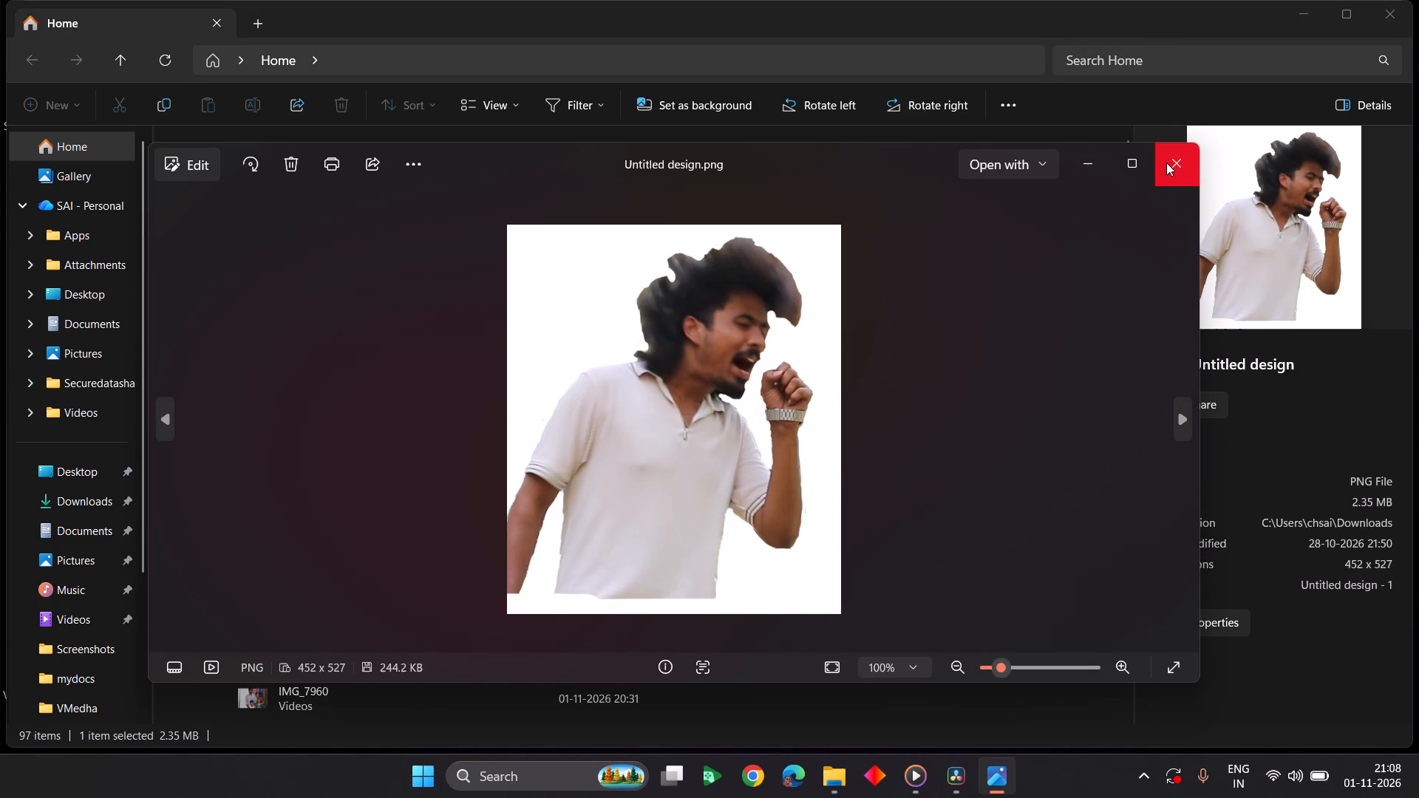
left_click(1166, 163)
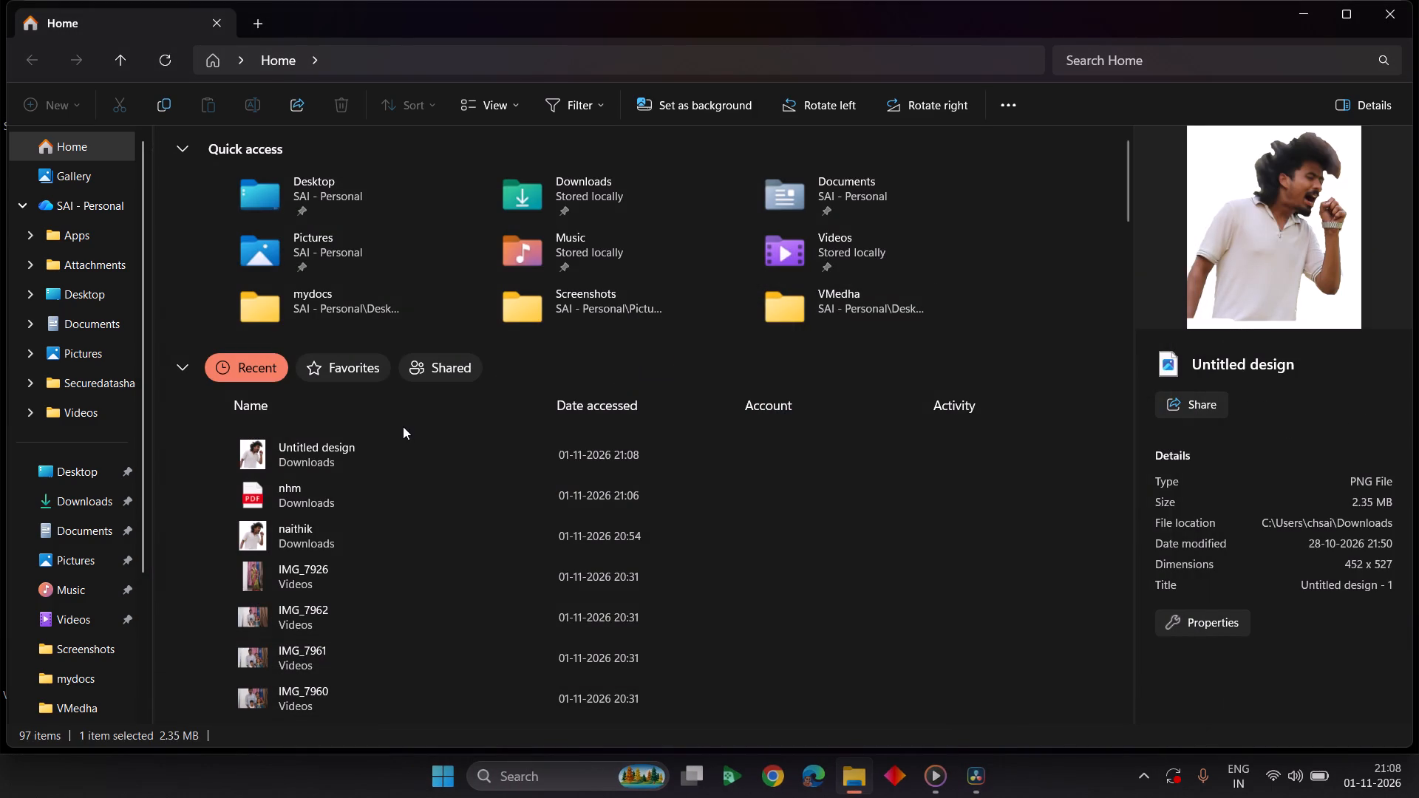
double_click(398, 446)
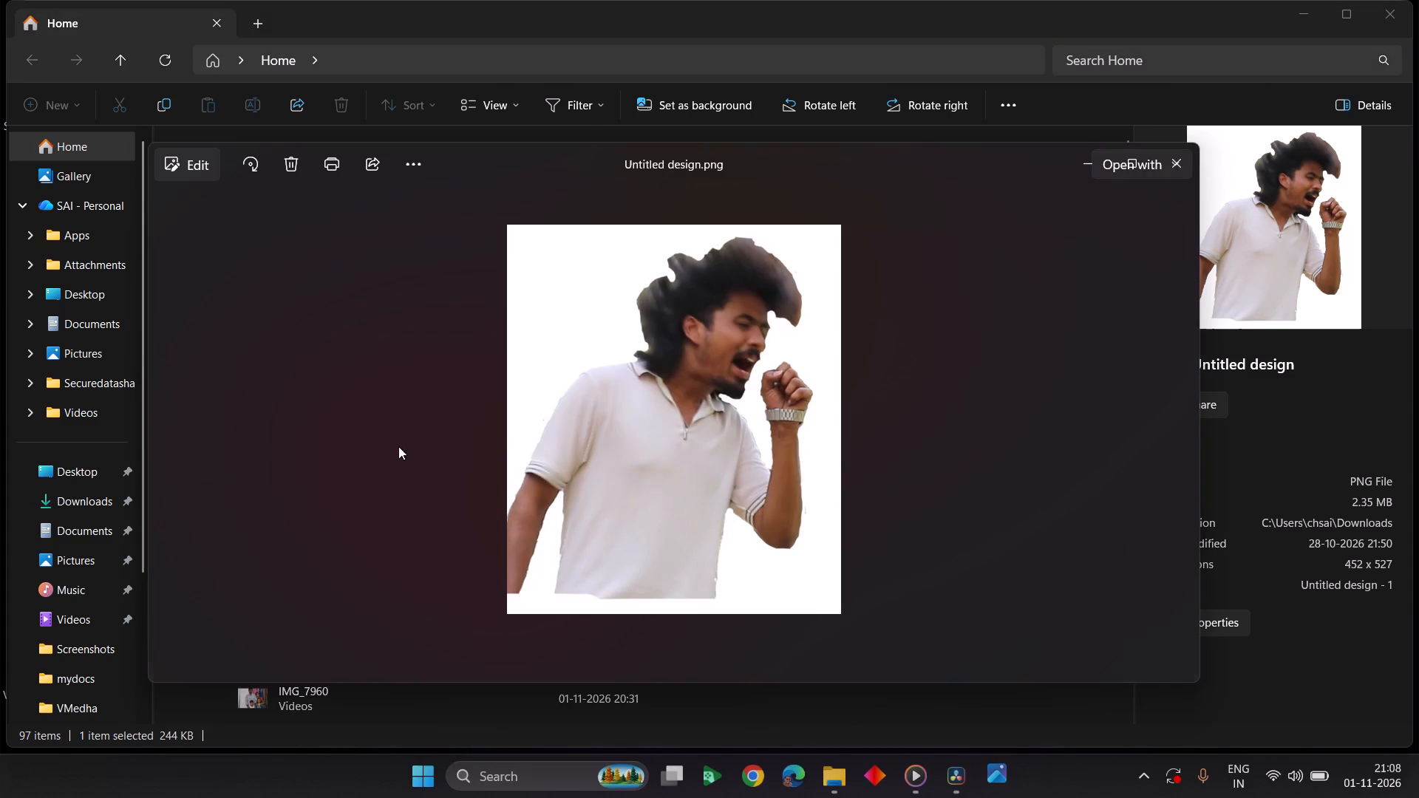
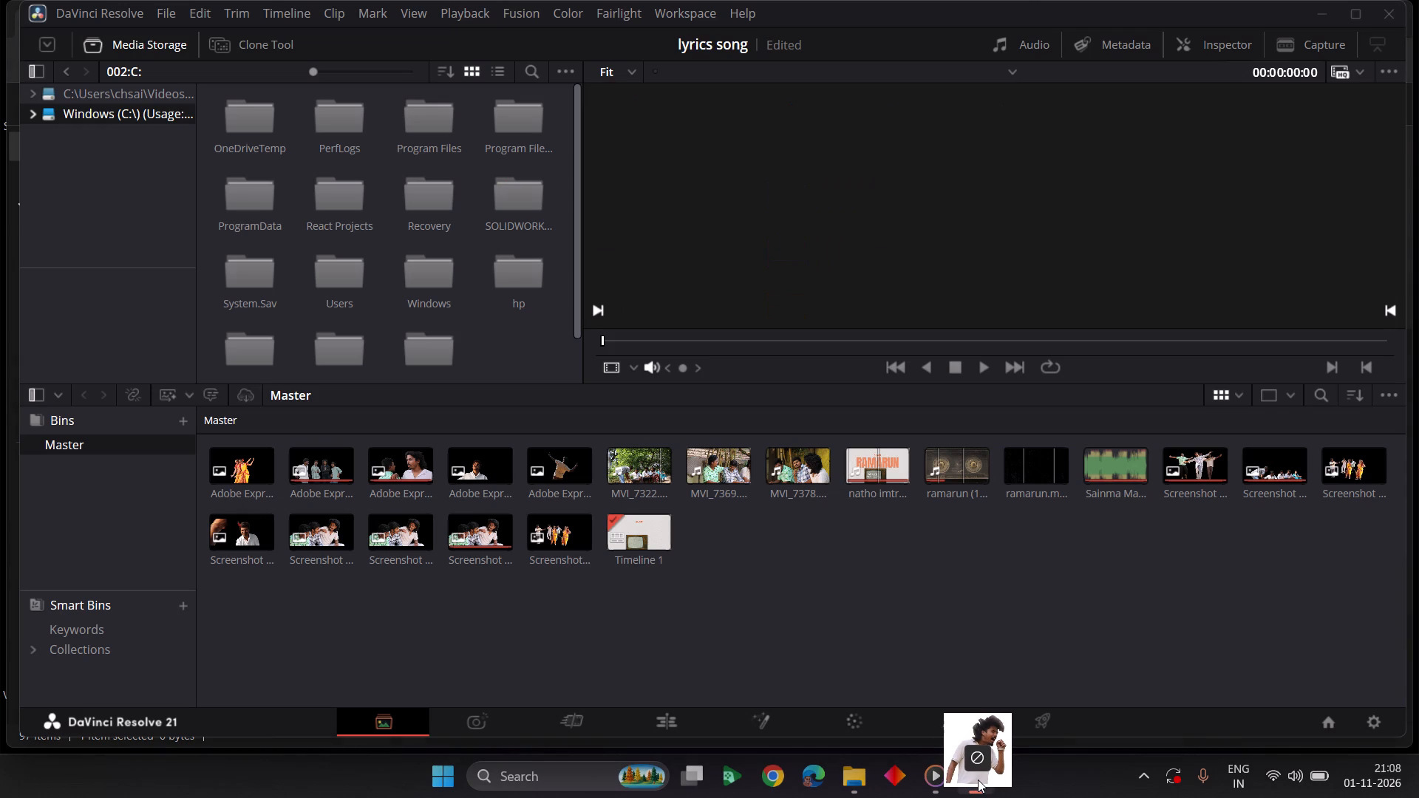
Import the naithik.png image from File Explorer into the Master bin on the Media page.
left_click_drag(978, 780, 751, 623)
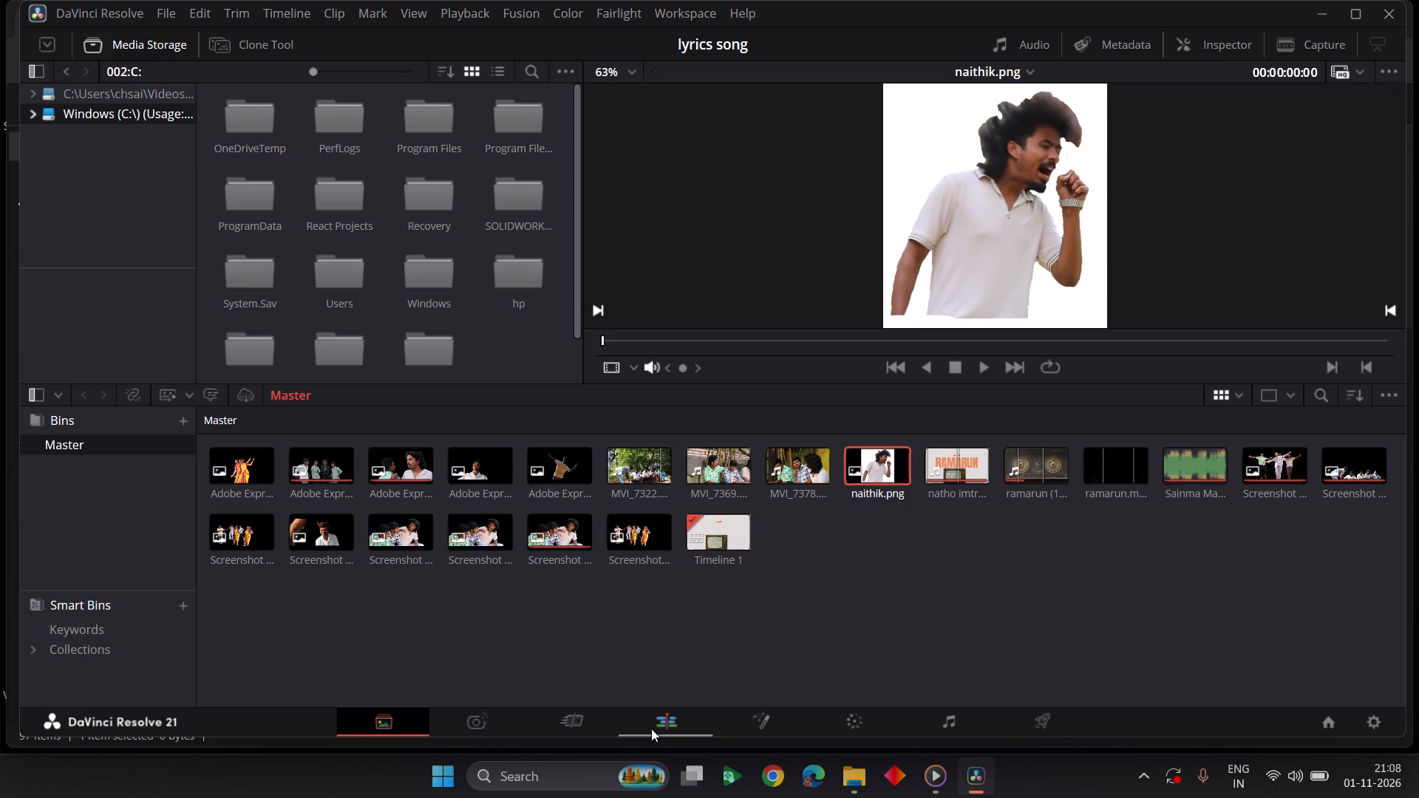
Import Screenshot 2026-10-31 210539.png from the Screenshots folder inside Pictures into the Master bin.
left_click(854, 788)
scroll(483, 625, "down", 1)
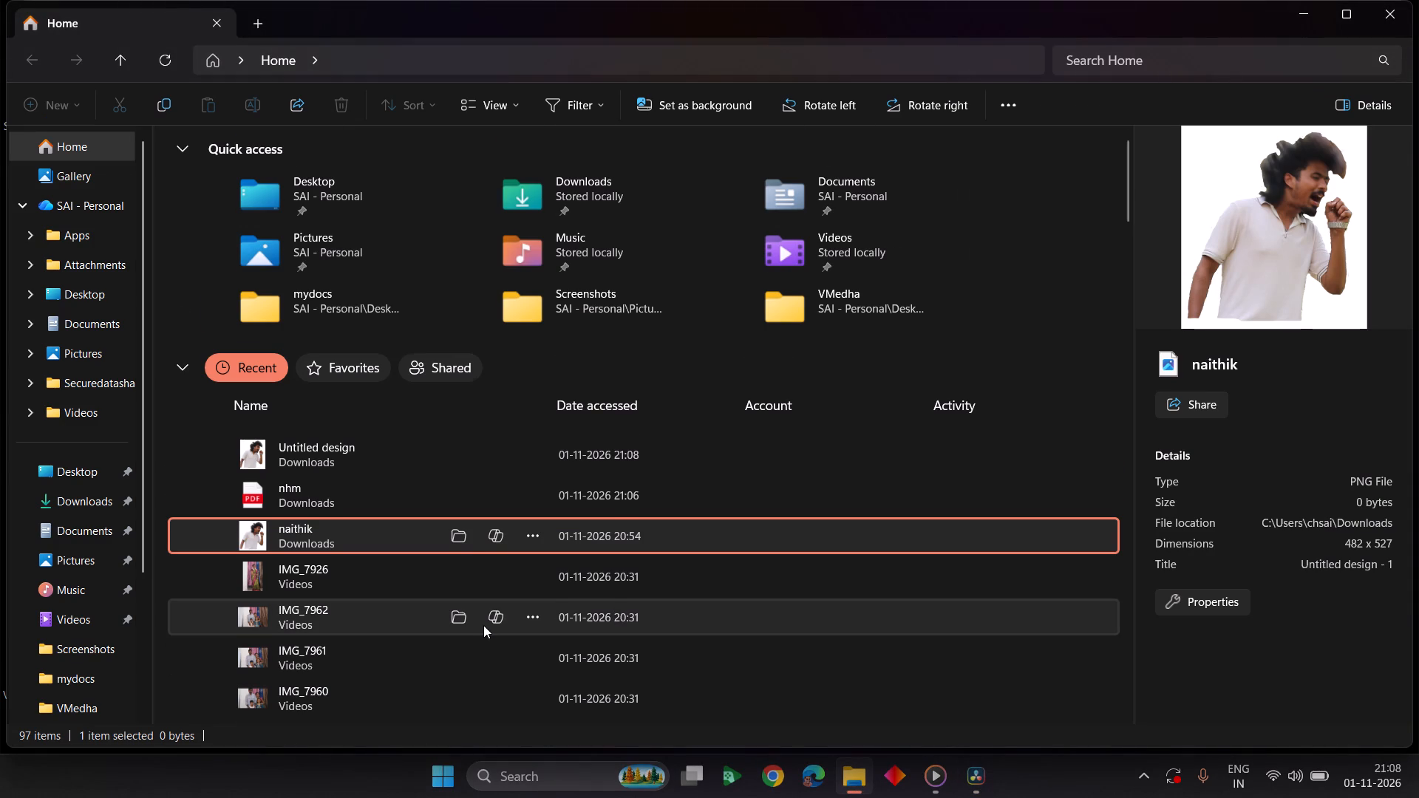
scroll(483, 625, "down", 1)
scroll(483, 625, "up", 2)
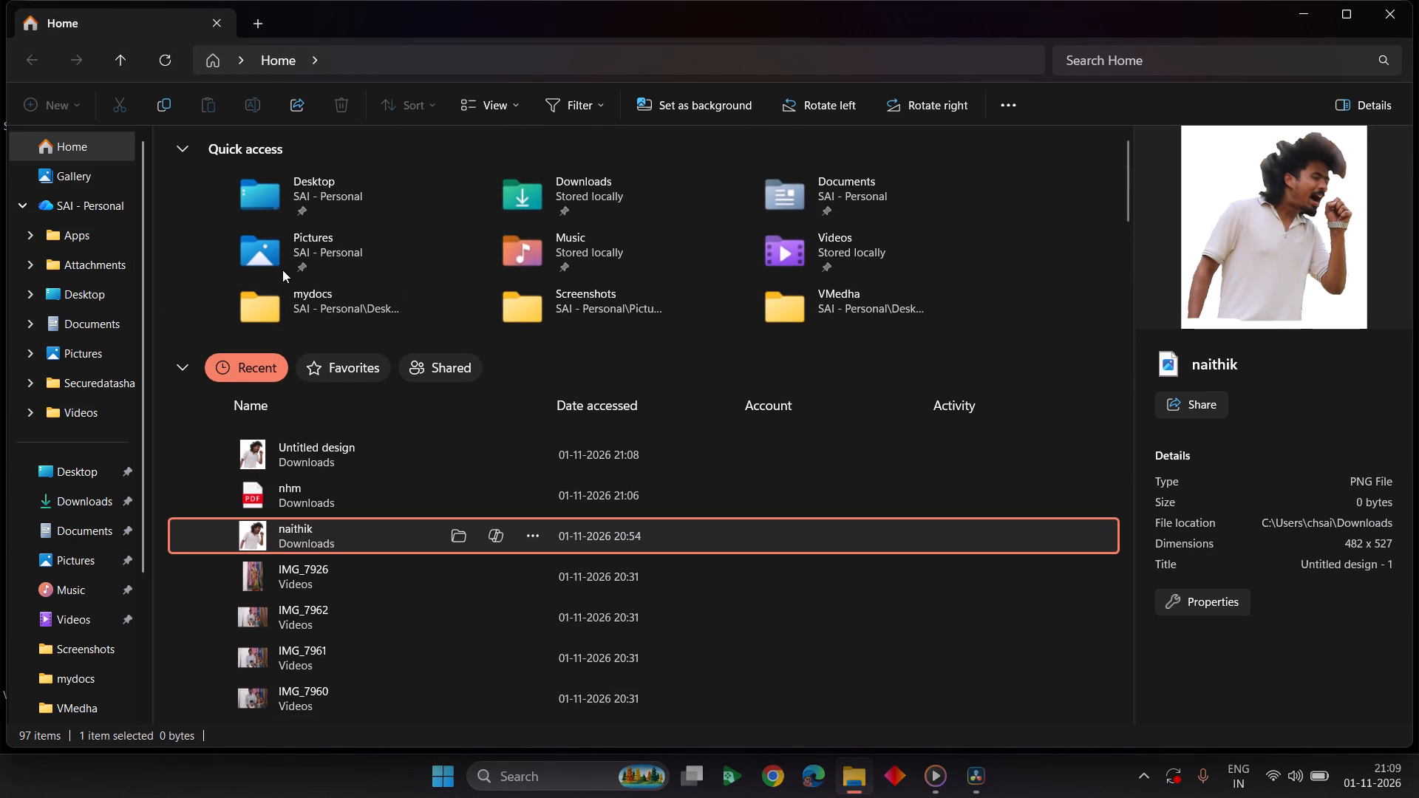
left_click(90, 347)
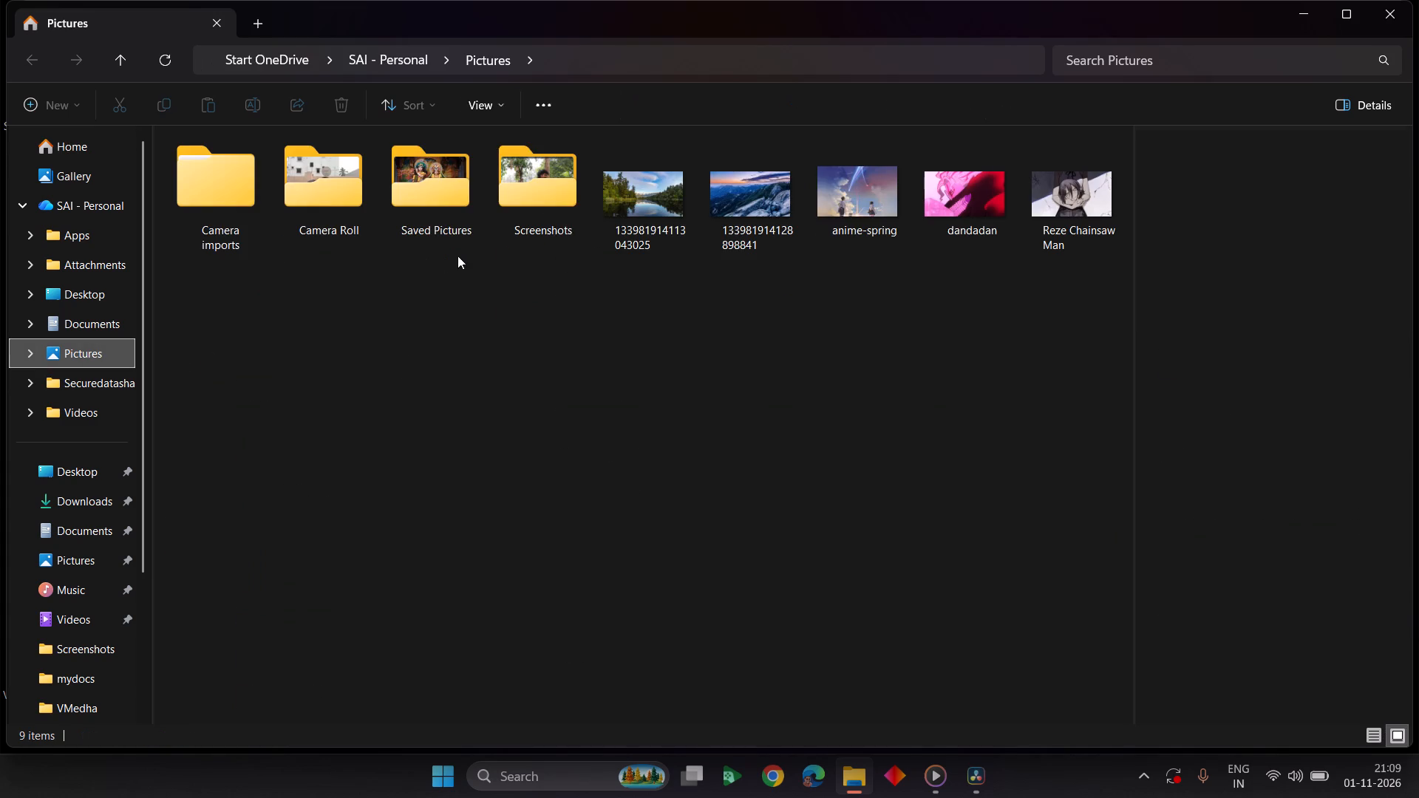
double_click(536, 177)
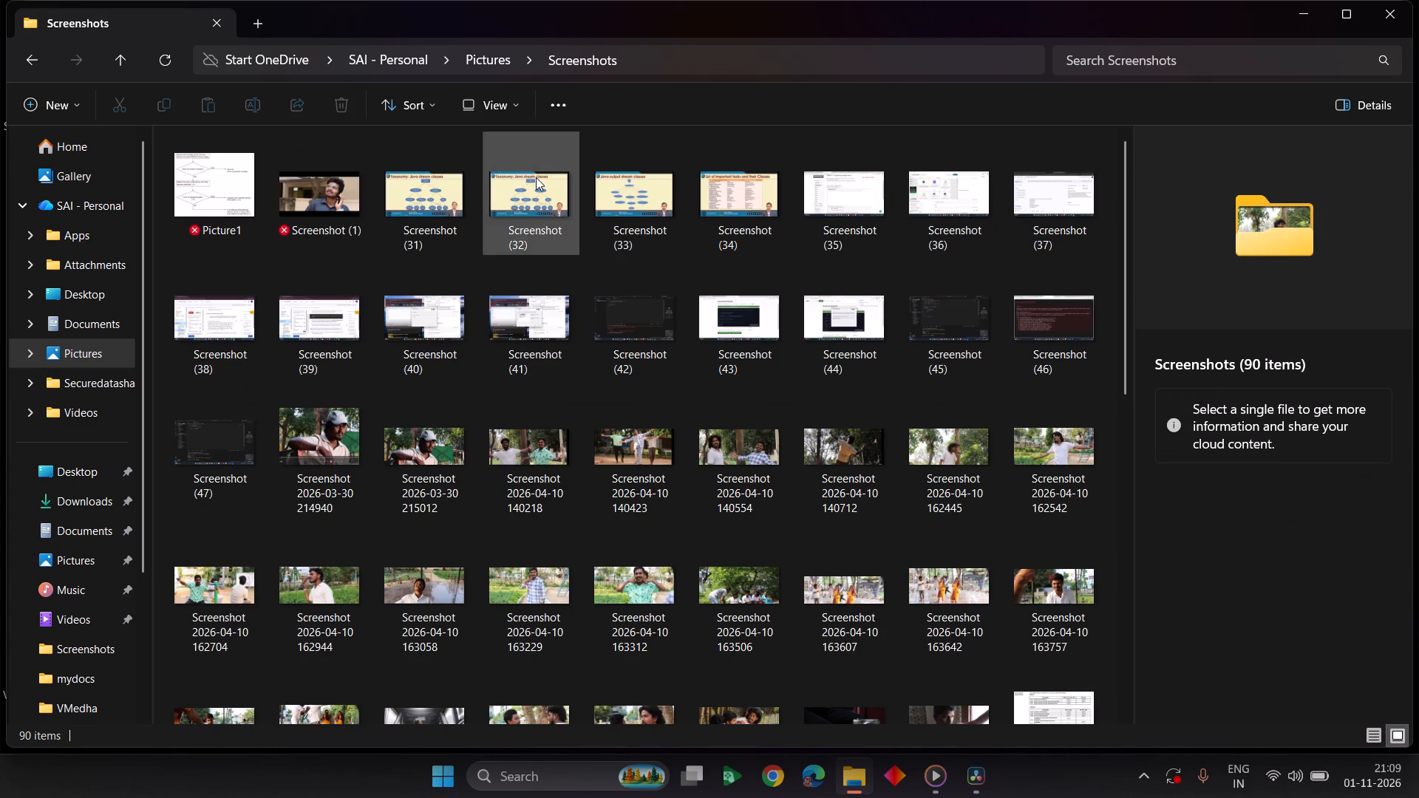
scroll(537, 531, "down", 14)
scroll(537, 531, "down", 7)
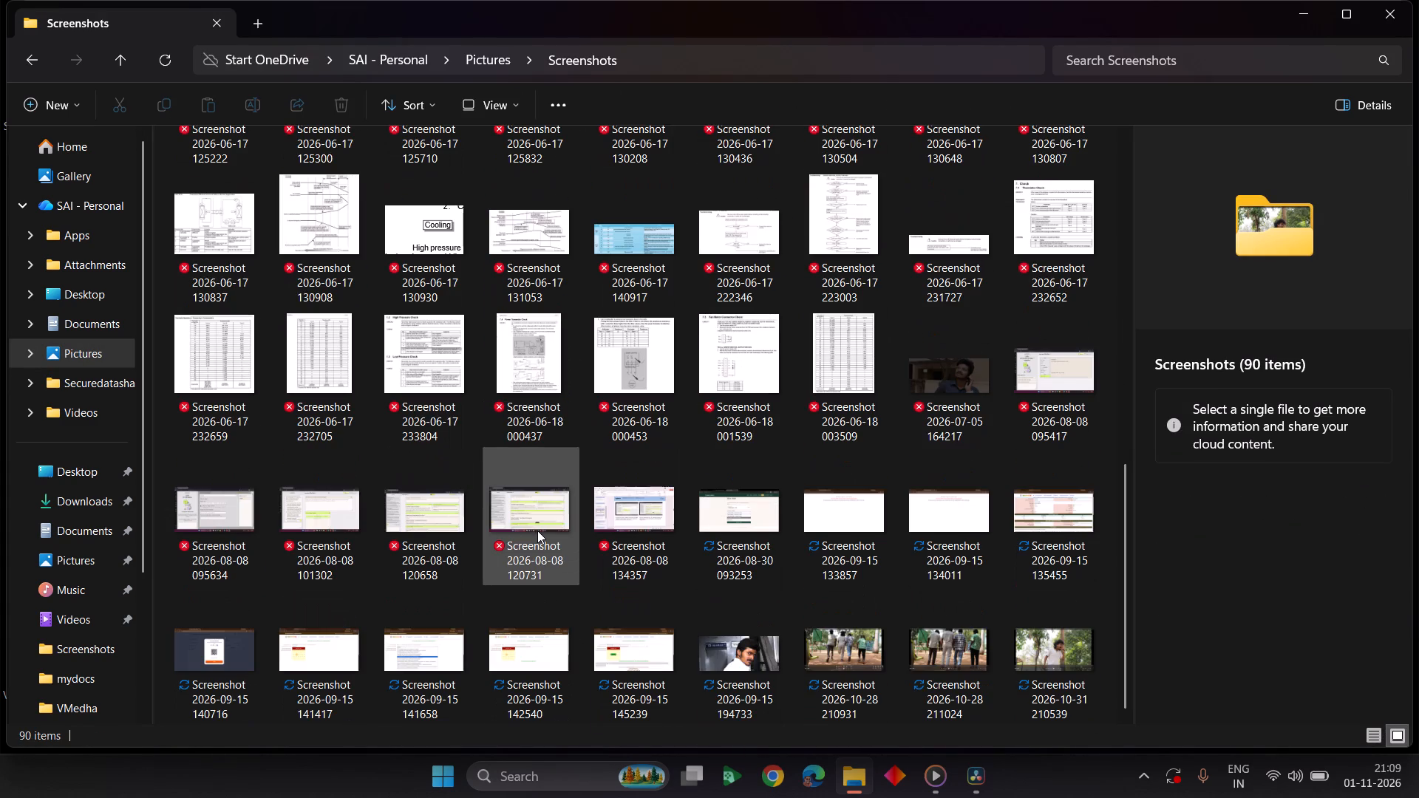
scroll(537, 531, "down", 6)
left_click_drag(1044, 657, 804, 567)
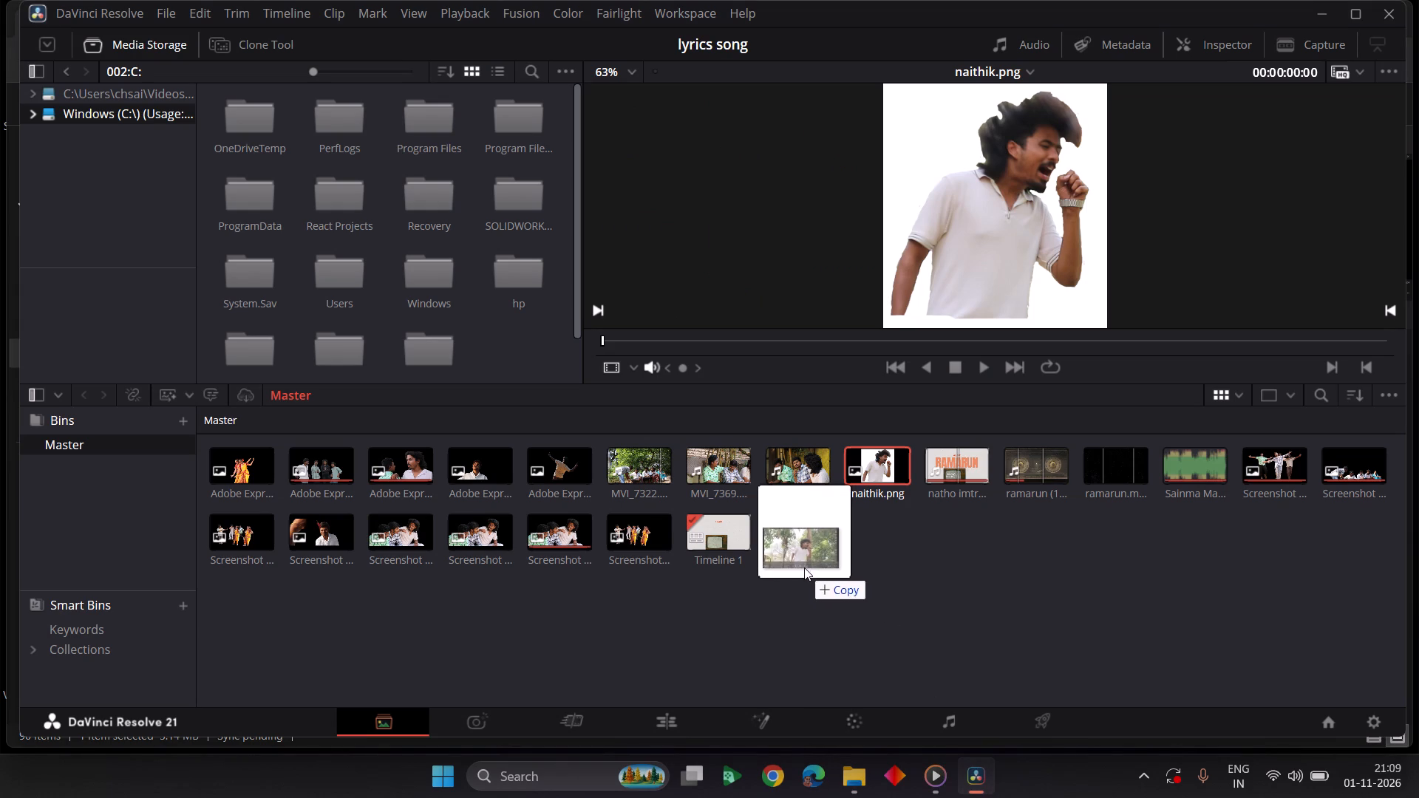
left_click_drag(804, 567, 804, 567)
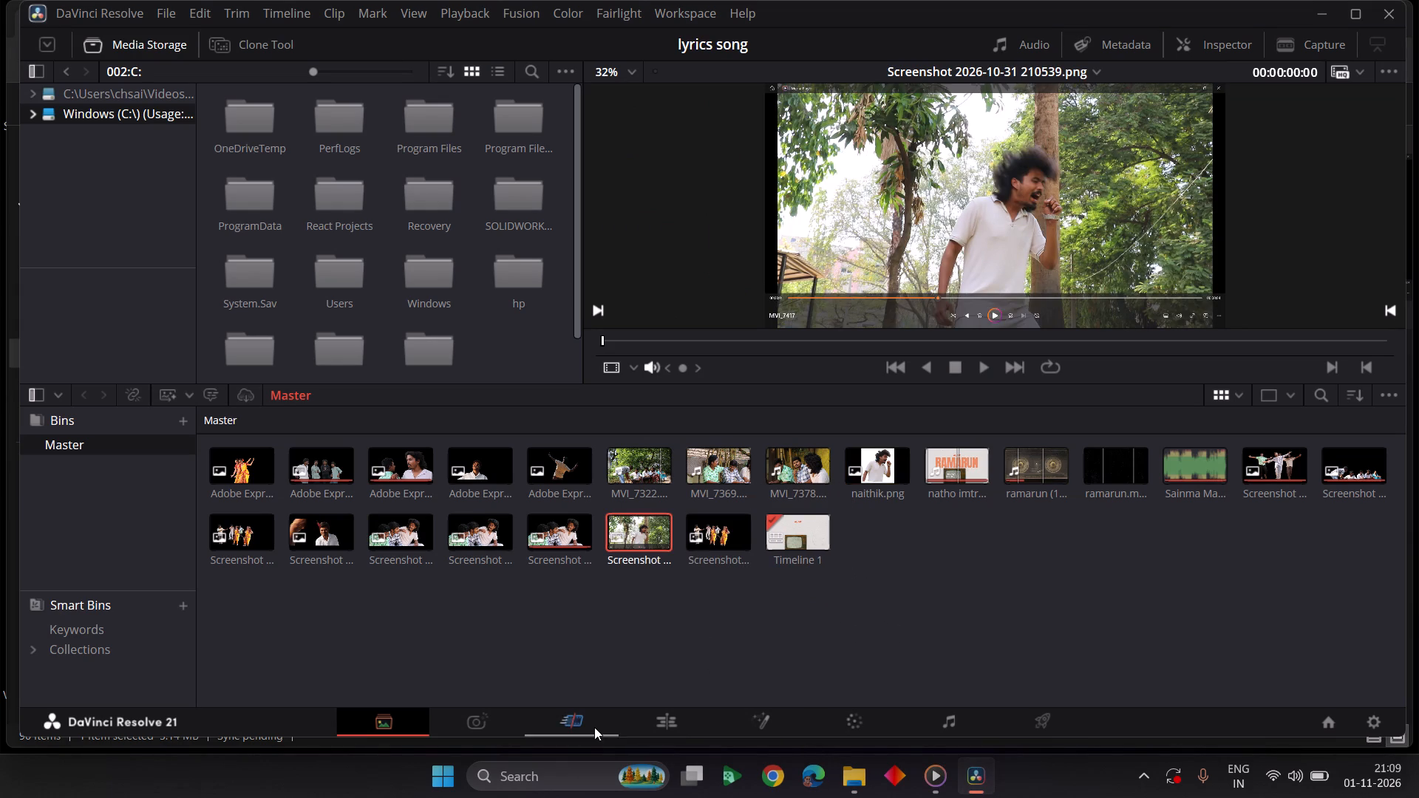
Switch to the Edit page, show the media pool and look through the Master bin for the imported outdoor screenshot.
left_click(653, 721)
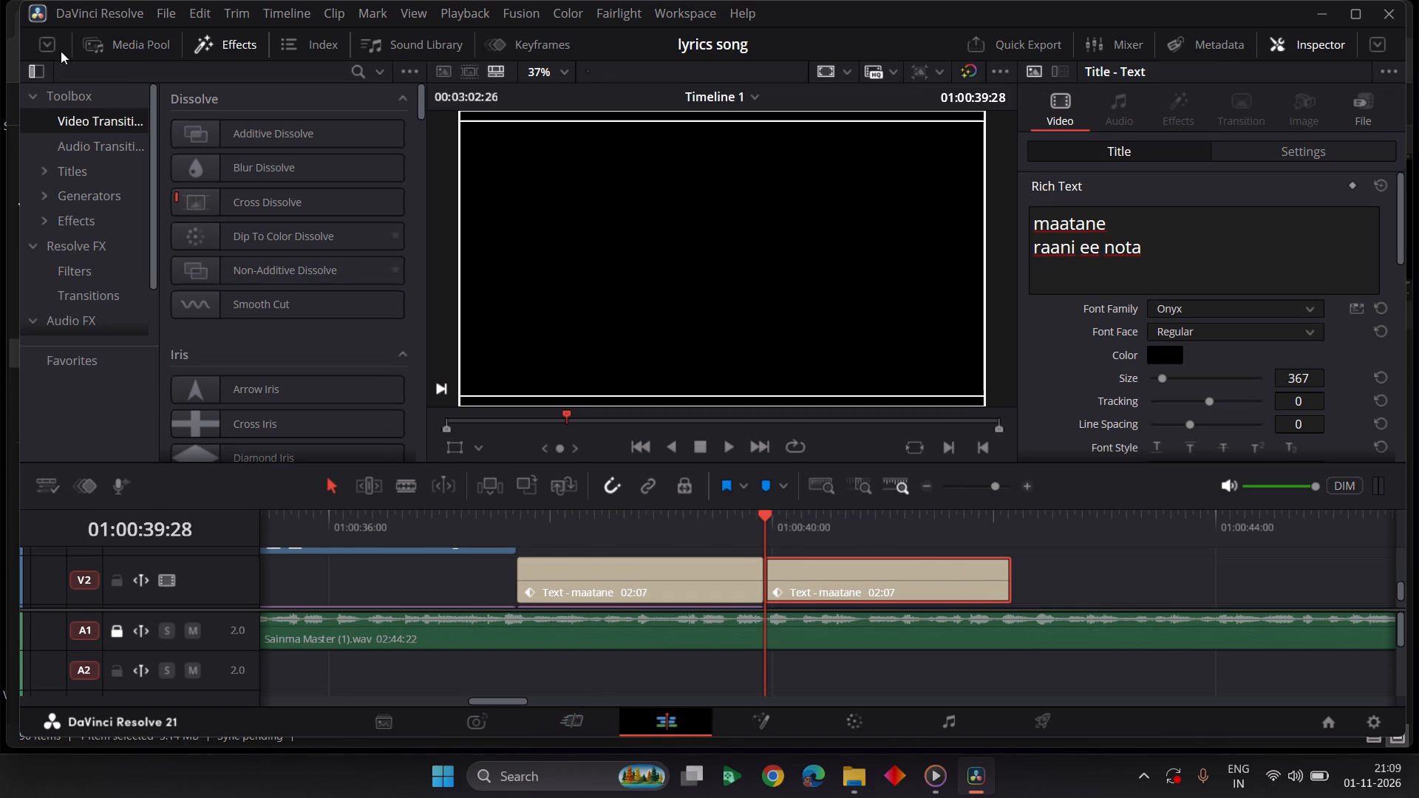
left_click(120, 41)
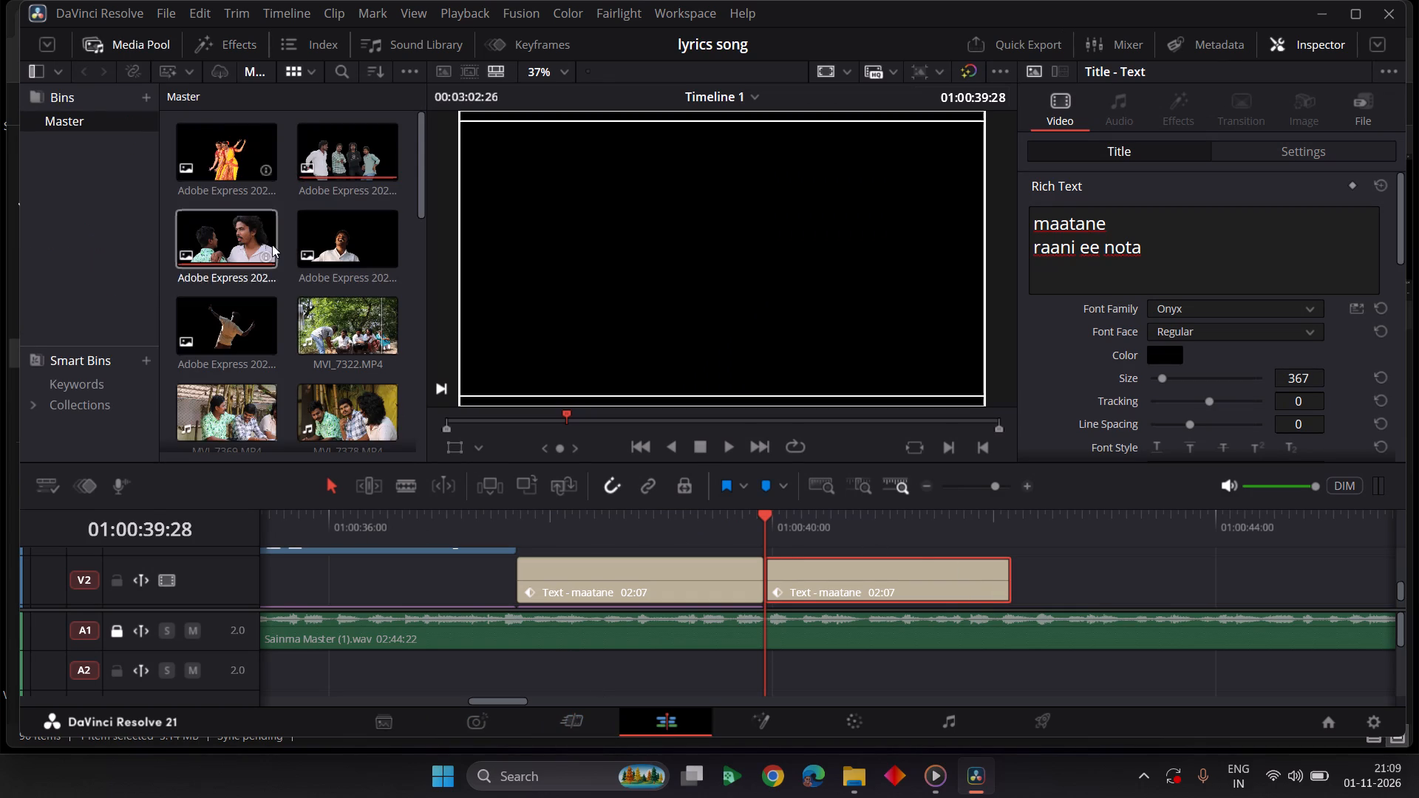
scroll(272, 245, "down", 3)
scroll(272, 245, "up", 2)
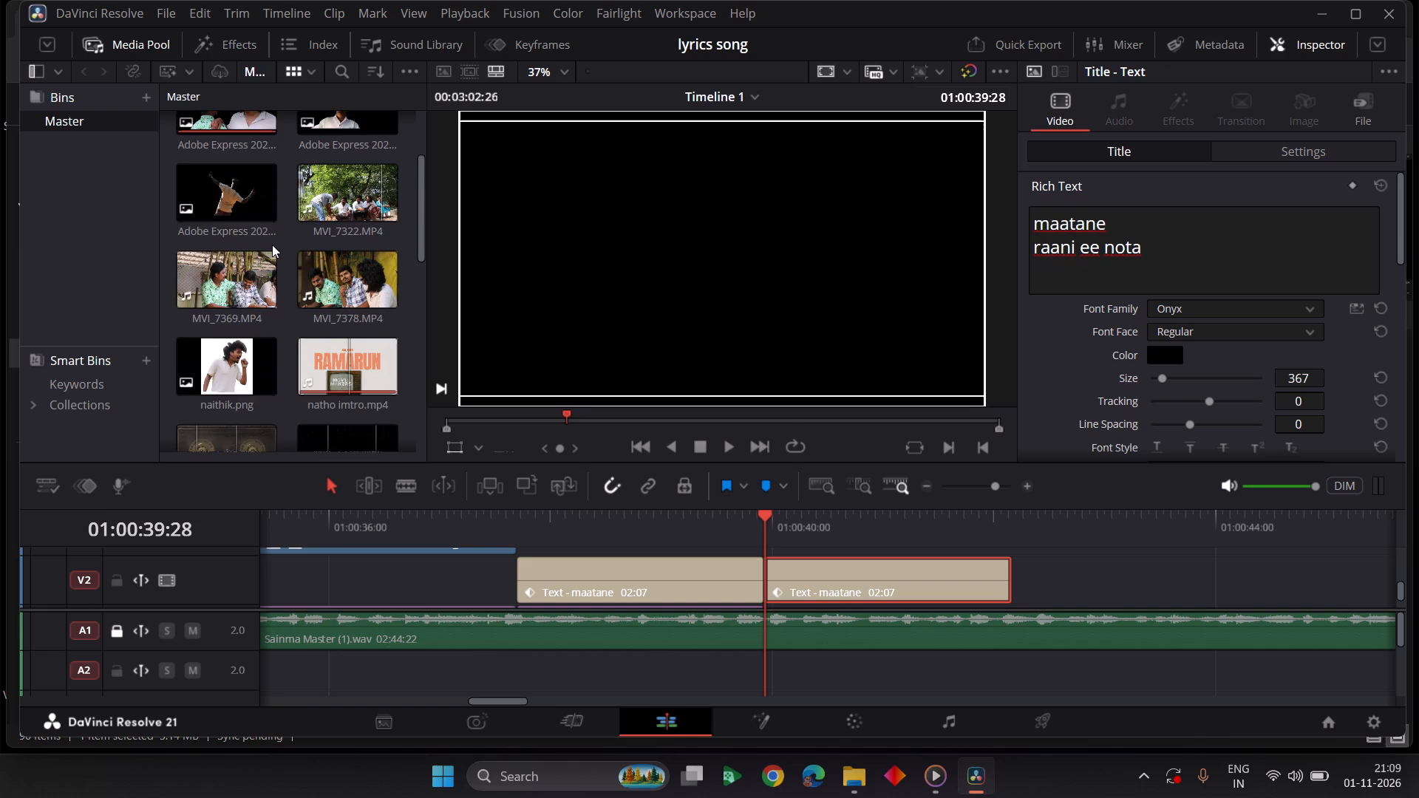
scroll(272, 245, "down", 4)
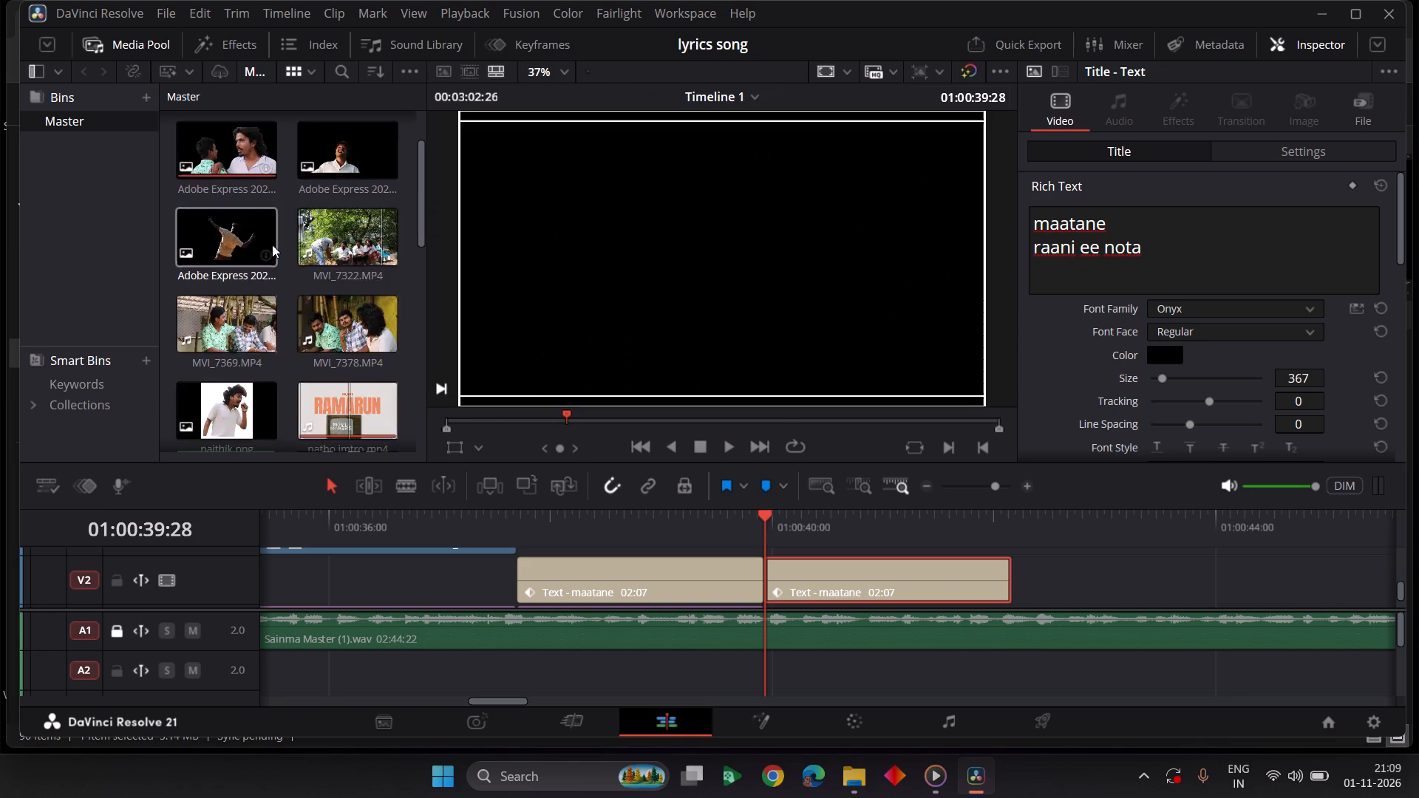
scroll(272, 245, "down", 4)
scroll(272, 245, "up", 1)
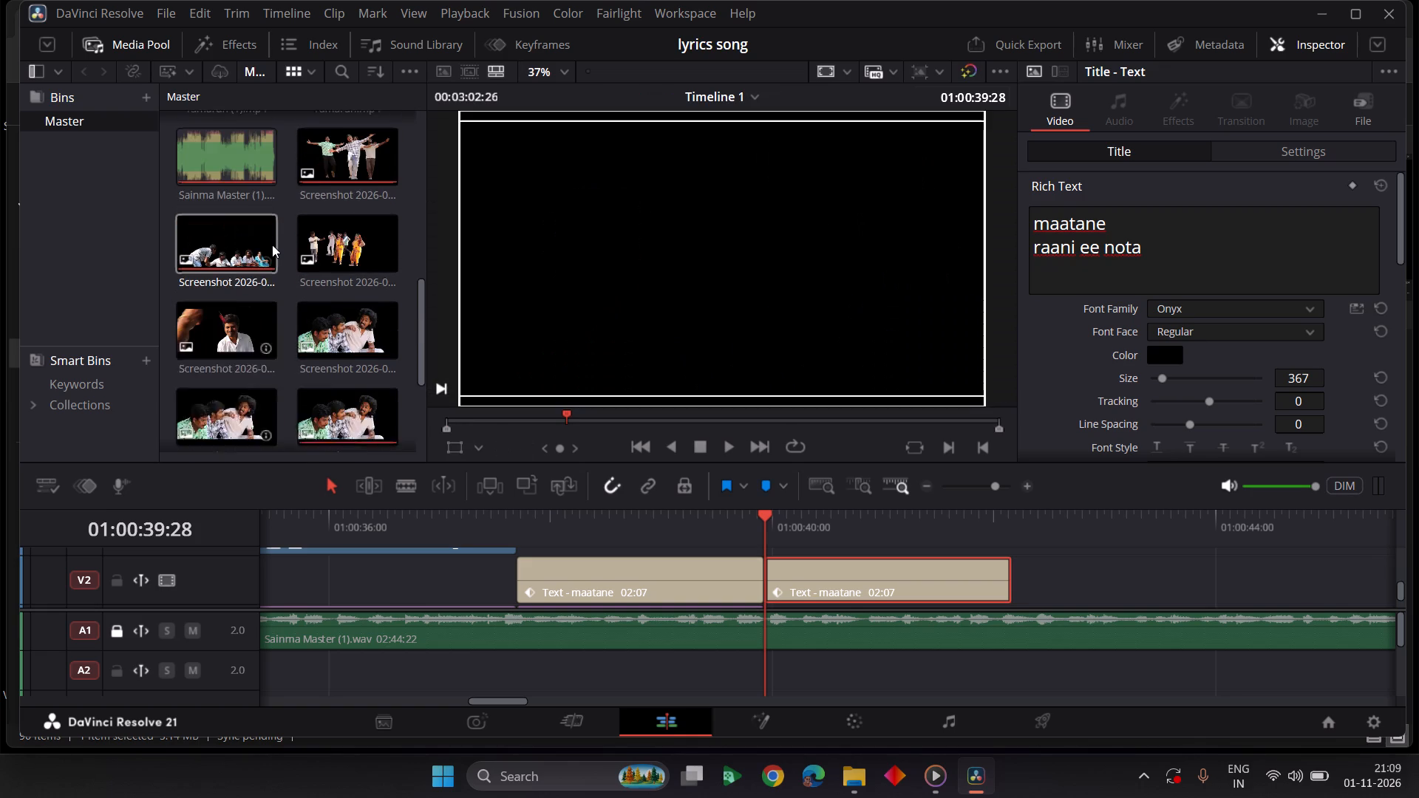
scroll(272, 245, "up", 3)
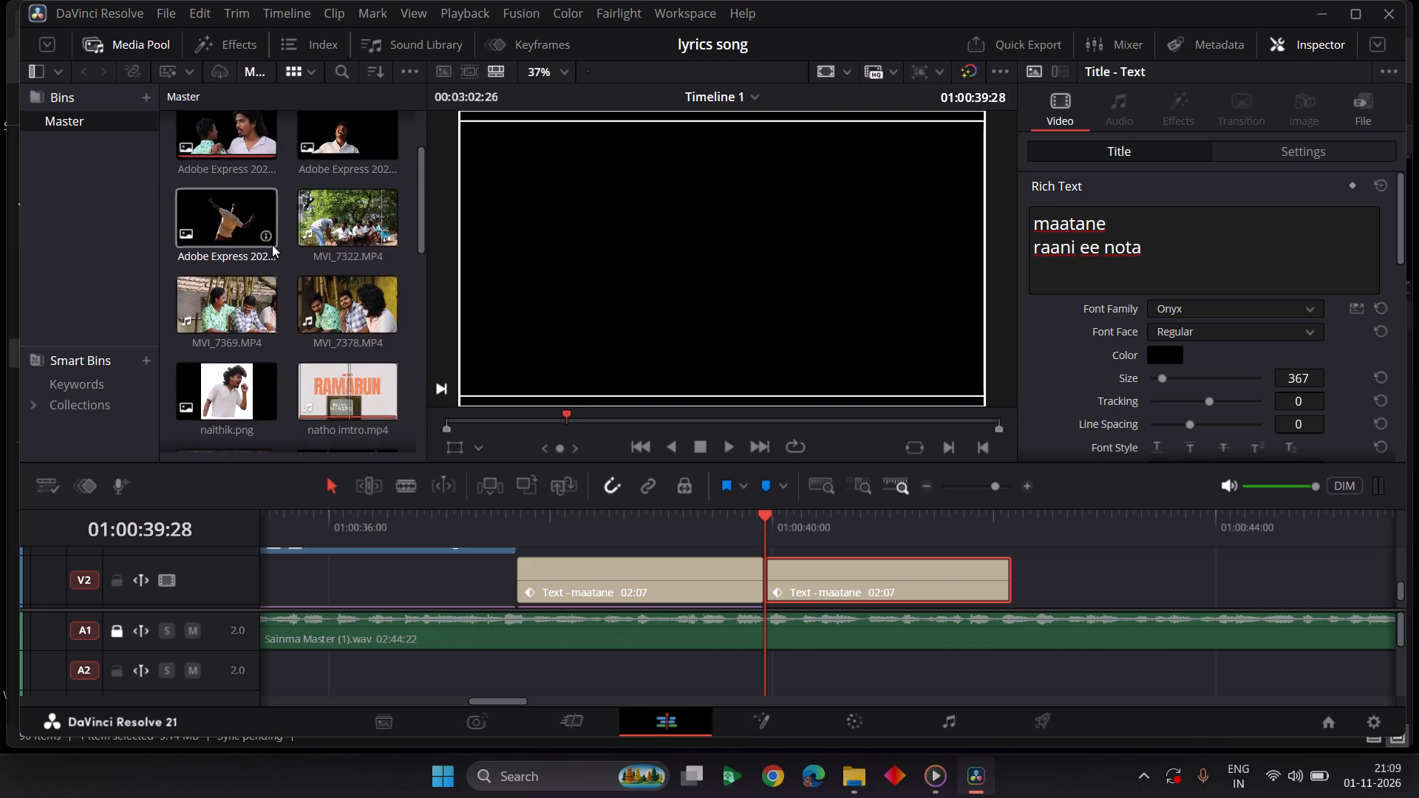
scroll(272, 245, "up", 2)
scroll(272, 245, "down", 2)
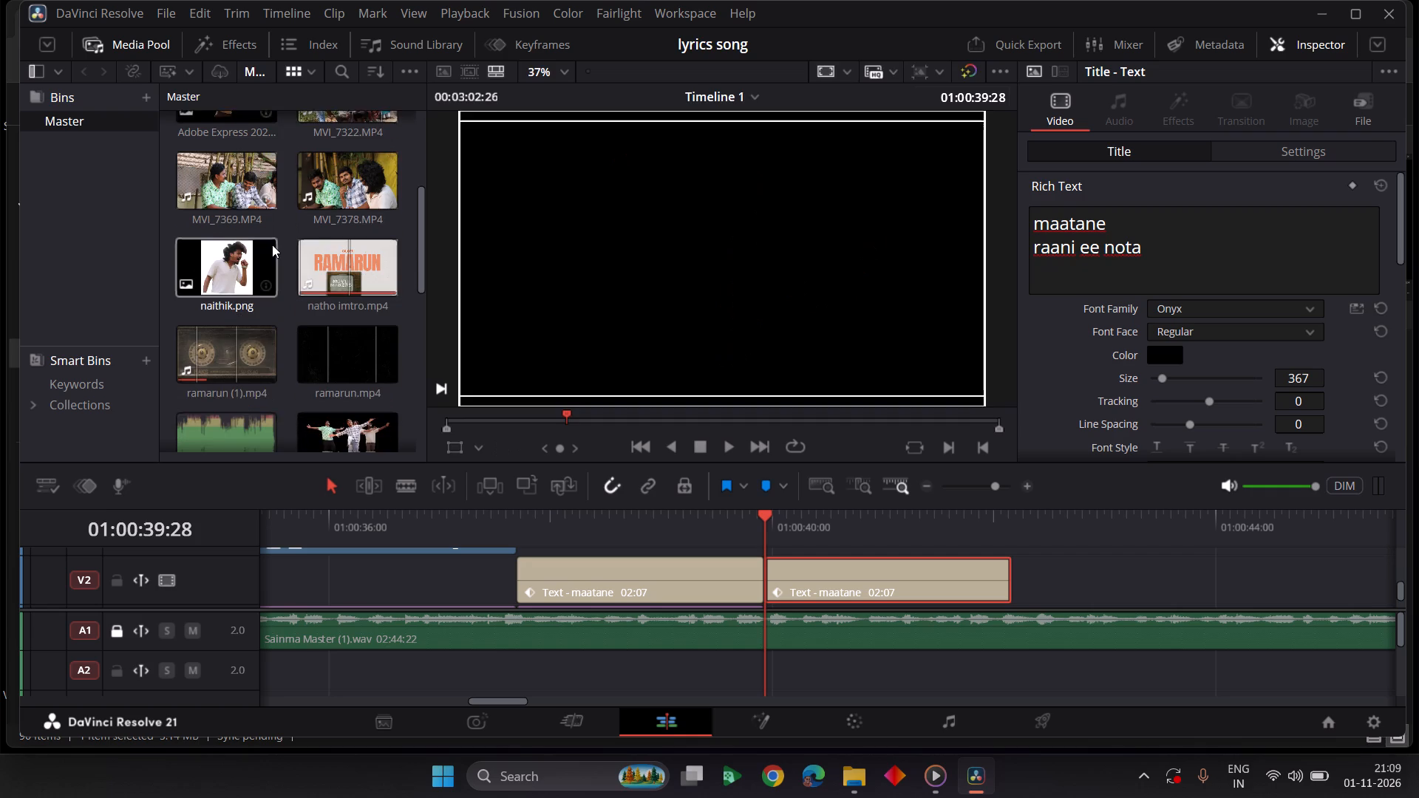
scroll(272, 245, "down", 3)
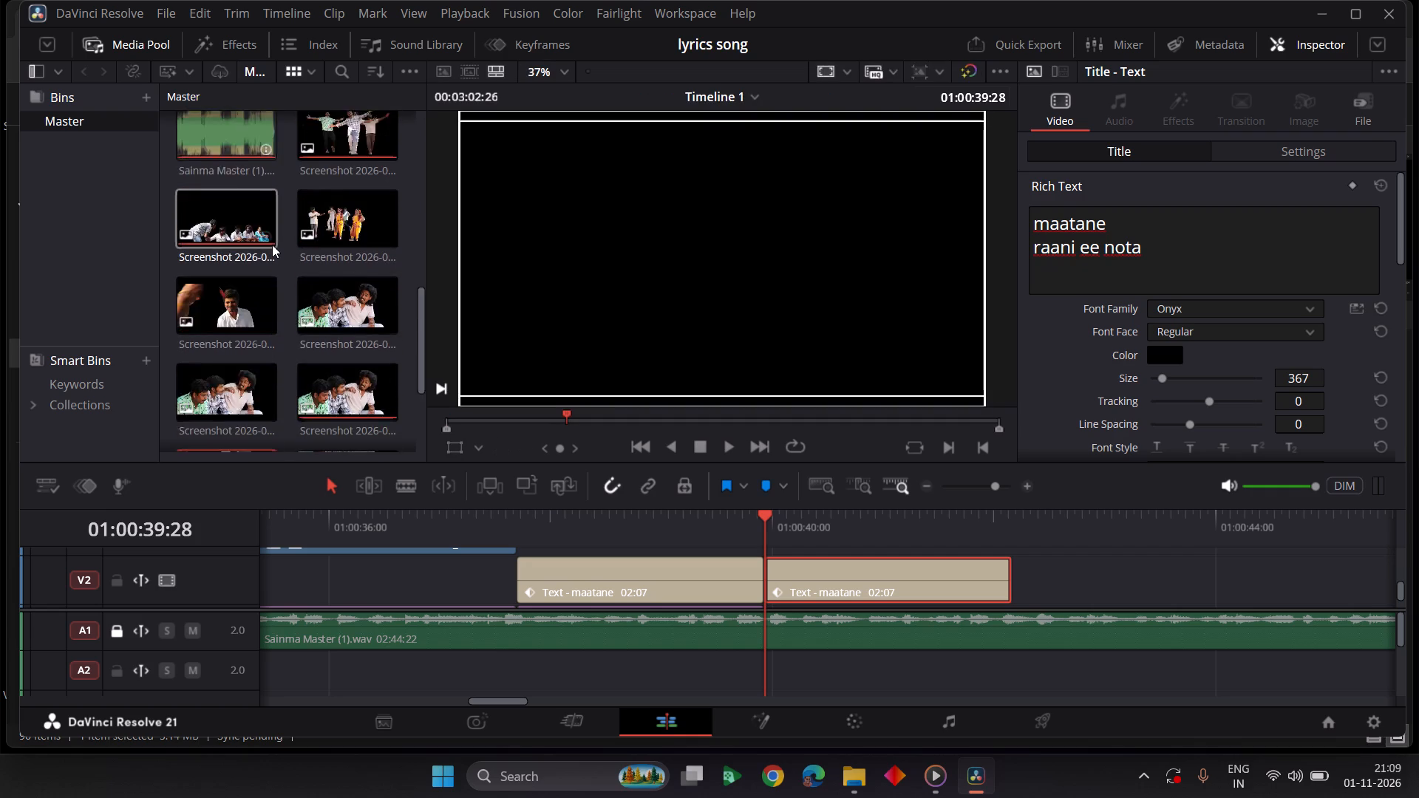
scroll(272, 245, "down", 2)
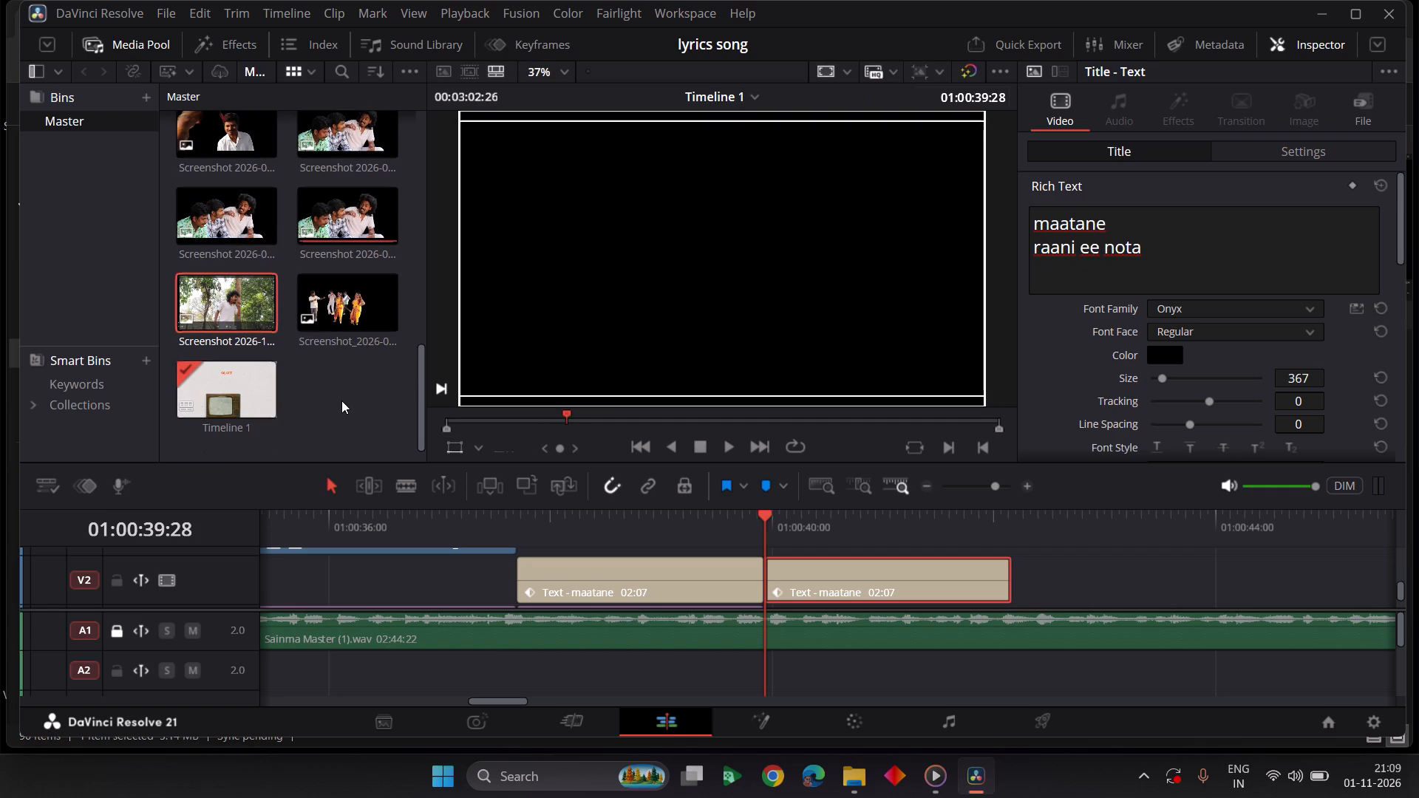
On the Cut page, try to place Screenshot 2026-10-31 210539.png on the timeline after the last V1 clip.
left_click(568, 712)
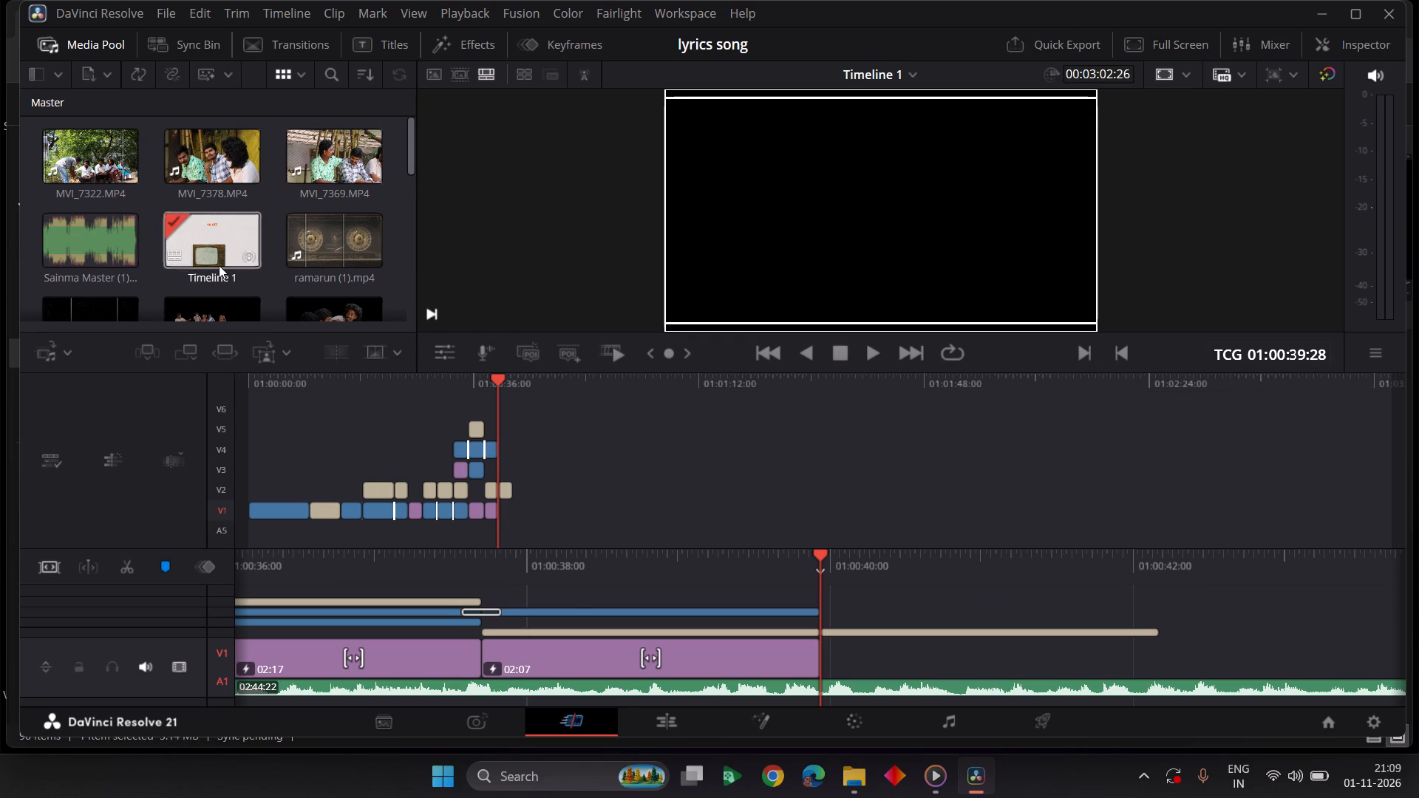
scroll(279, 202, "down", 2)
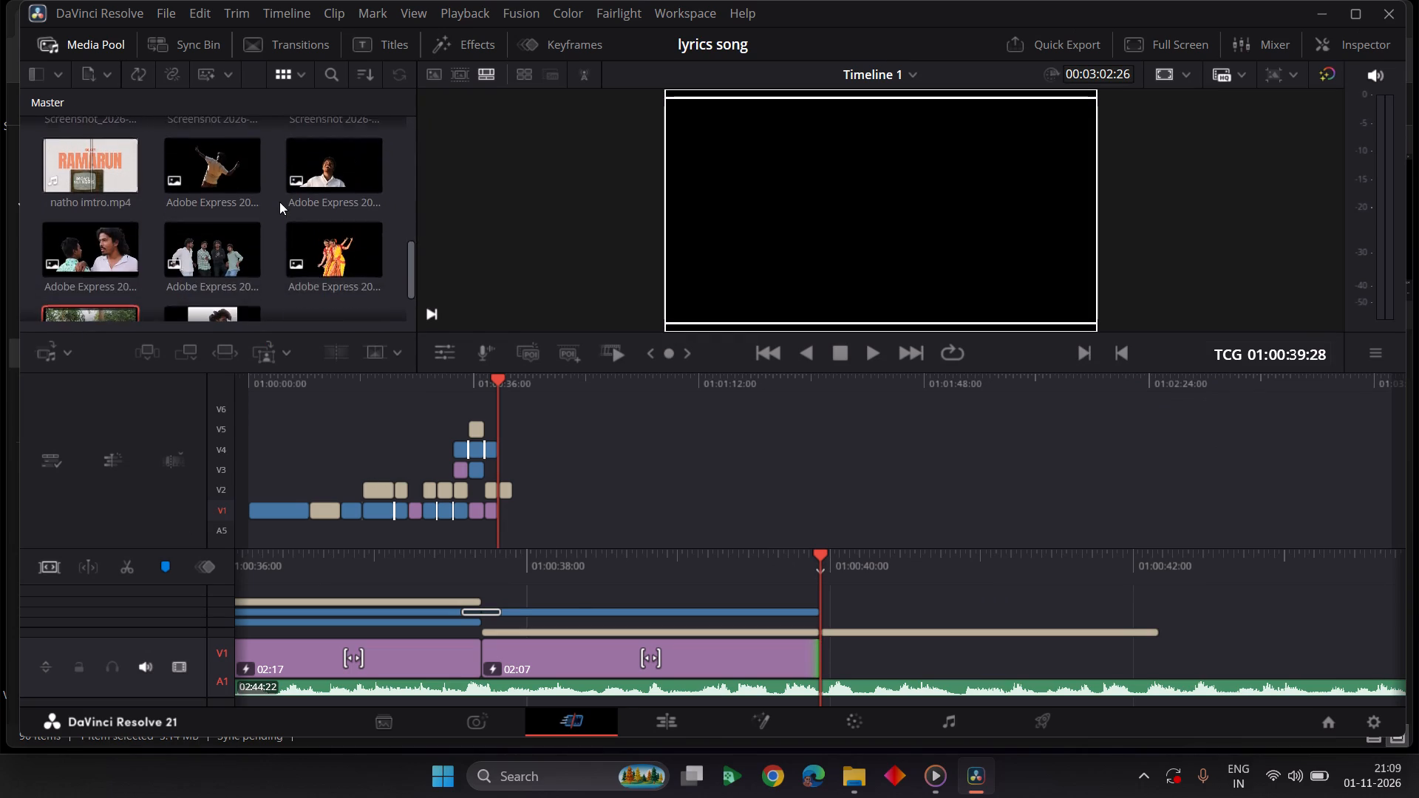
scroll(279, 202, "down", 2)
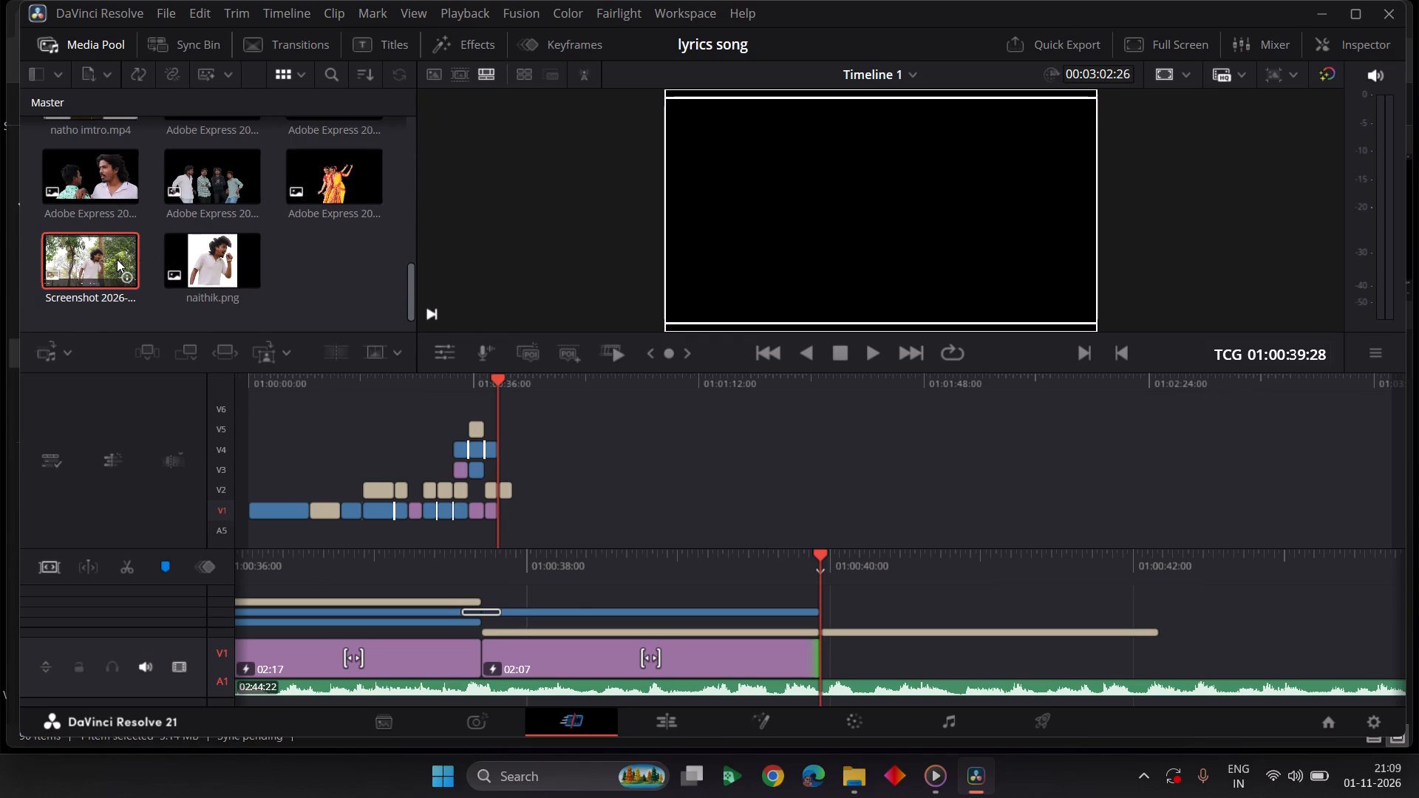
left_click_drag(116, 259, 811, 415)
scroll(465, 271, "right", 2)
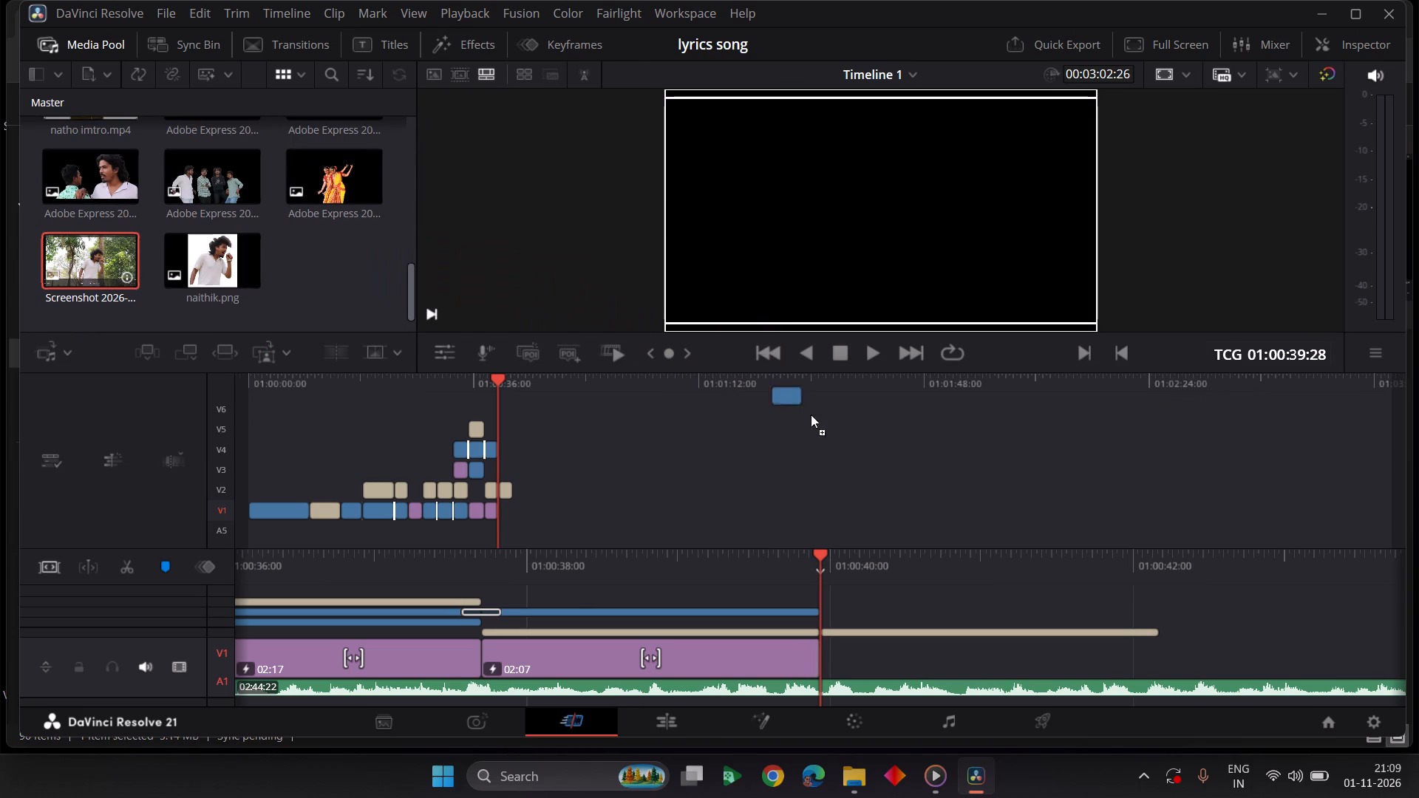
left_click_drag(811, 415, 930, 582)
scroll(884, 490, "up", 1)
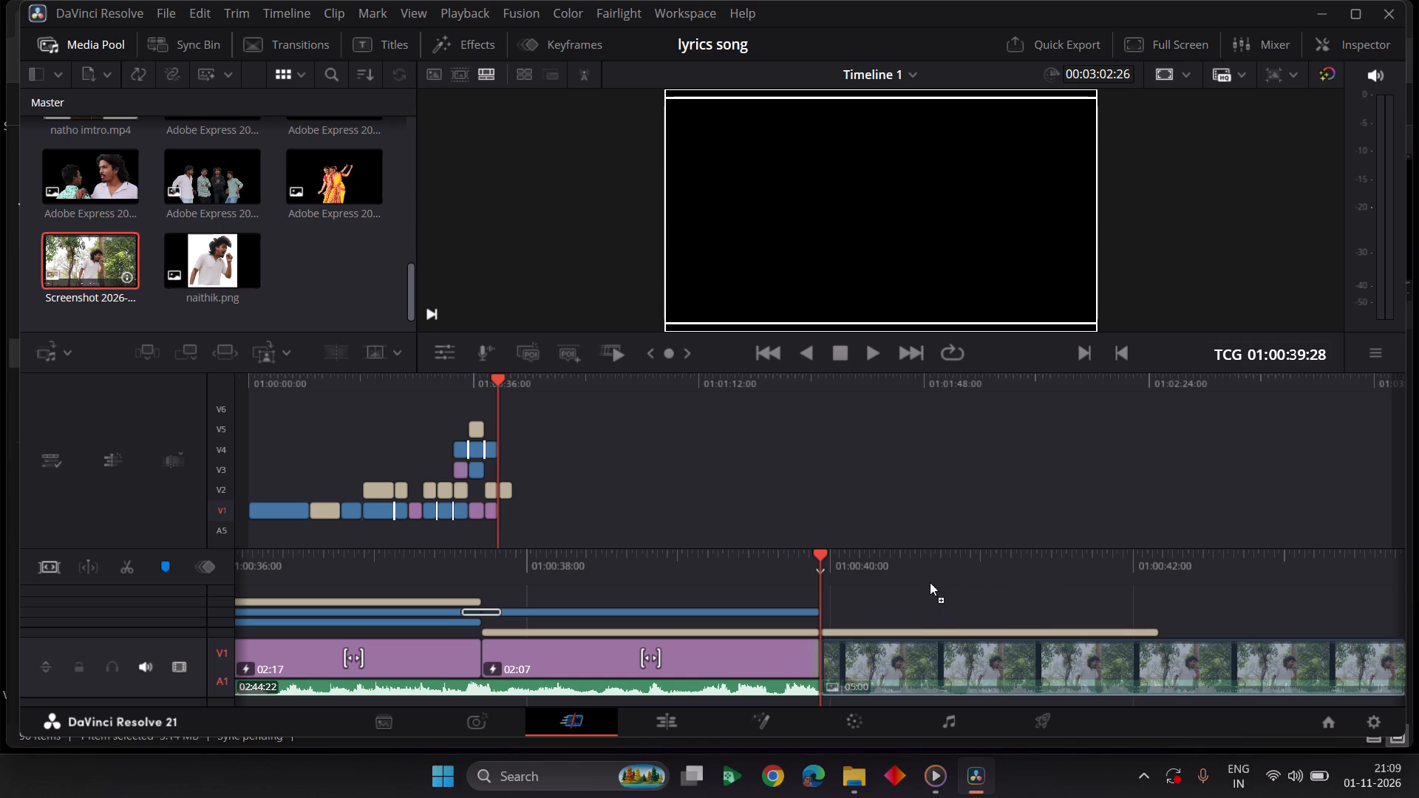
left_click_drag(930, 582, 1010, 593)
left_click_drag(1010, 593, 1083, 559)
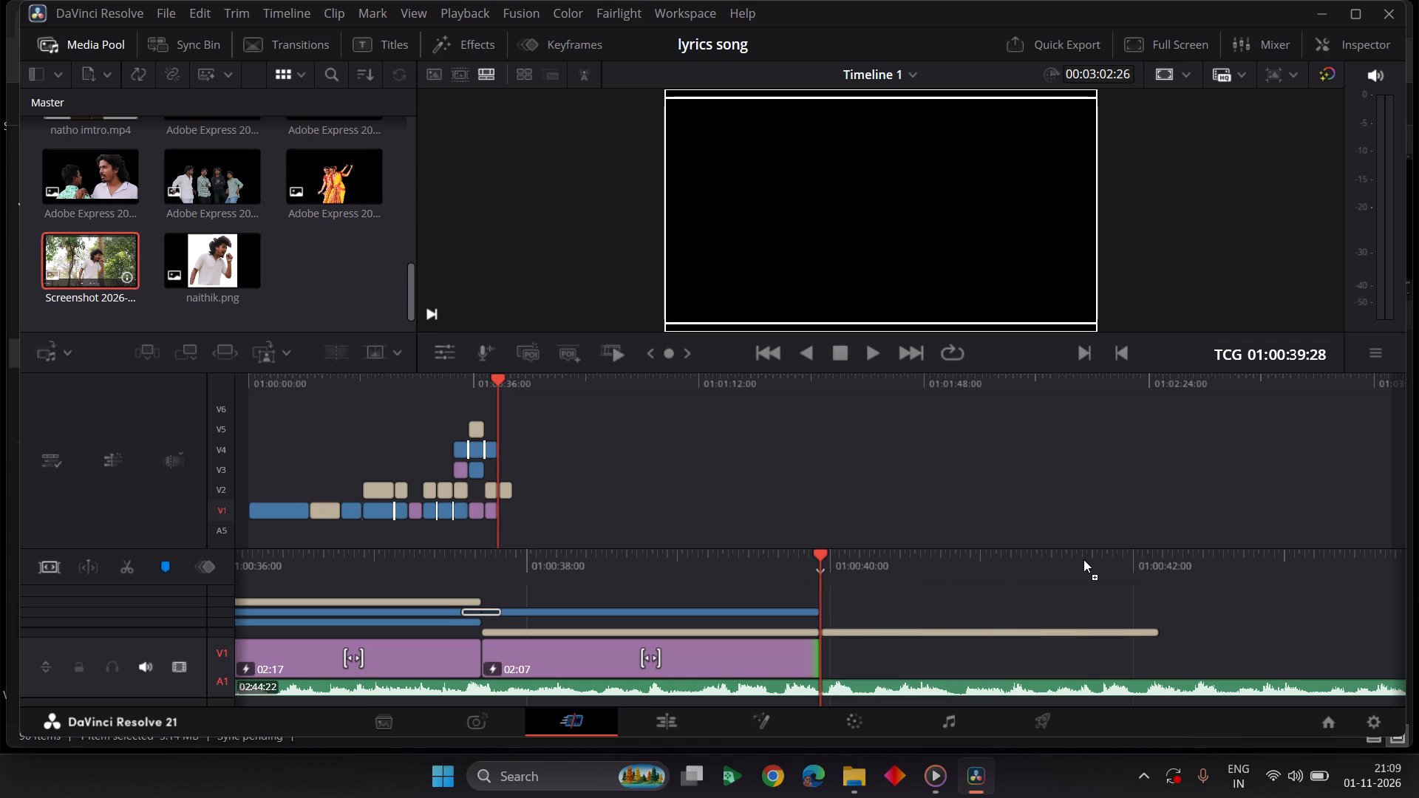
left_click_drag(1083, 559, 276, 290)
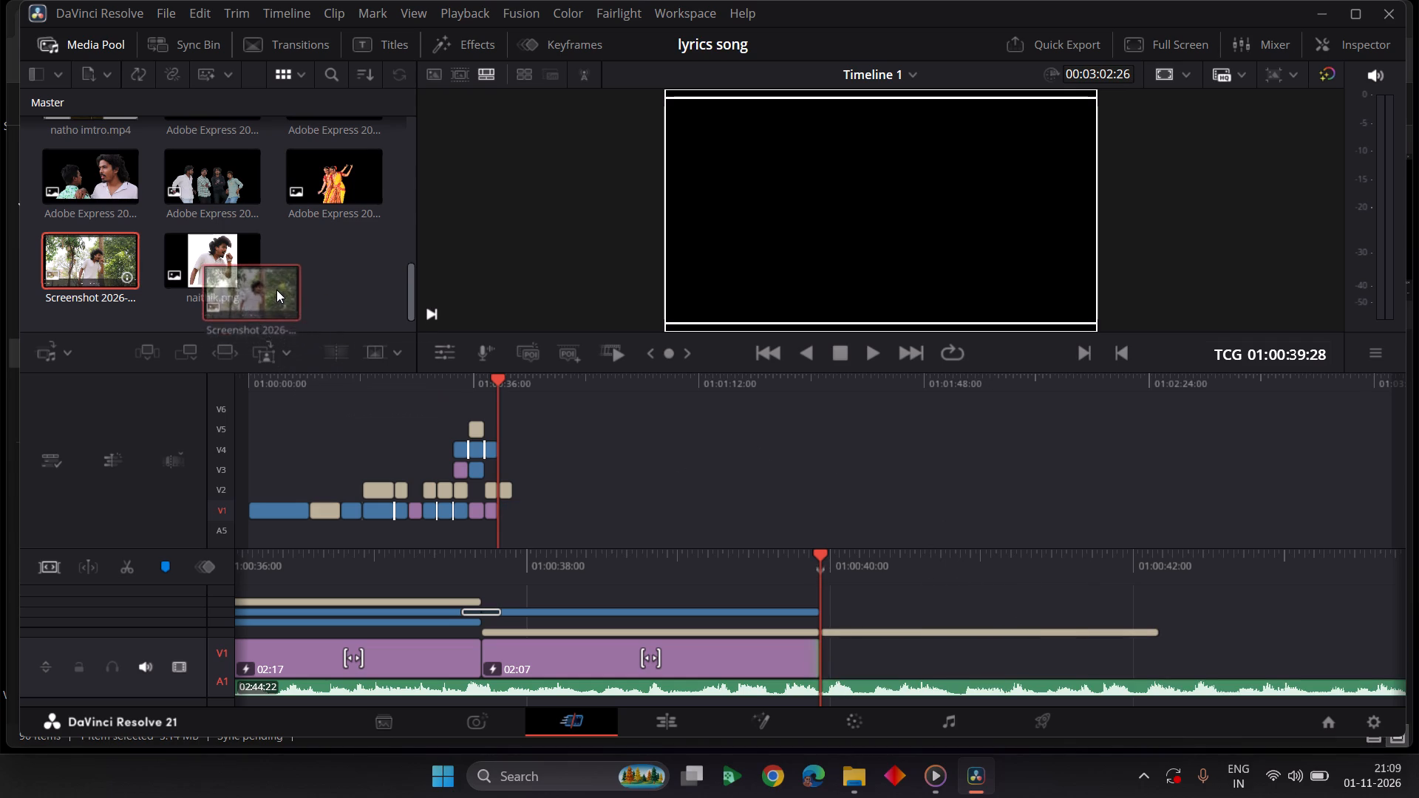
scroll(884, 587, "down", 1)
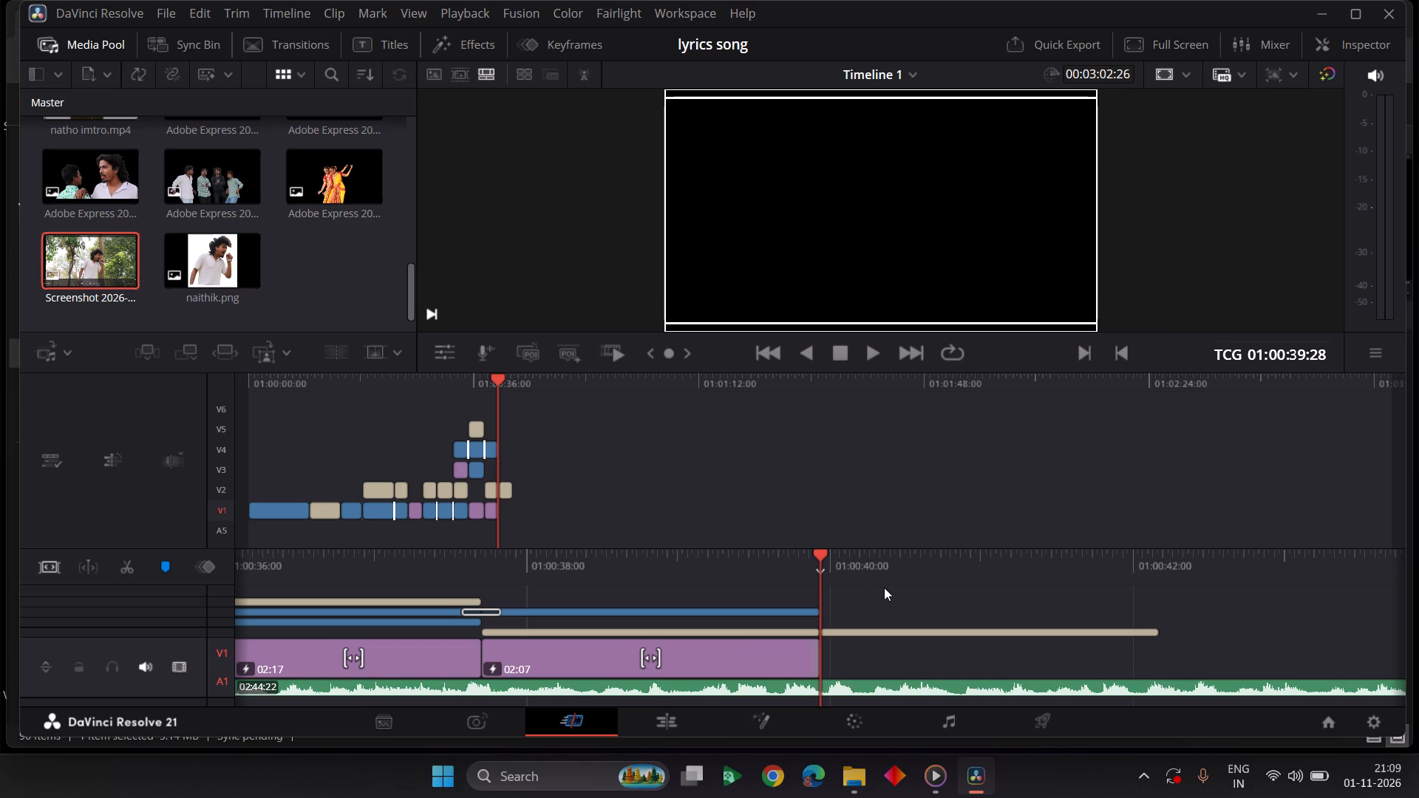
Return to the Edit page to work on the timeline around 01:00:39:28.
left_click(660, 711)
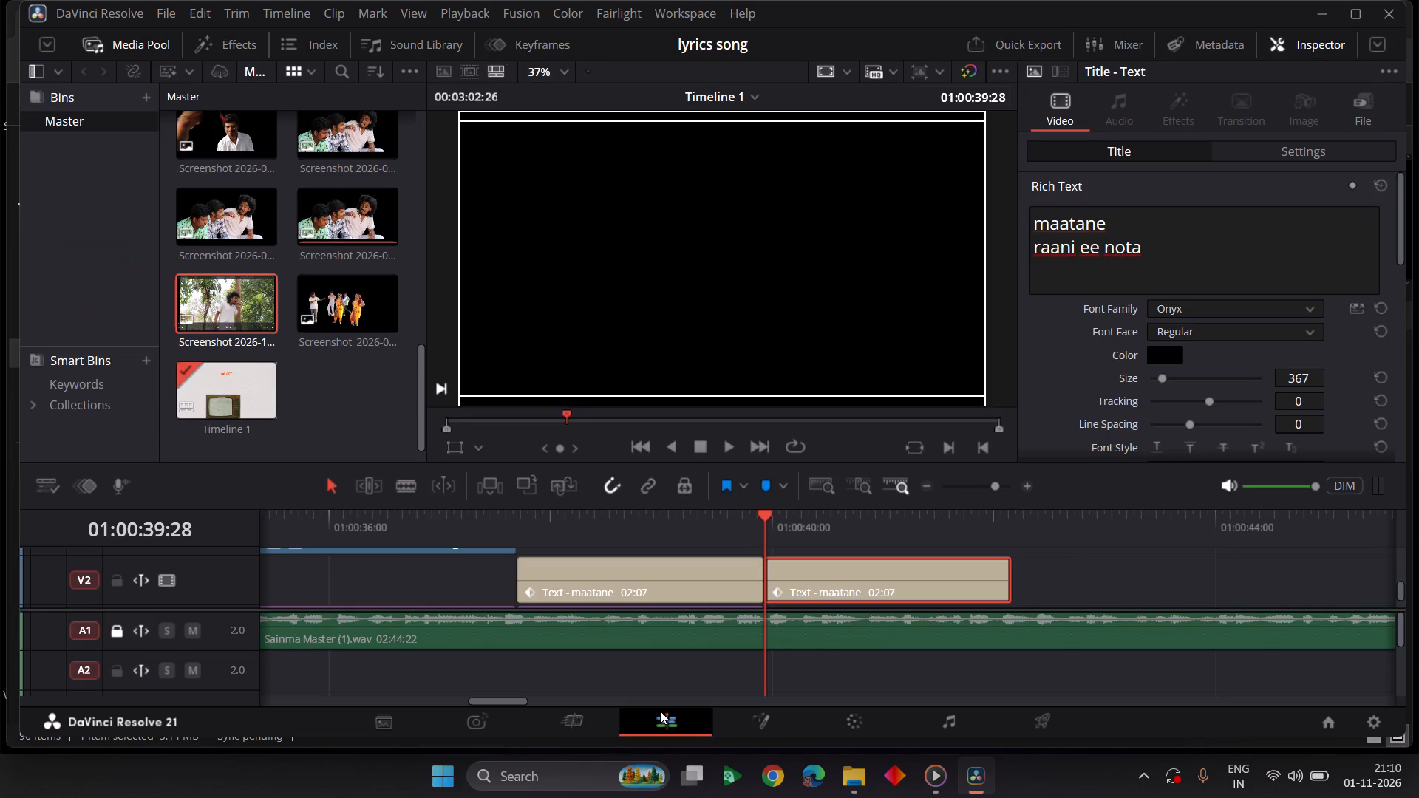
scroll(726, 543, "up", 2)
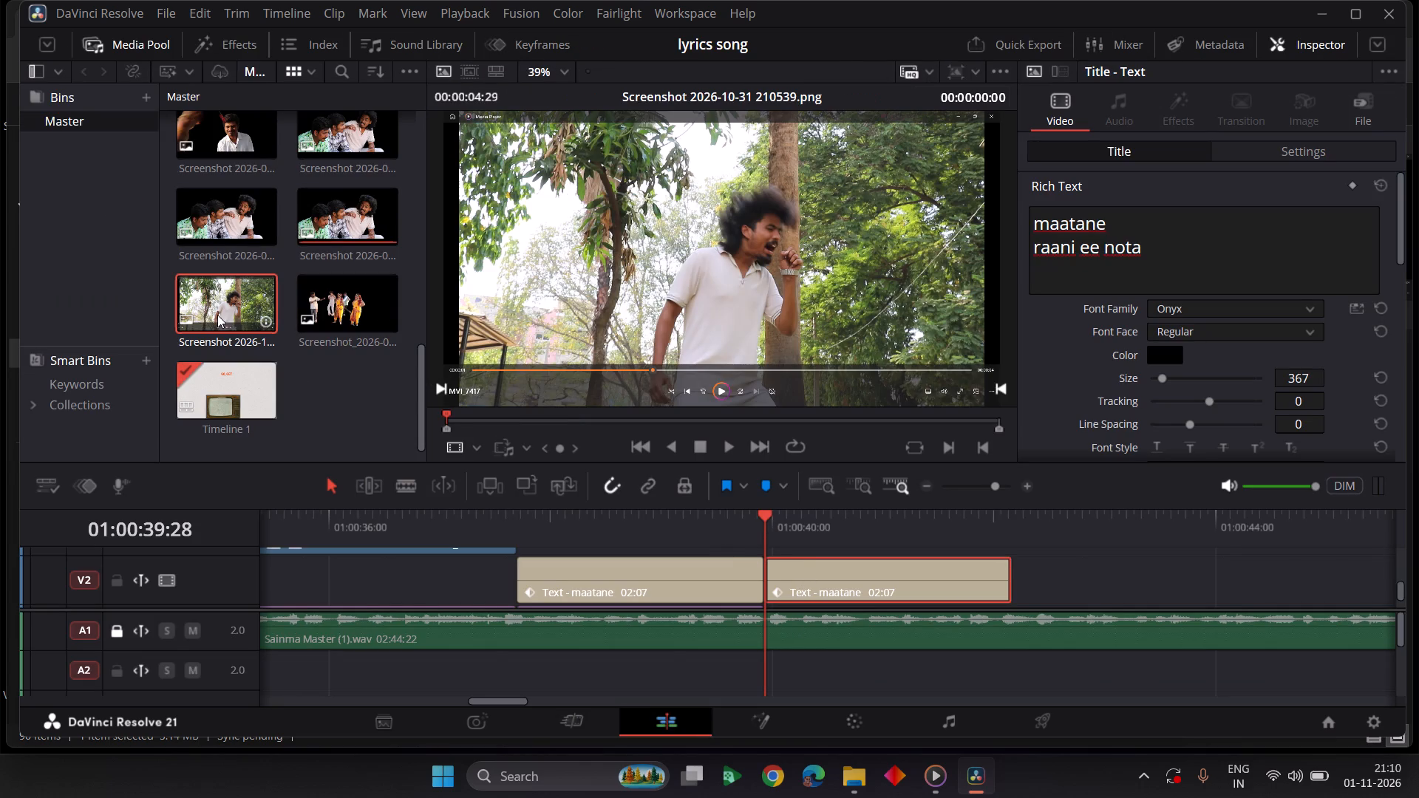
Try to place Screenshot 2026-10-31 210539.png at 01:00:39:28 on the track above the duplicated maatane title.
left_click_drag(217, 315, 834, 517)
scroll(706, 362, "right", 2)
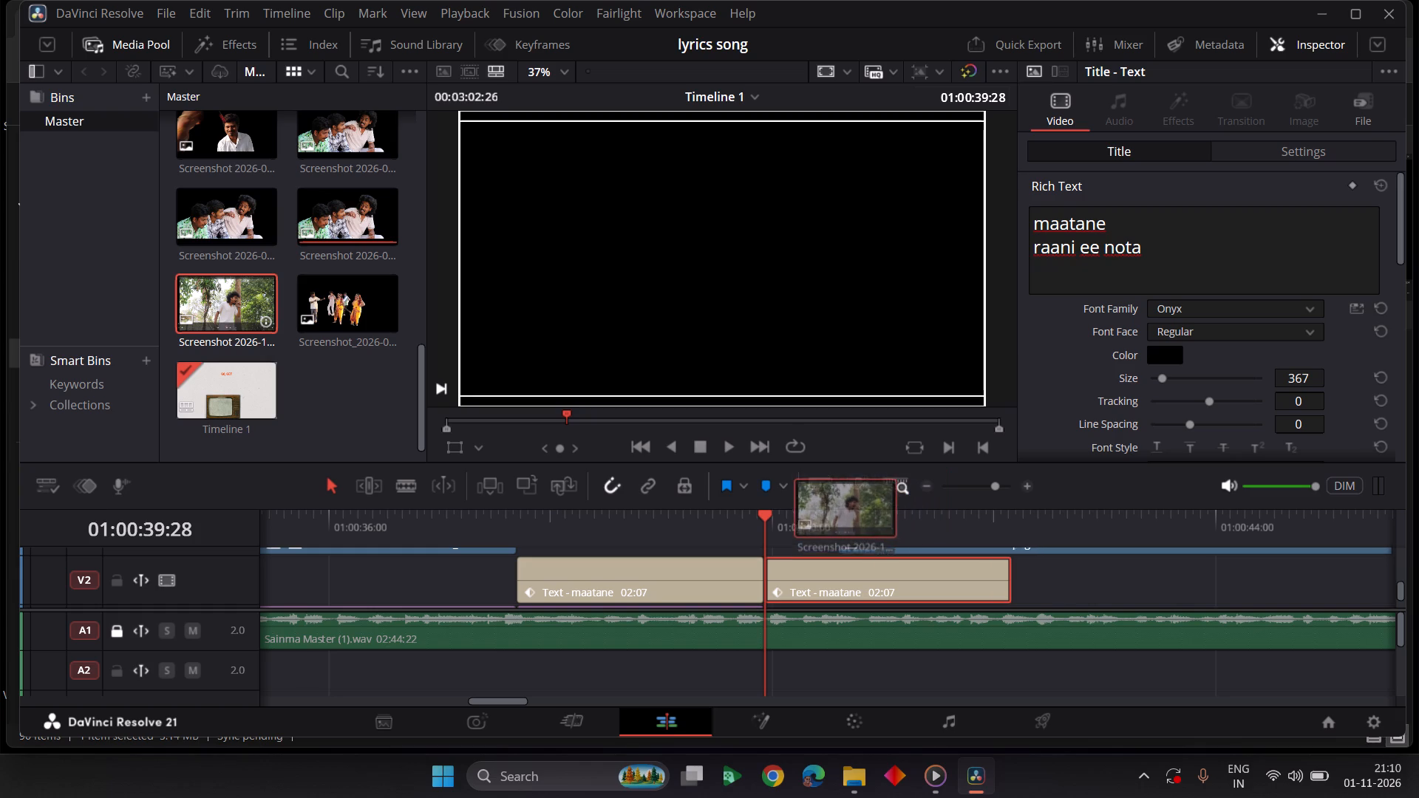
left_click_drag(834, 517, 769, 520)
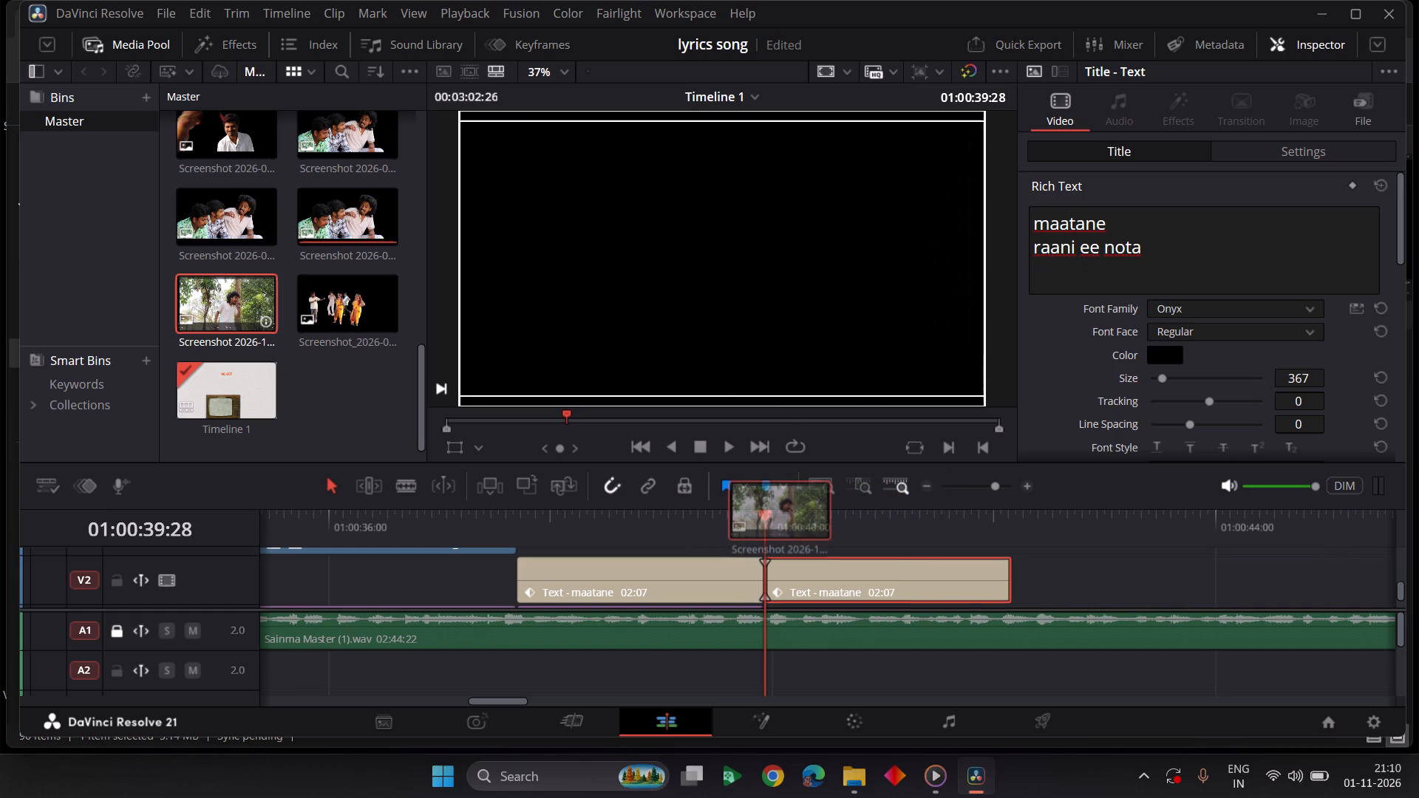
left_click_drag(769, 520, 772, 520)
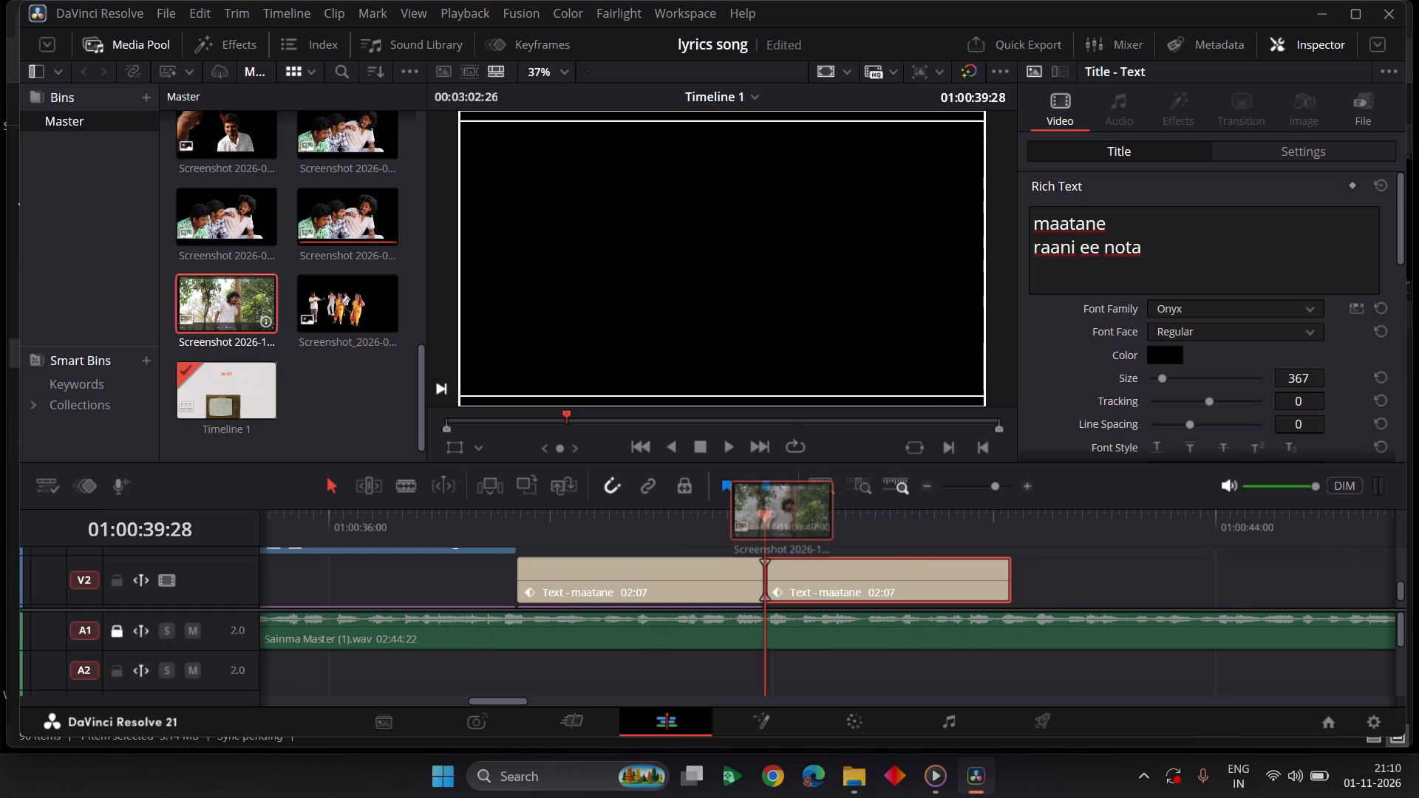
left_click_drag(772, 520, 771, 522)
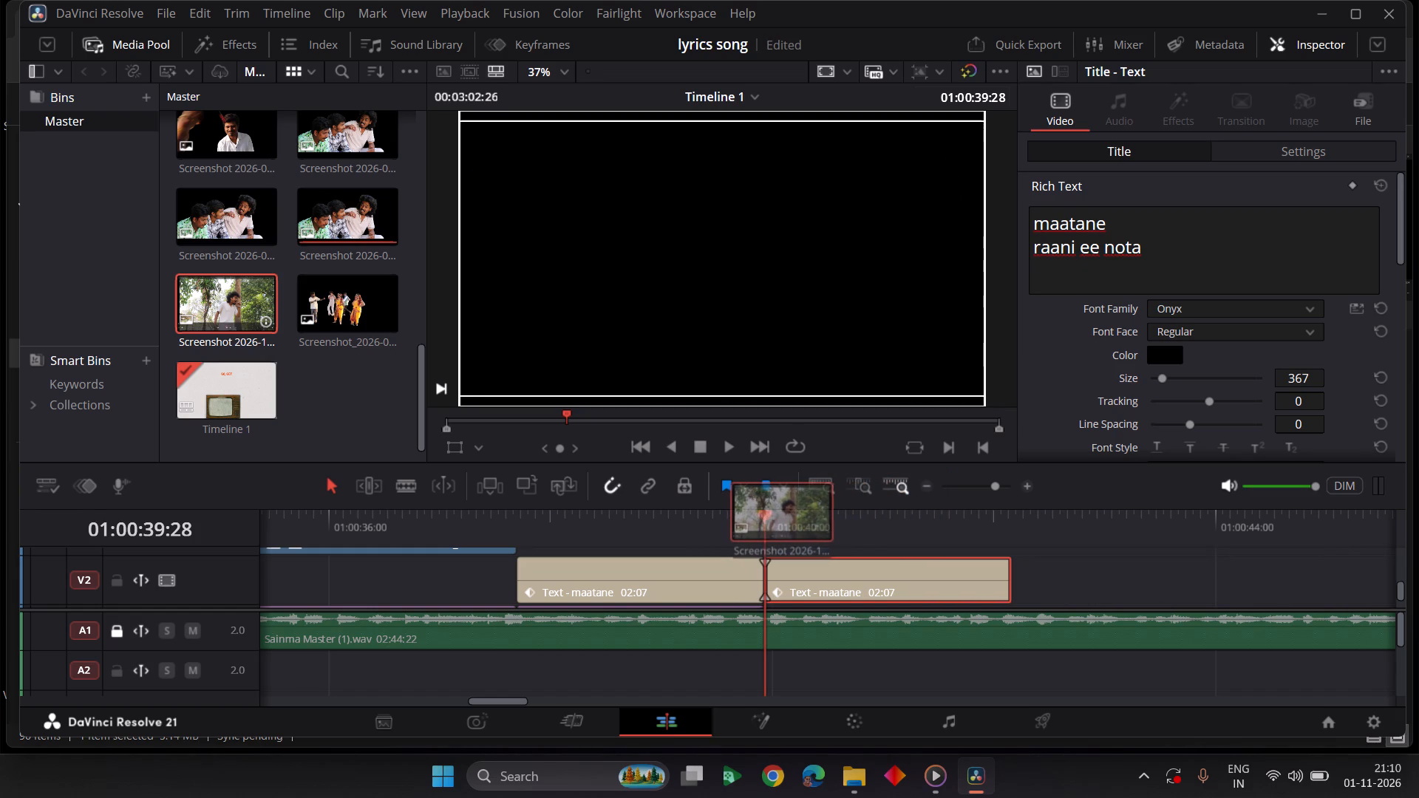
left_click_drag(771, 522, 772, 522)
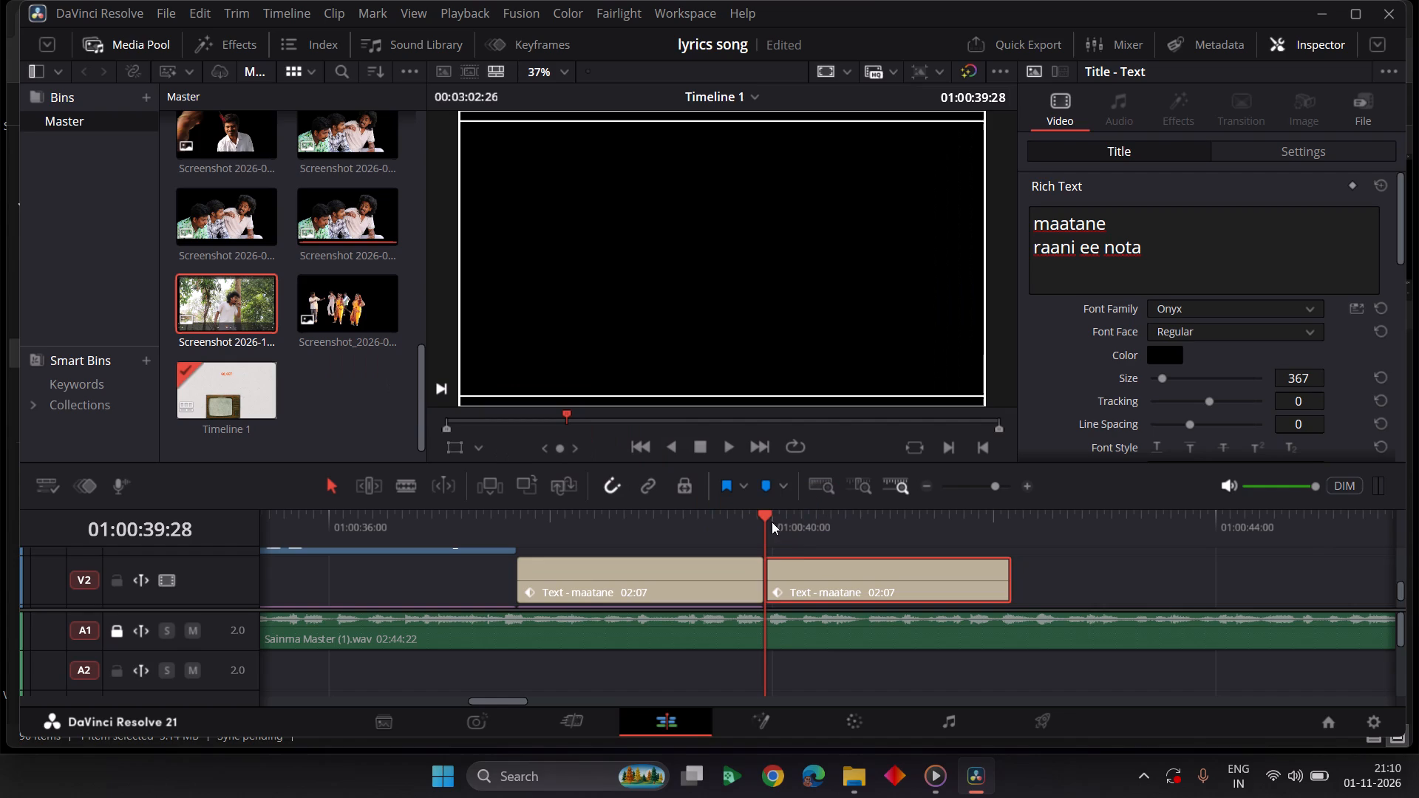
Place Screenshot 2026-10-31 210539.png on V4 so it starts at 01:00:39:28, directly after the Adobe Express clip.
scroll(795, 552, "up", 1)
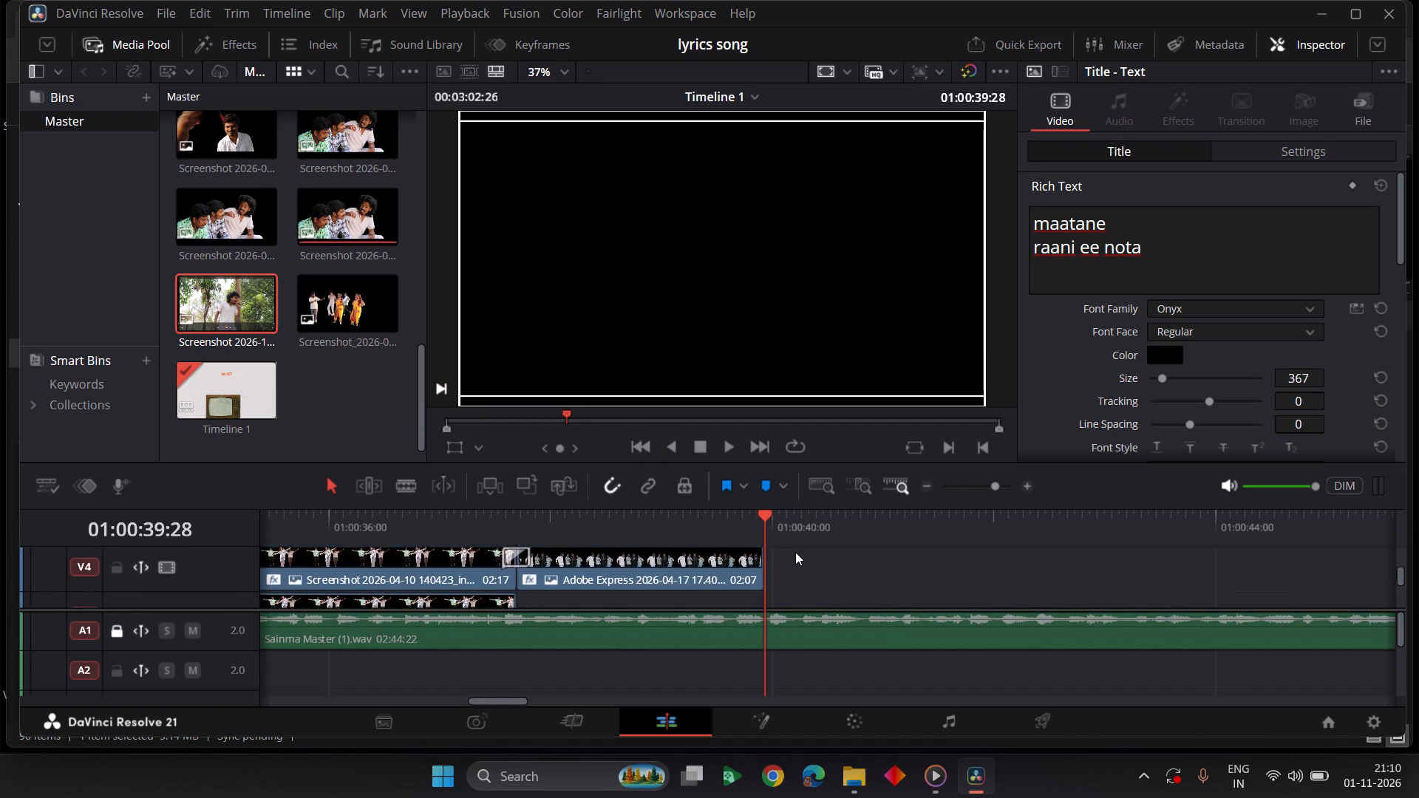
scroll(795, 552, "up", 2)
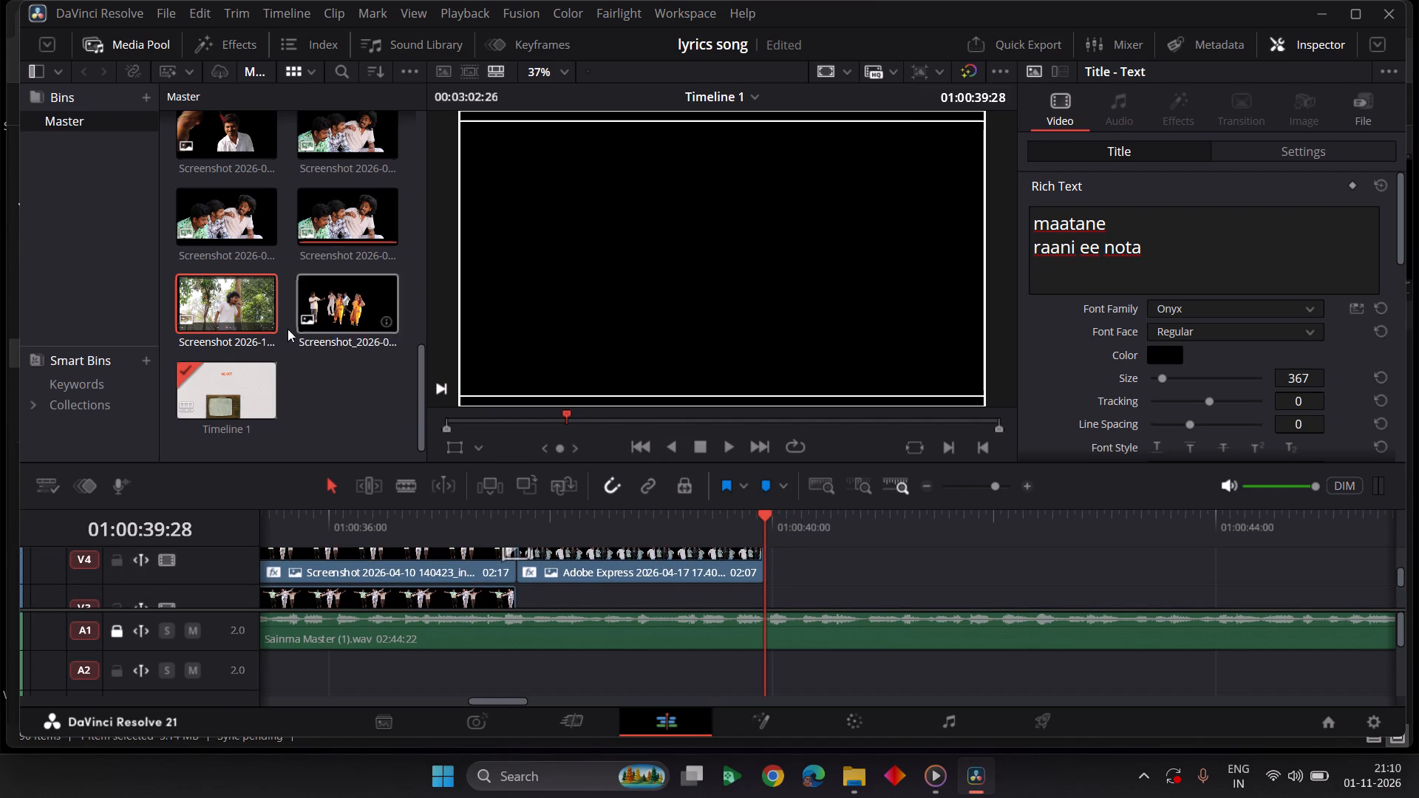
left_click_drag(228, 318, 856, 553)
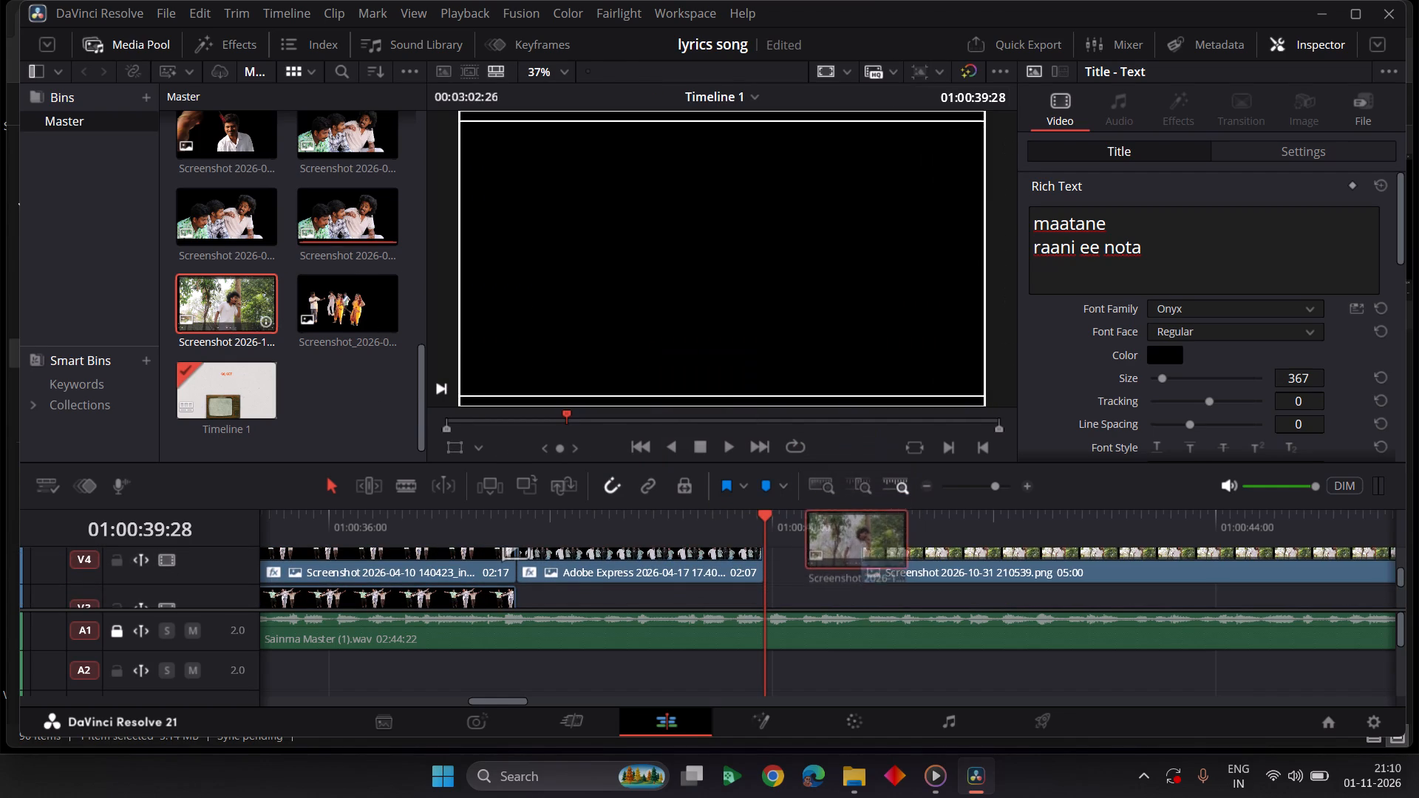
left_click_drag(856, 553, 778, 567)
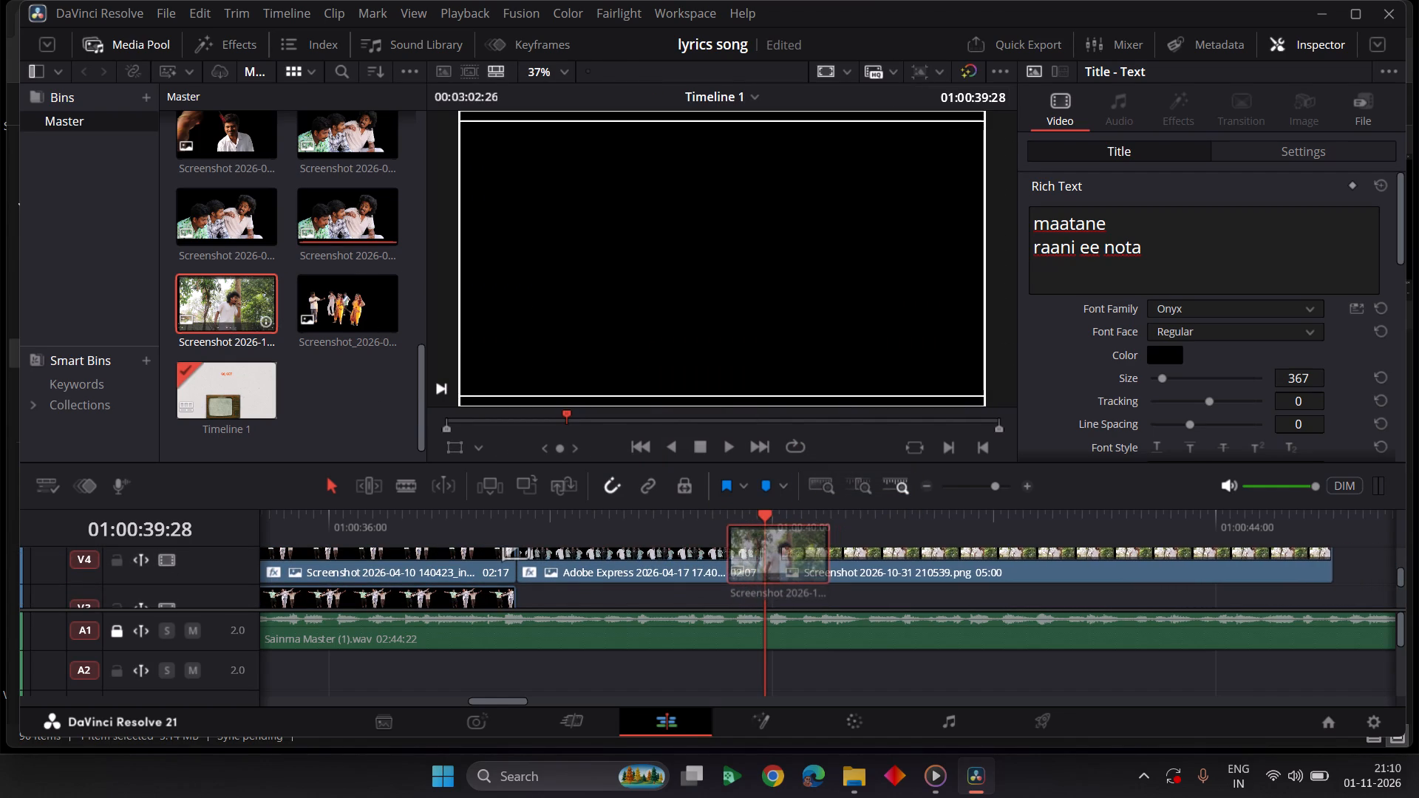
left_click_drag(778, 567, 774, 567)
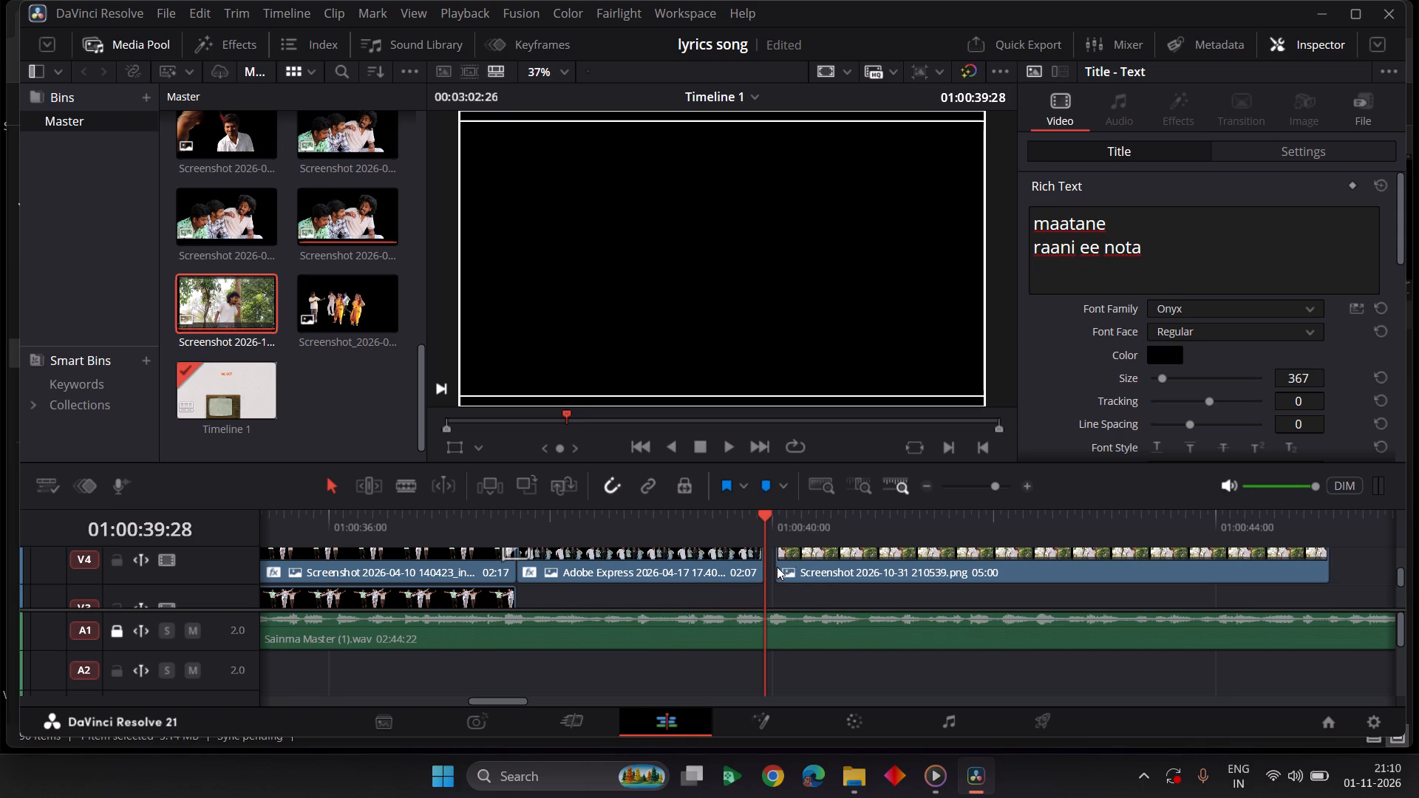
left_click(811, 563)
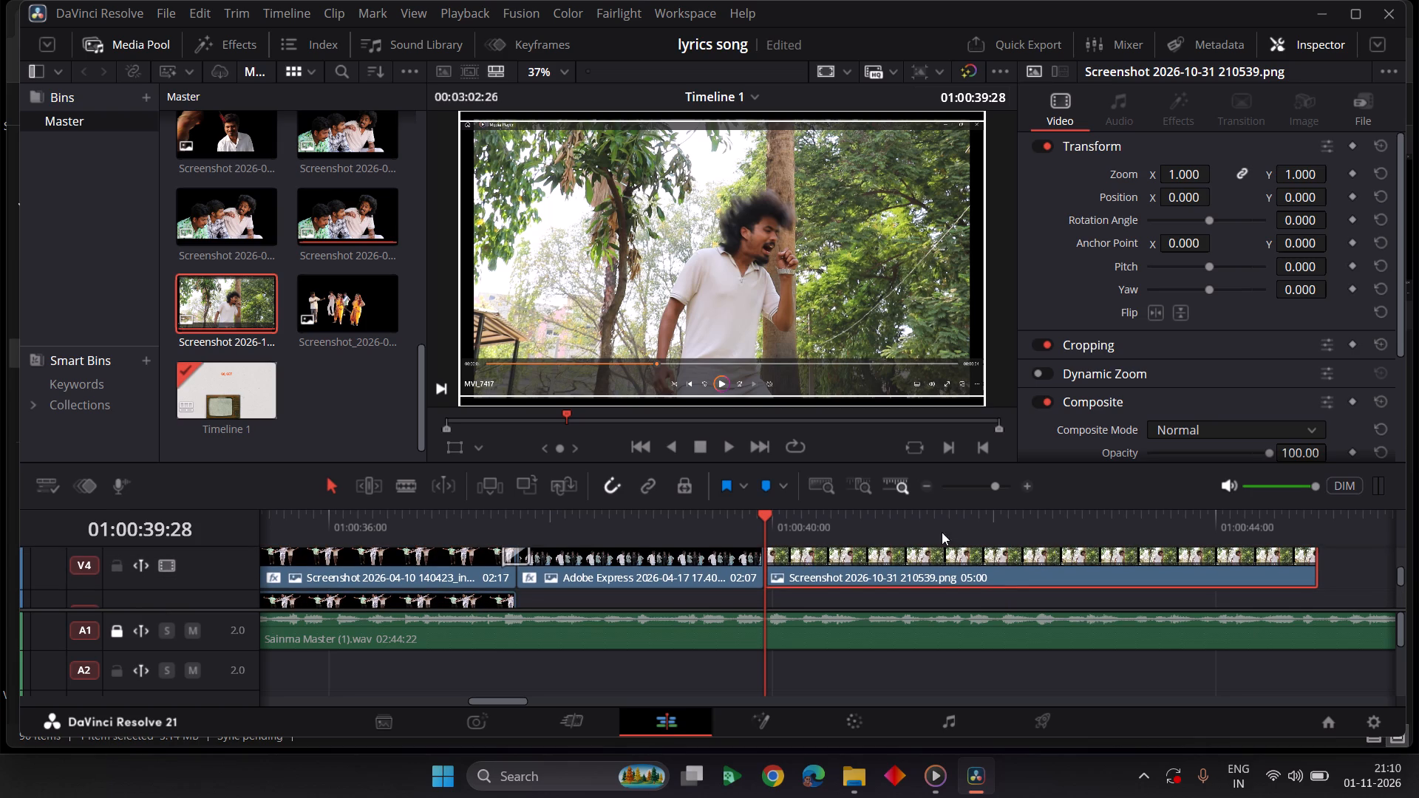
Enlarge the outdoor screenshot clip to a linked X and Y zoom of 1.360.
left_click_drag(1177, 176, 1191, 176)
left_click_drag(1191, 176, 1210, 179)
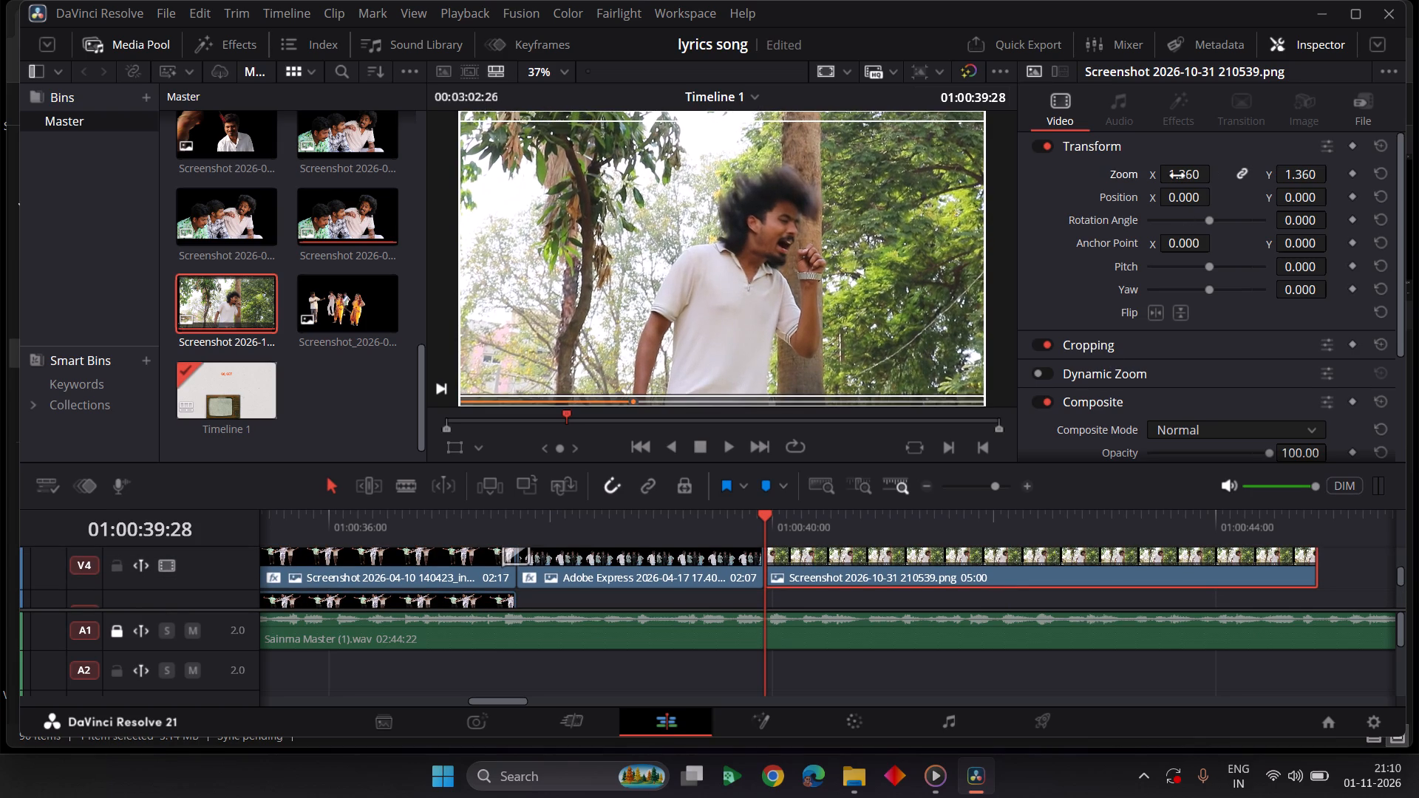
Place naithik.png from the Master bin on the track above the outdoor screenshot, aligning its start with 01:00:39:28.
scroll(282, 296, "up", 1)
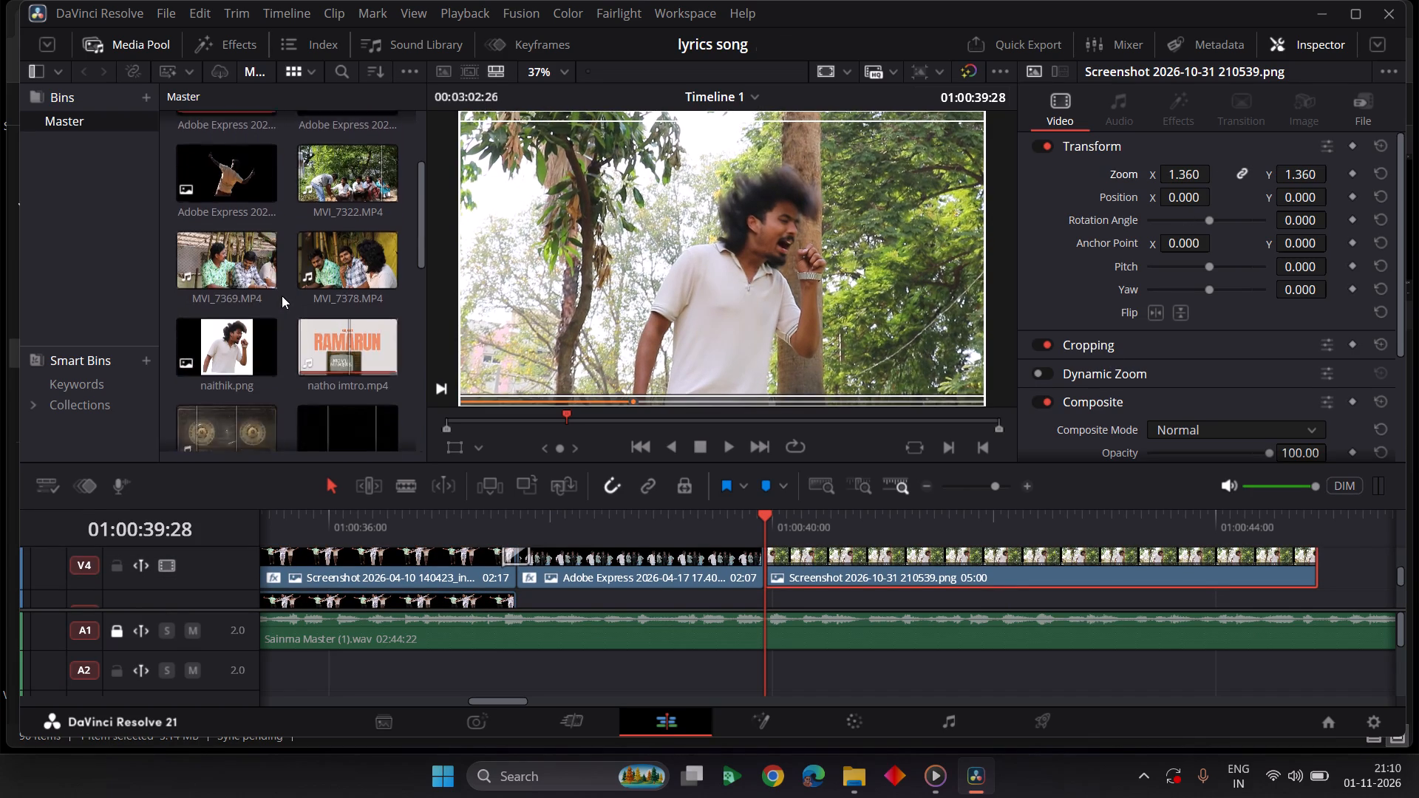
scroll(282, 296, "up", 1)
left_click_drag(224, 355, 293, 369)
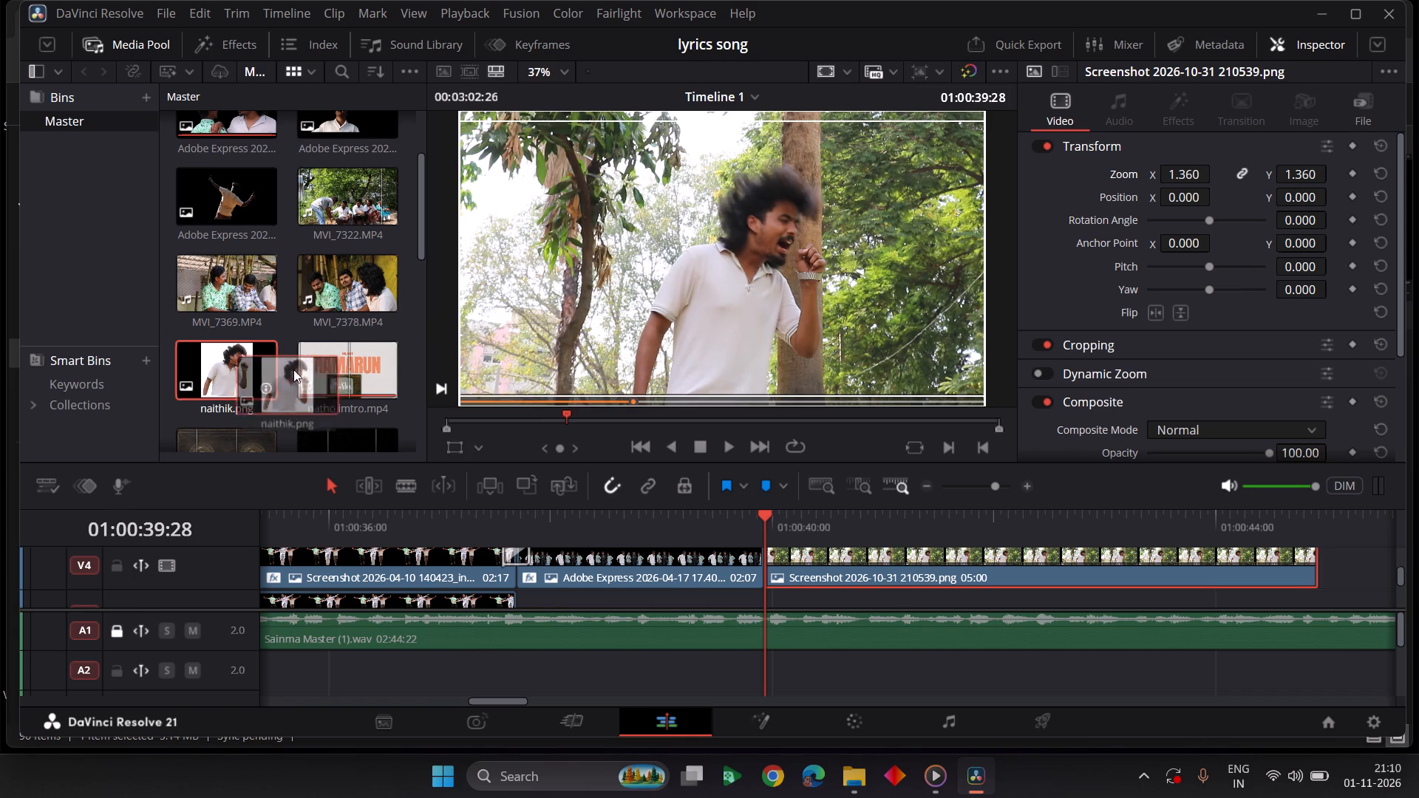
left_click_drag(293, 369, 841, 536)
scroll(506, 429, "right", 3)
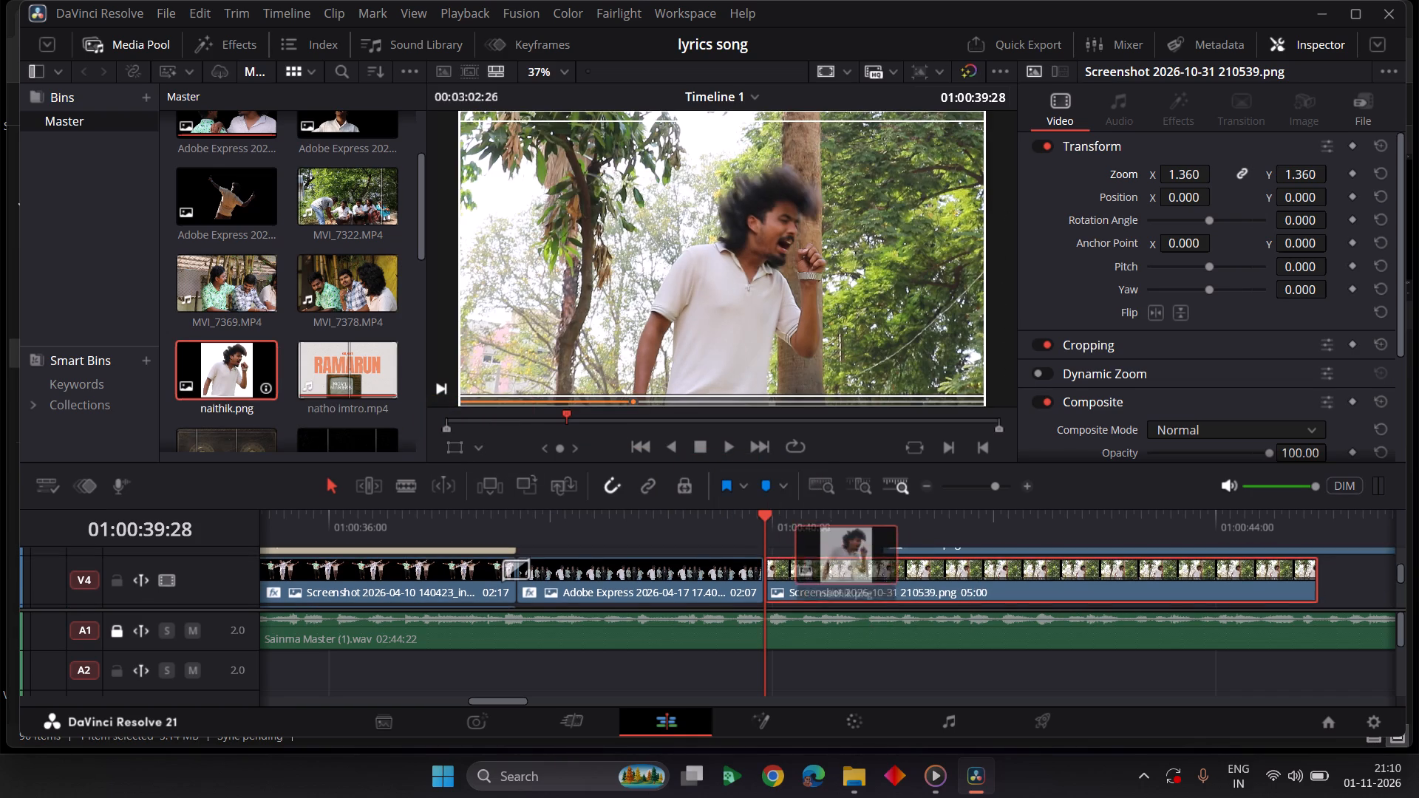
left_click_drag(841, 536, 771, 519)
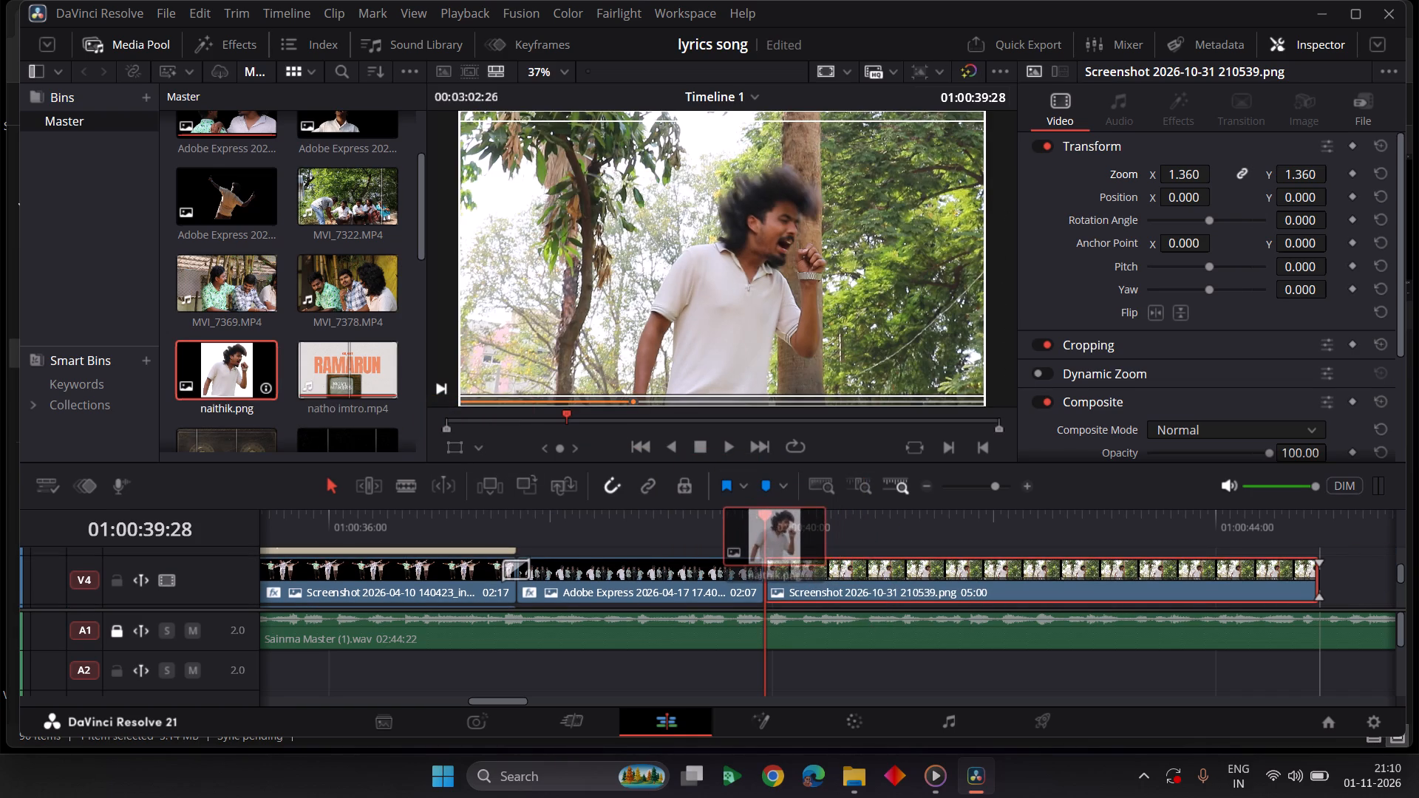
left_click_drag(771, 519, 773, 521)
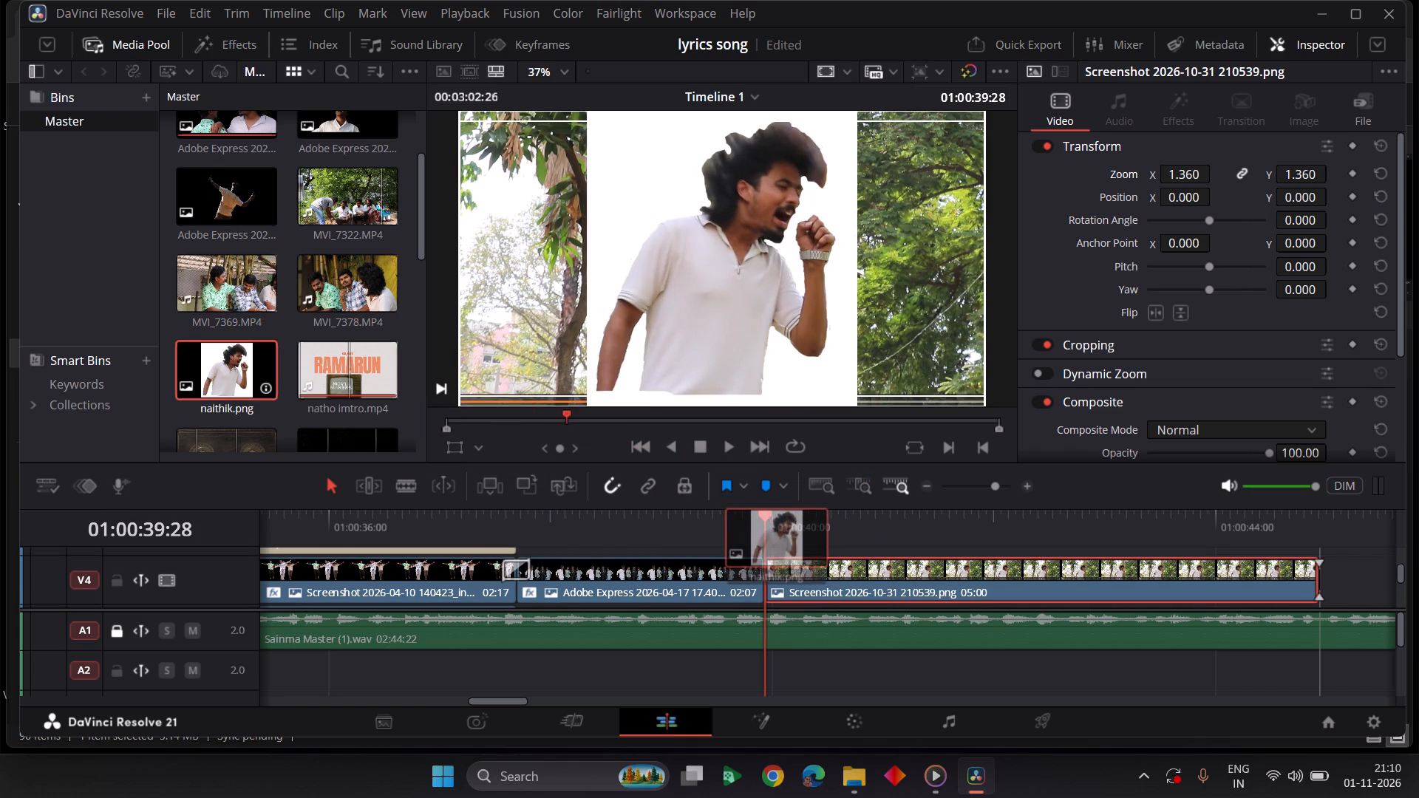
left_click_drag(773, 521, 773, 517)
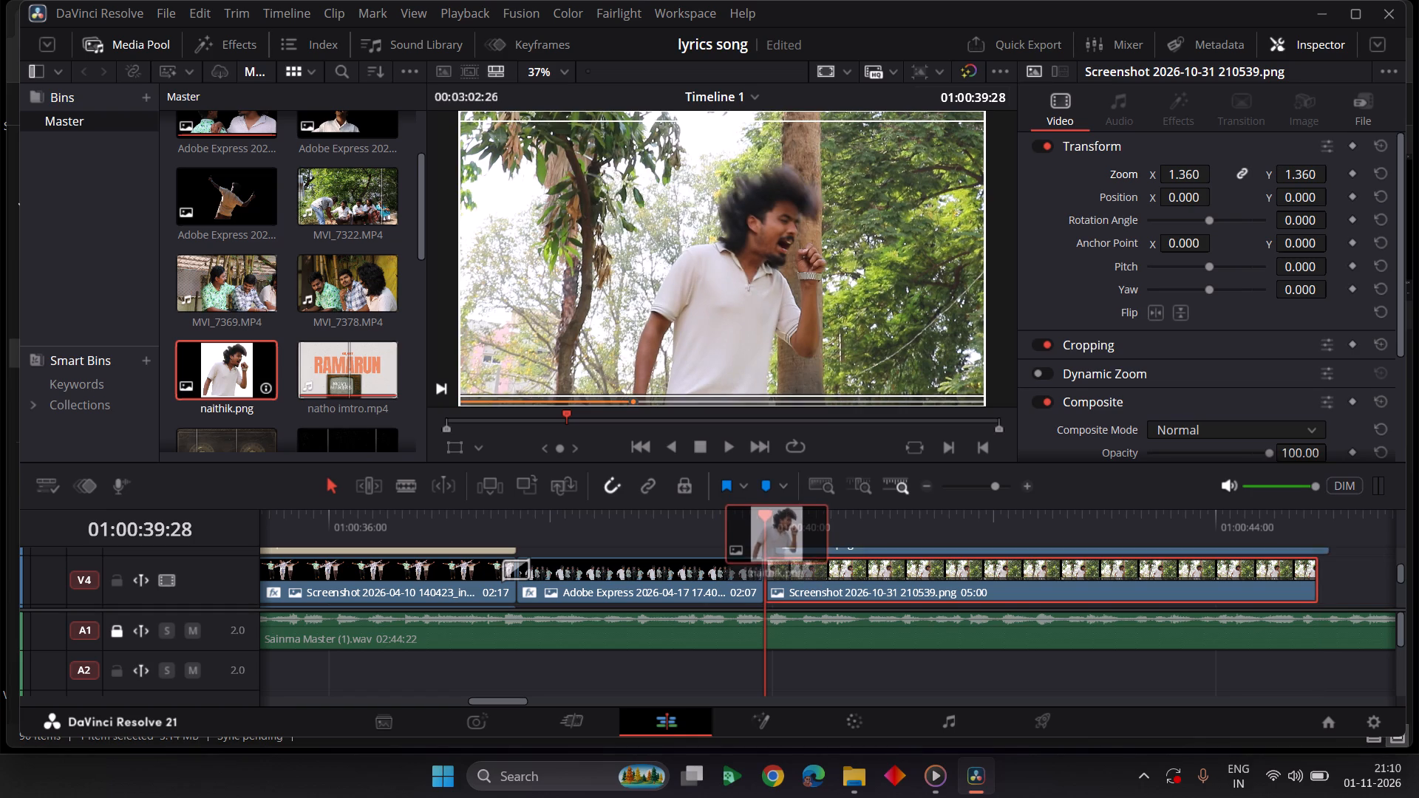
left_click_drag(773, 517, 774, 516)
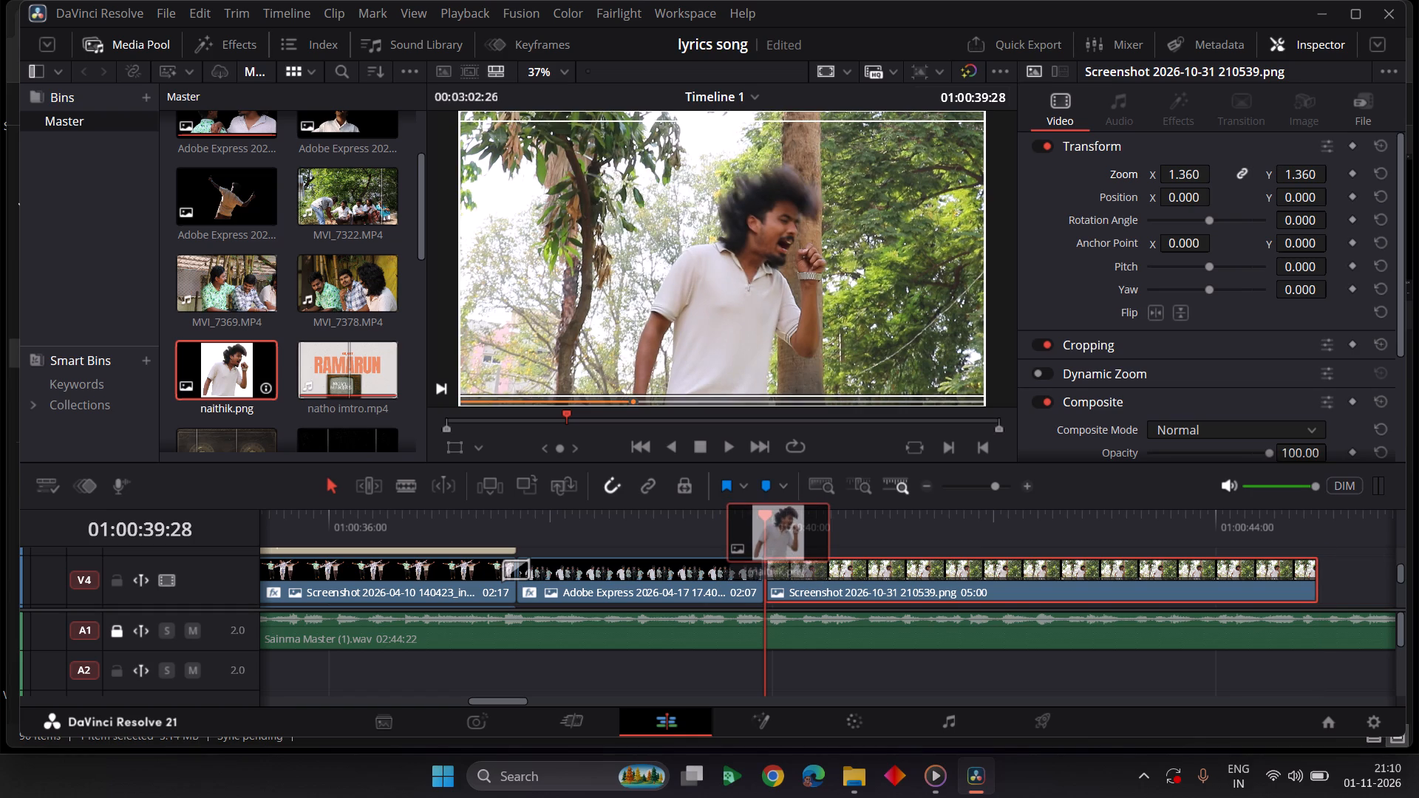
left_click_drag(774, 516, 775, 516)
left_click_drag(775, 516, 823, 517)
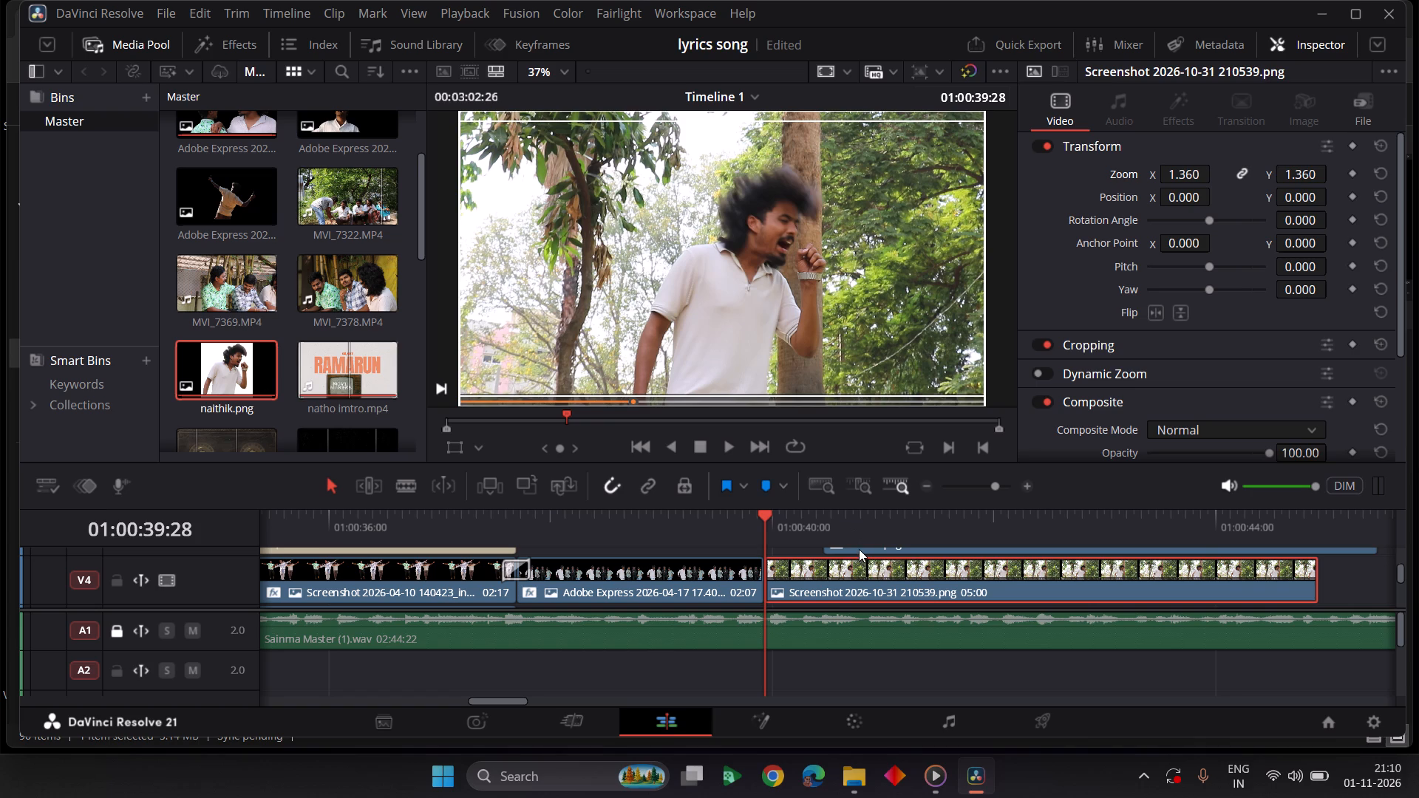
left_click_drag(859, 549, 804, 555)
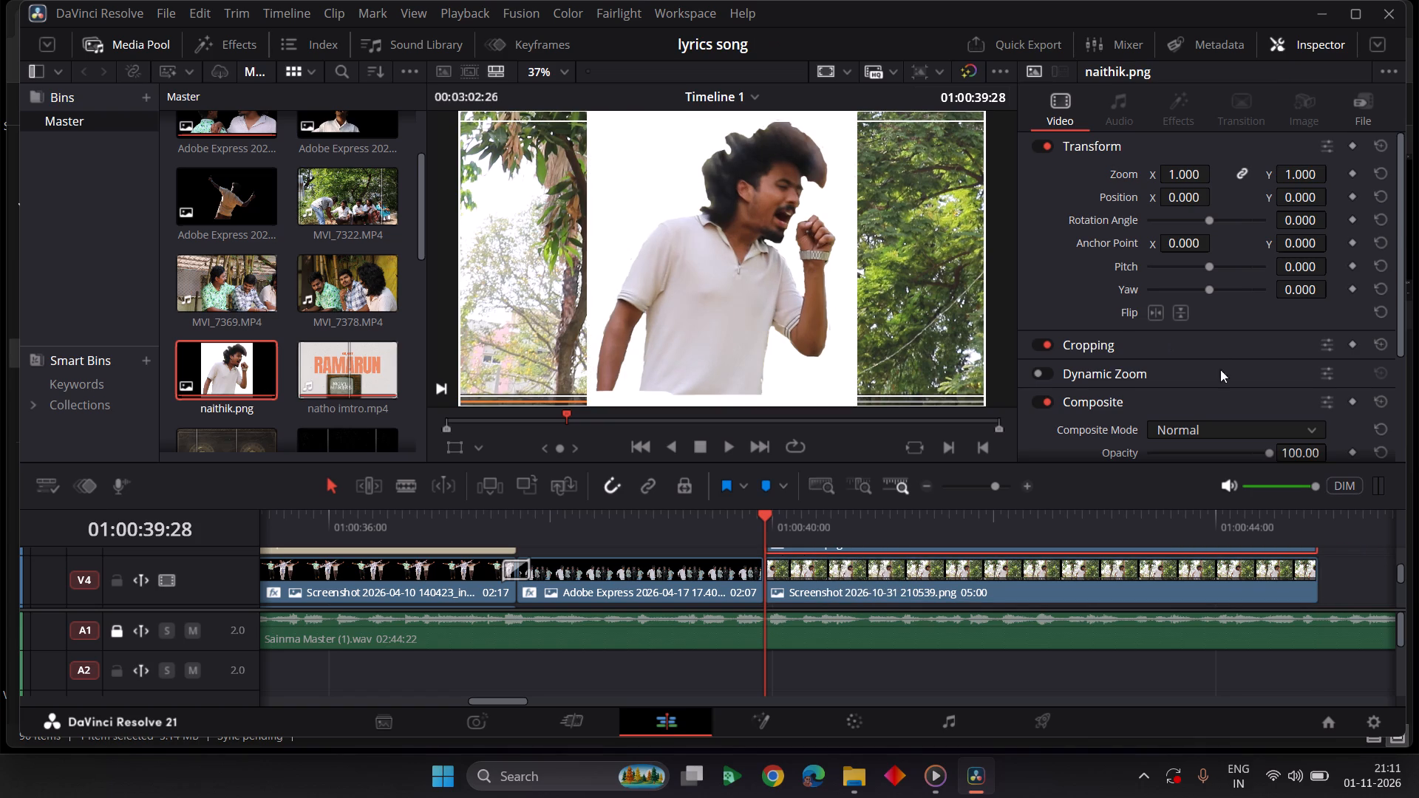
Expand the Cropping settings of the naithik.png clip and leave cropping enabled.
scroll(1226, 381, "down", 1)
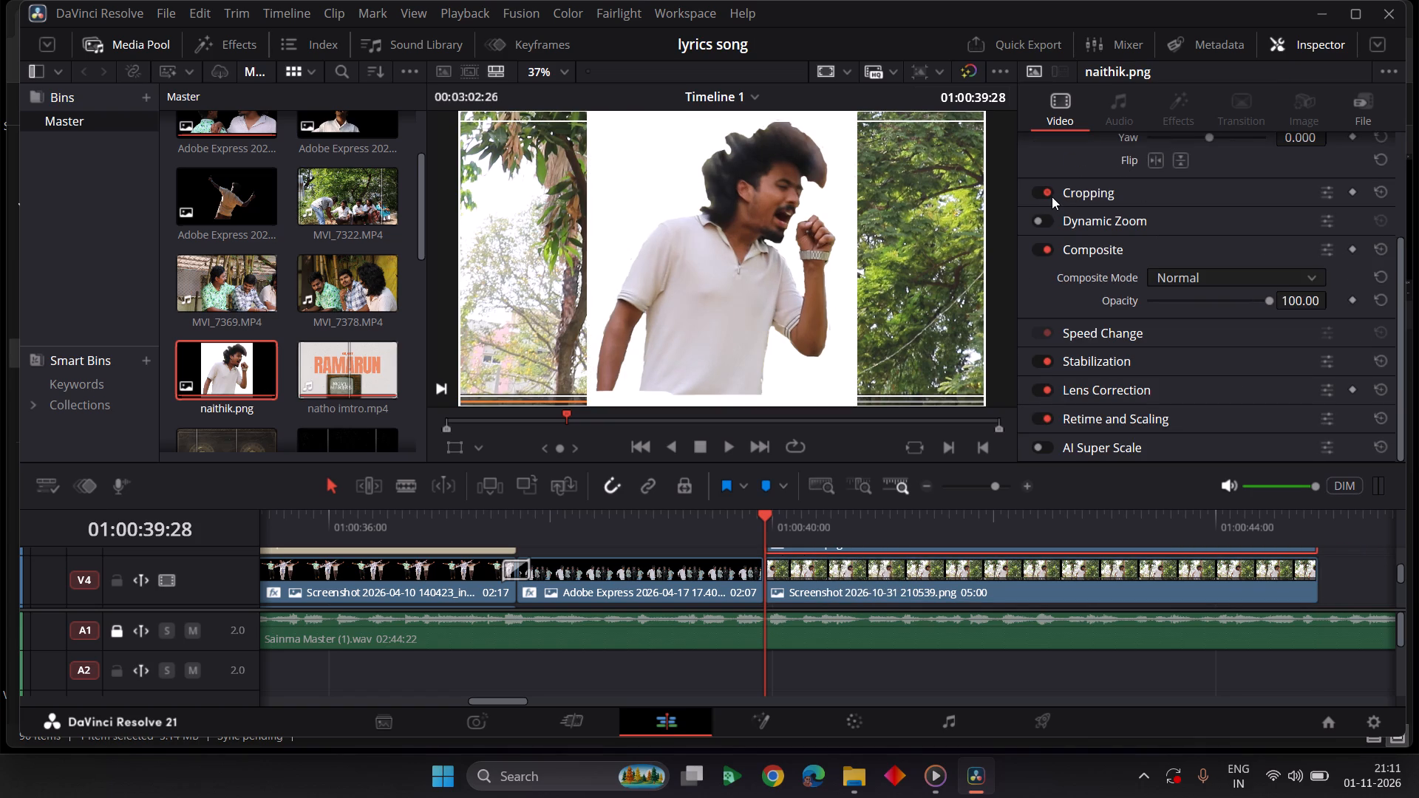
left_click(1052, 197)
left_click(1150, 194)
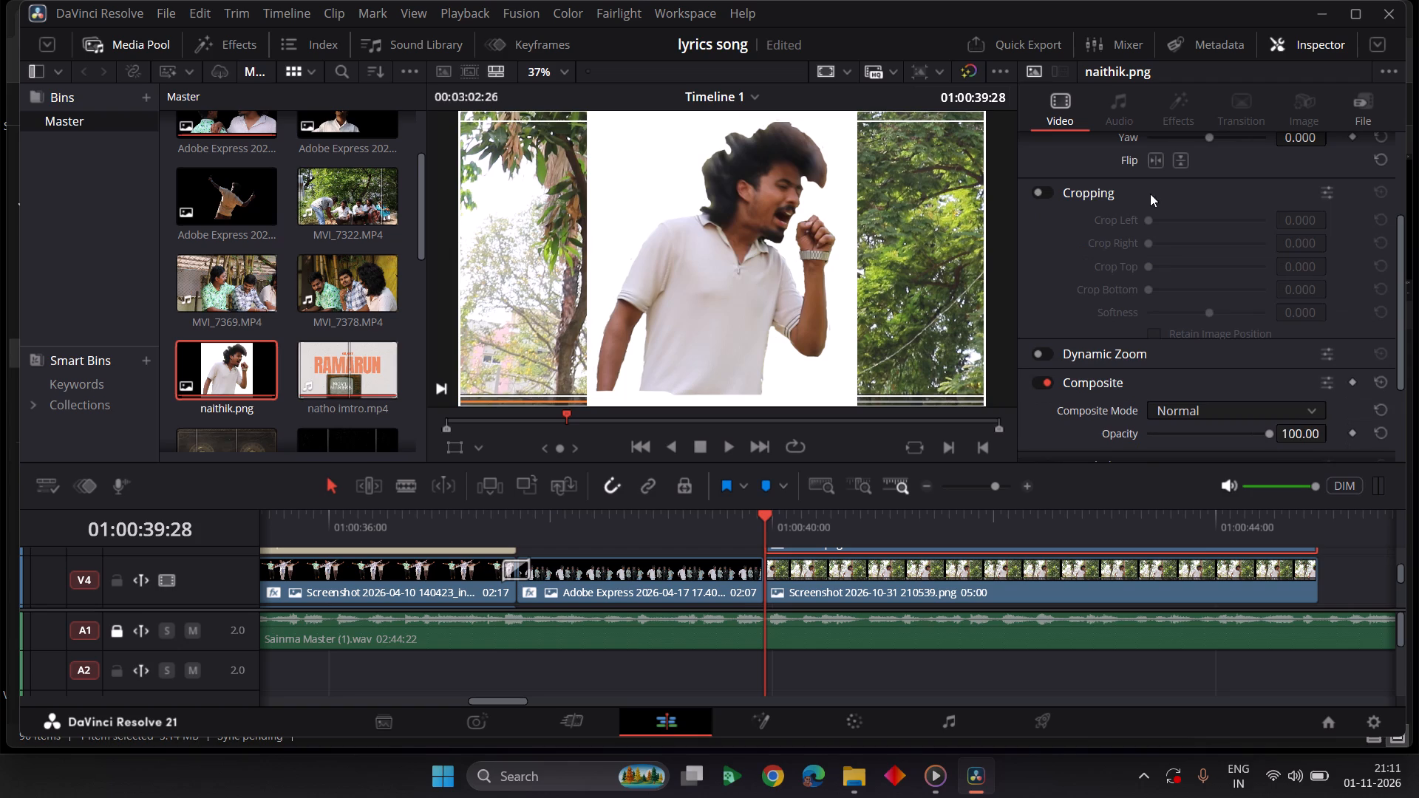
left_click(1040, 192)
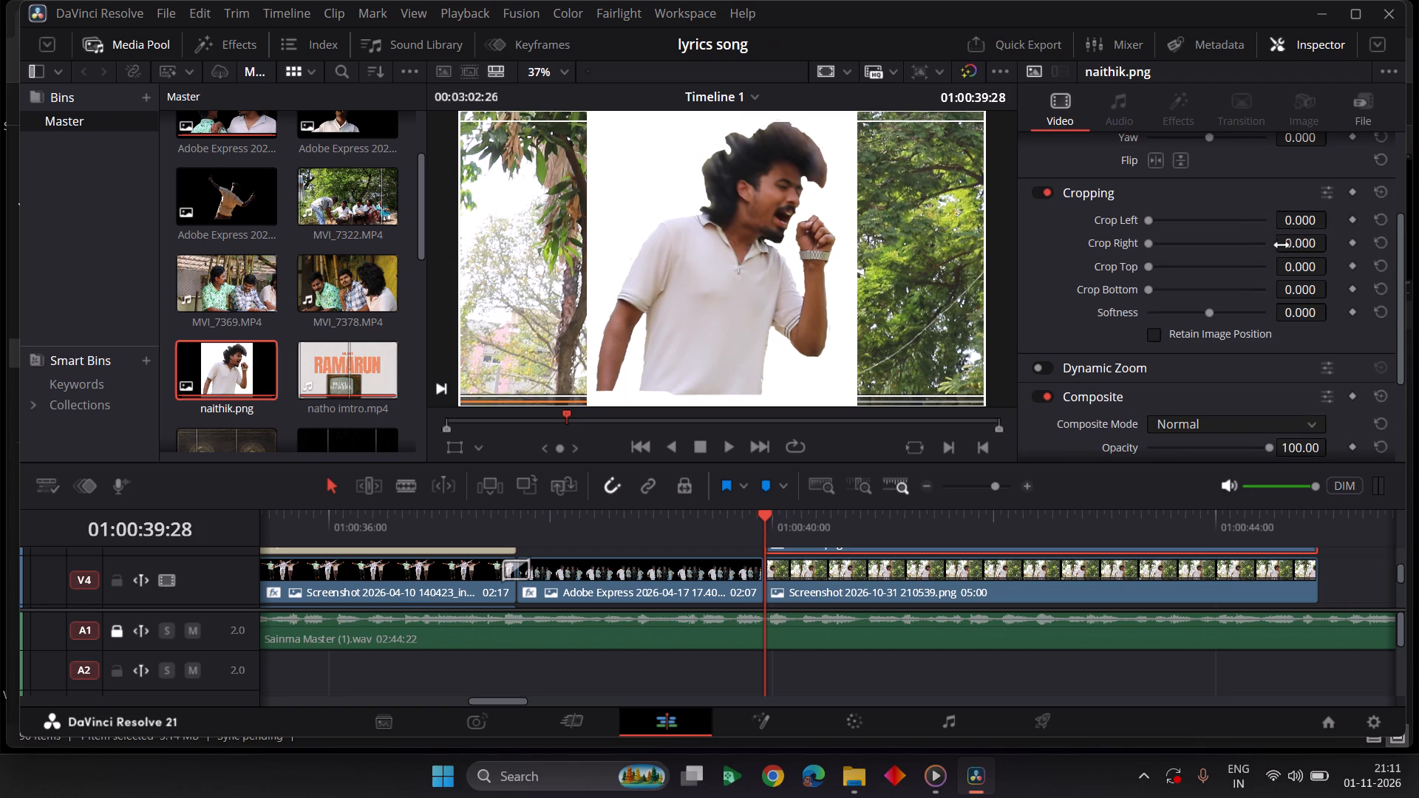
Create a crop preset from the naithik.png clip's cropping settings, keeping the suggested preset name.
left_click(1332, 198)
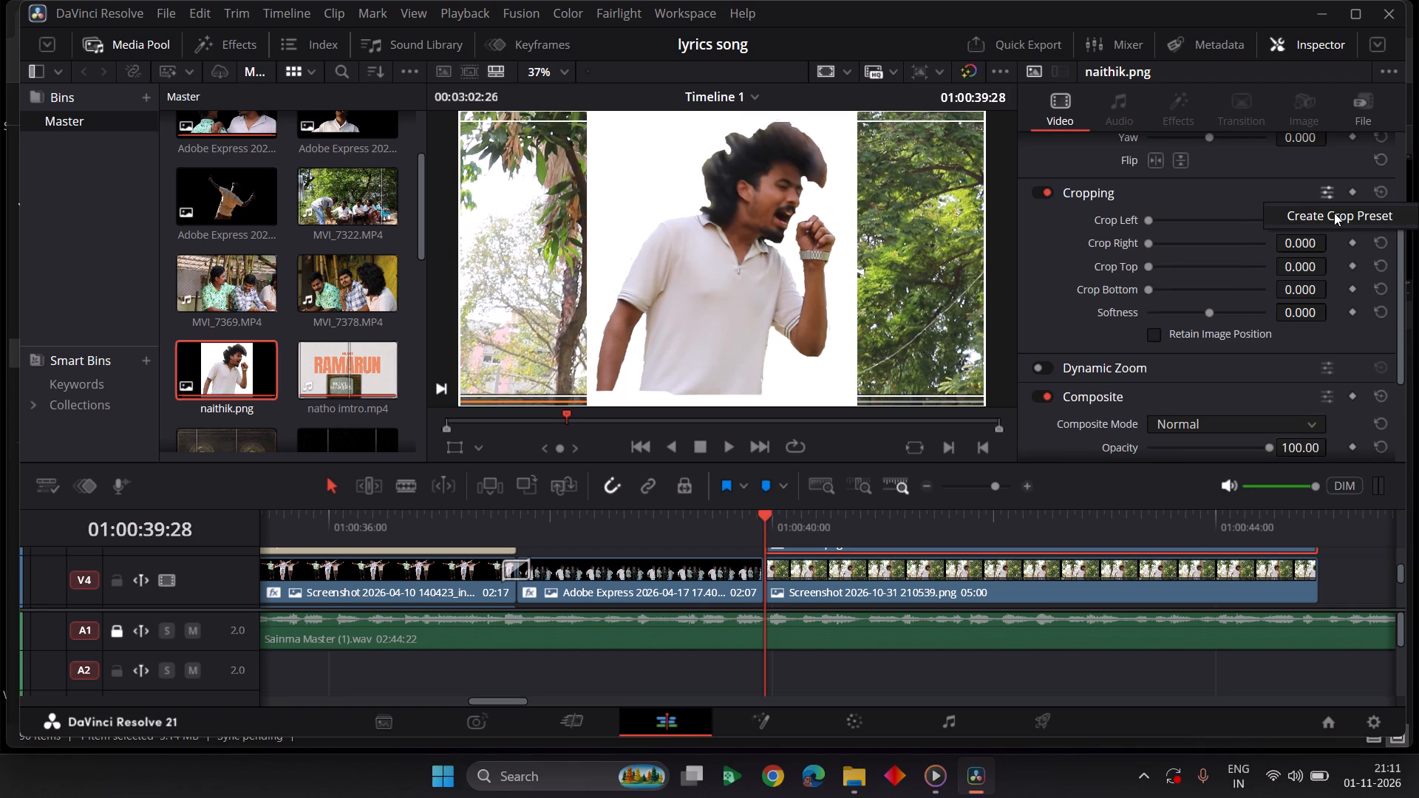
left_click(799, 269)
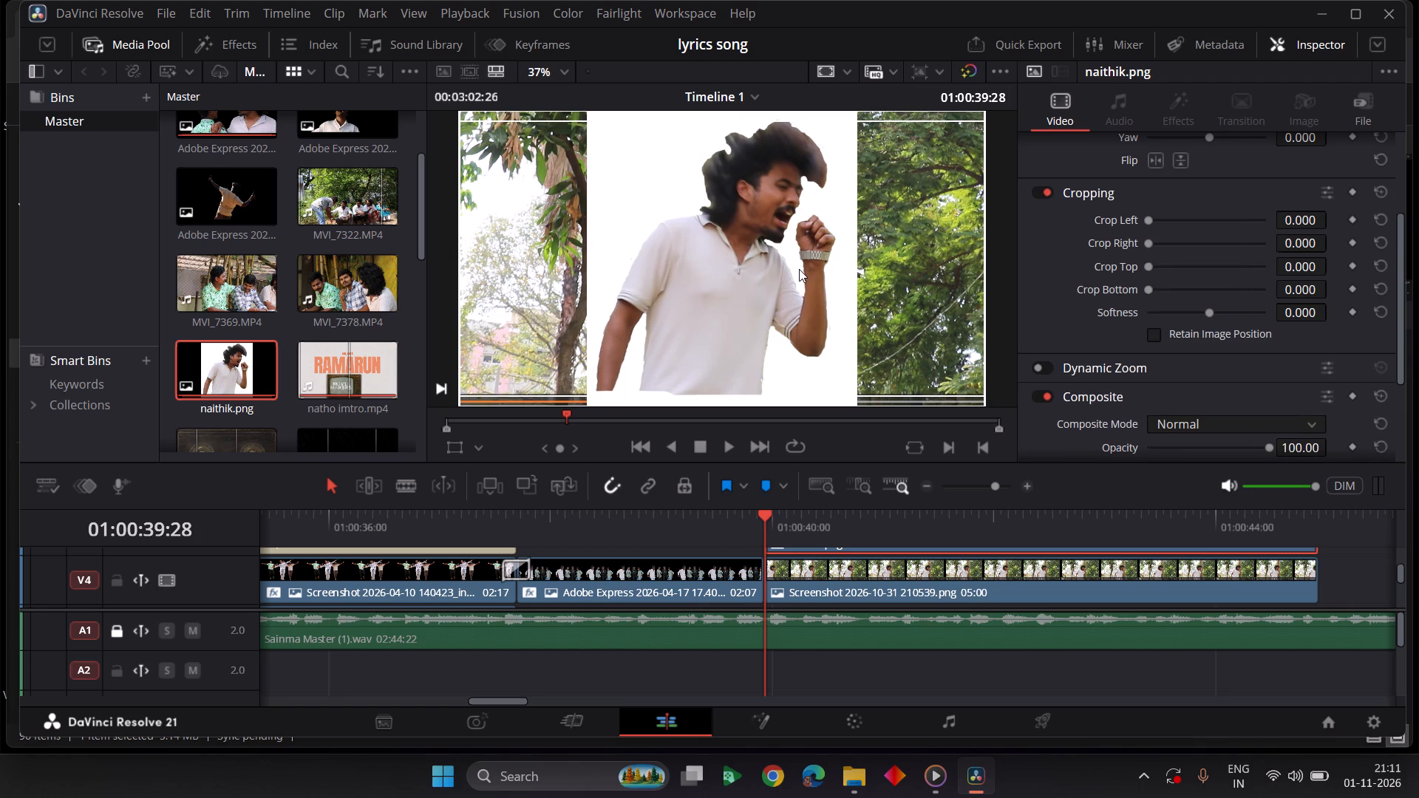
left_click(1327, 199)
left_click(1353, 216)
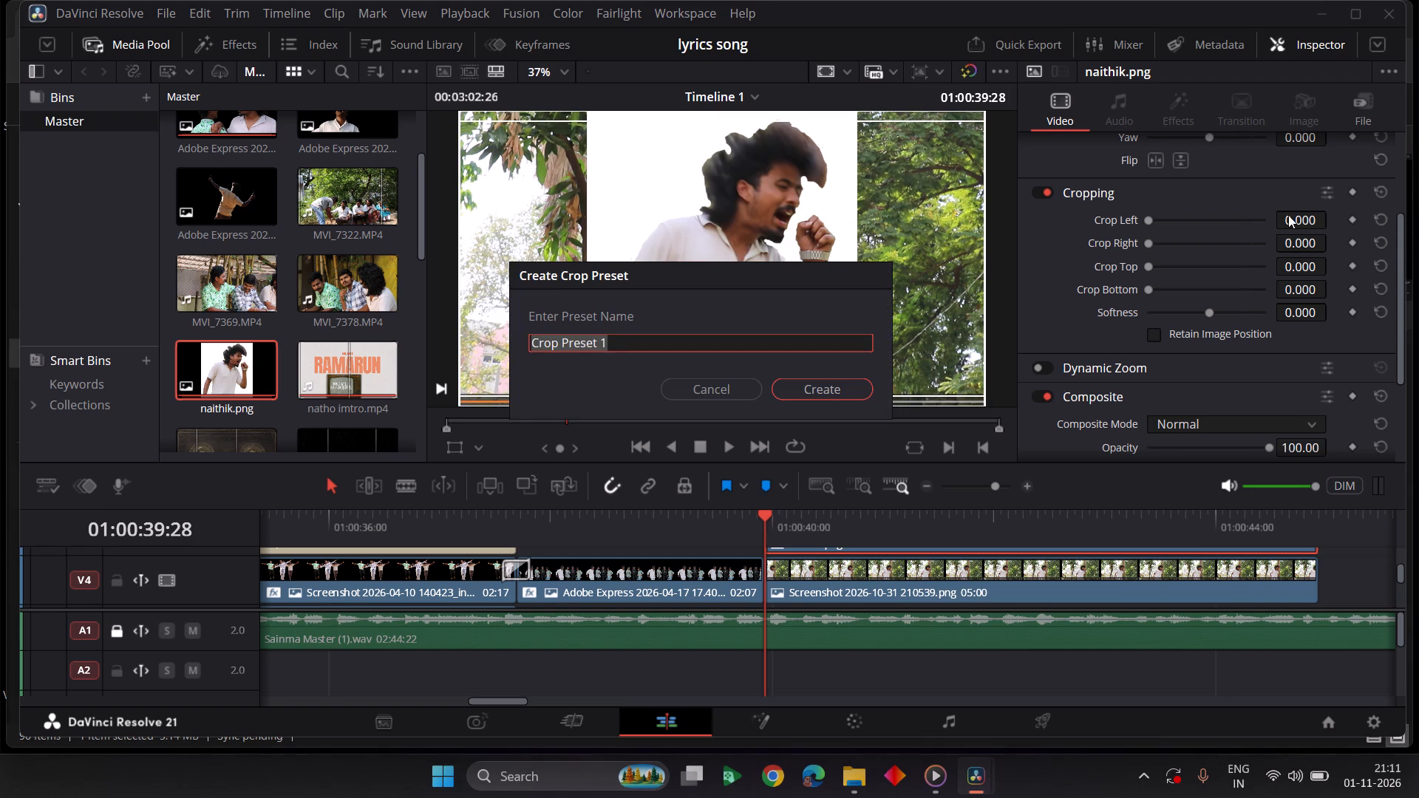
left_click(800, 386)
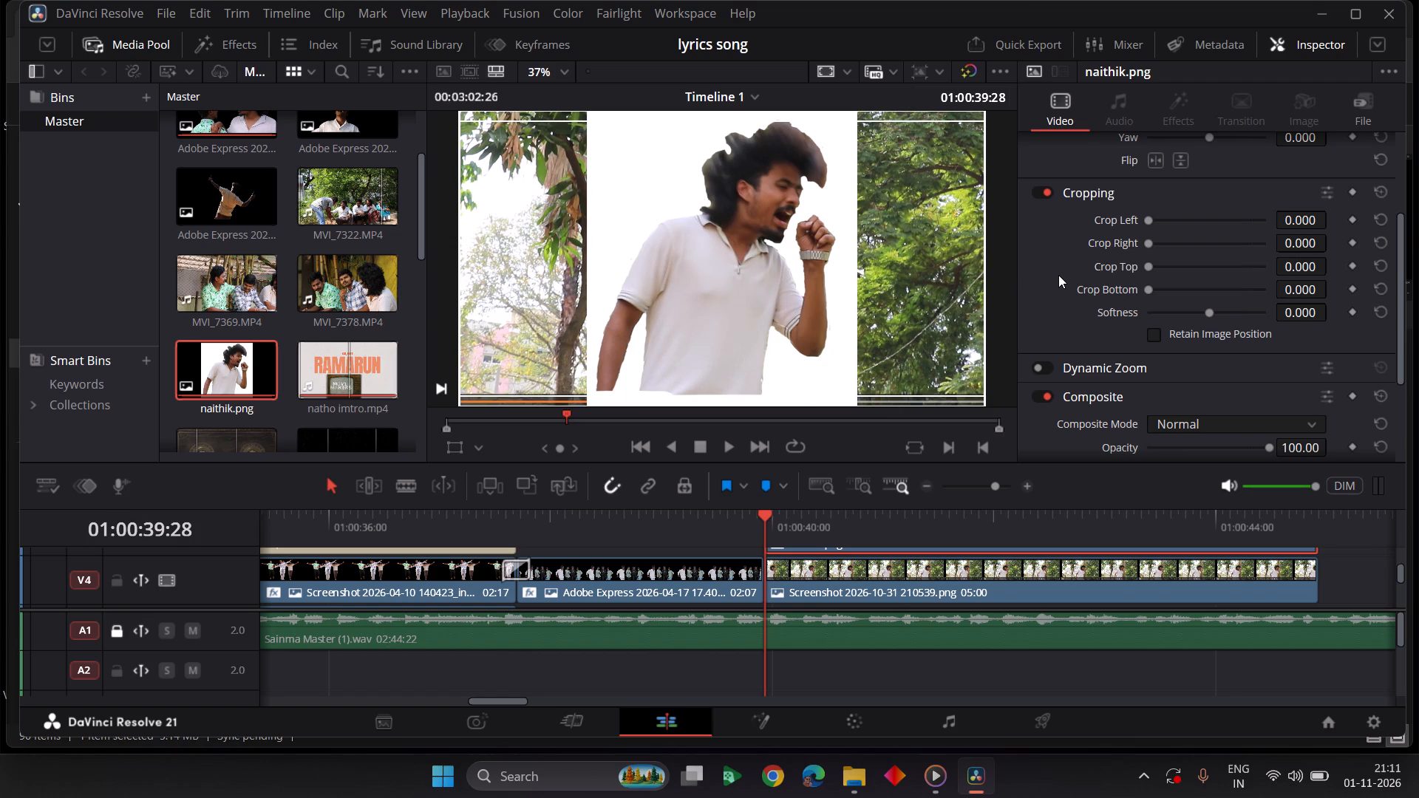
Crop the naithik.png clip from its left edge with a Crop Left value of about 82.932.
left_click_drag(1142, 222, 1151, 219)
left_click_drag(1151, 219, 1157, 218)
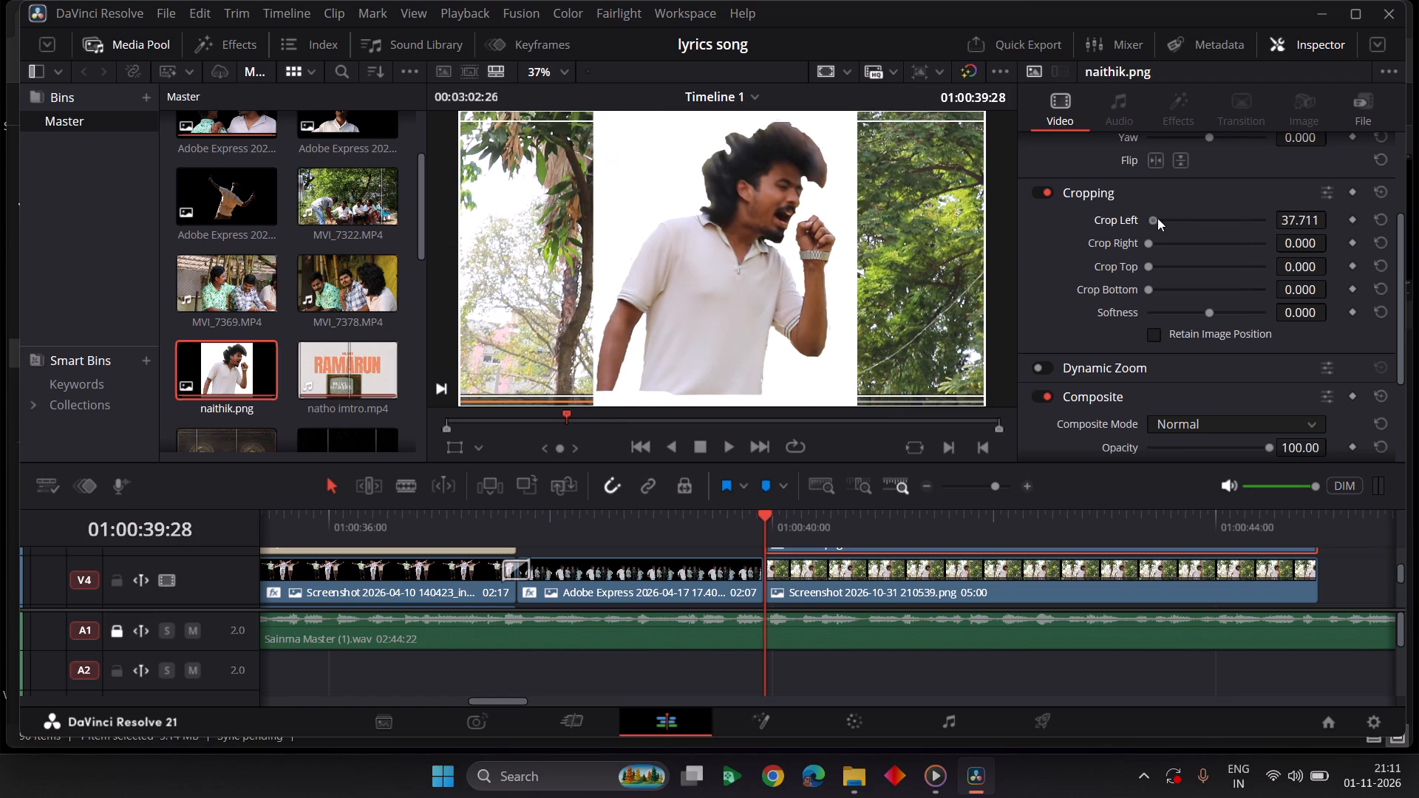
left_click_drag(1157, 218, 1158, 217)
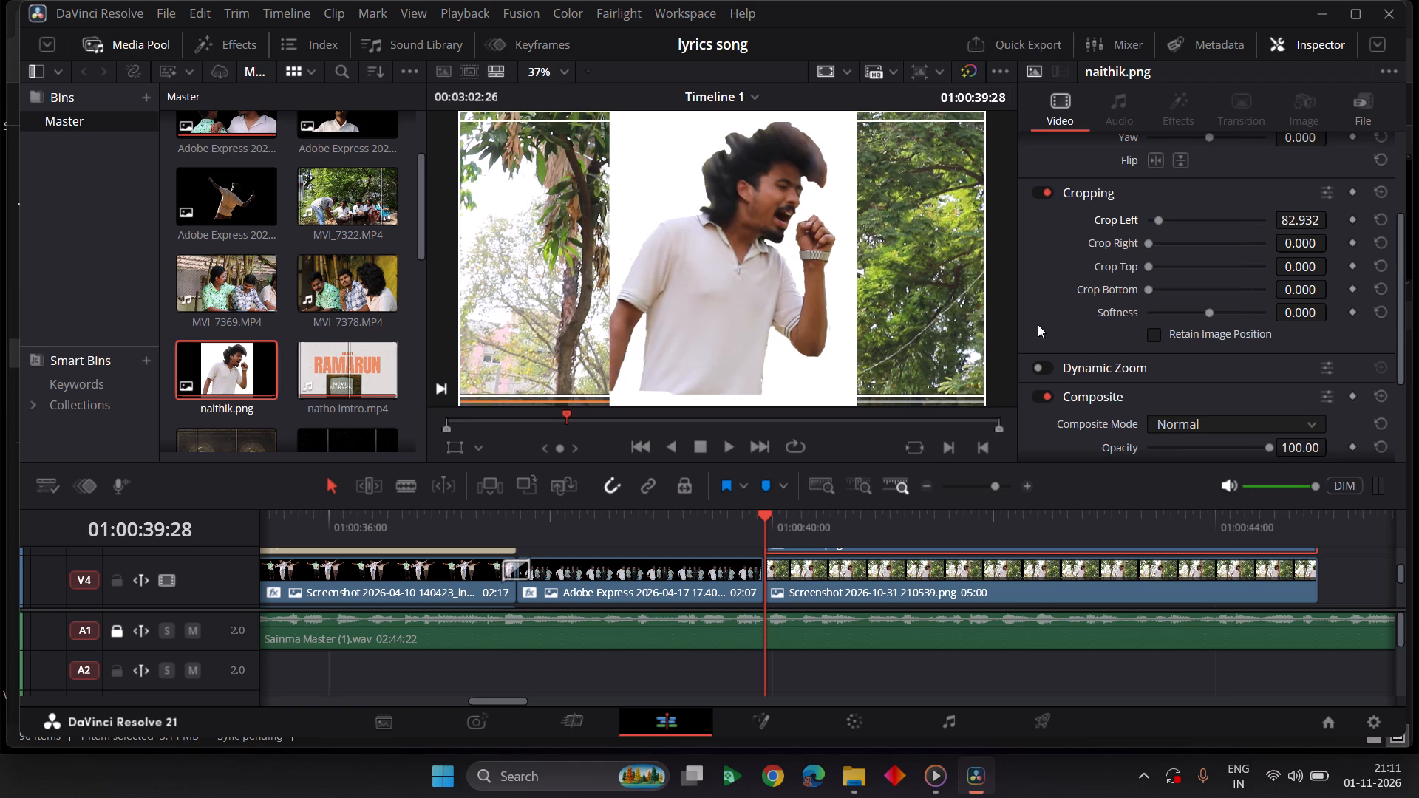
Switch to Chrome, search Google for "background remove" and open the remove.bg website.
left_click(783, 791)
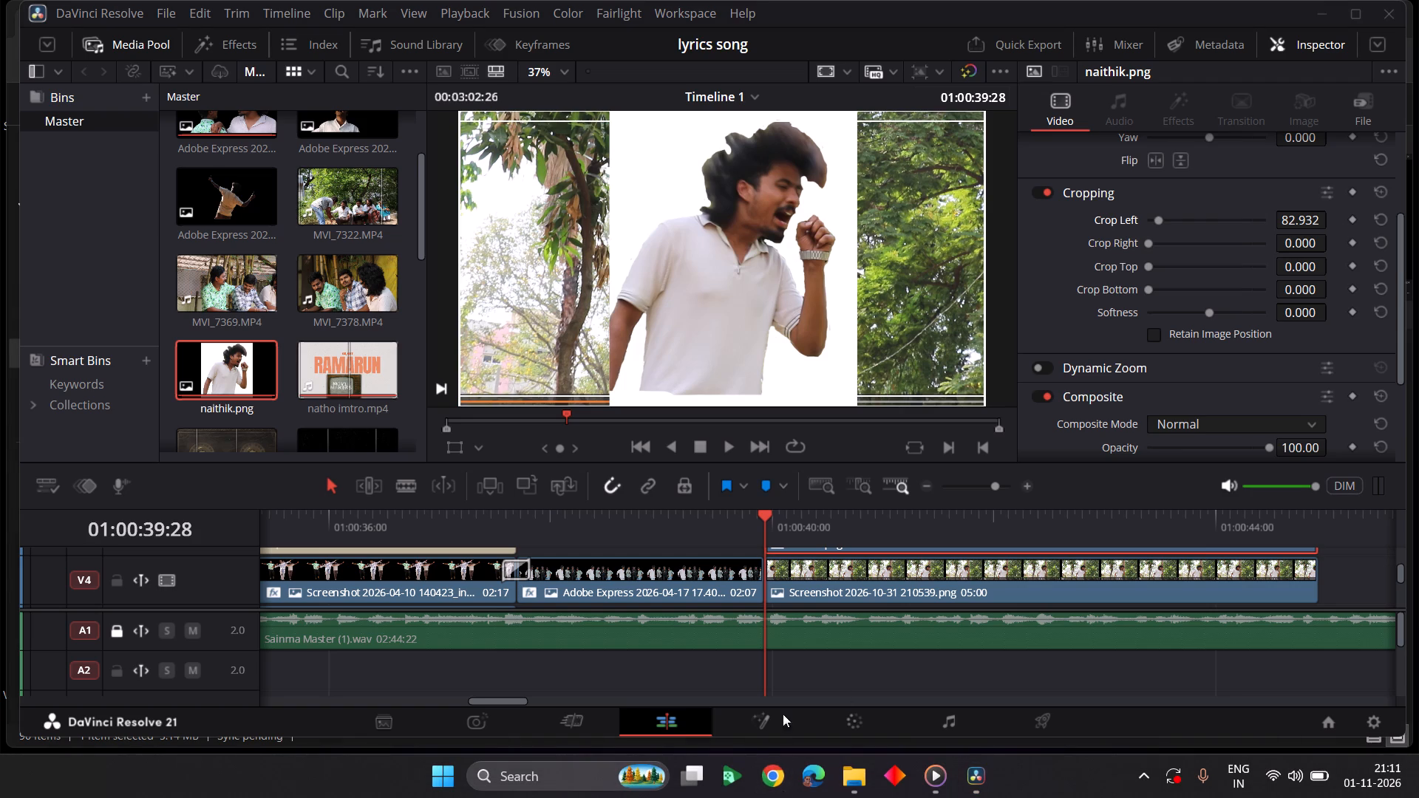
double_click(481, 434)
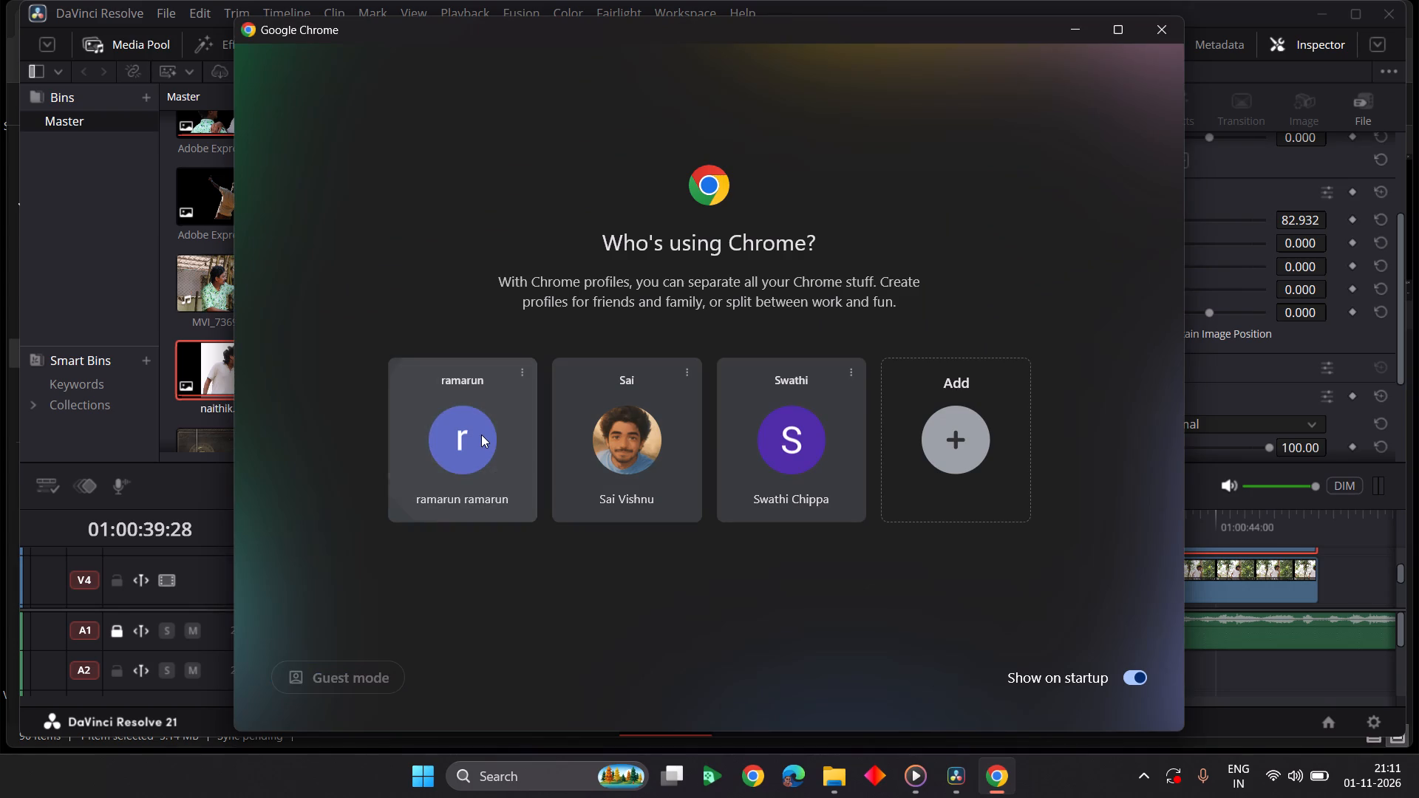
left_click(623, 410)
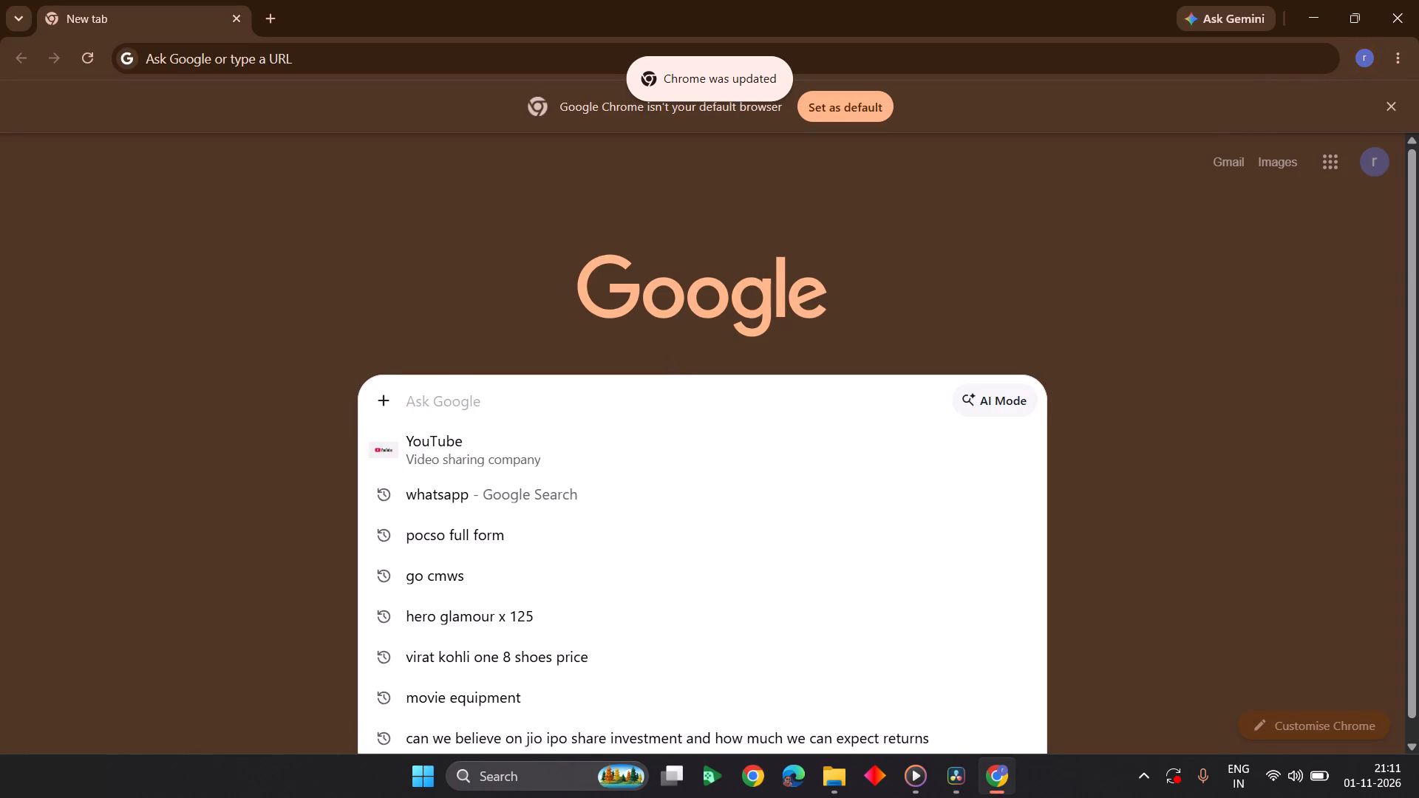
type("back")
left_click(620, 477)
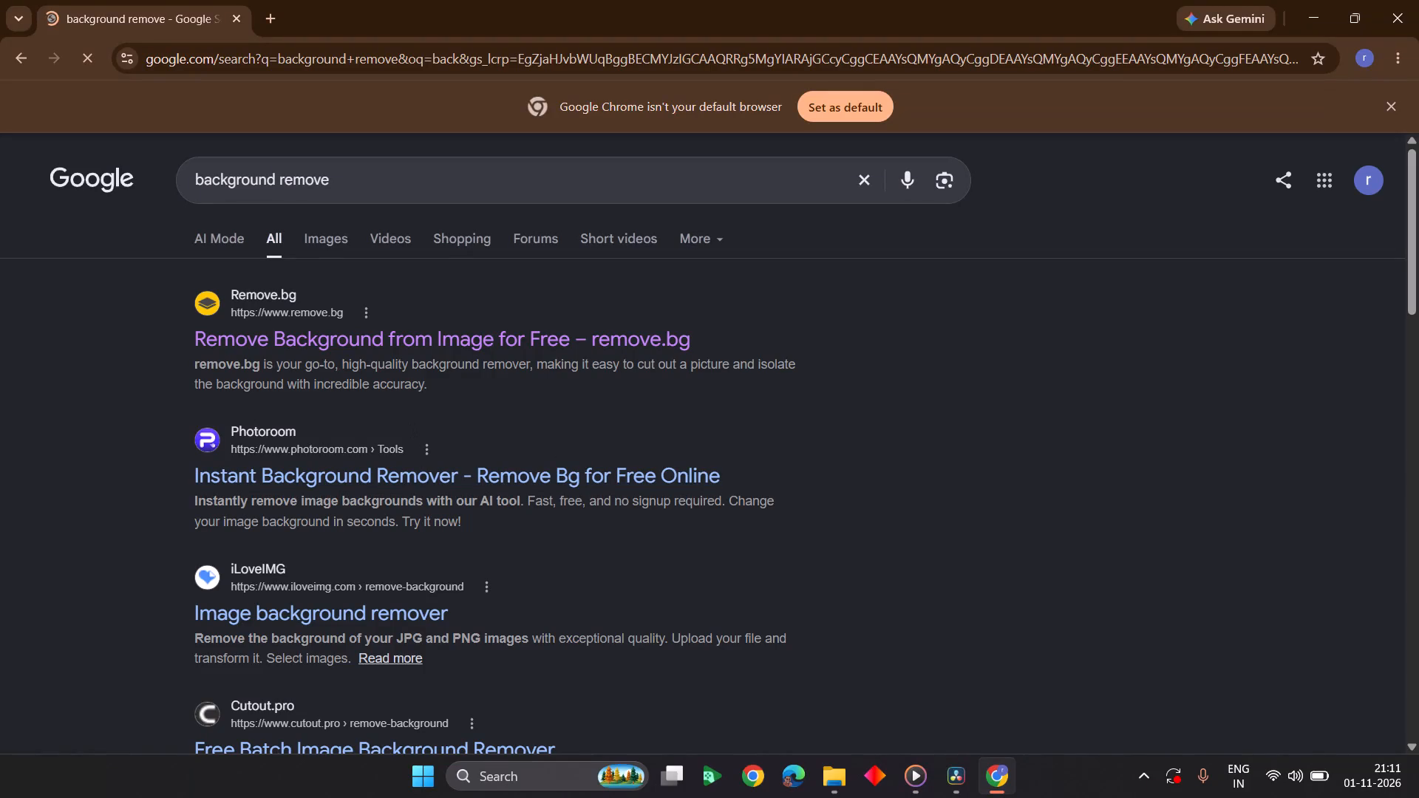
double_click(282, 348)
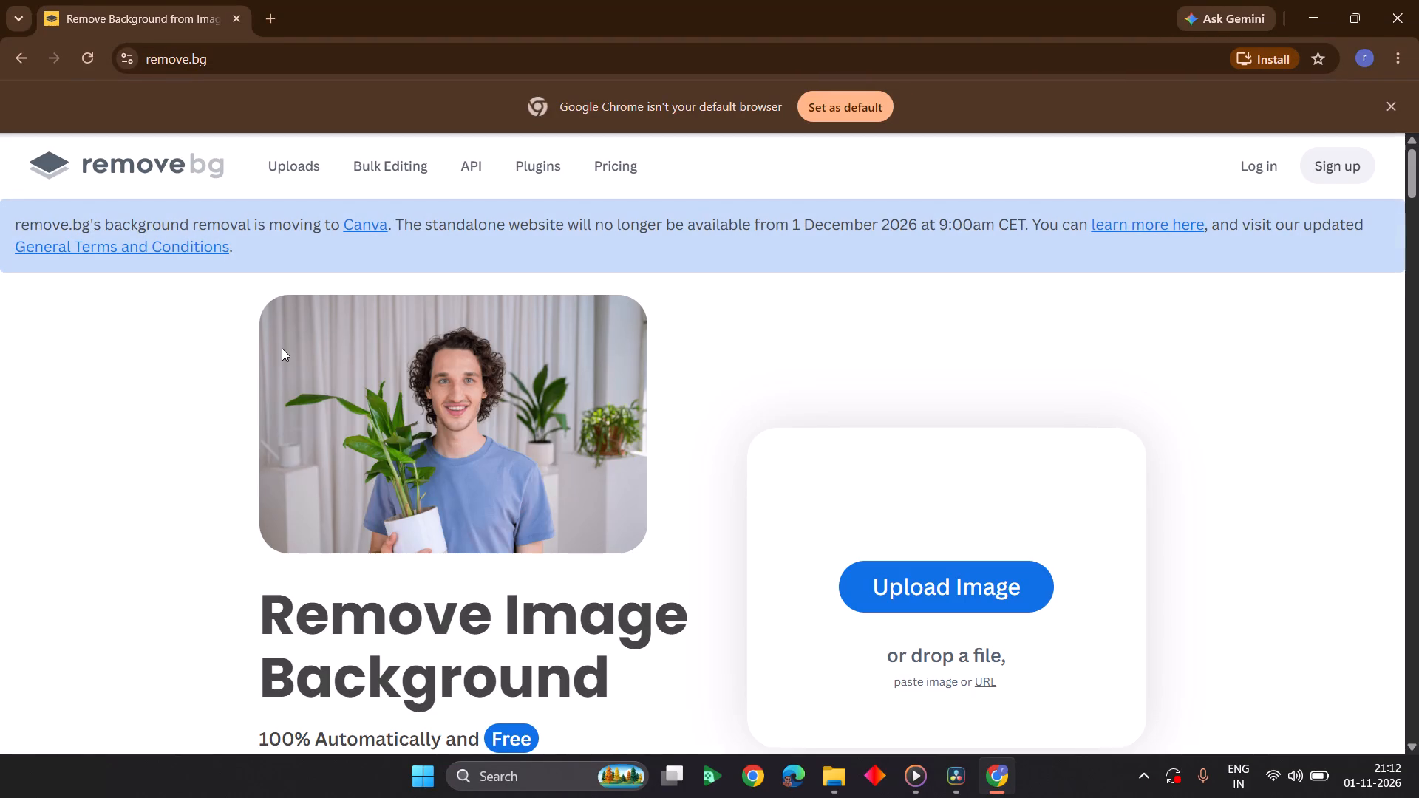
Upload the naithik image from the Downloads folder to remove.bg for background removal.
left_click(896, 579)
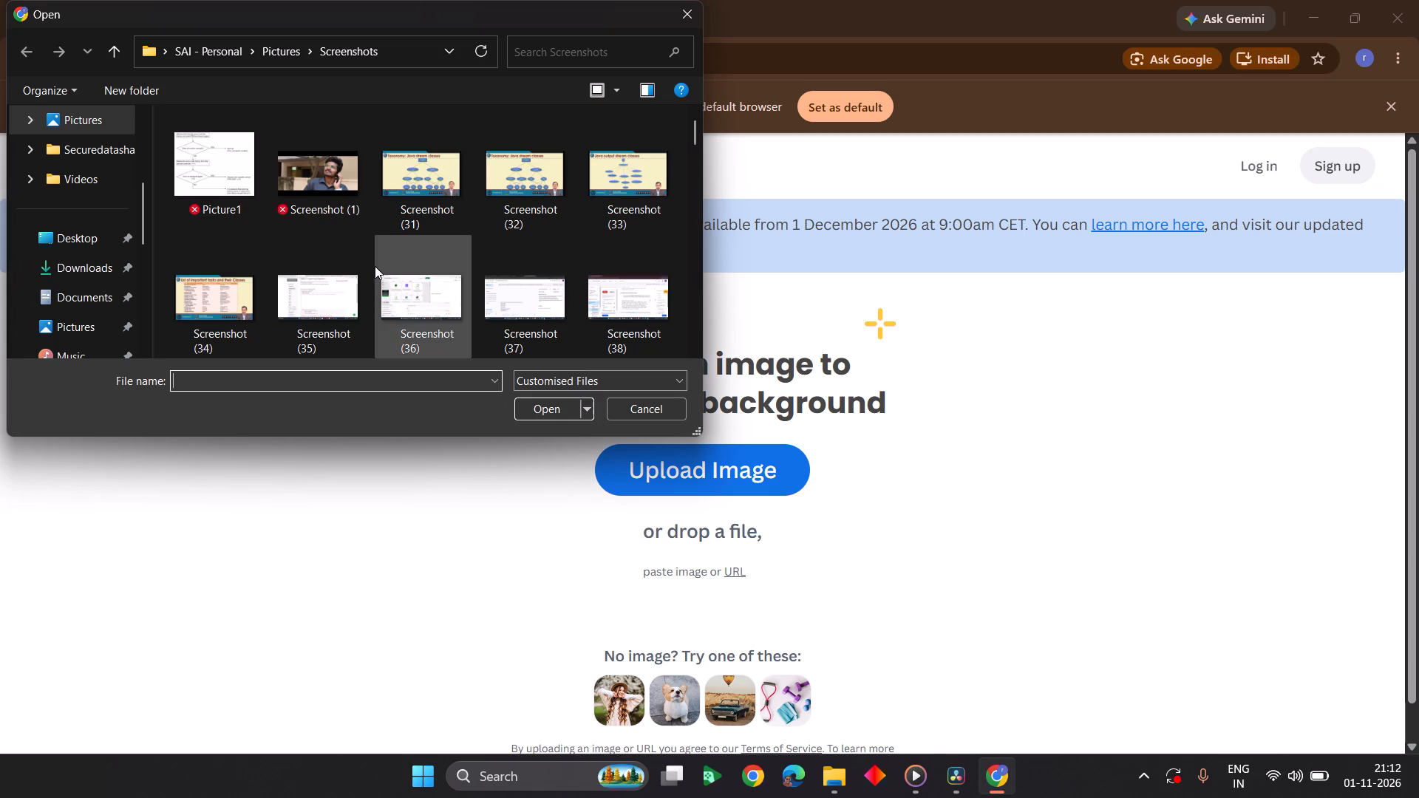
scroll(375, 266, "down", 8)
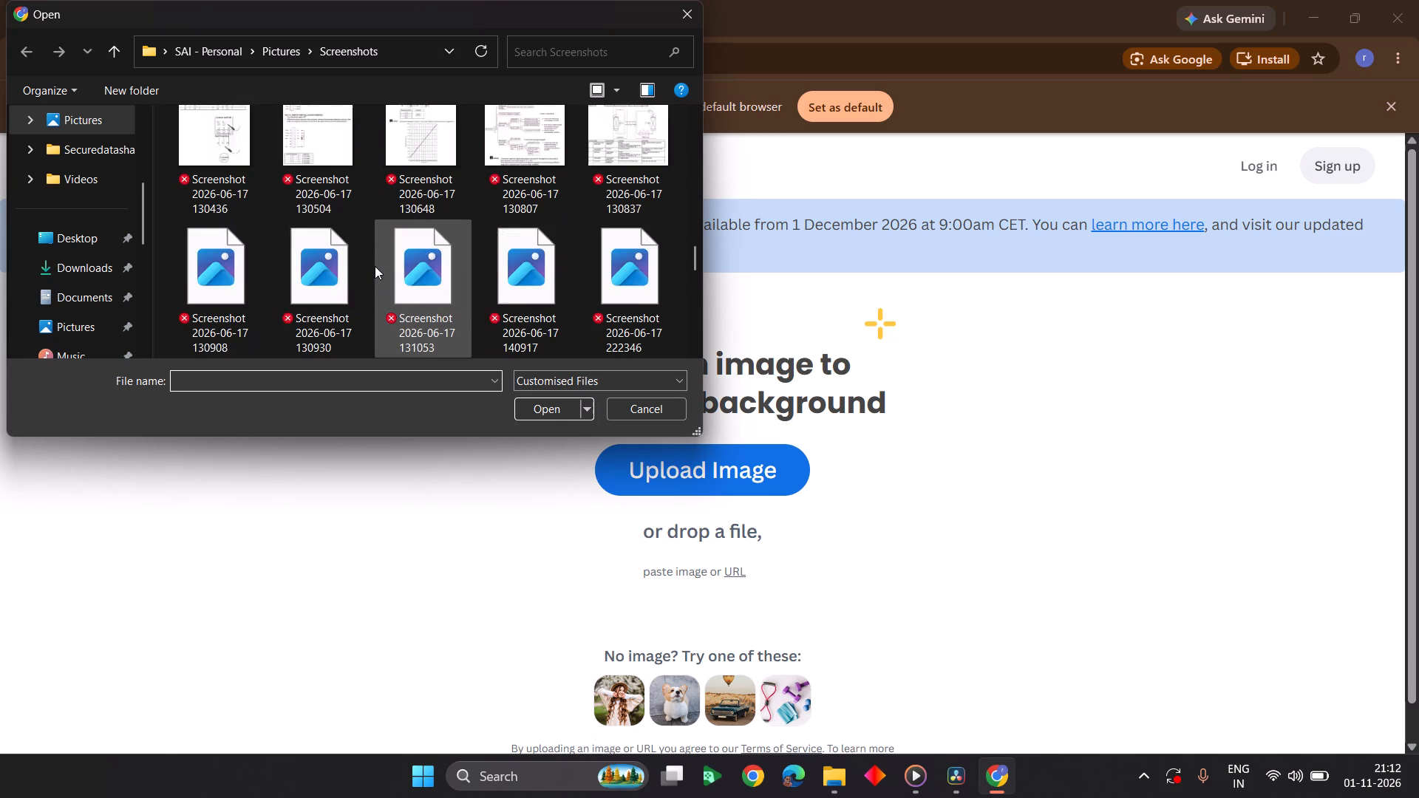
scroll(375, 266, "down", 8)
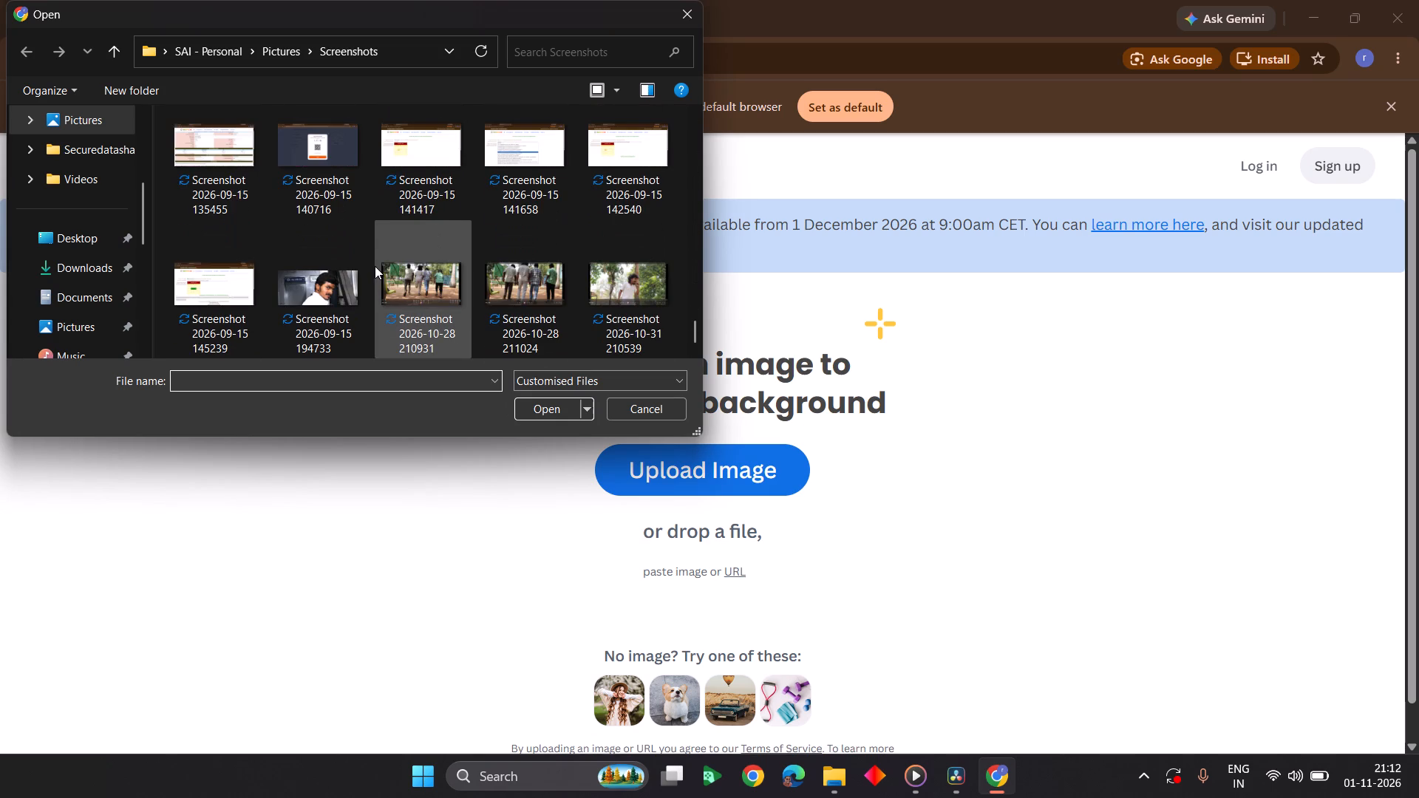
scroll(525, 276, "up", 2)
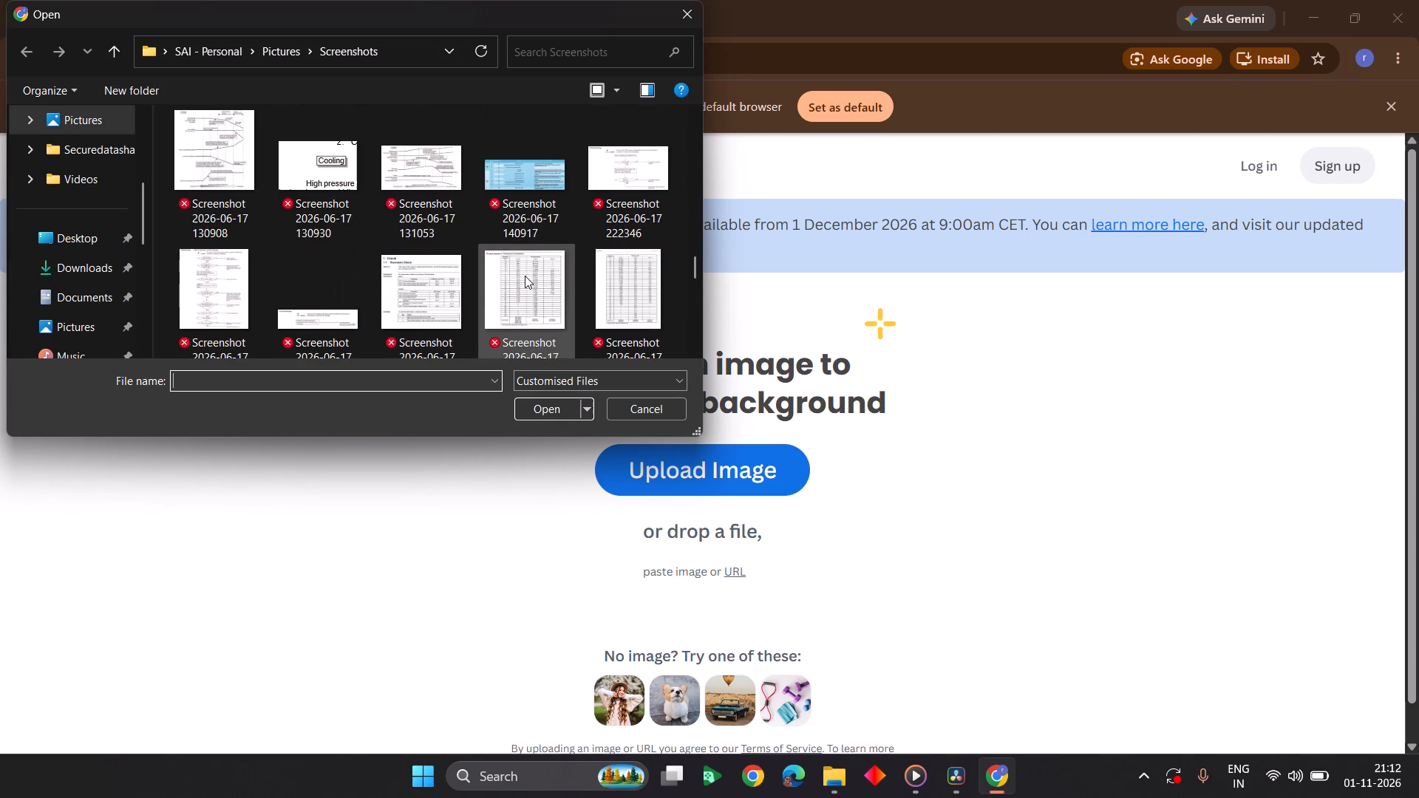
scroll(525, 276, "up", 2)
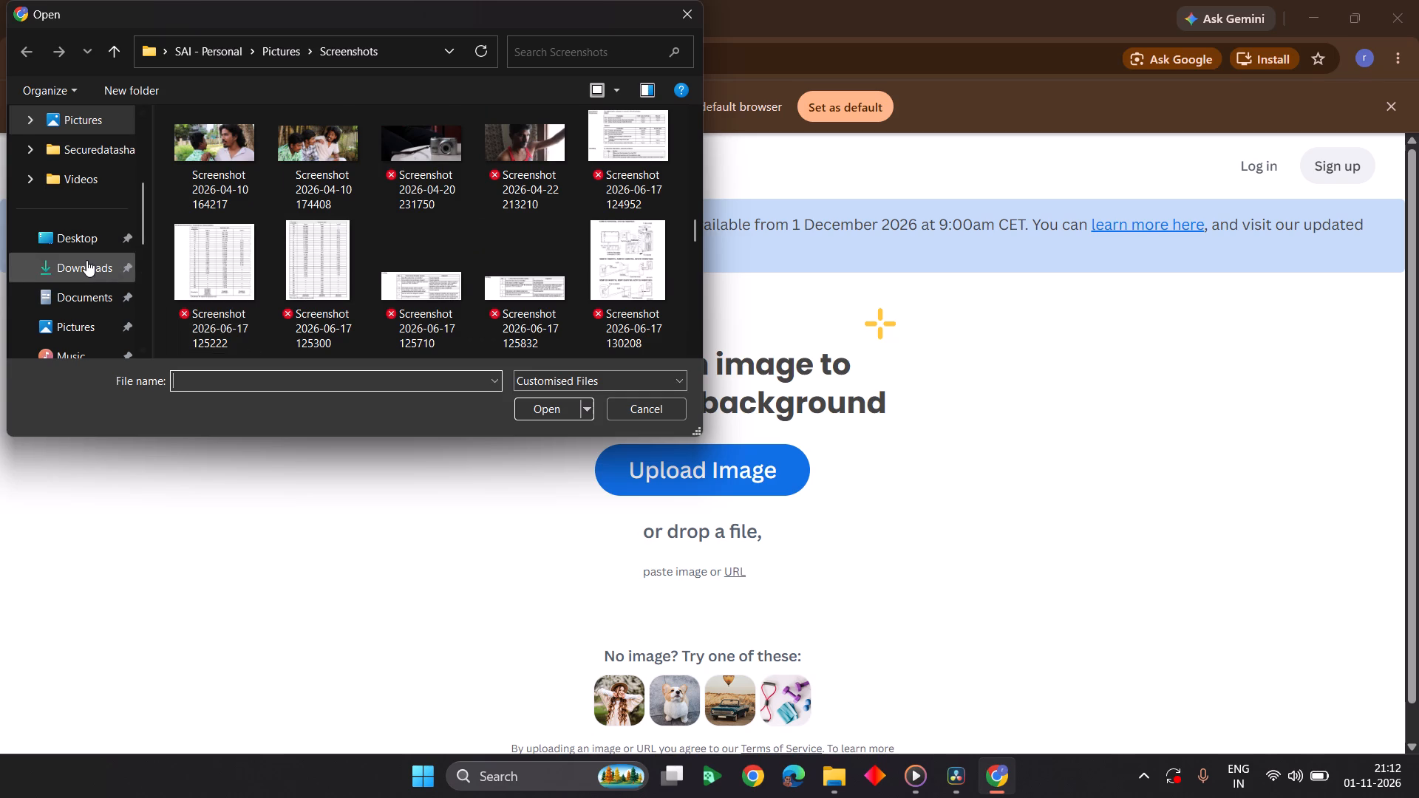
left_click(87, 263)
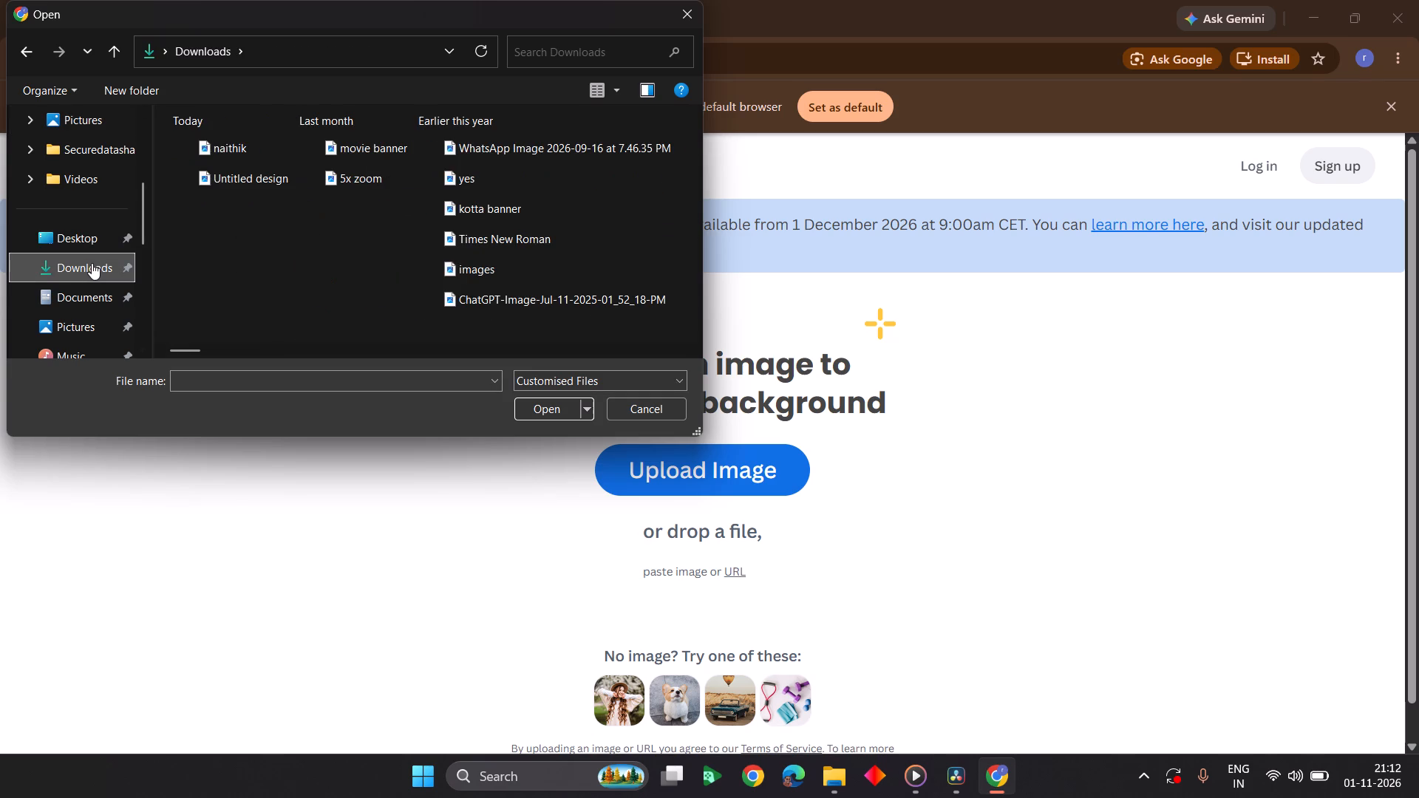
left_click(248, 148)
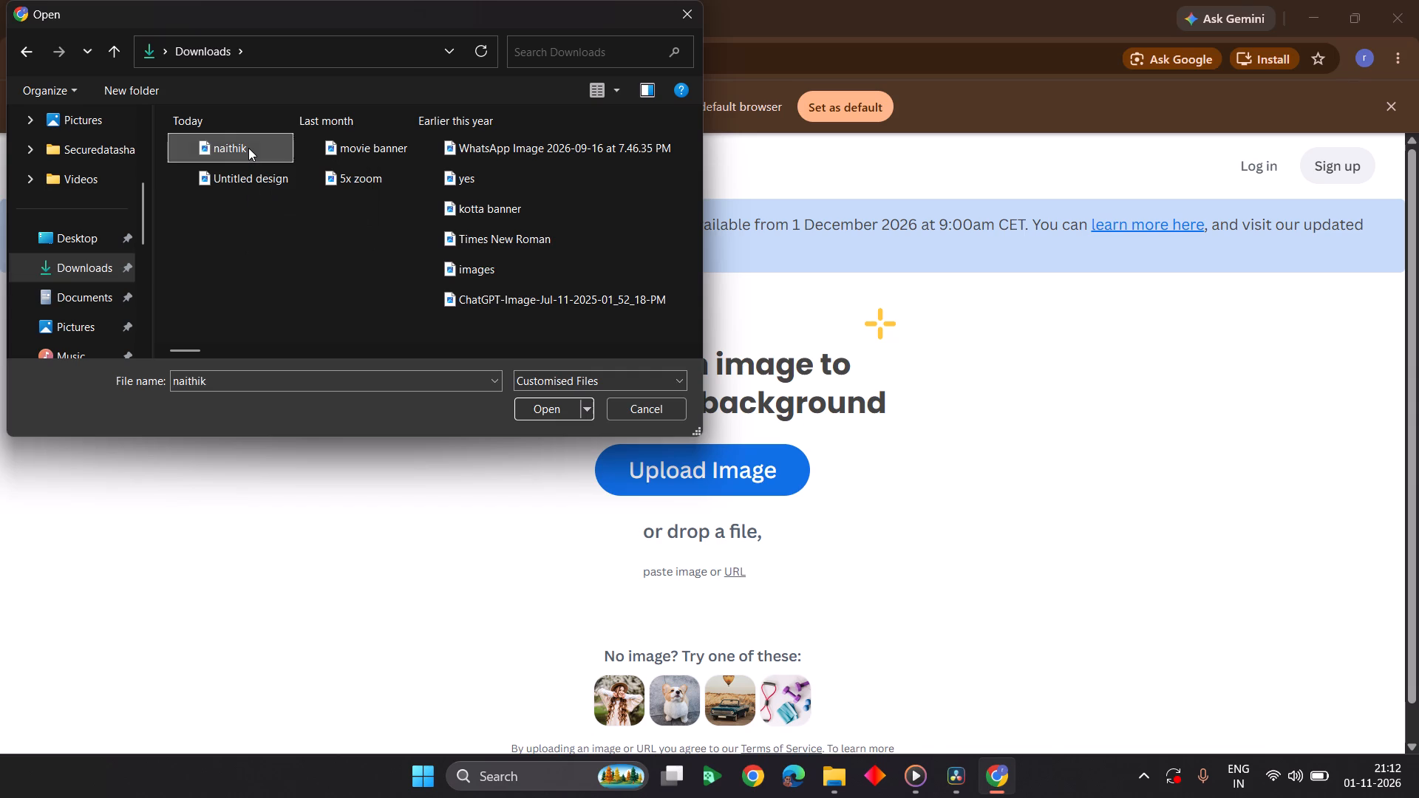
left_click(559, 414)
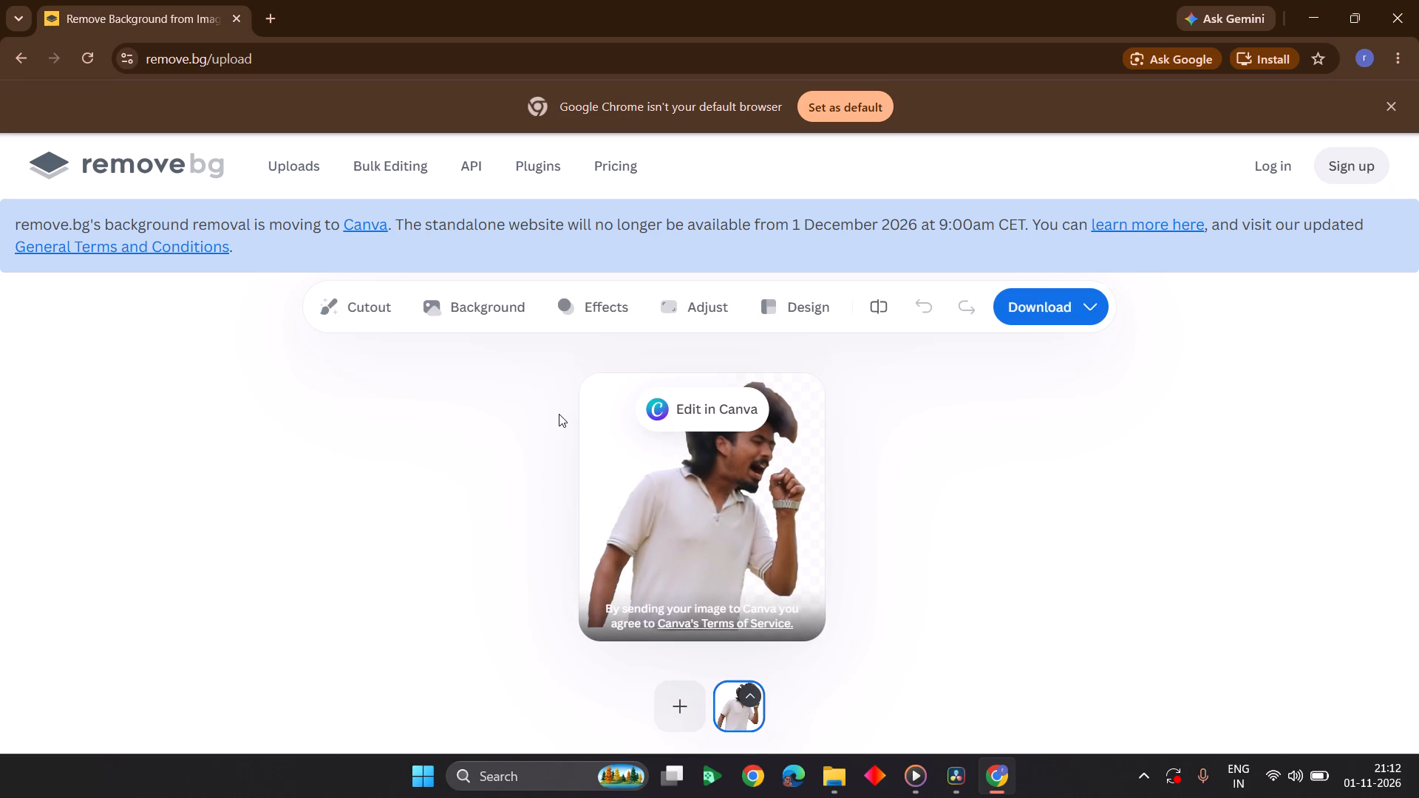
Download the background-free cutout as the free 478 x 522 preview.
scroll(787, 493, "down", 1)
left_click(1052, 298)
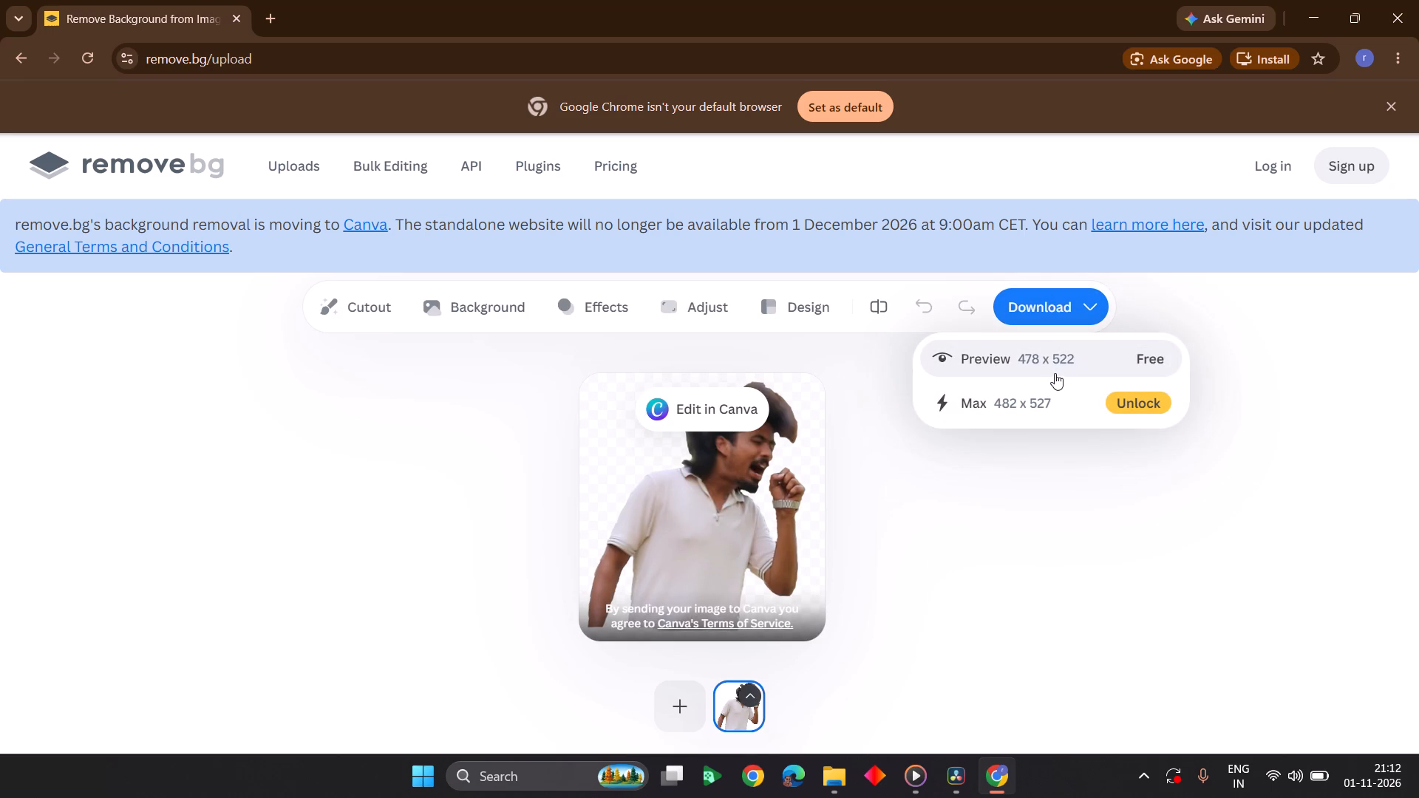
left_click(1059, 363)
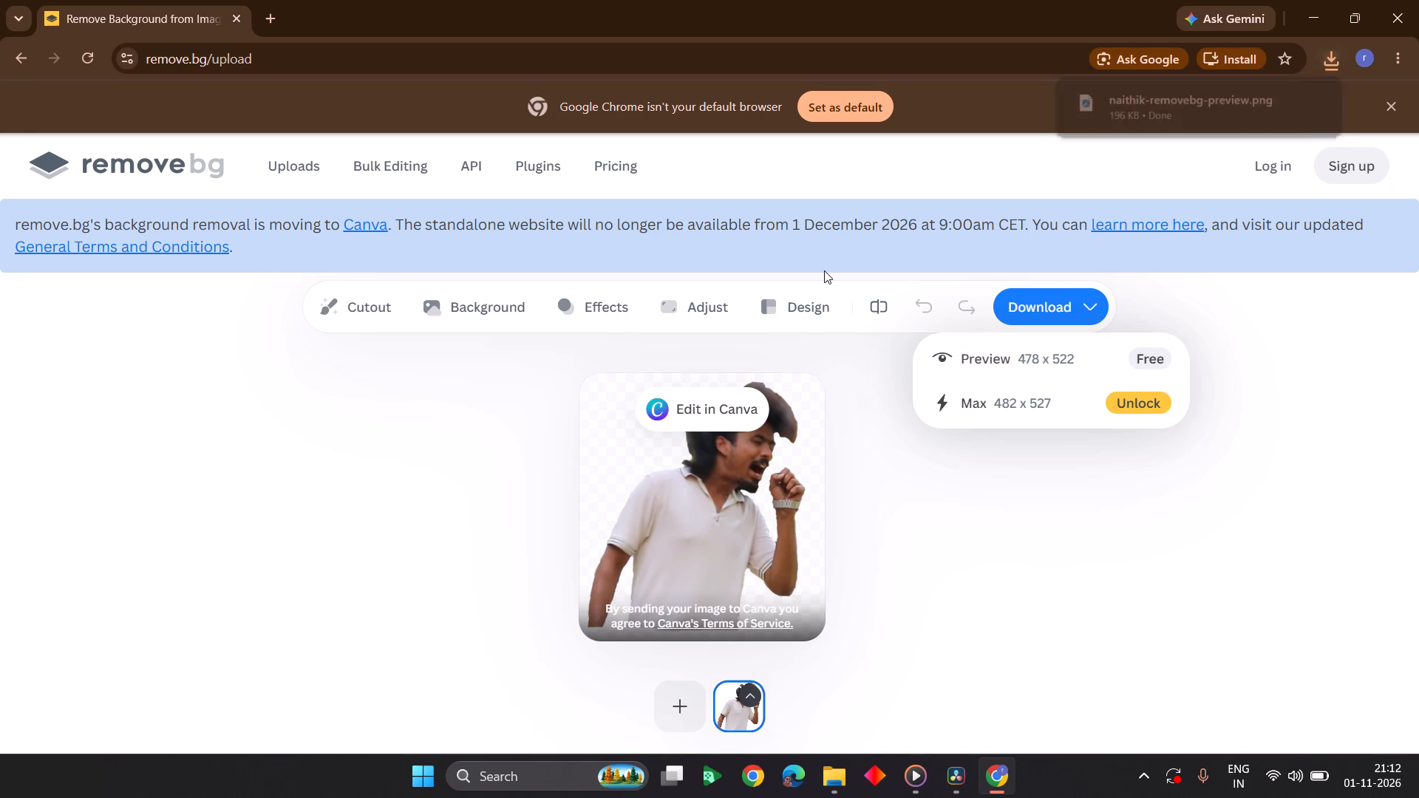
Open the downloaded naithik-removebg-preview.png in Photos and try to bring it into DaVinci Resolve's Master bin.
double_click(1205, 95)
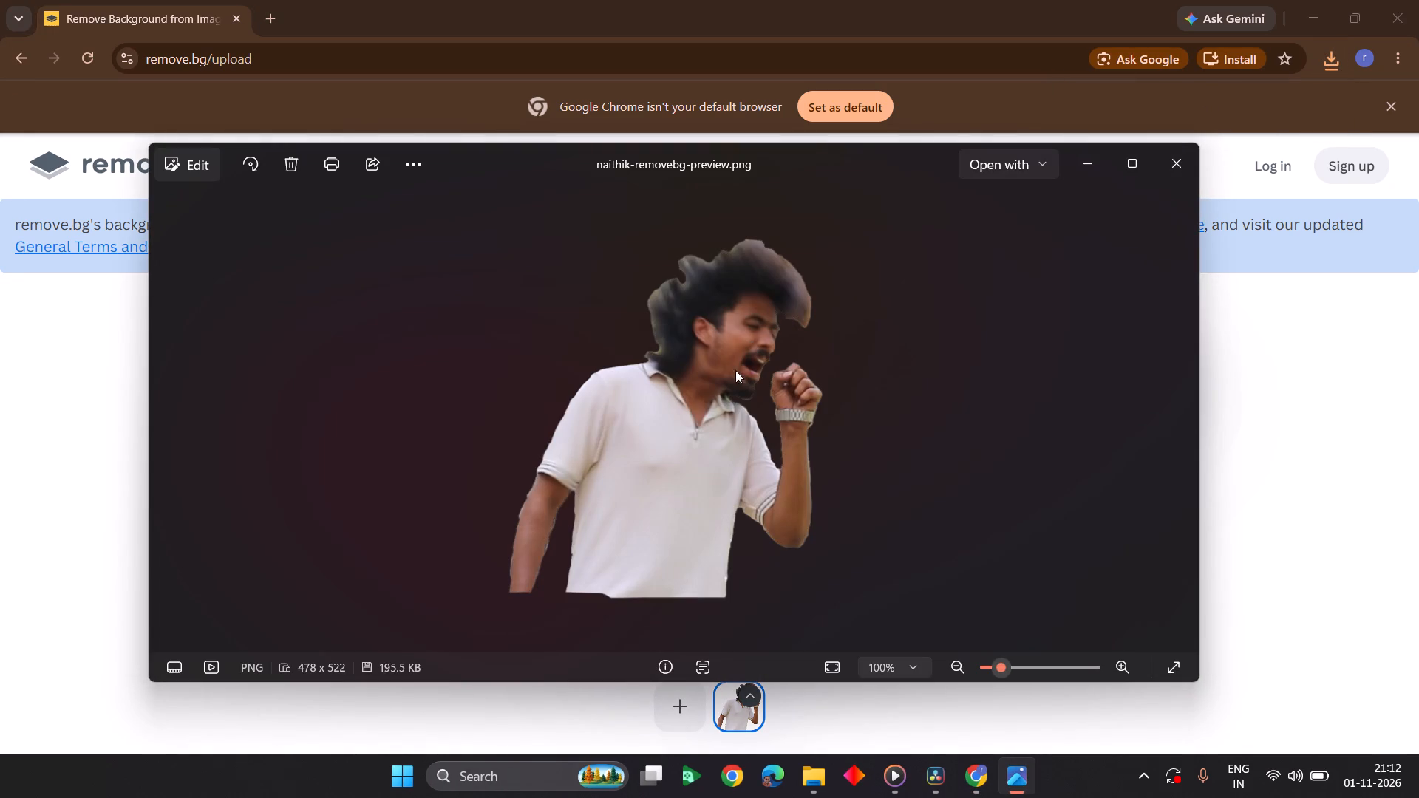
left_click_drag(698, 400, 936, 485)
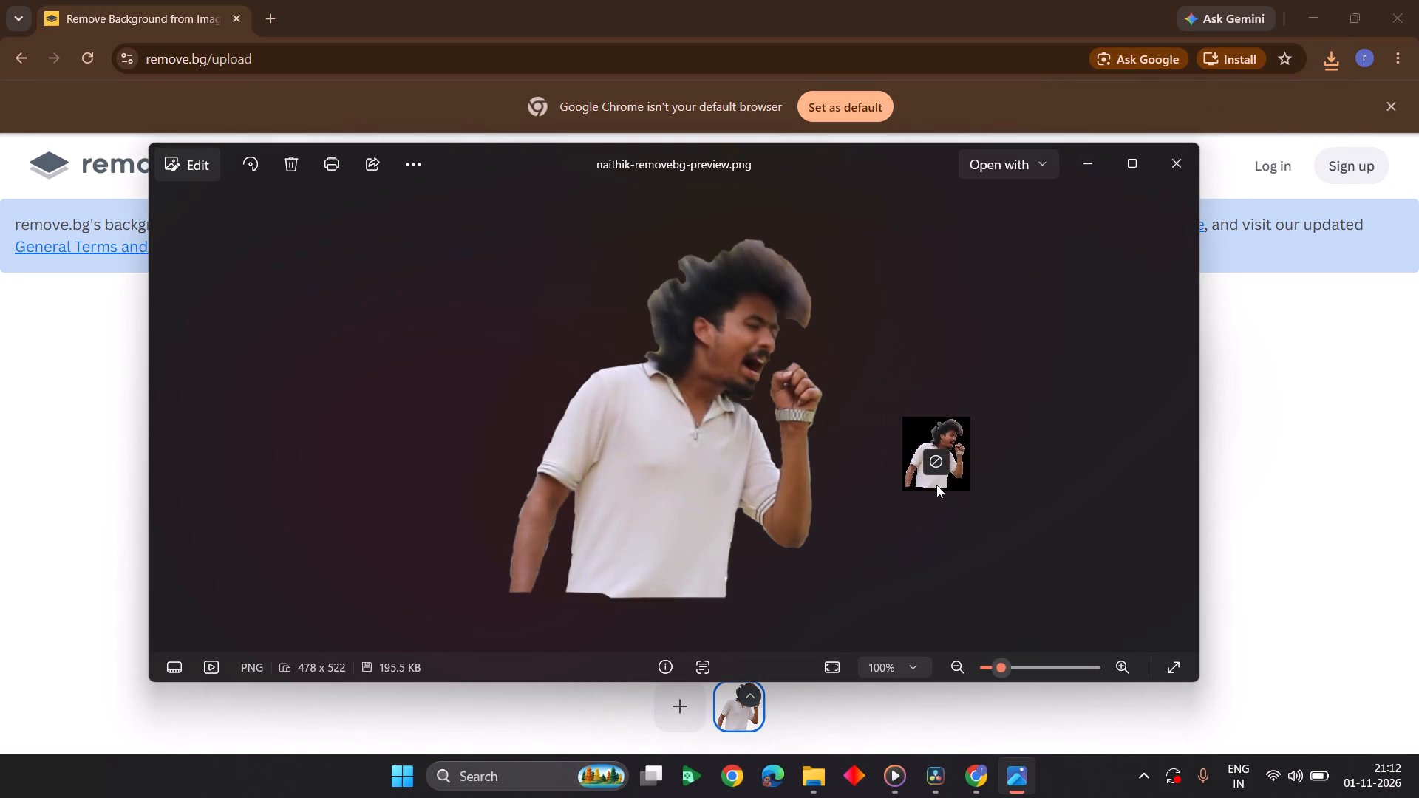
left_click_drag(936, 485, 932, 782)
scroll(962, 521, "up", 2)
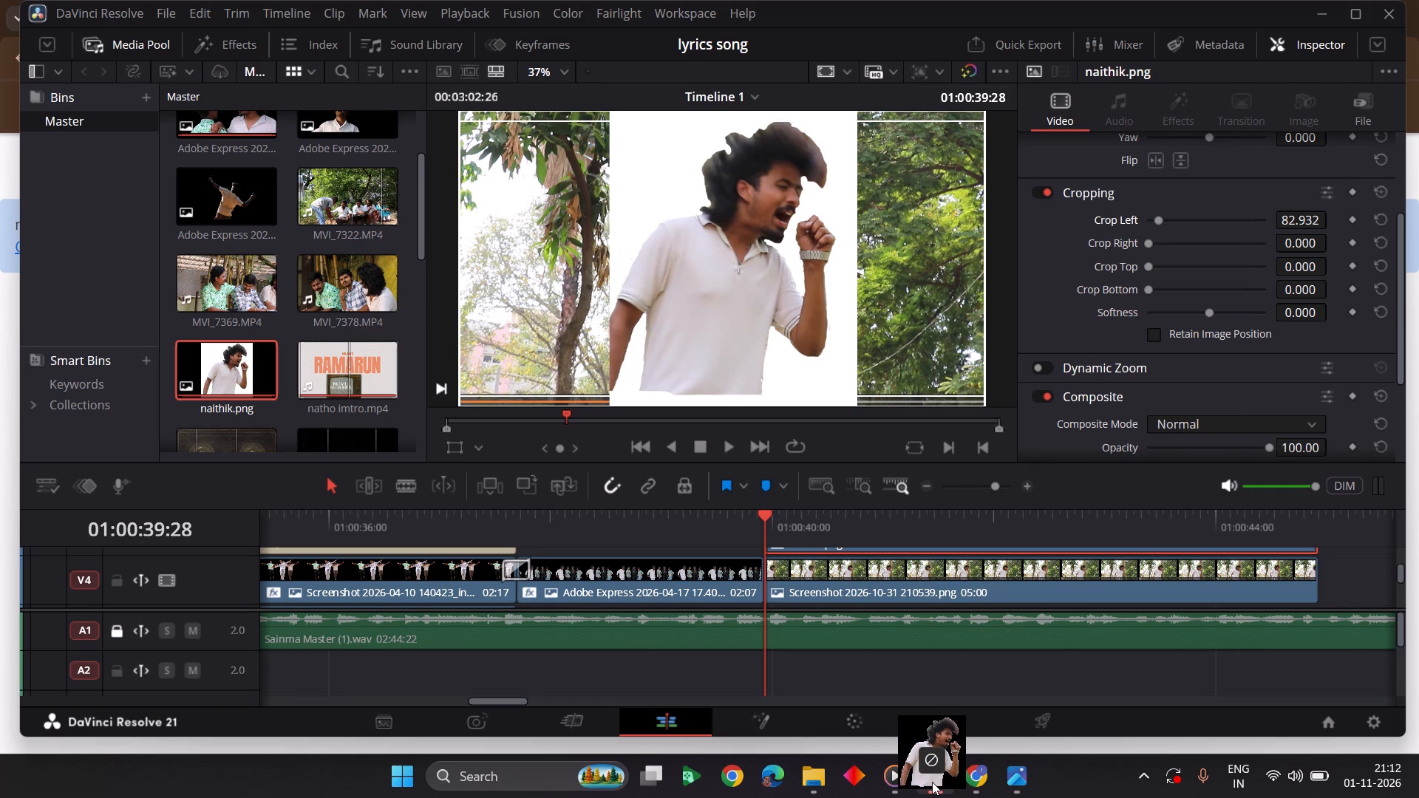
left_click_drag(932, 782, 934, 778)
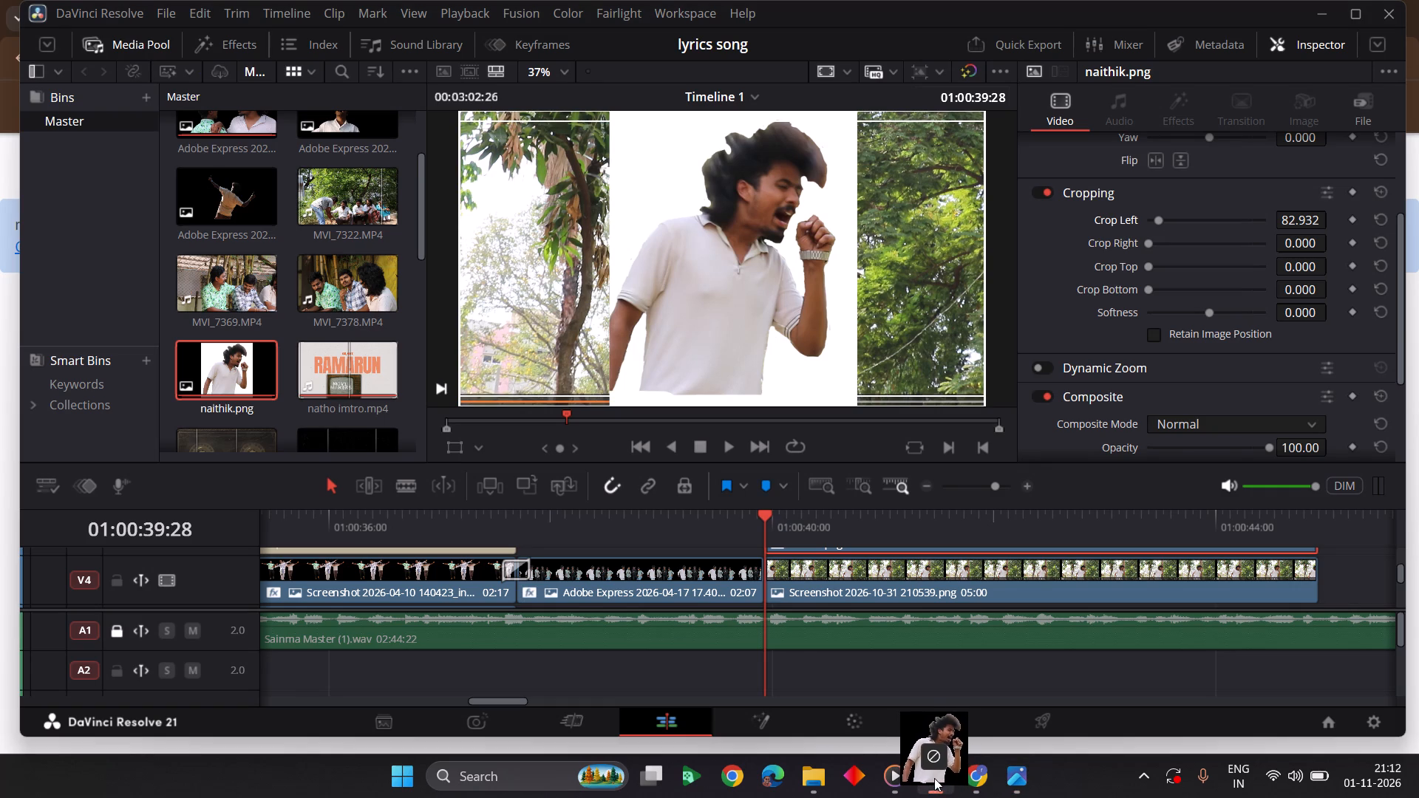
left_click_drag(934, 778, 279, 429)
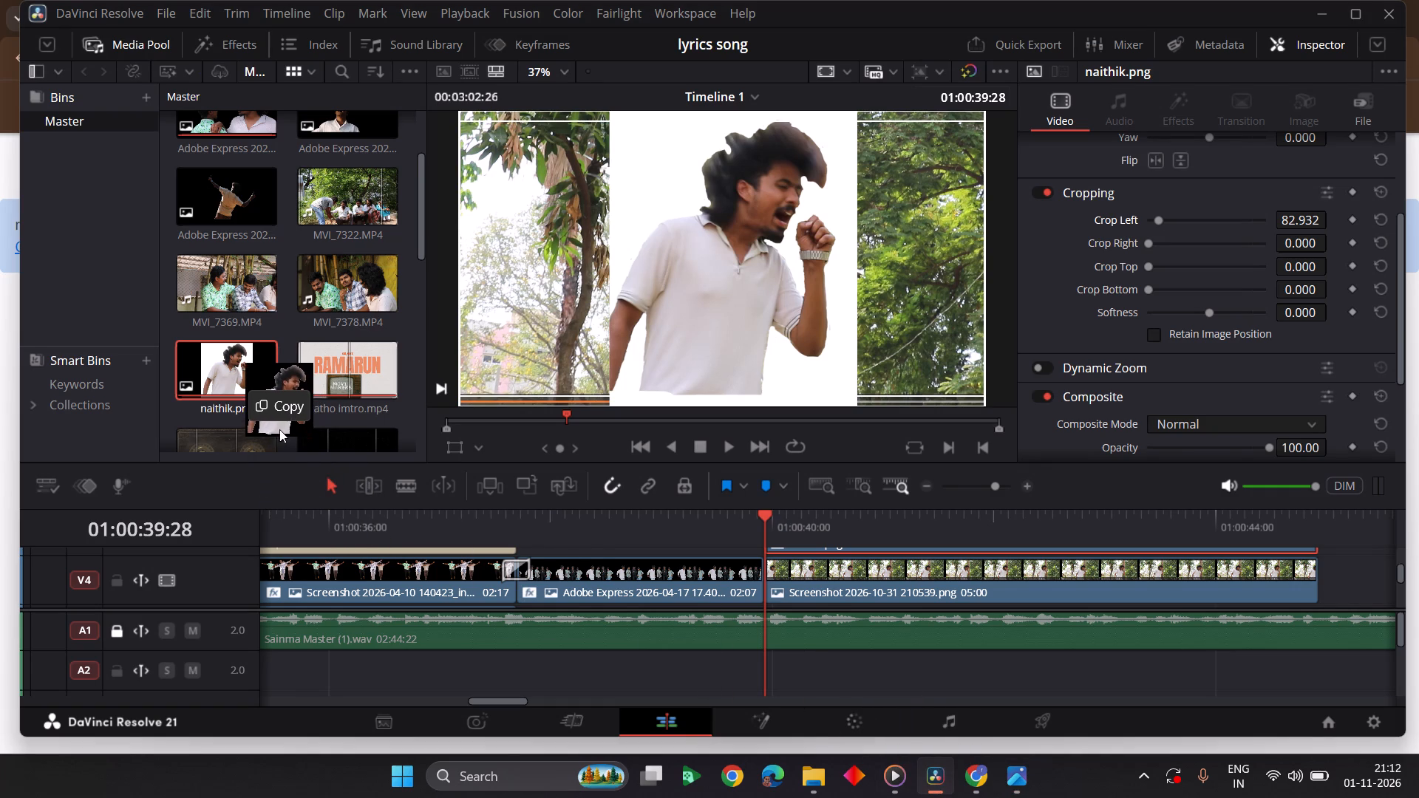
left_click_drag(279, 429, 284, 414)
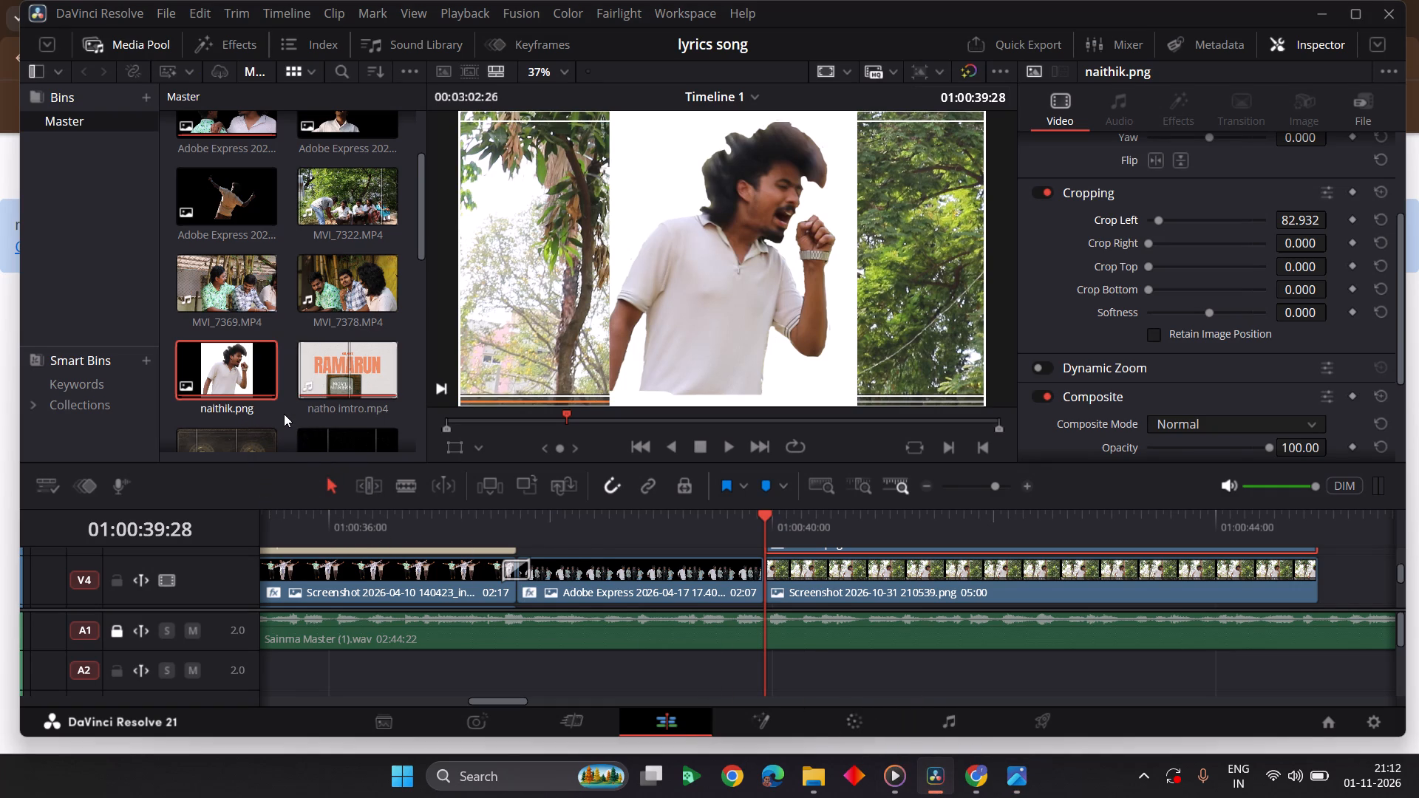
Look through the Master bin's clips for the naithik-removebg-preview.png cutout.
scroll(295, 393, "down", 5)
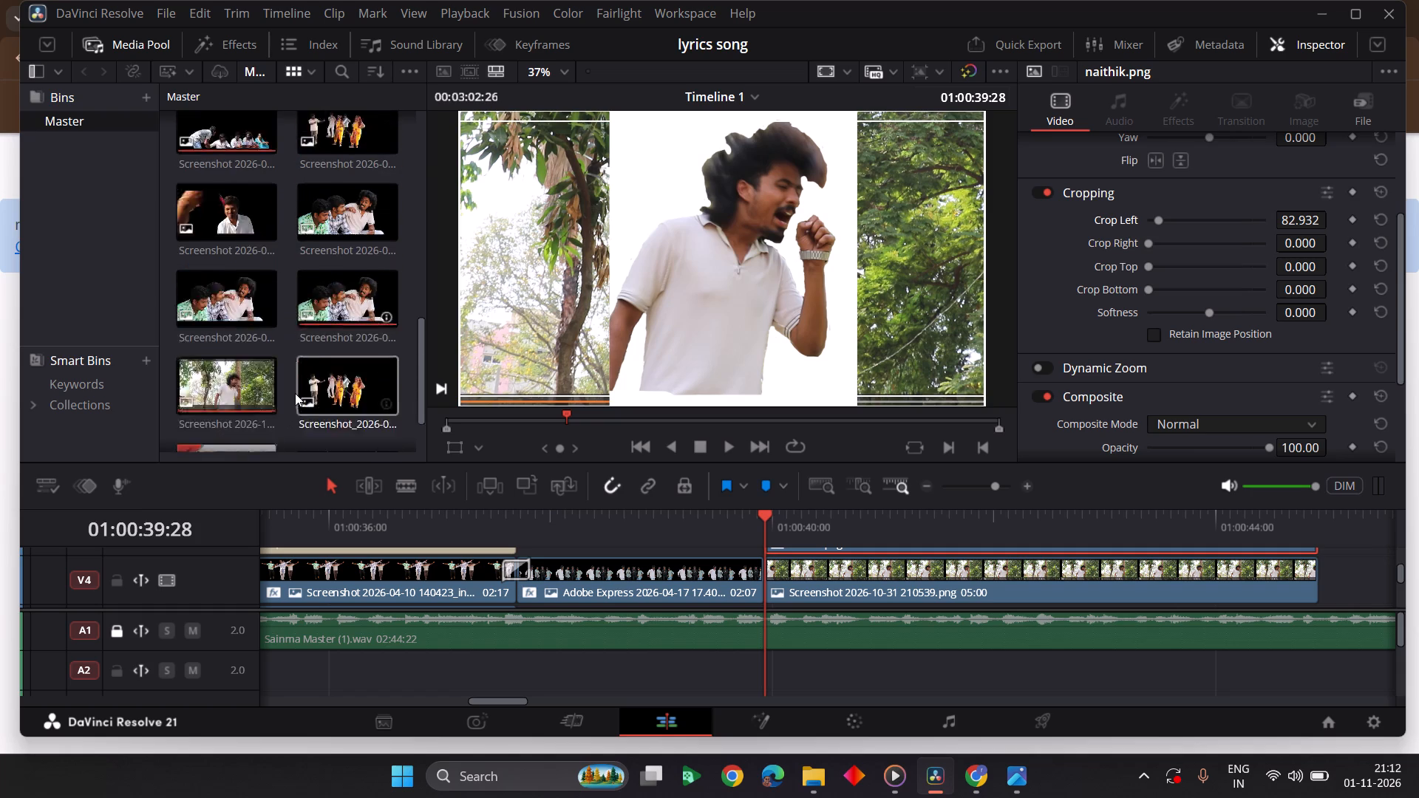
scroll(295, 393, "down", 4)
scroll(295, 393, "up", 9)
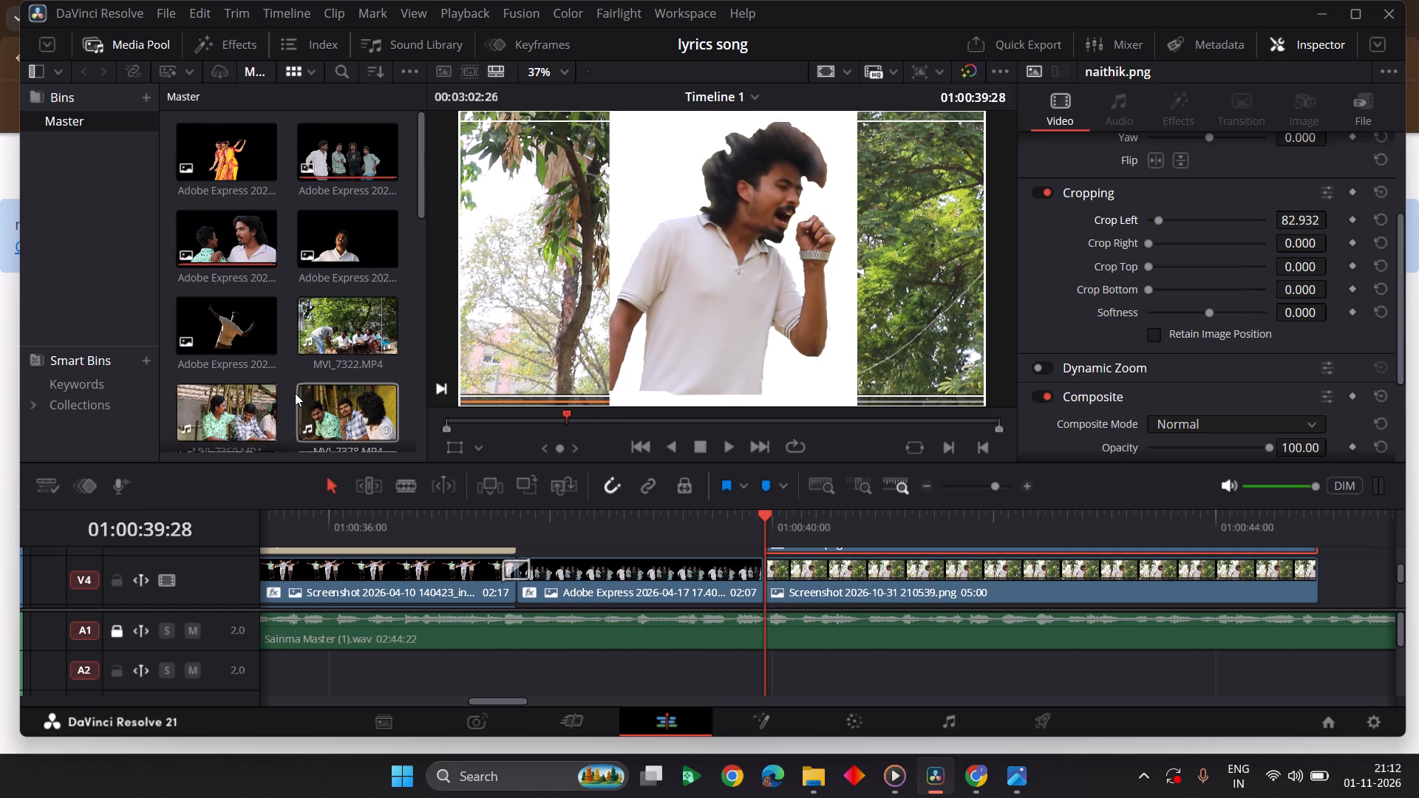
scroll(295, 393, "up", 1)
scroll(295, 393, "down", 1)
scroll(295, 393, "up", 1)
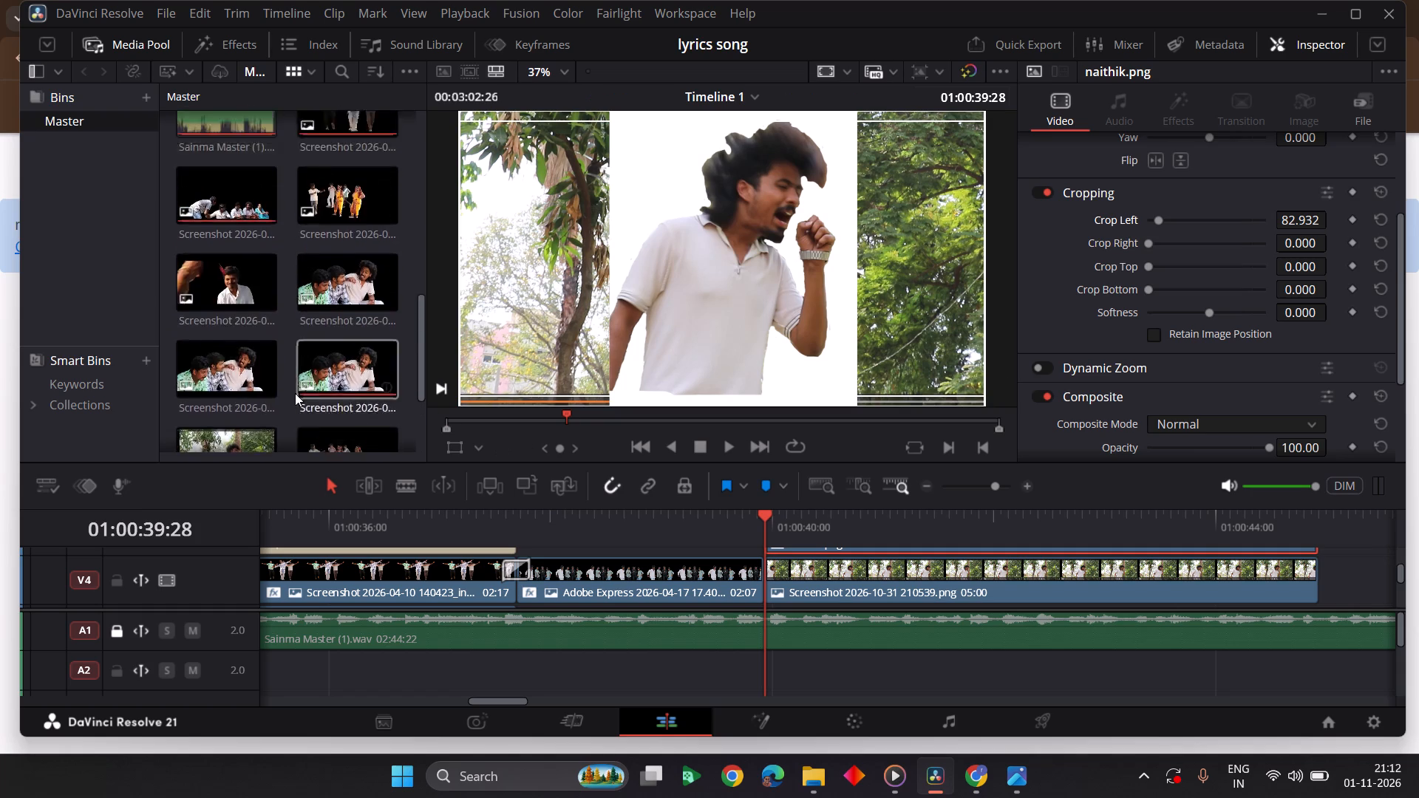
scroll(295, 393, "up", 1)
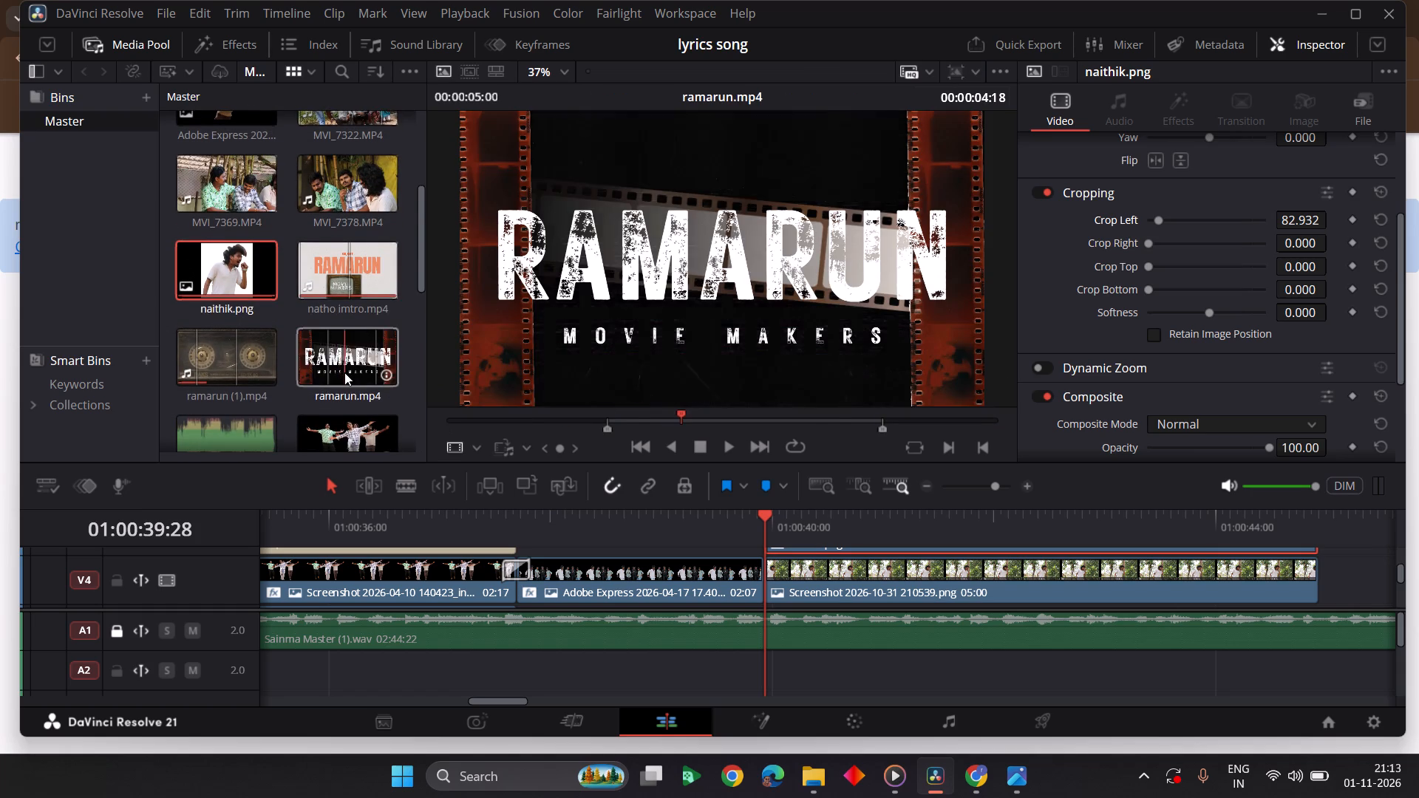
scroll(344, 372, "down", 6)
scroll(344, 372, "up", 2)
scroll(344, 372, "down", 1)
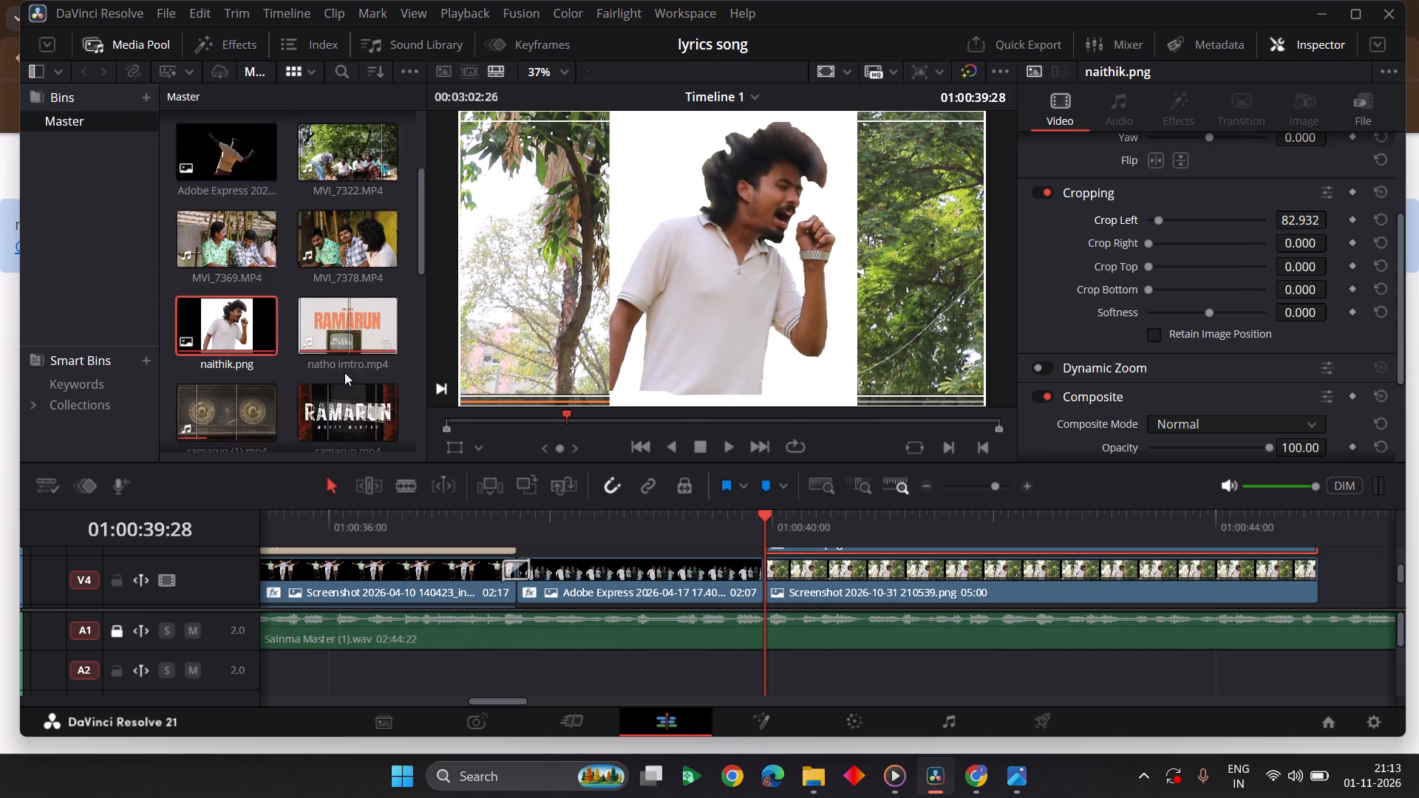
scroll(344, 372, "down", 2)
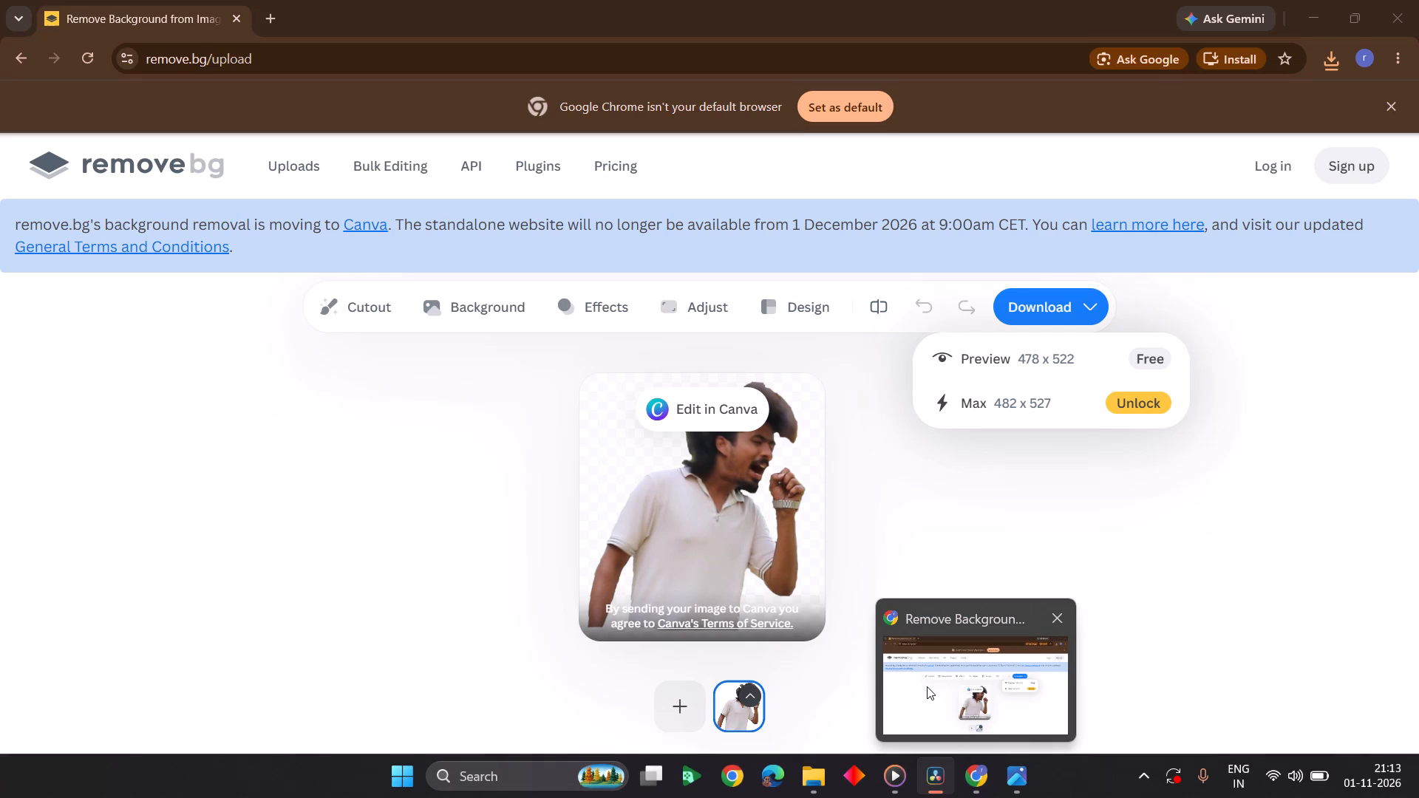
Return to Chrome's remove.bg window and import naithik-removebg-preview.png into DaVinci Resolve's Master bin.
left_click(927, 686)
left_click_drag(745, 547, 885, 629)
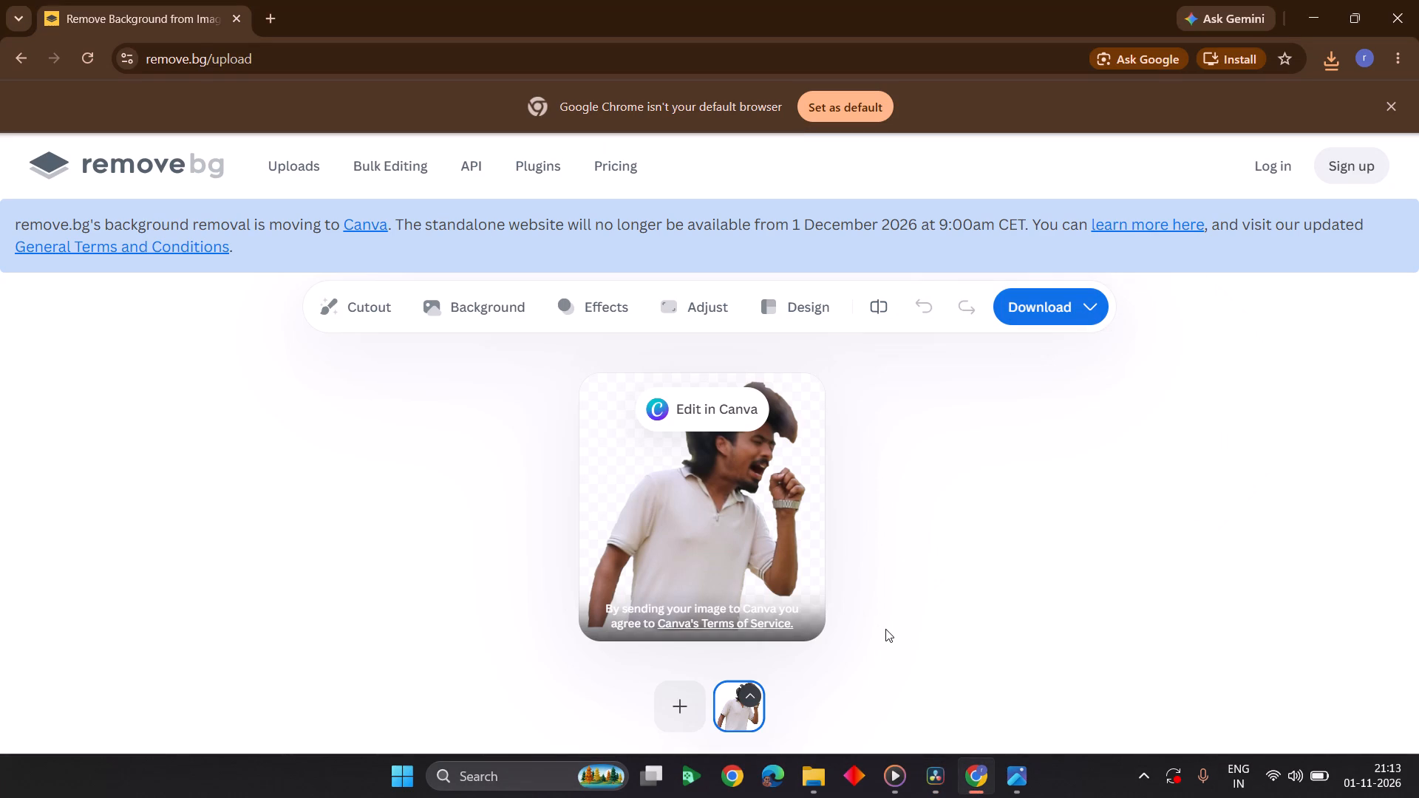
Bring the downloaded naithik-removebg-preview.png from Chrome's recent downloads into DaVinci Resolve's Master bin.
left_click_drag(885, 629, 747, 532)
left_click_drag(747, 532, 1003, 436)
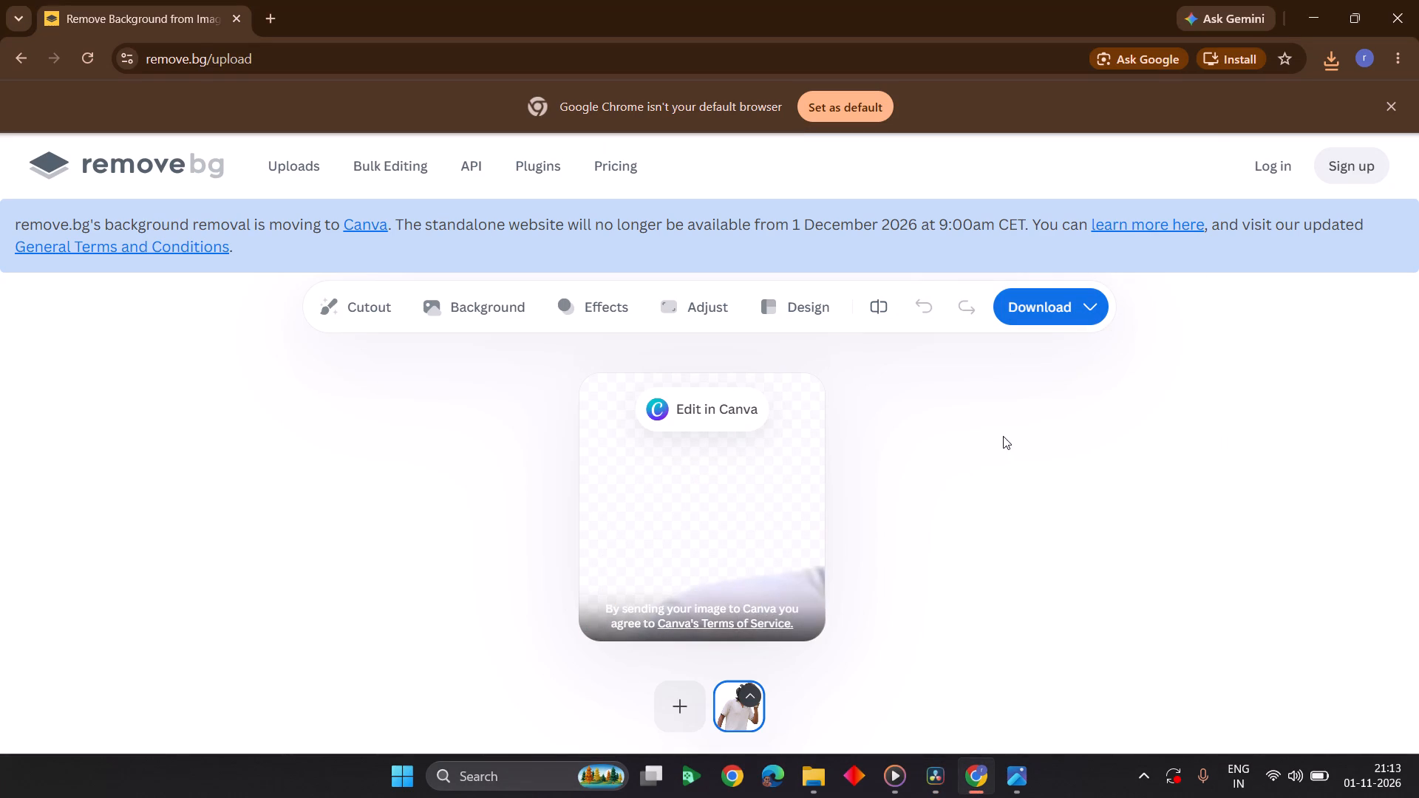
left_click(1338, 61)
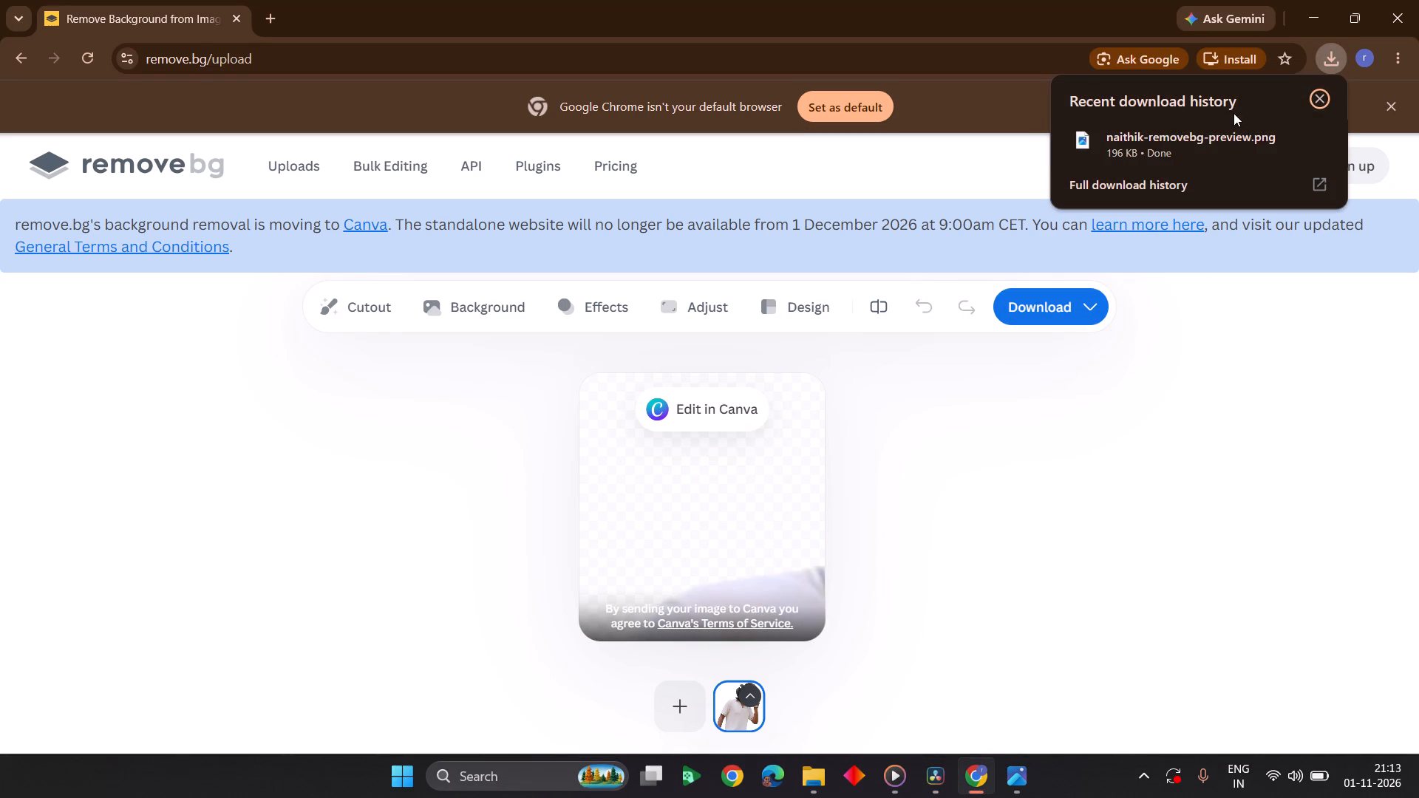
left_click_drag(1226, 129, 1102, 531)
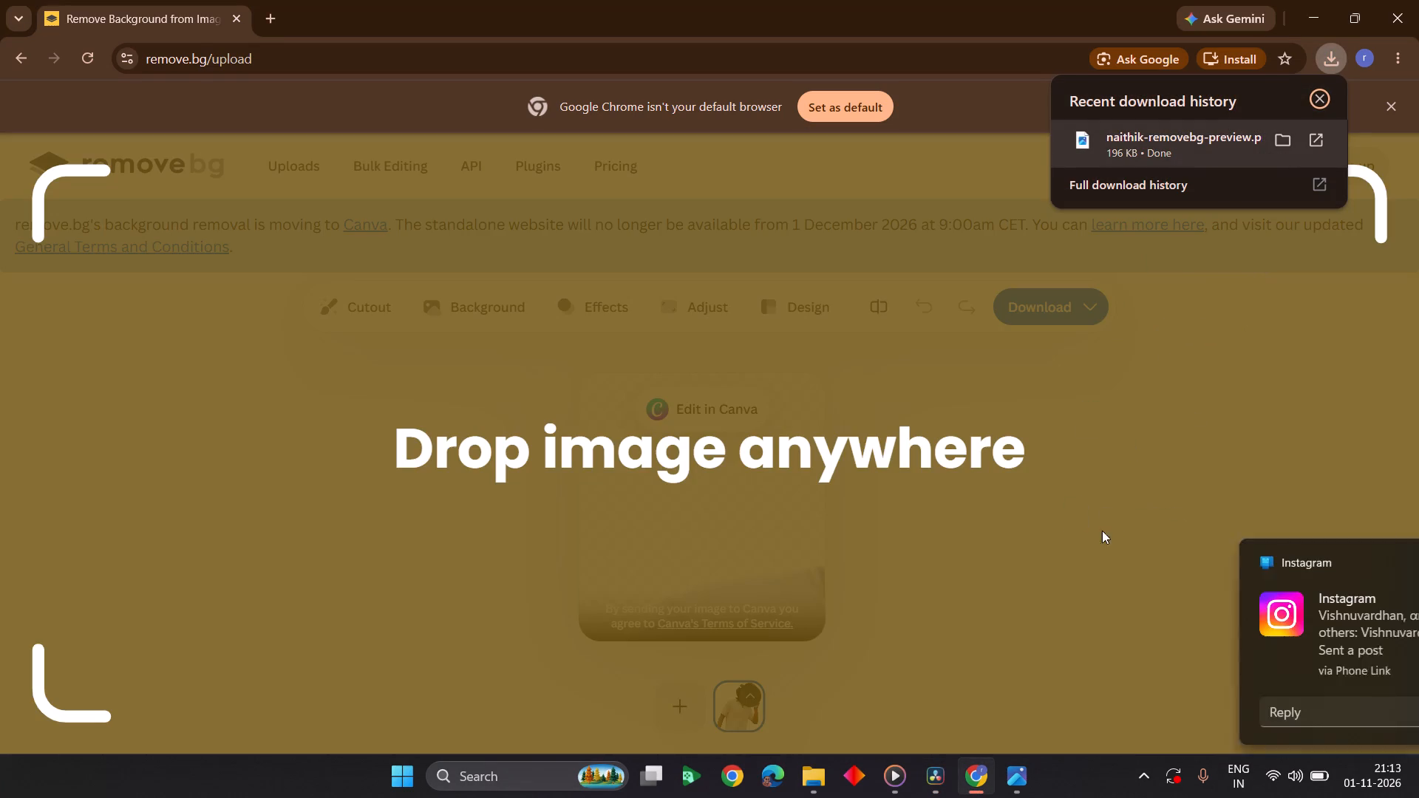
left_click_drag(1102, 531, 975, 746)
scroll(1024, 641, "up", 1)
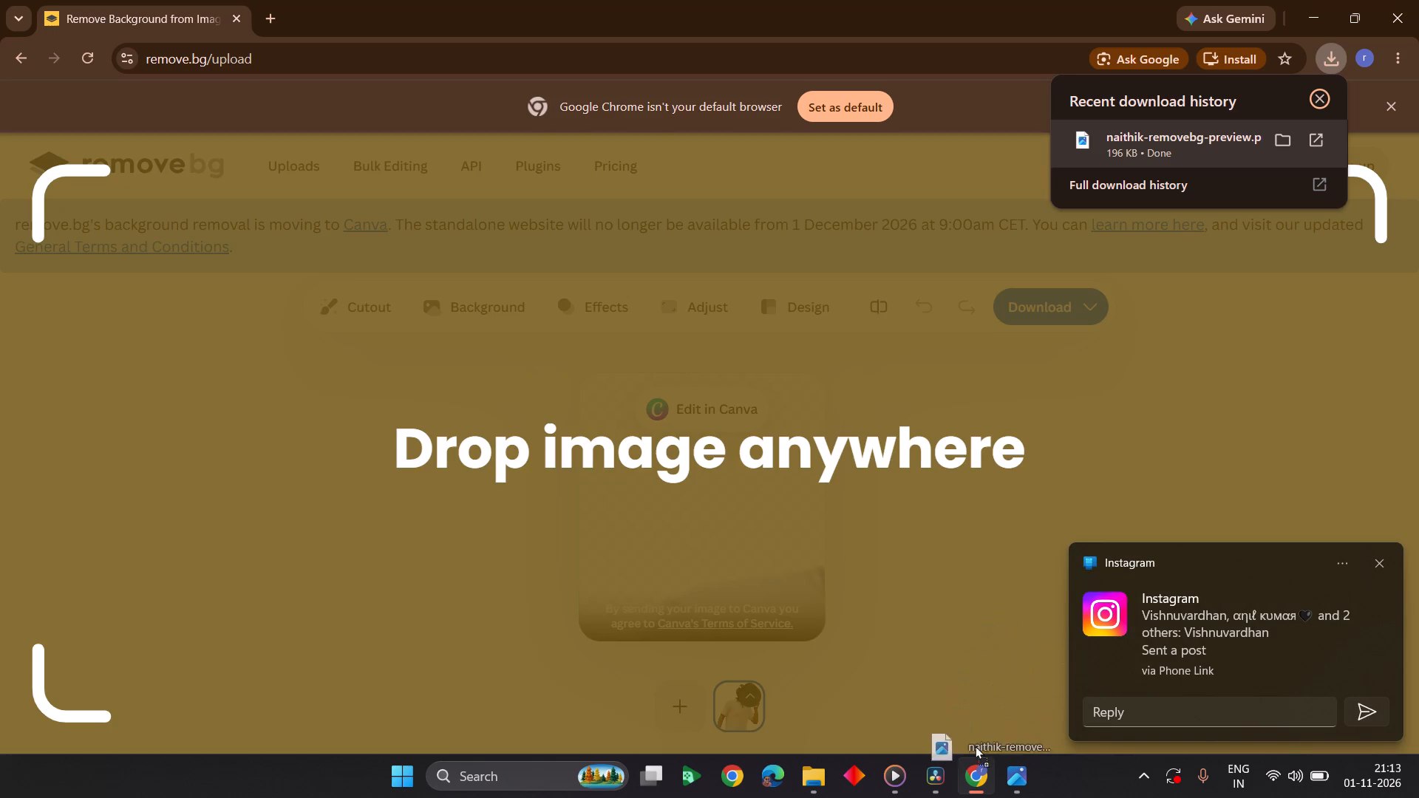
left_click_drag(975, 746, 816, 652)
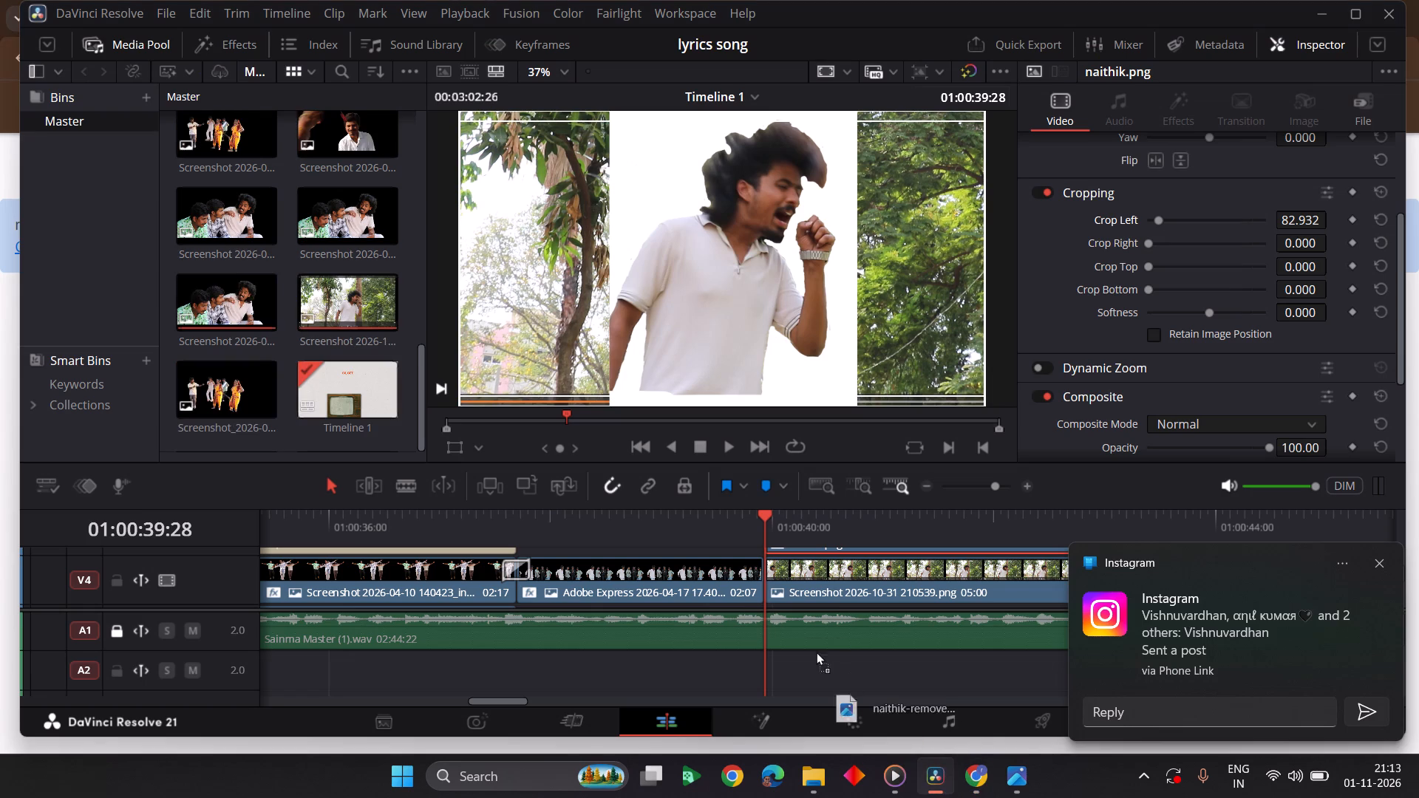
left_click_drag(816, 652, 443, 467)
scroll(715, 630, "left", 1)
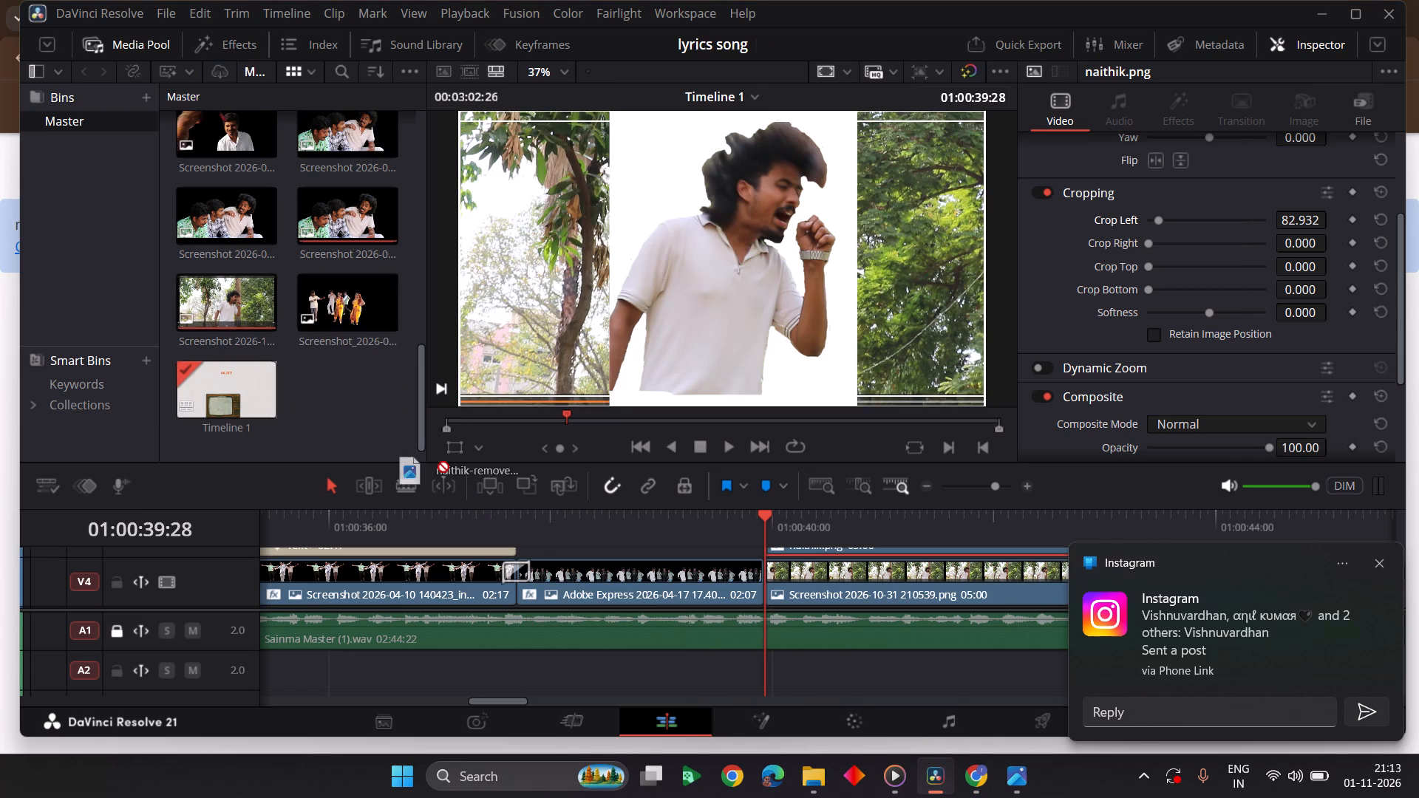
left_click_drag(443, 467, 351, 397)
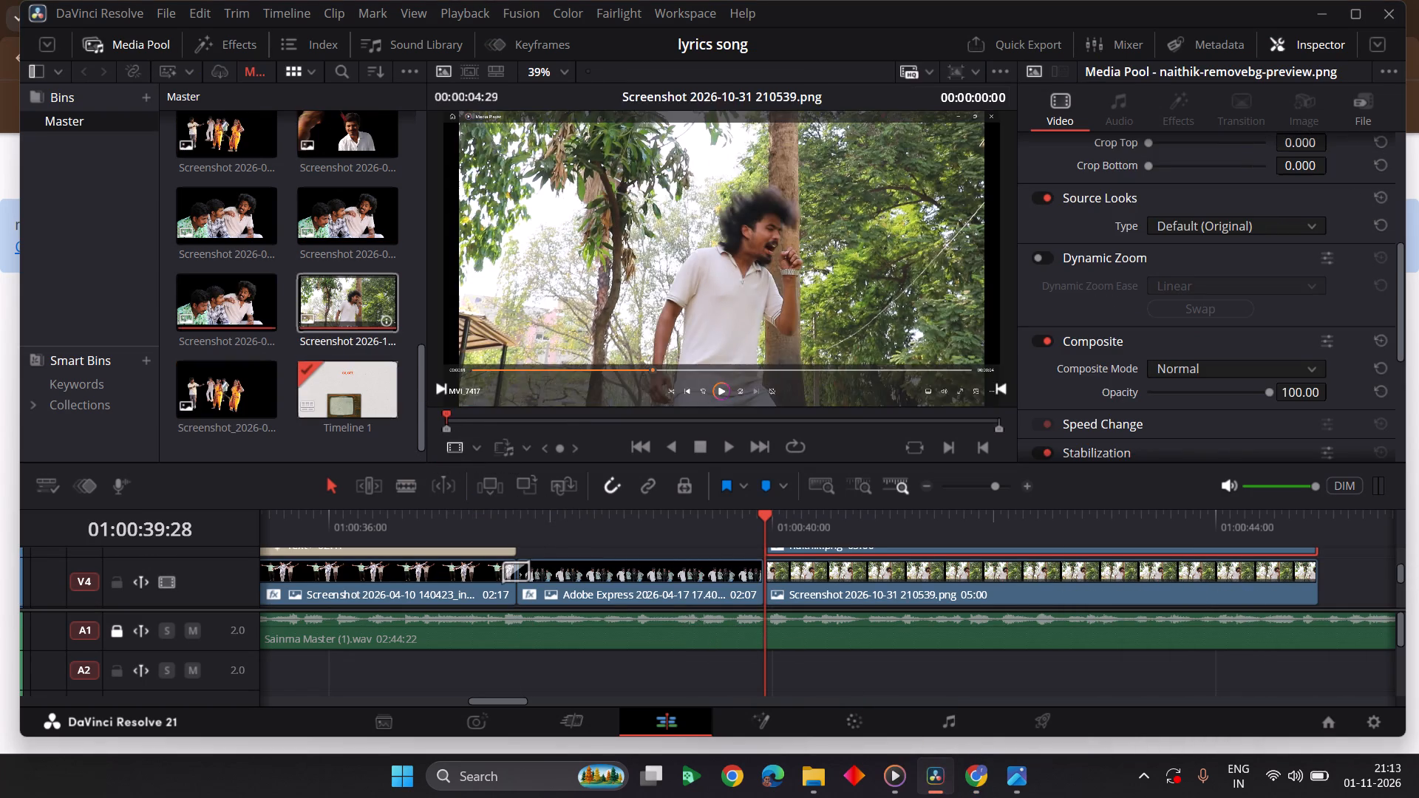
Look through the Master bin's clips for the imported naithik-removebg-preview.png cutout.
scroll(312, 307, "up", 1)
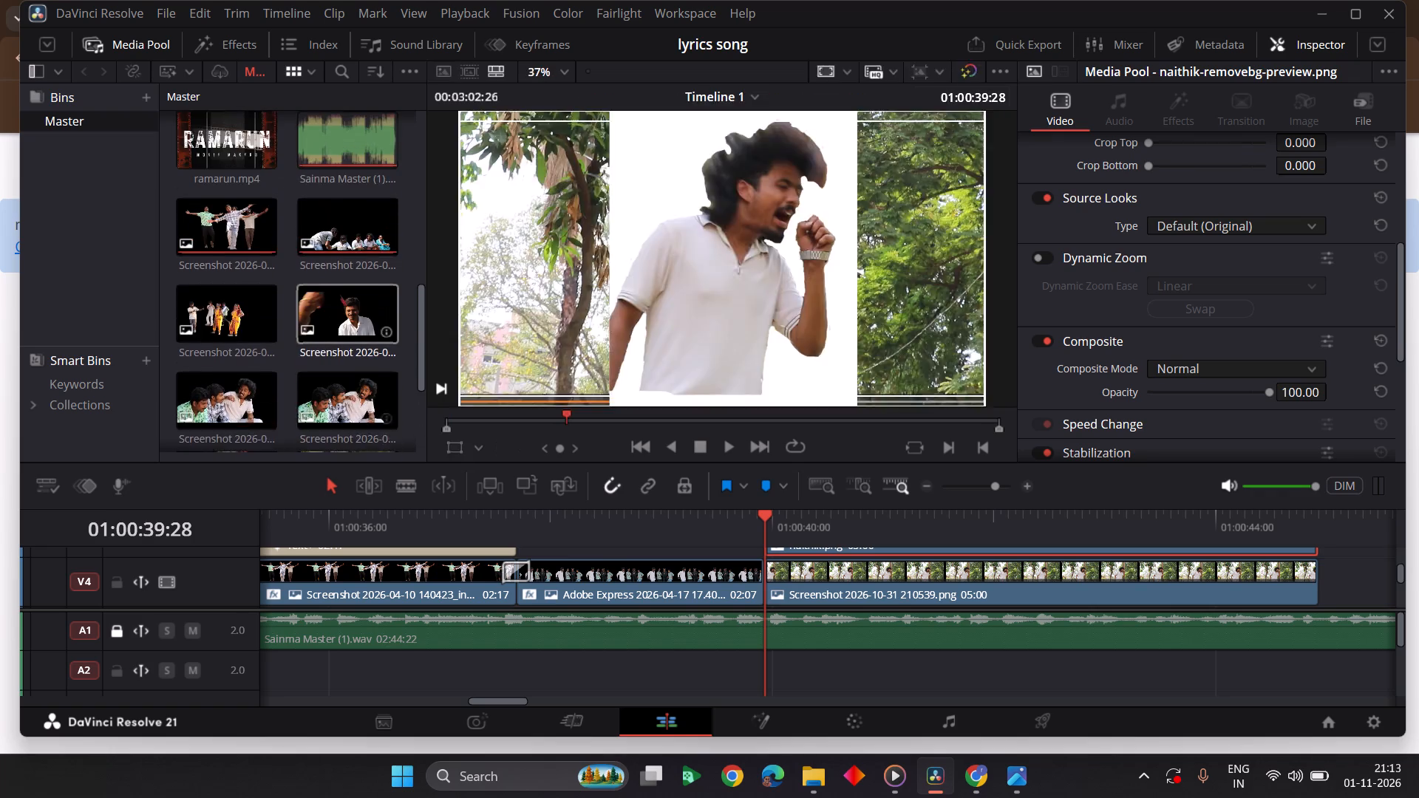
scroll(312, 307, "up", 4)
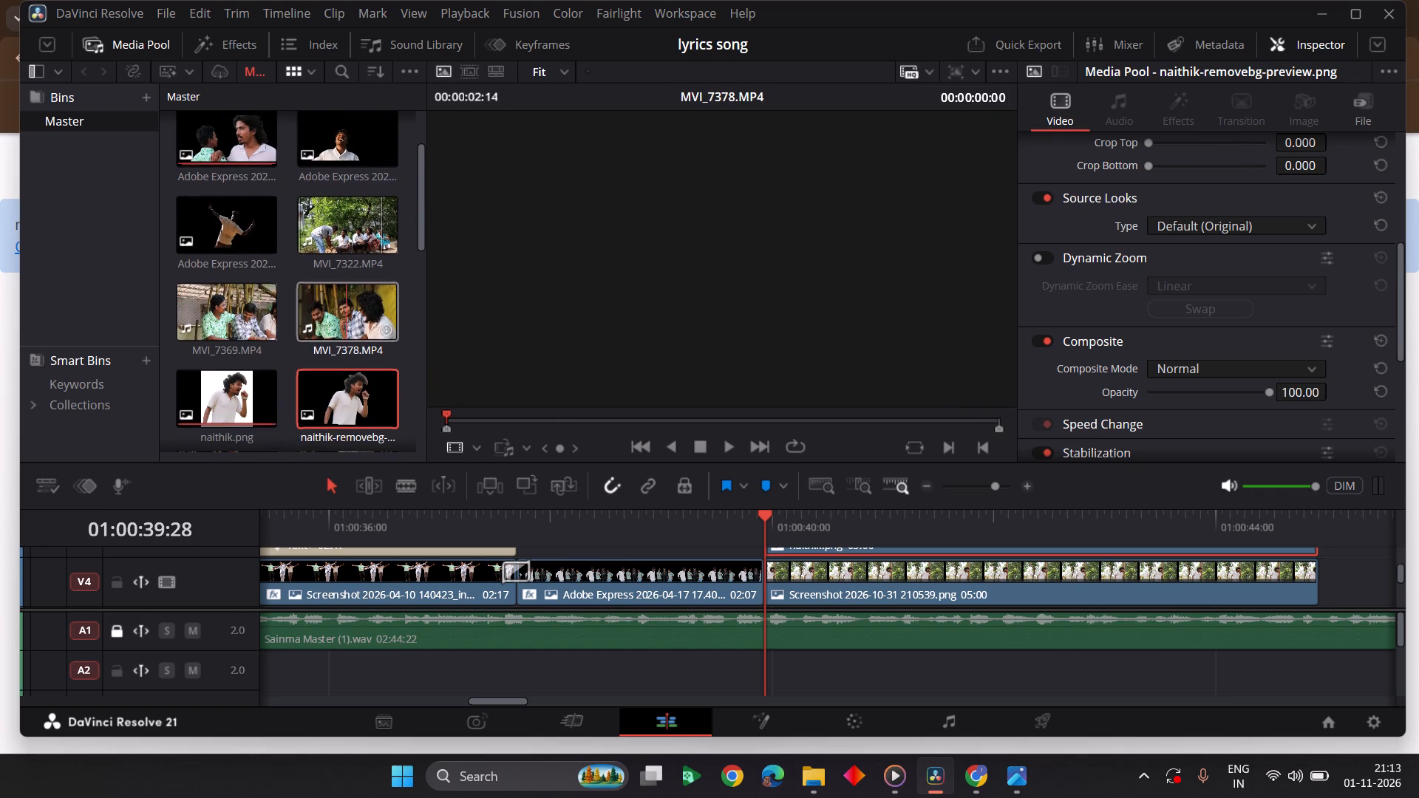
scroll(347, 351, "down", 1)
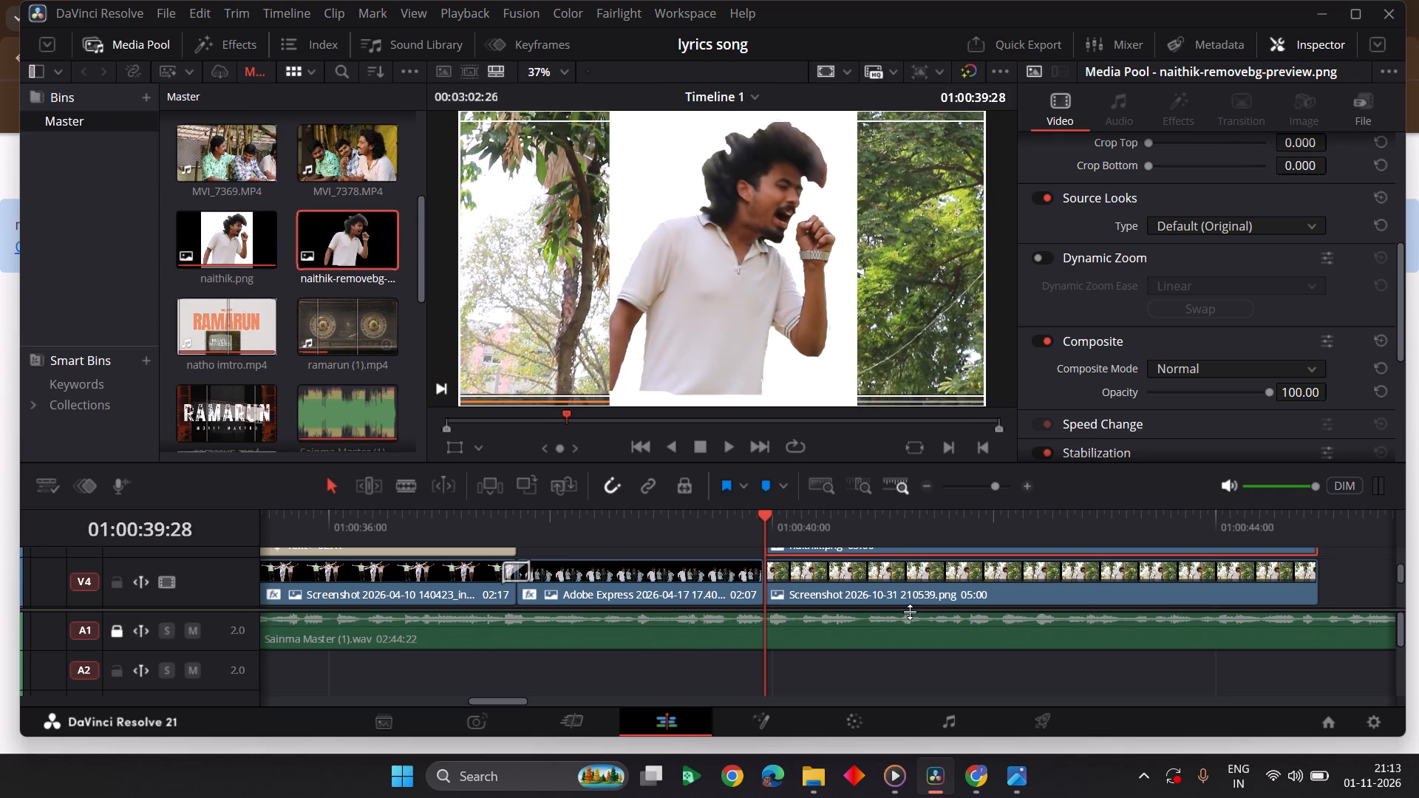
Remove the naithik.png overlay on V5 and the outdoor screenshot on V4 from the section starting at 01:00:39:28.
left_click(888, 545)
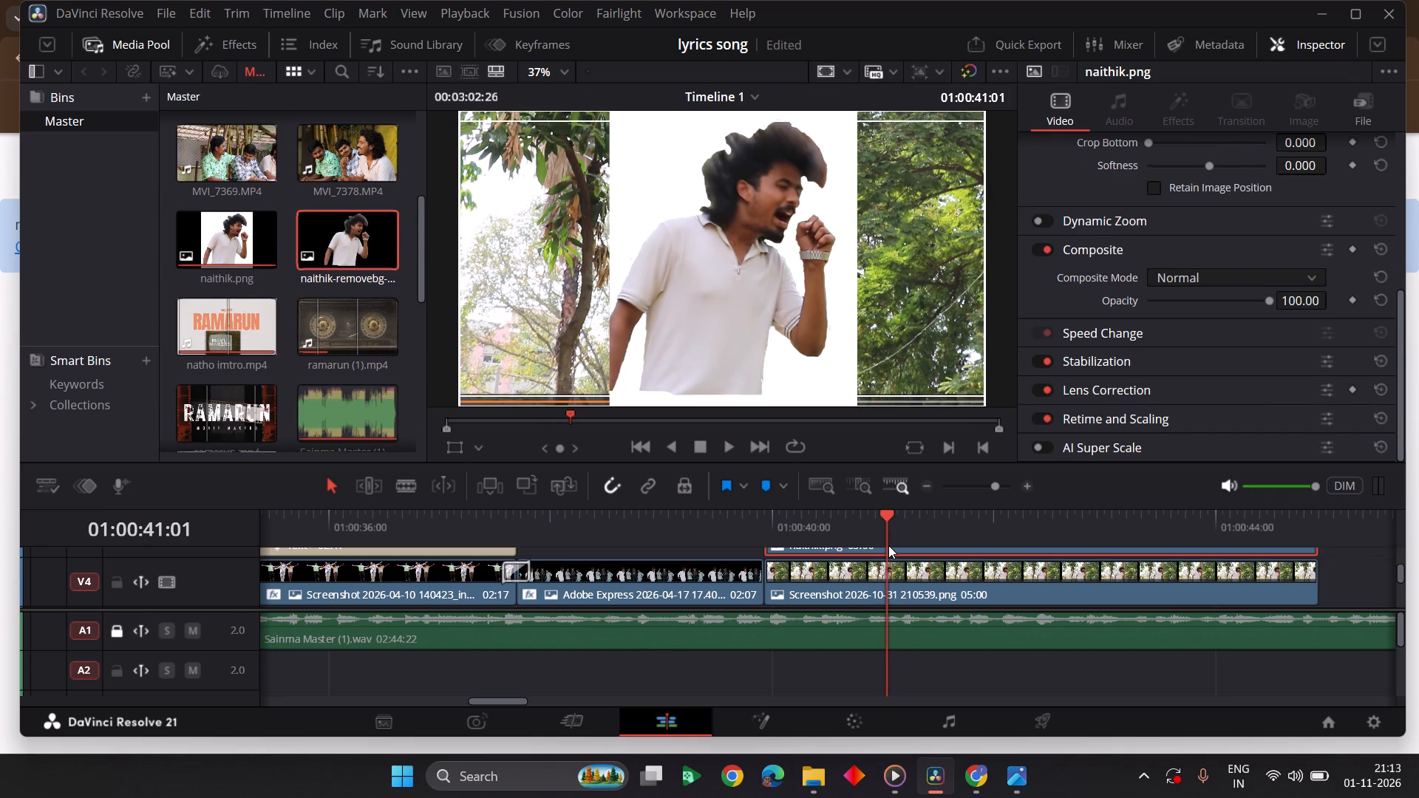
scroll(888, 545, "up", 1)
scroll(762, 539, "up", 1)
left_click(734, 547)
scroll(734, 547, "up", 1)
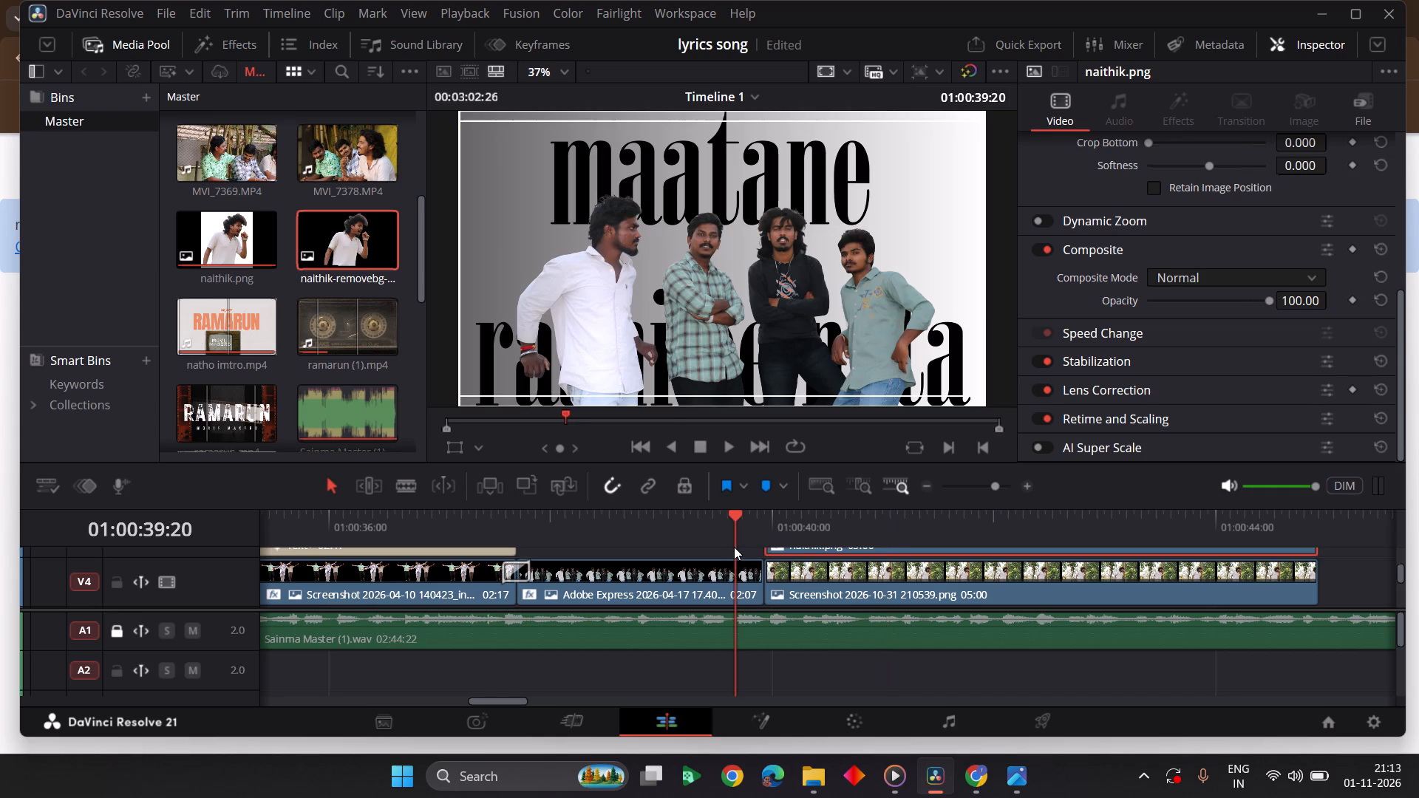
left_click(1202, 534)
scroll(1202, 534, "up", 1)
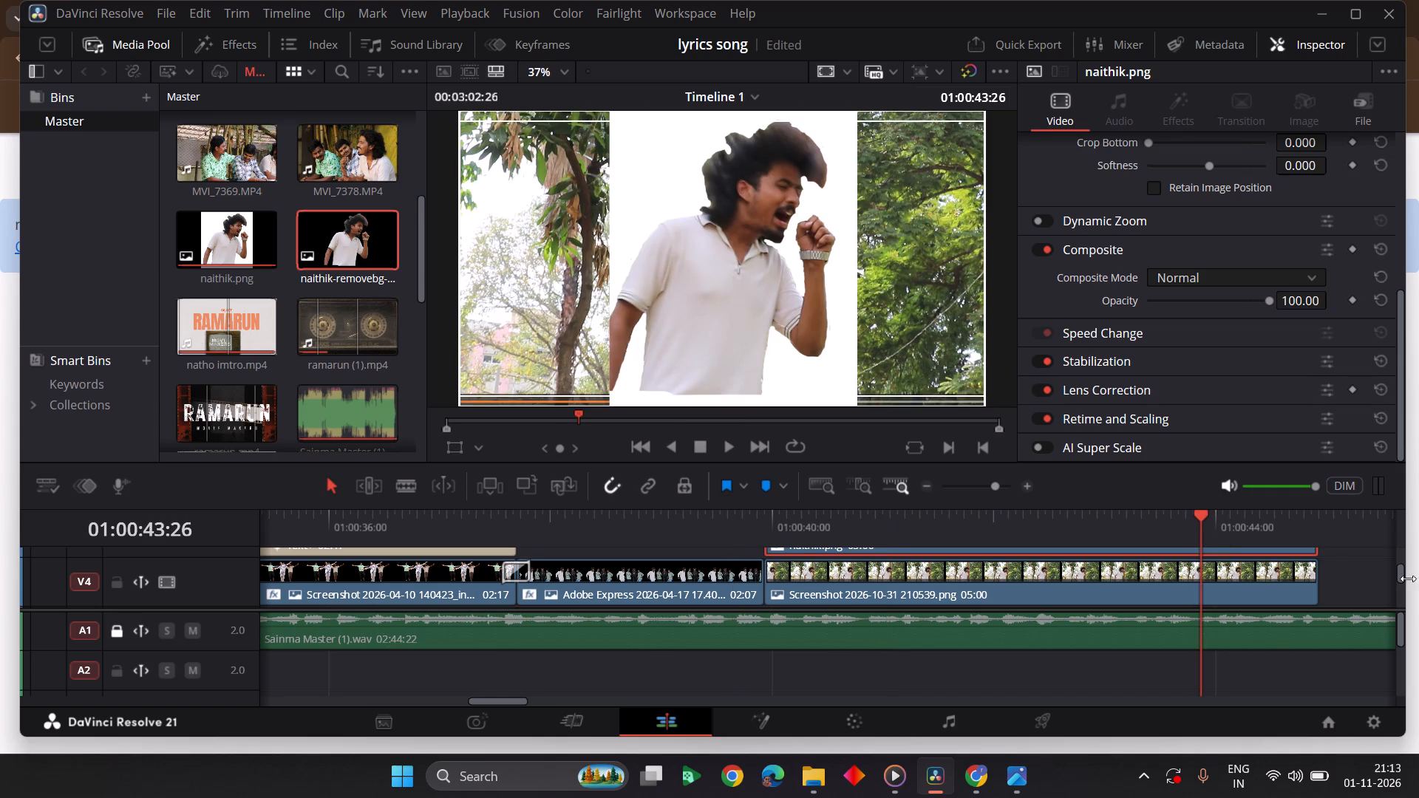
left_click(1361, 572)
scroll(1361, 572, "up", 1)
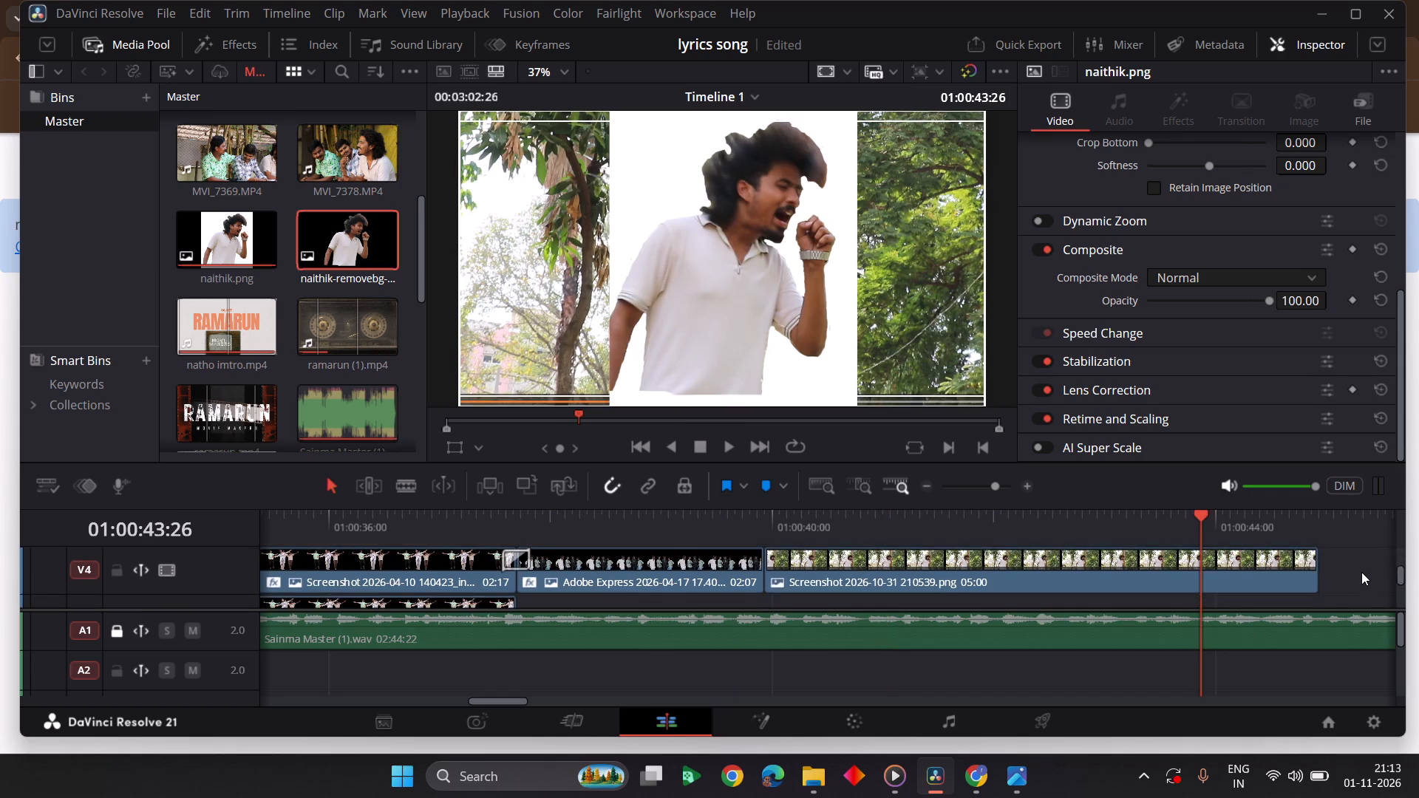
scroll(1361, 572, "up", 1)
left_click(1250, 572)
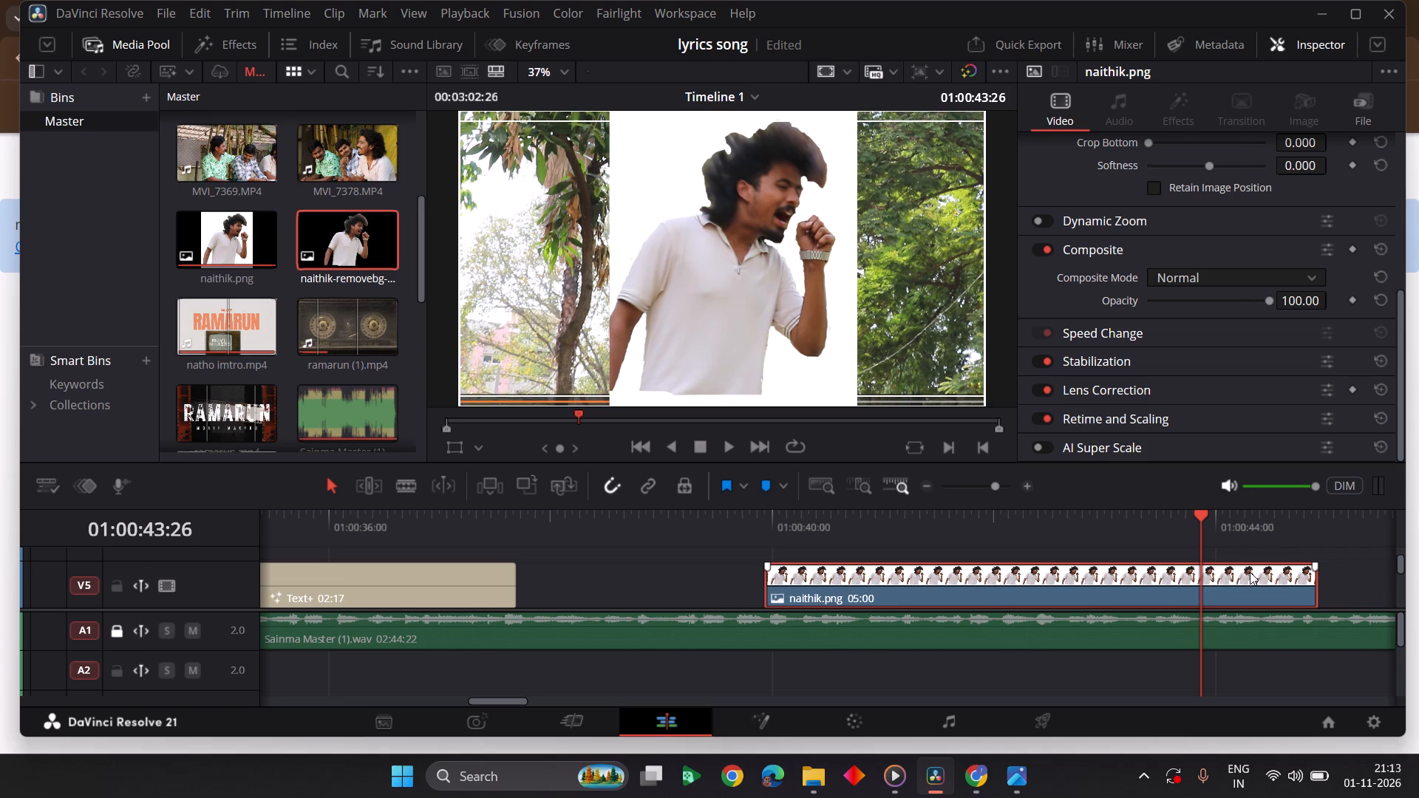
key("Delete")
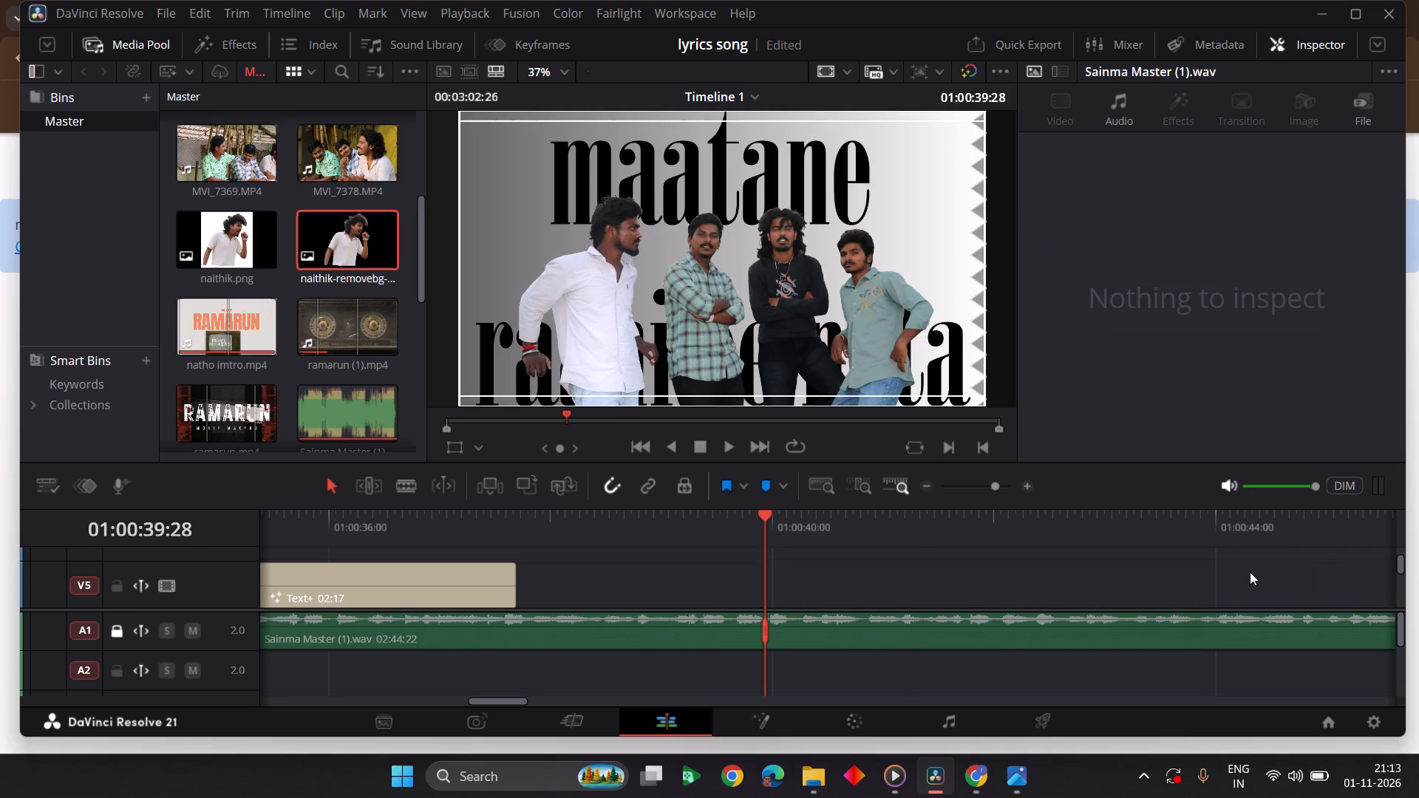
Copy the Grey Scale background on V1 under the maatane text and paste it at 01:00:39:28.
scroll(1038, 599, "down", 1)
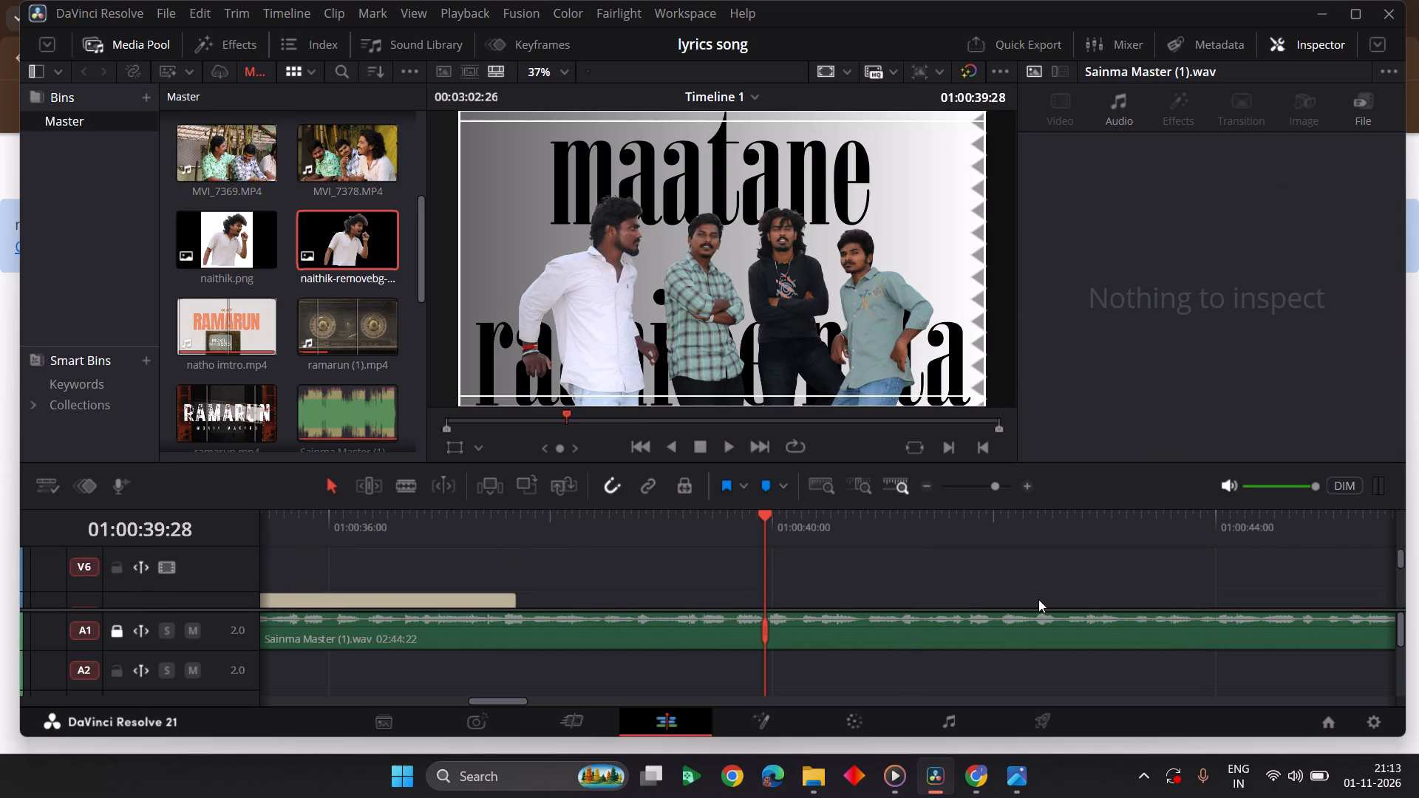
scroll(1038, 599, "down", 1)
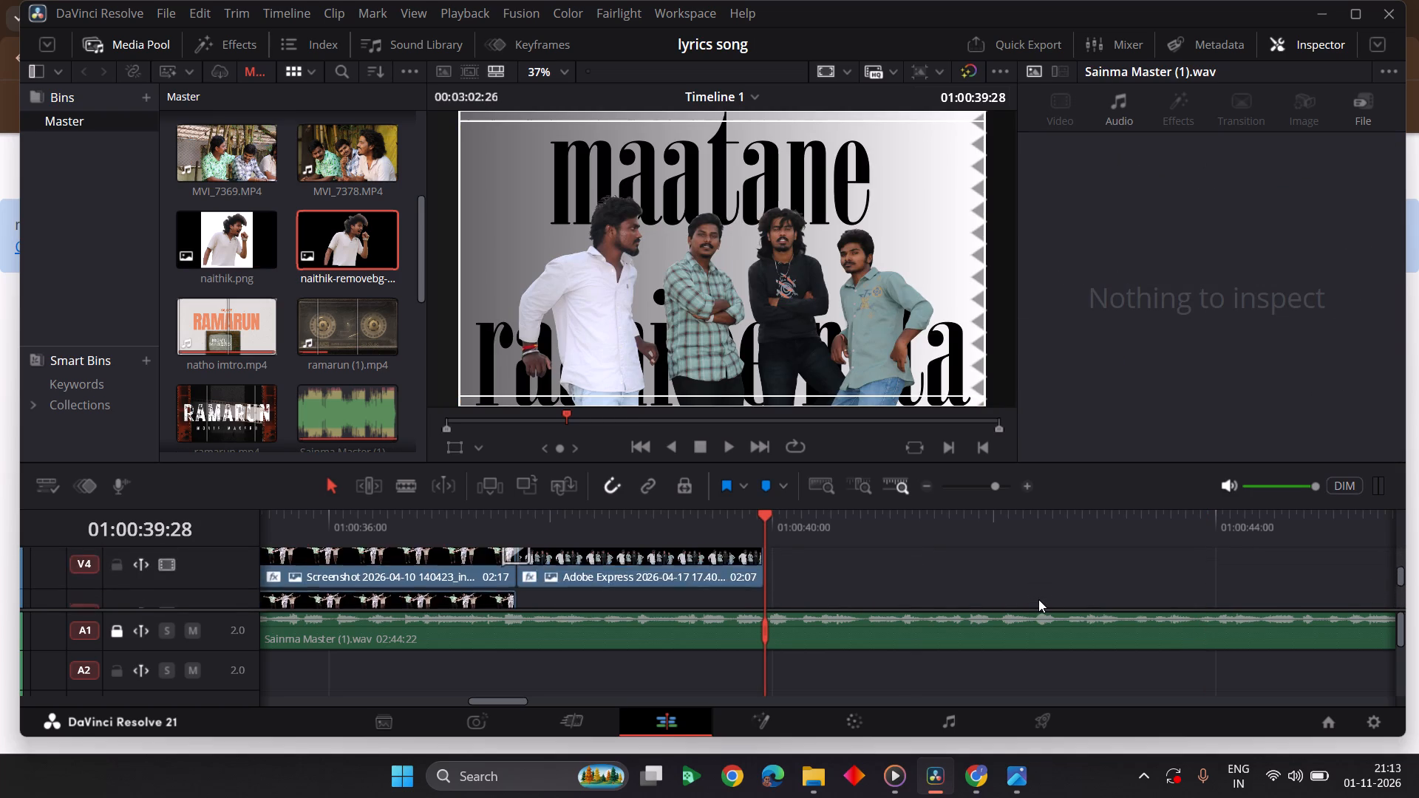
scroll(1038, 599, "down", 1)
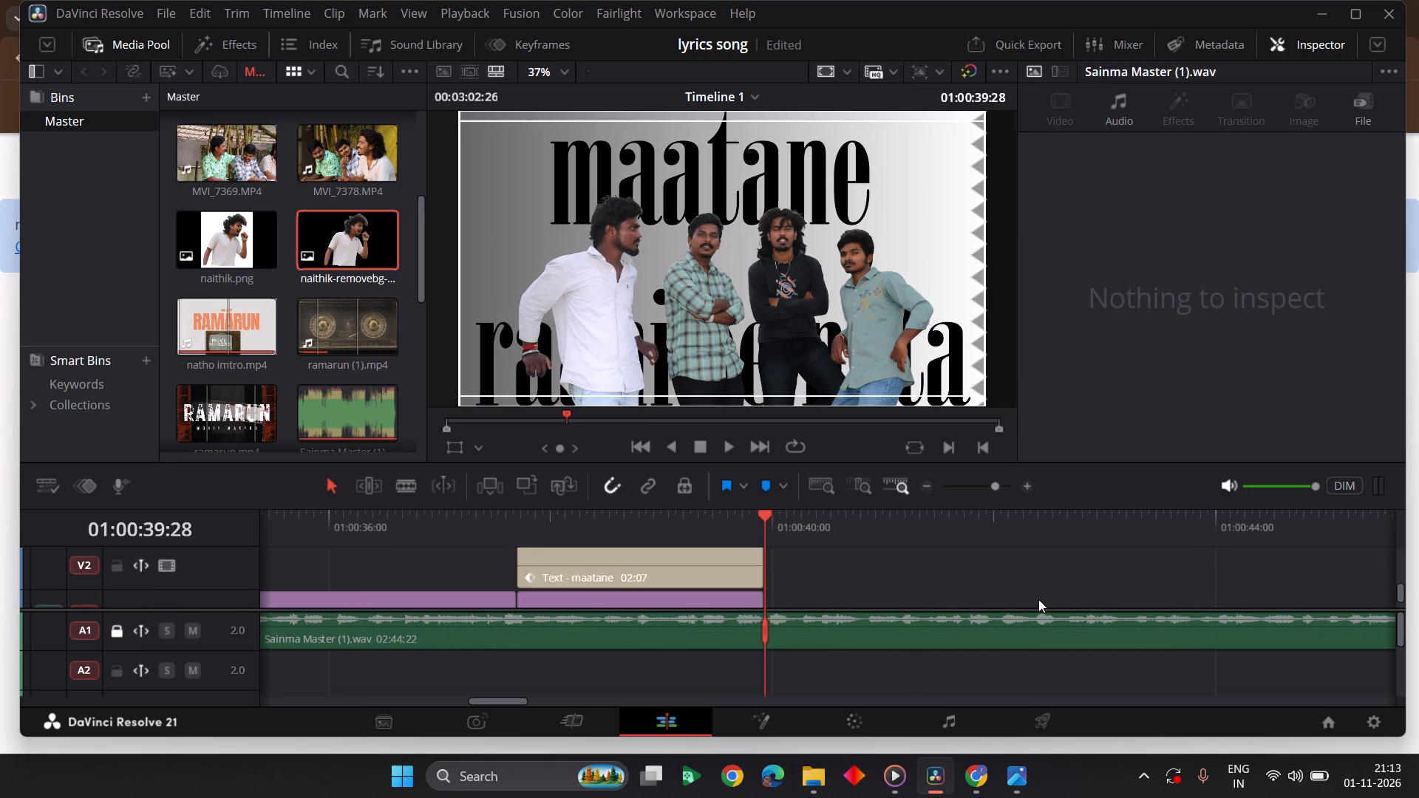
scroll(1038, 599, "down", 2)
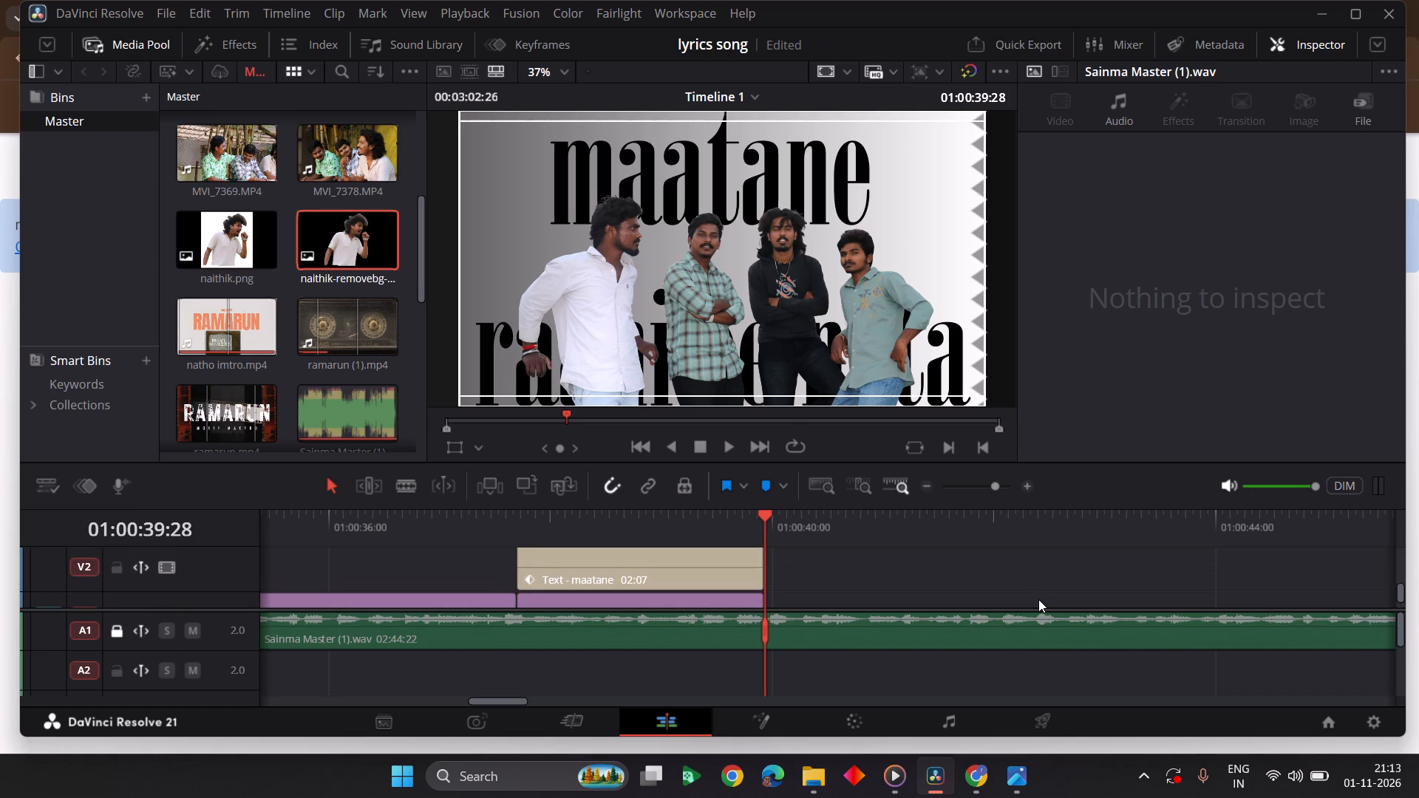
scroll(1038, 599, "down", 1)
left_click(714, 597)
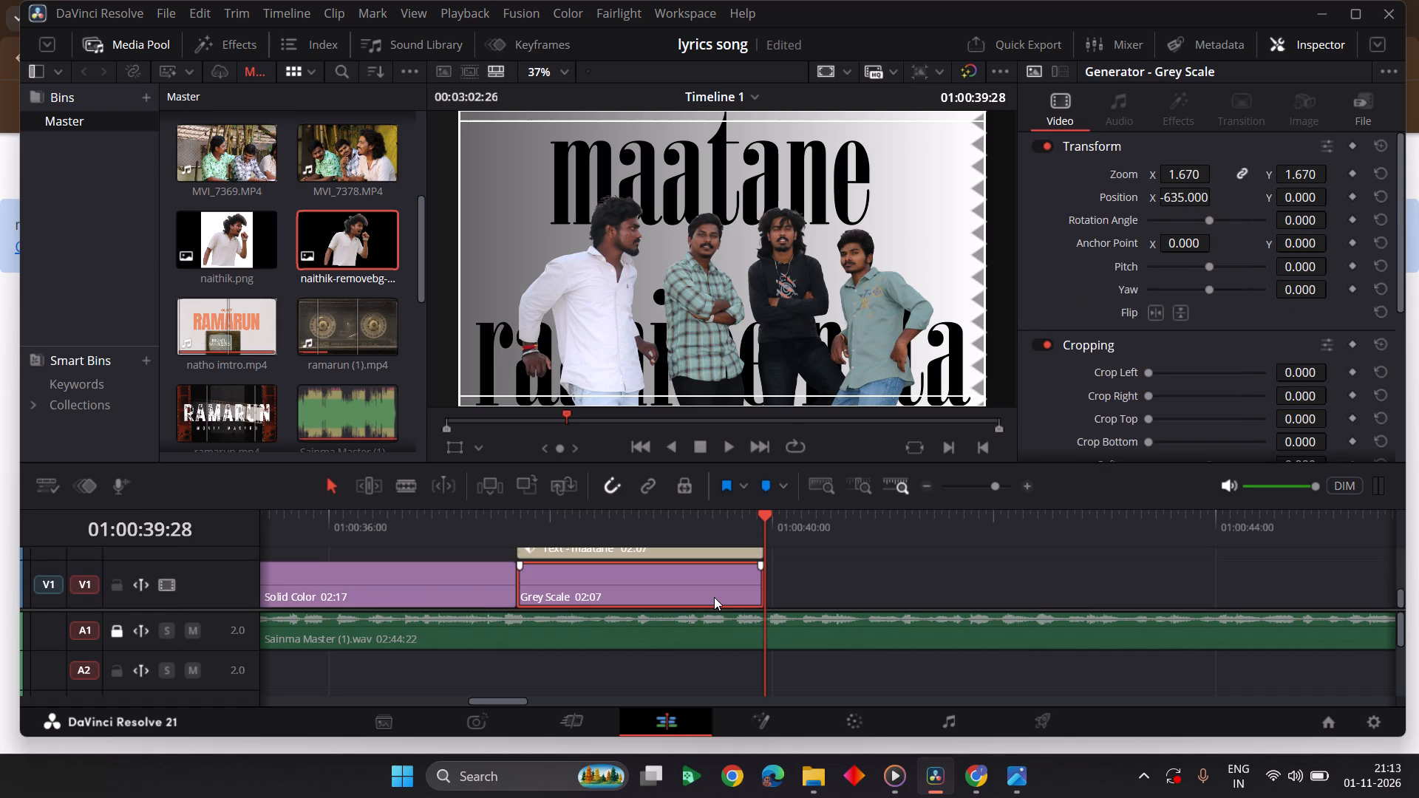
key("ctrl+c")
key("ctrl+v")
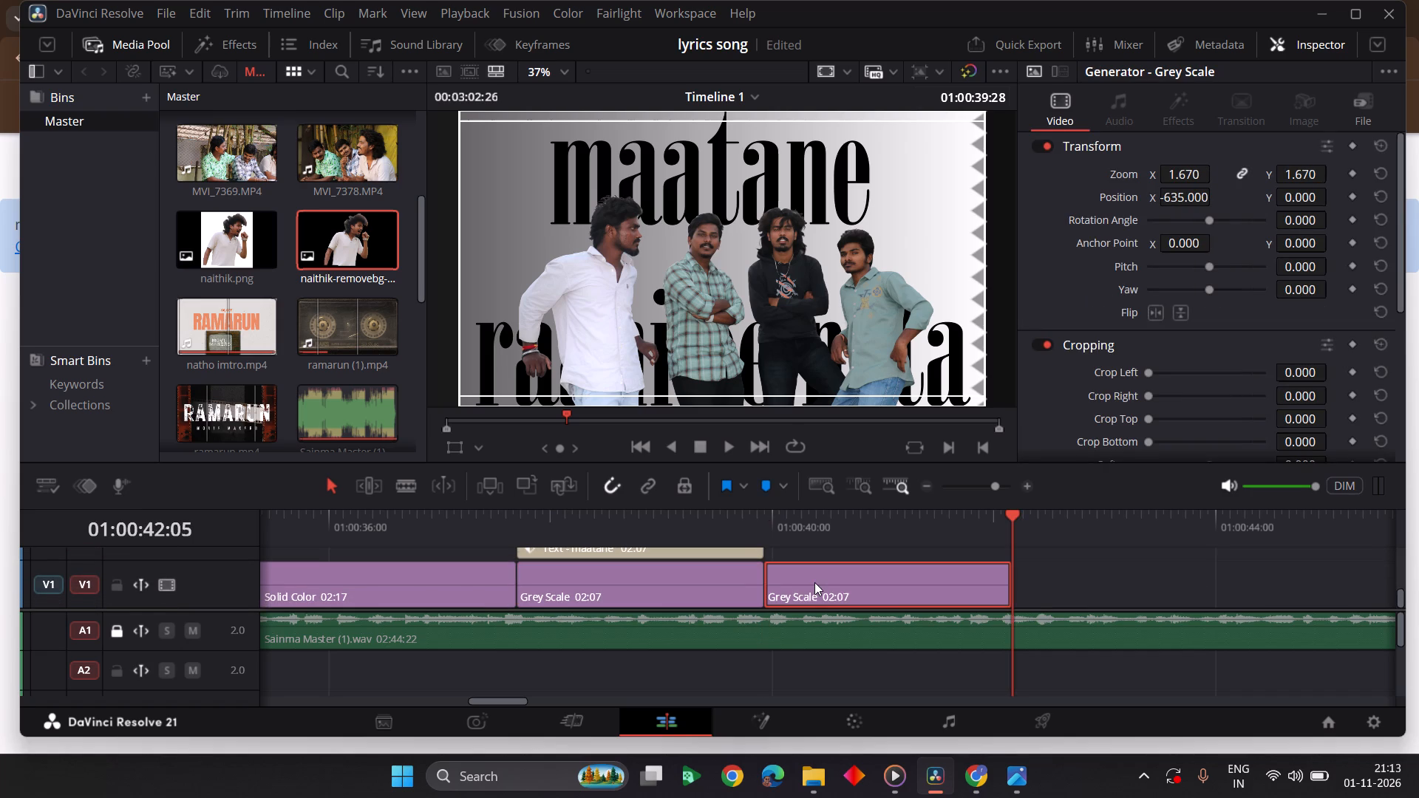
Place naithik-removebg-preview.png on V2 above the new Grey Scale clip, starting directly after the Text - maatane clip.
scroll(814, 582, "up", 1)
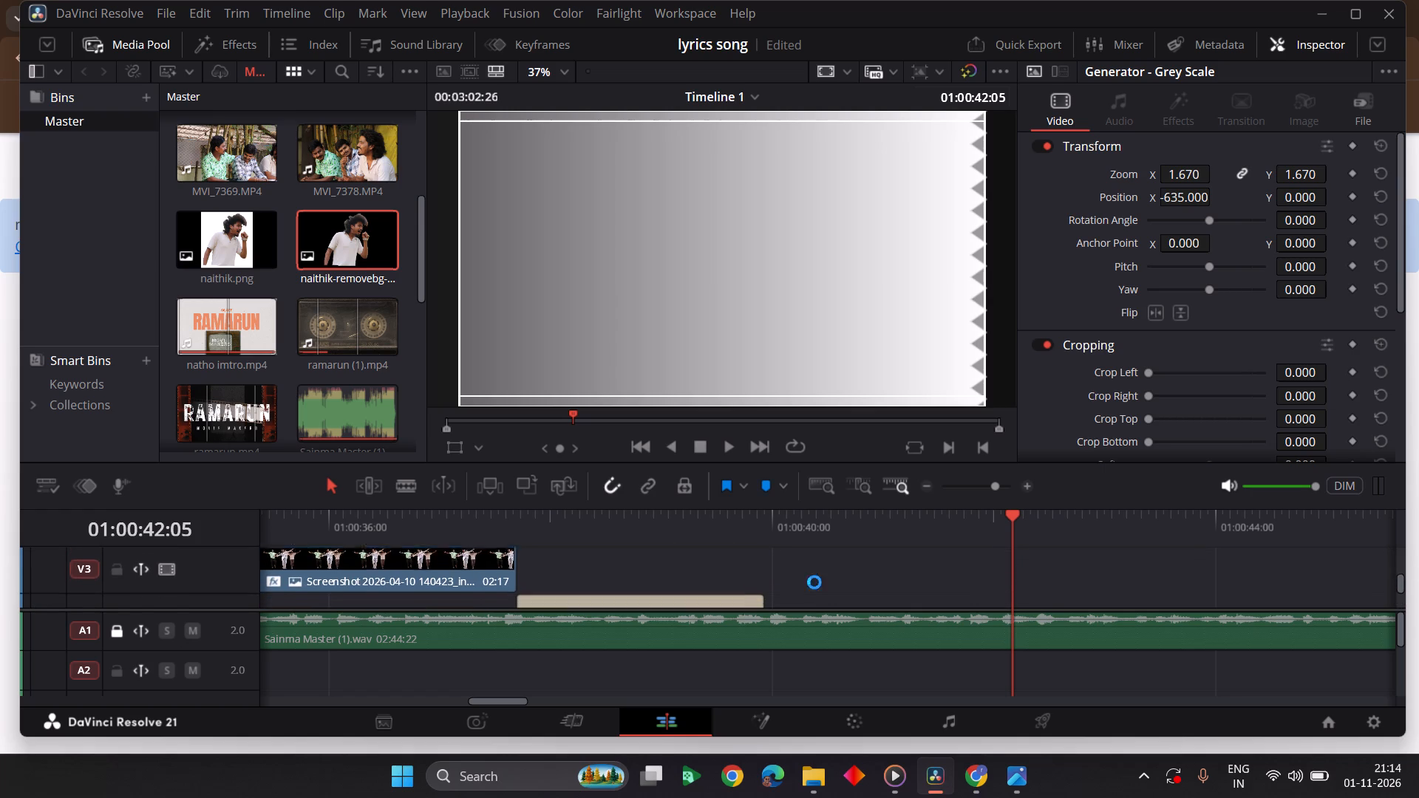
scroll(814, 582, "up", 1)
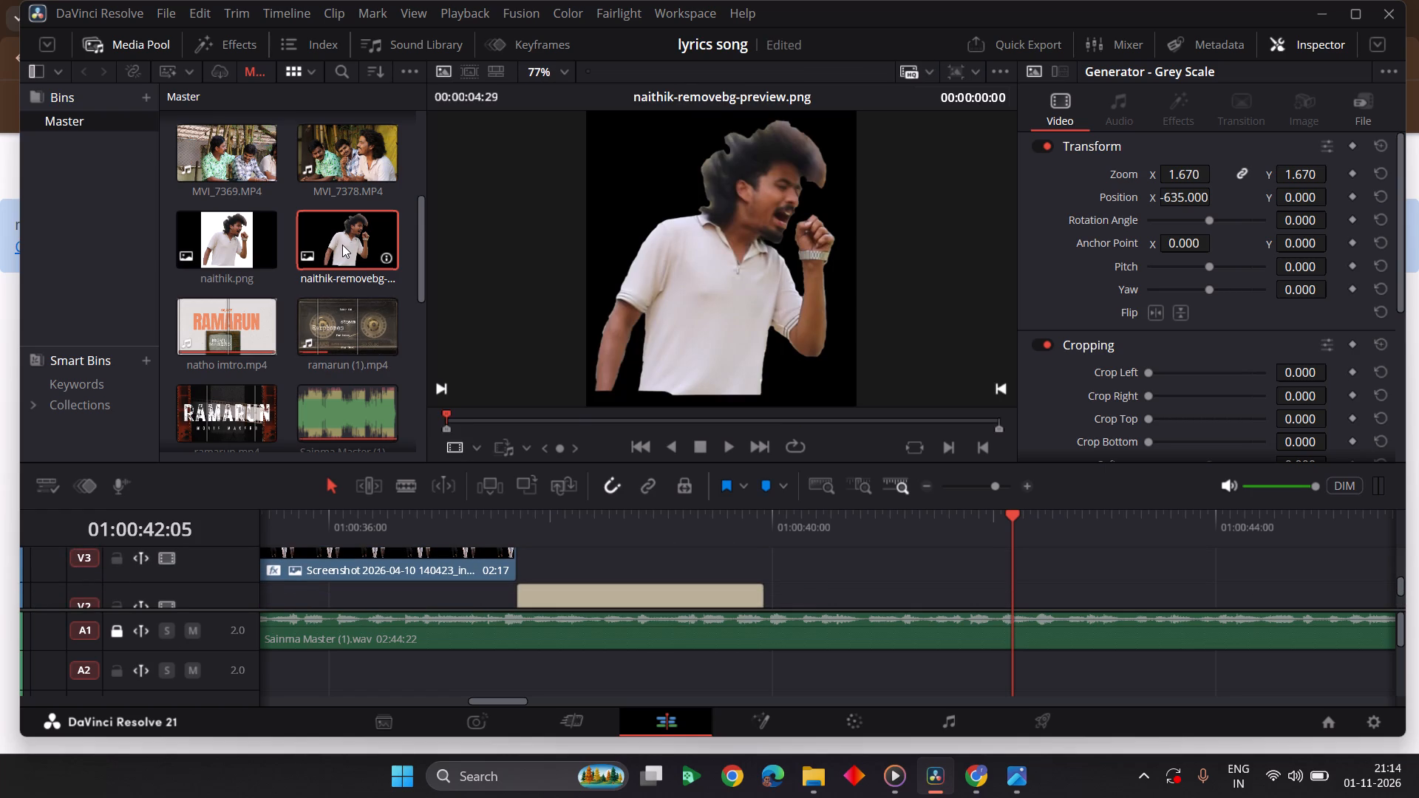
left_click_drag(342, 245, 807, 556)
scroll(650, 432, "right", 1)
scroll(798, 525, "up", 1)
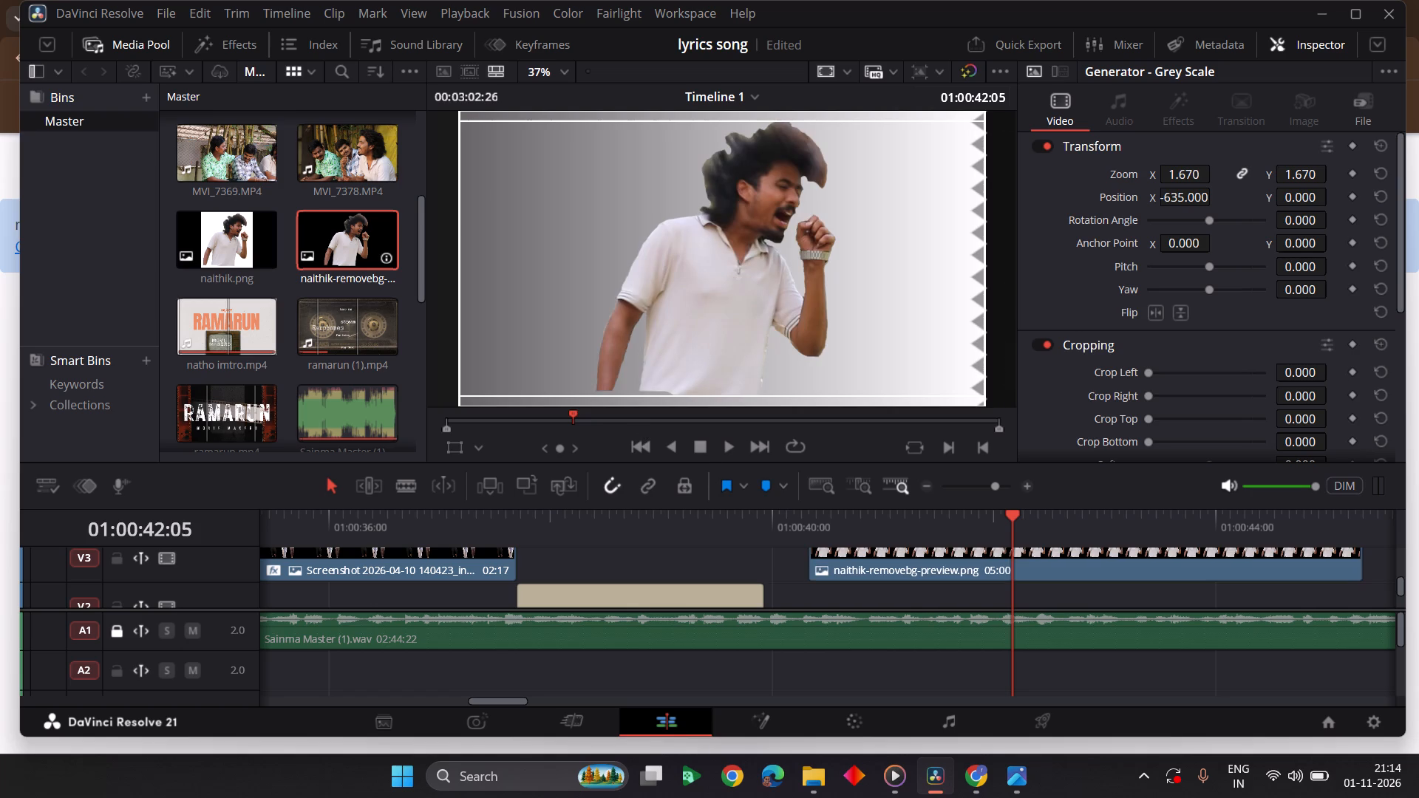
left_click_drag(807, 556, 772, 593)
scroll(777, 571, "down", 1)
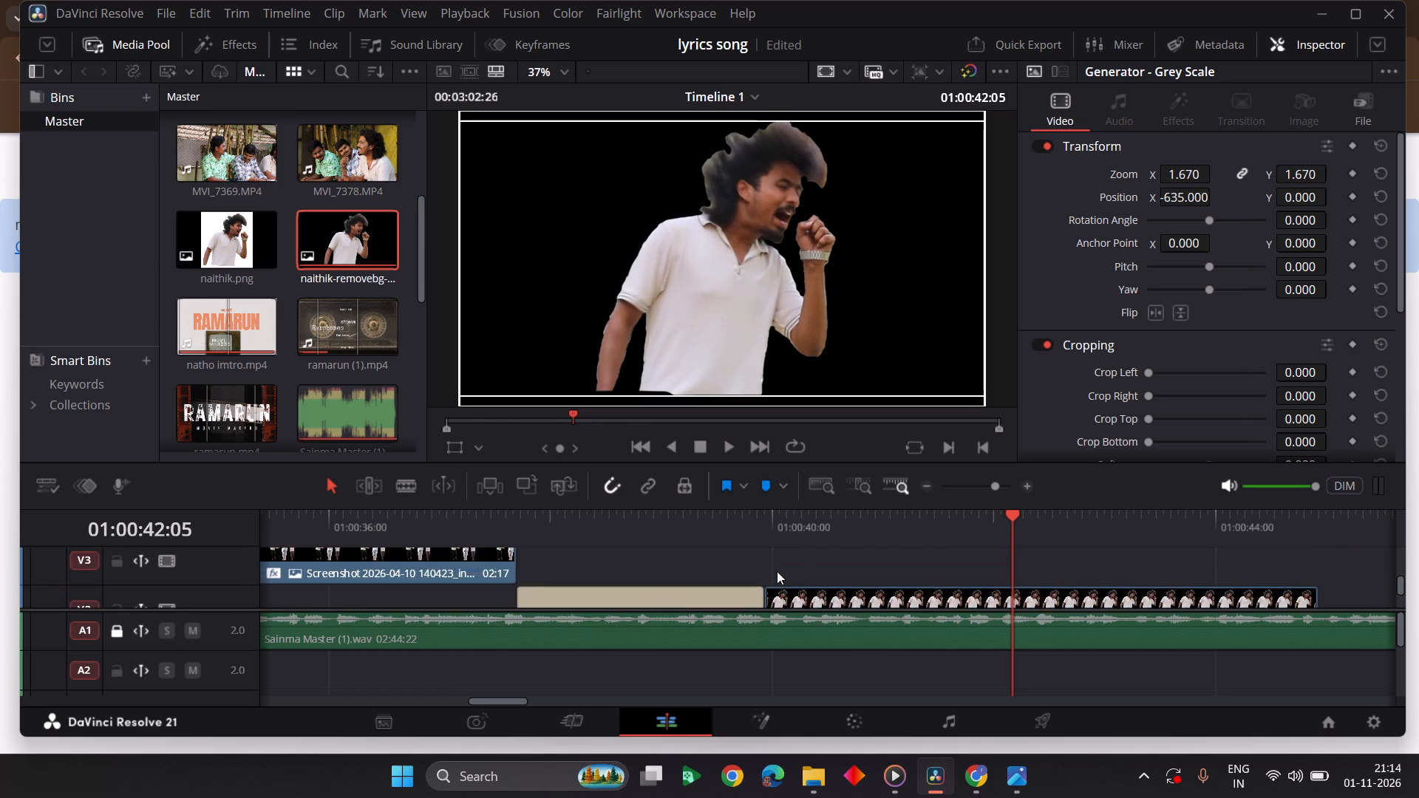
scroll(777, 571, "down", 1)
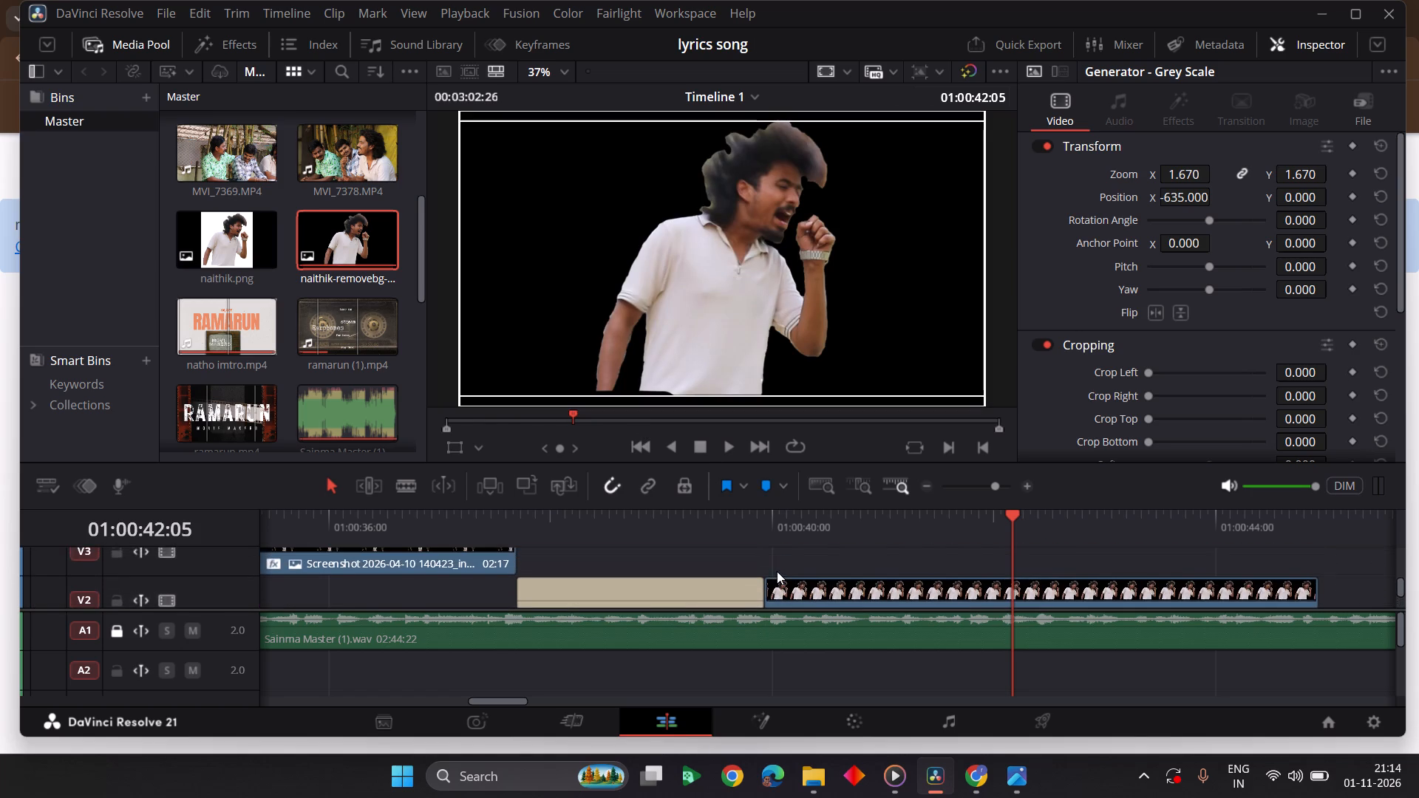
scroll(777, 571, "down", 2)
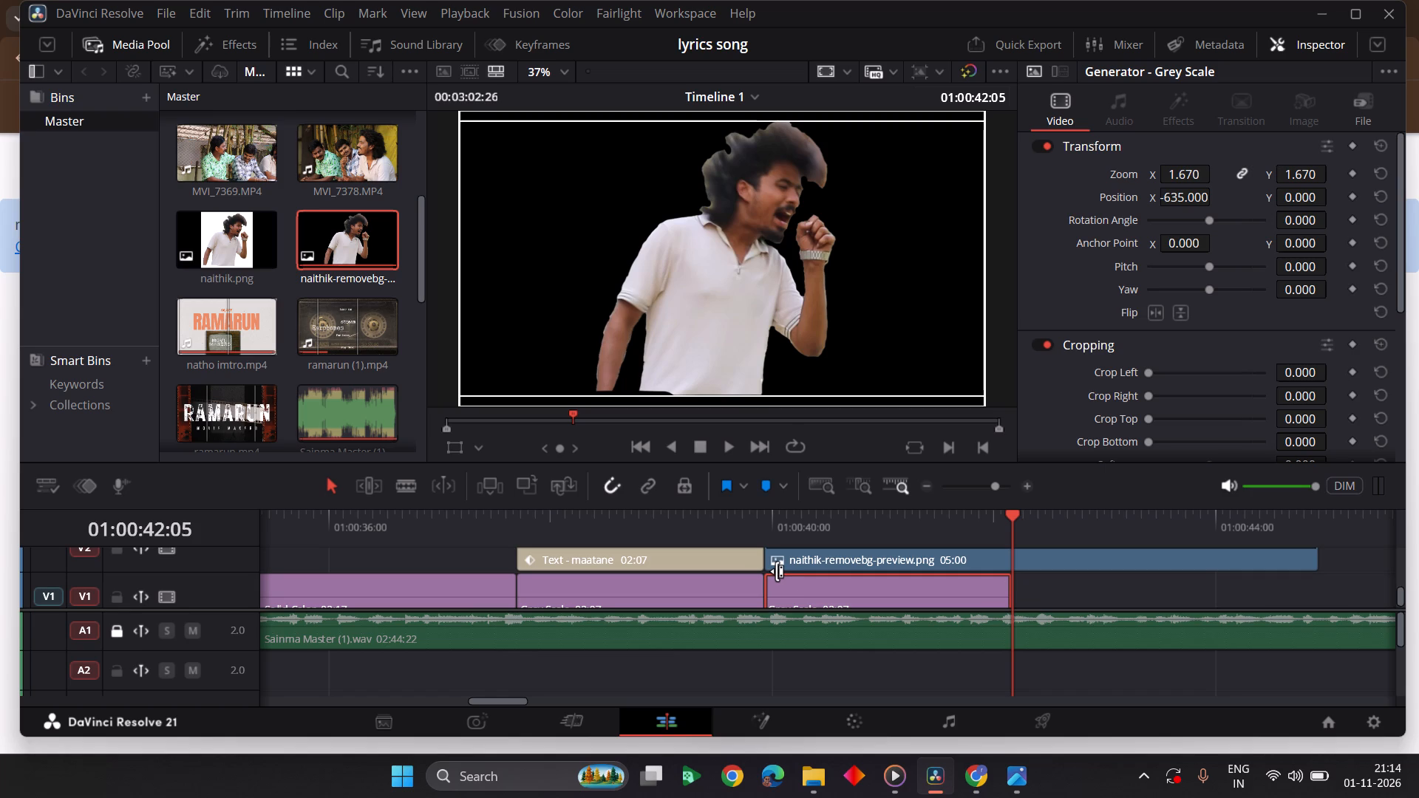
scroll(715, 557, "up", 1)
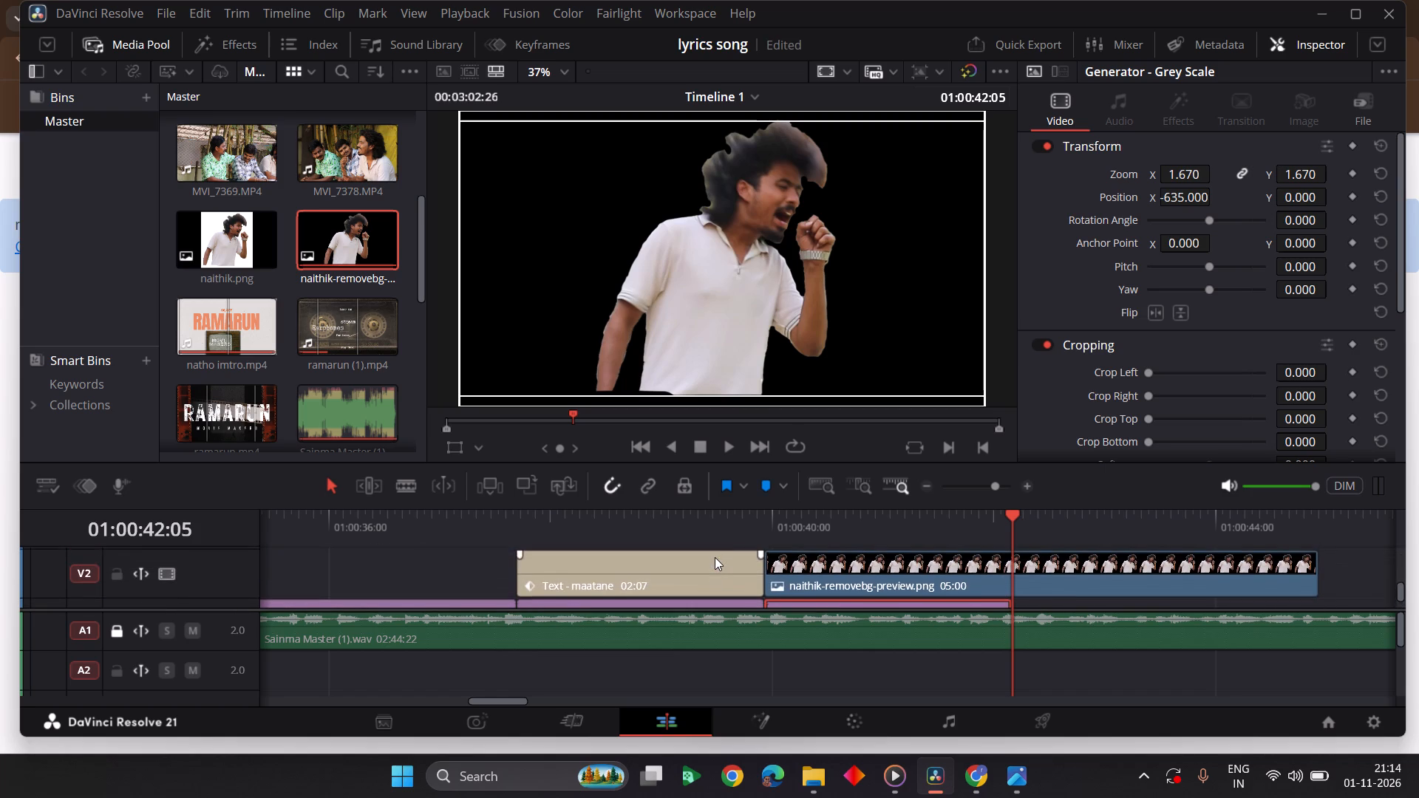
Adjust the zoom of the pasted Grey Scale background while previewing the frame at 01:00:40:16.
left_click(833, 529)
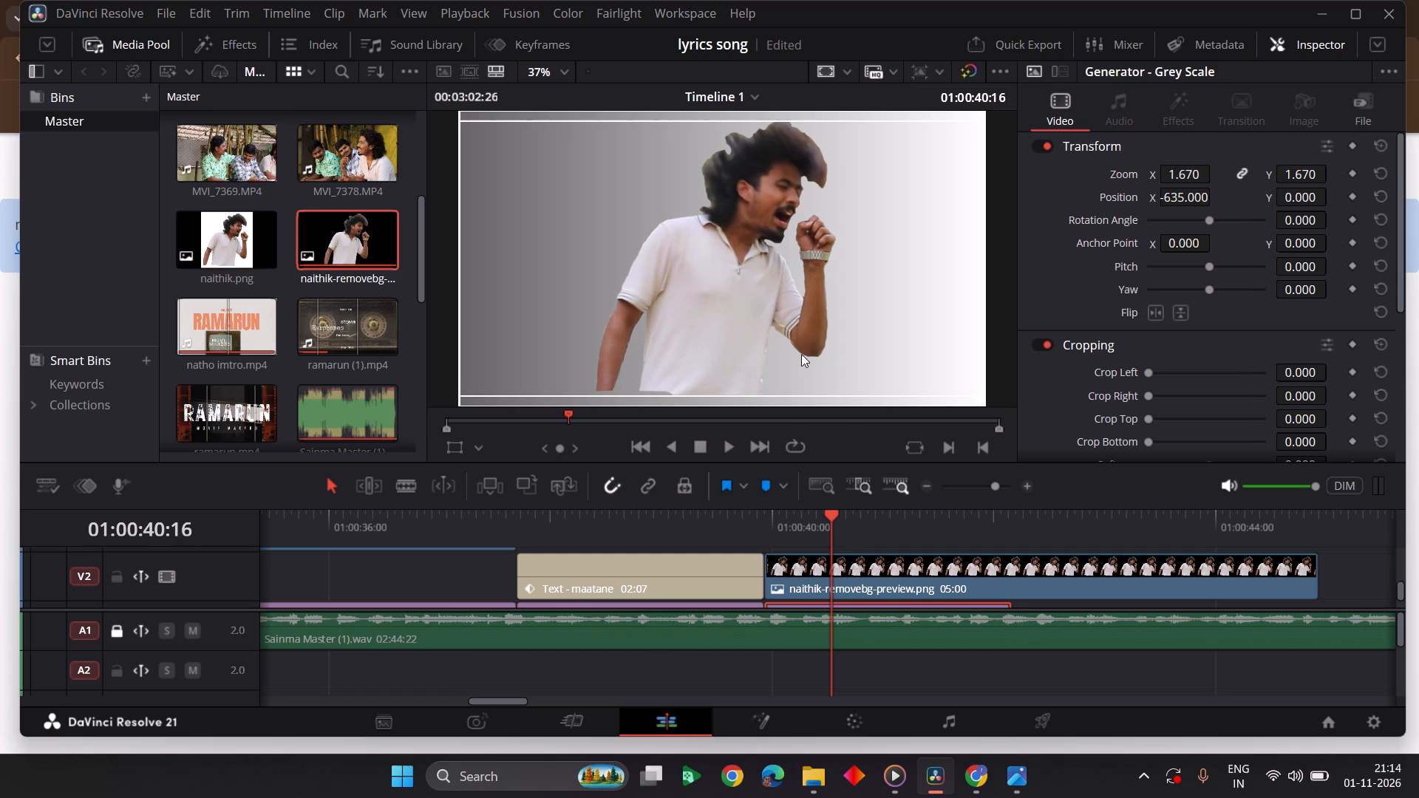
left_click(784, 250)
left_click_drag(1182, 176, 1205, 177)
left_click_drag(1205, 177, 1175, 185)
left_click_drag(1182, 176, 1197, 180)
Scale the naithik-removebg-preview.png clip on V2 down to a zoom of 0.890 on both axes.
left_click(950, 561)
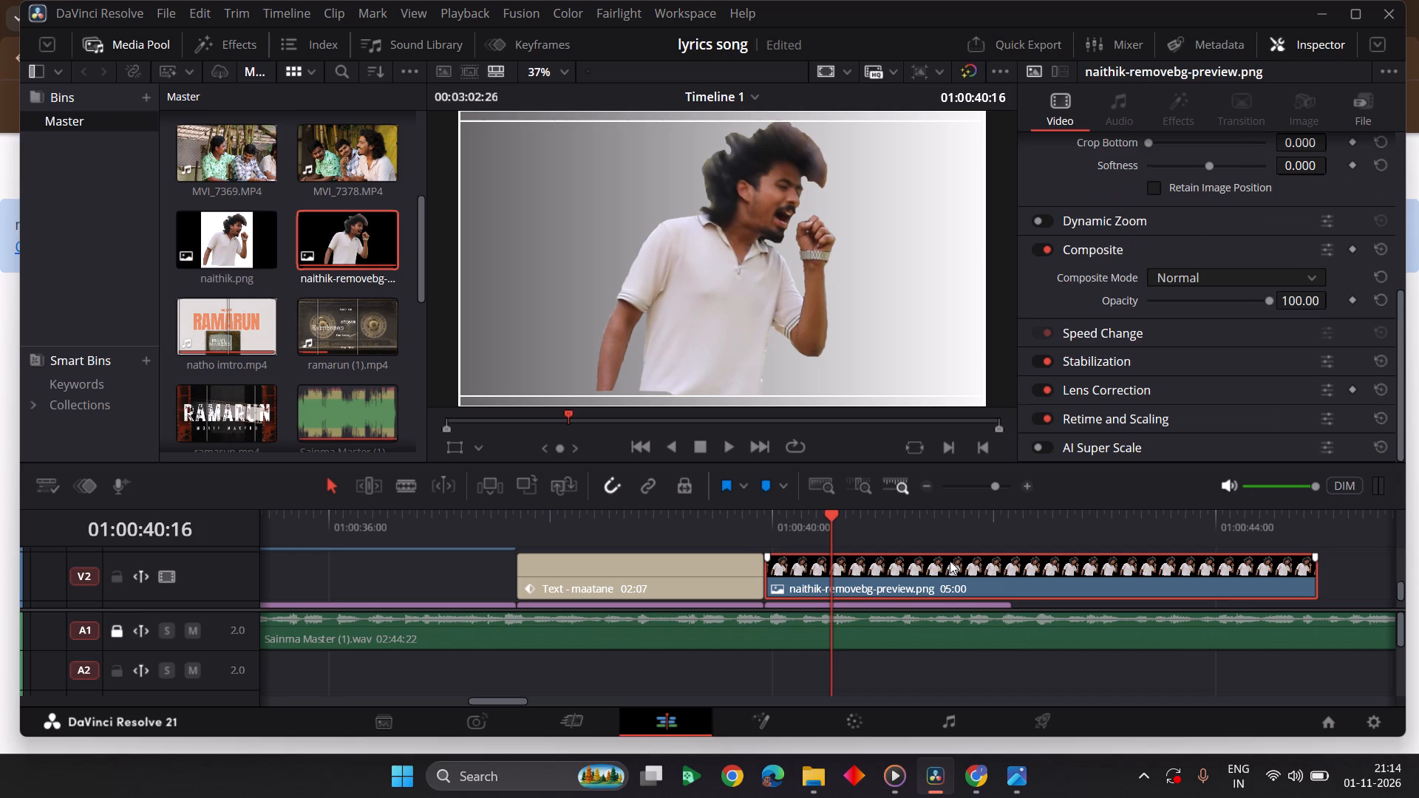
scroll(1105, 251, "up", 1)
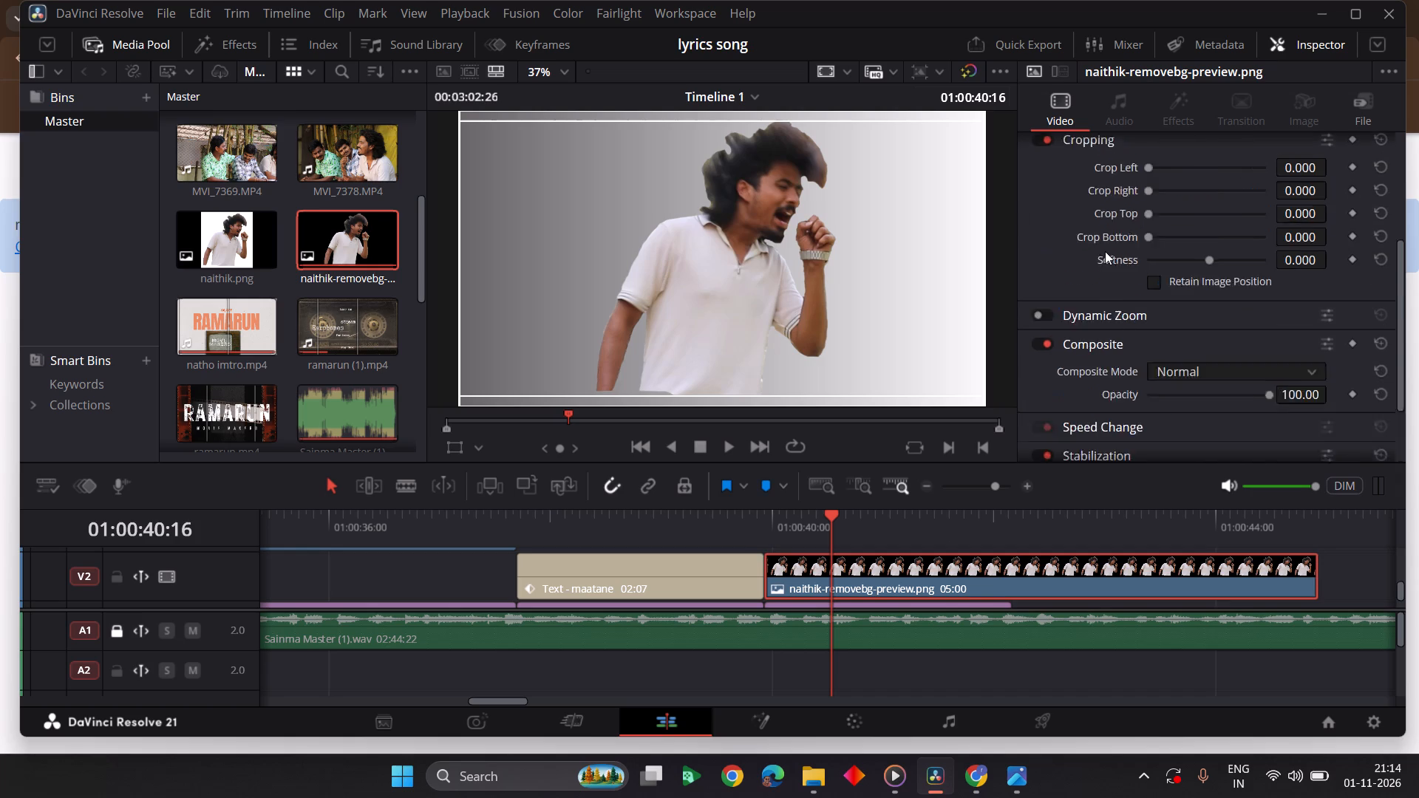
scroll(1105, 251, "up", 1)
left_click_drag(1184, 178, 1192, 178)
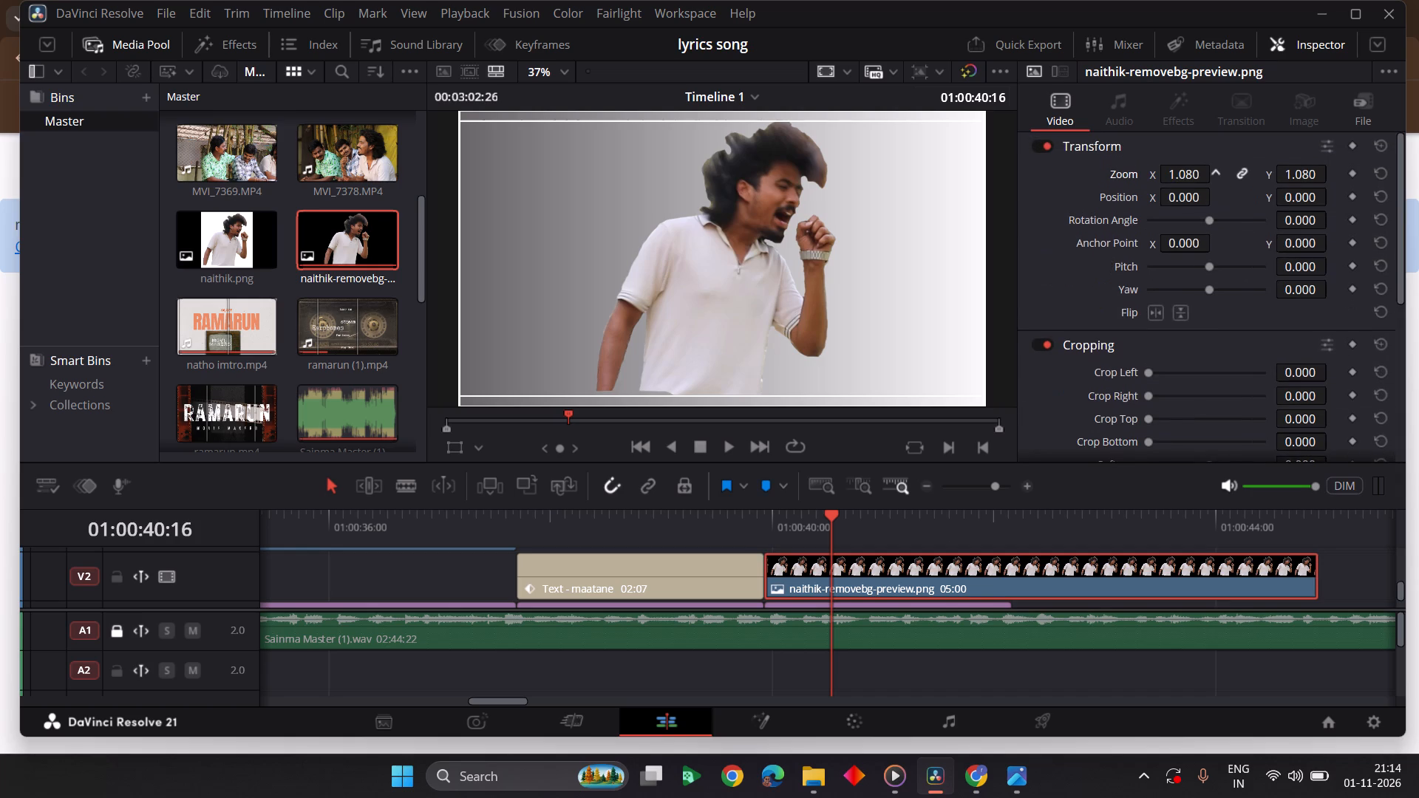
left_click_drag(1192, 178, 1177, 185)
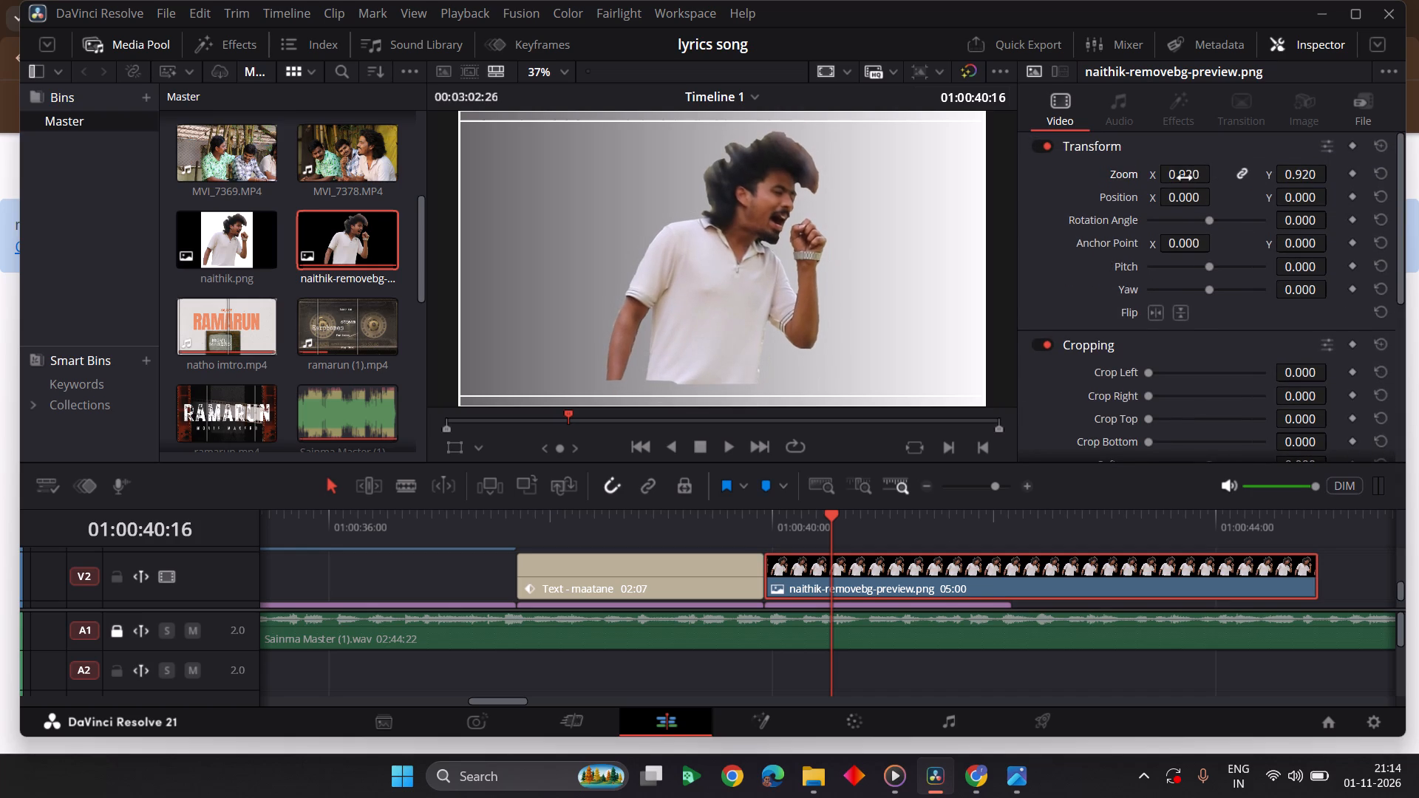
left_click(1293, 177)
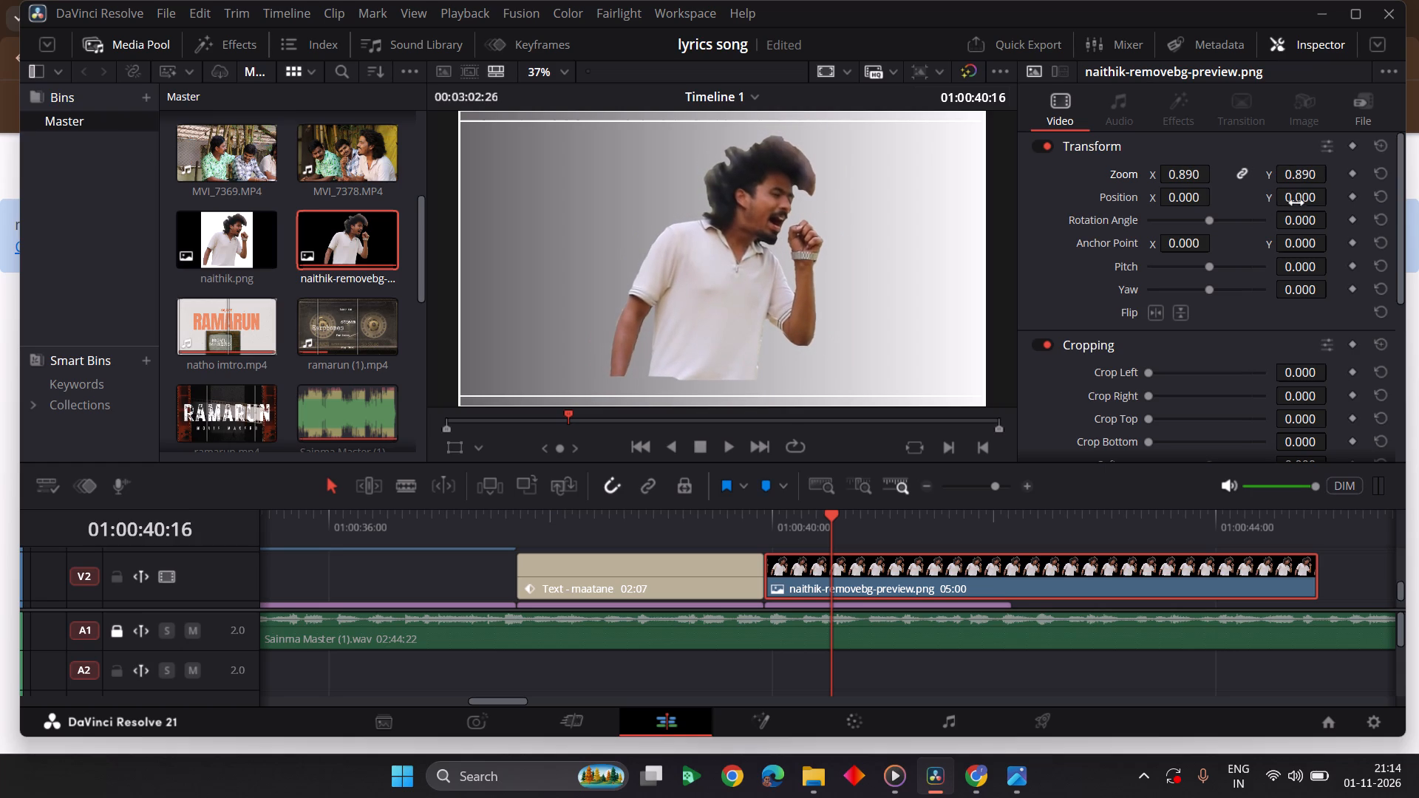
Lower the cutout in the frame by setting its position to X 5.000 and Y -529.000.
left_click_drag(1298, 197, 1194, 222)
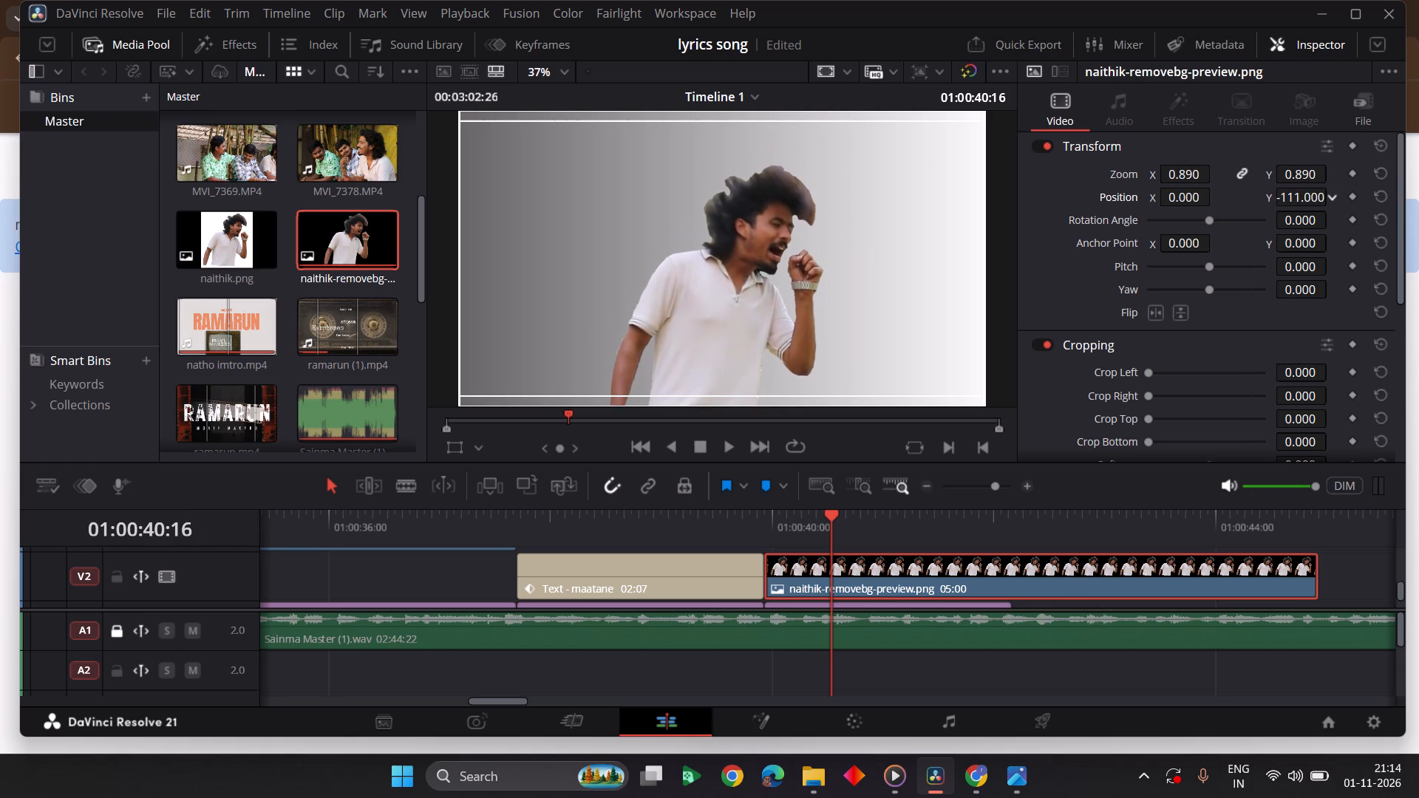
left_click_drag(1194, 222, 1194, 222)
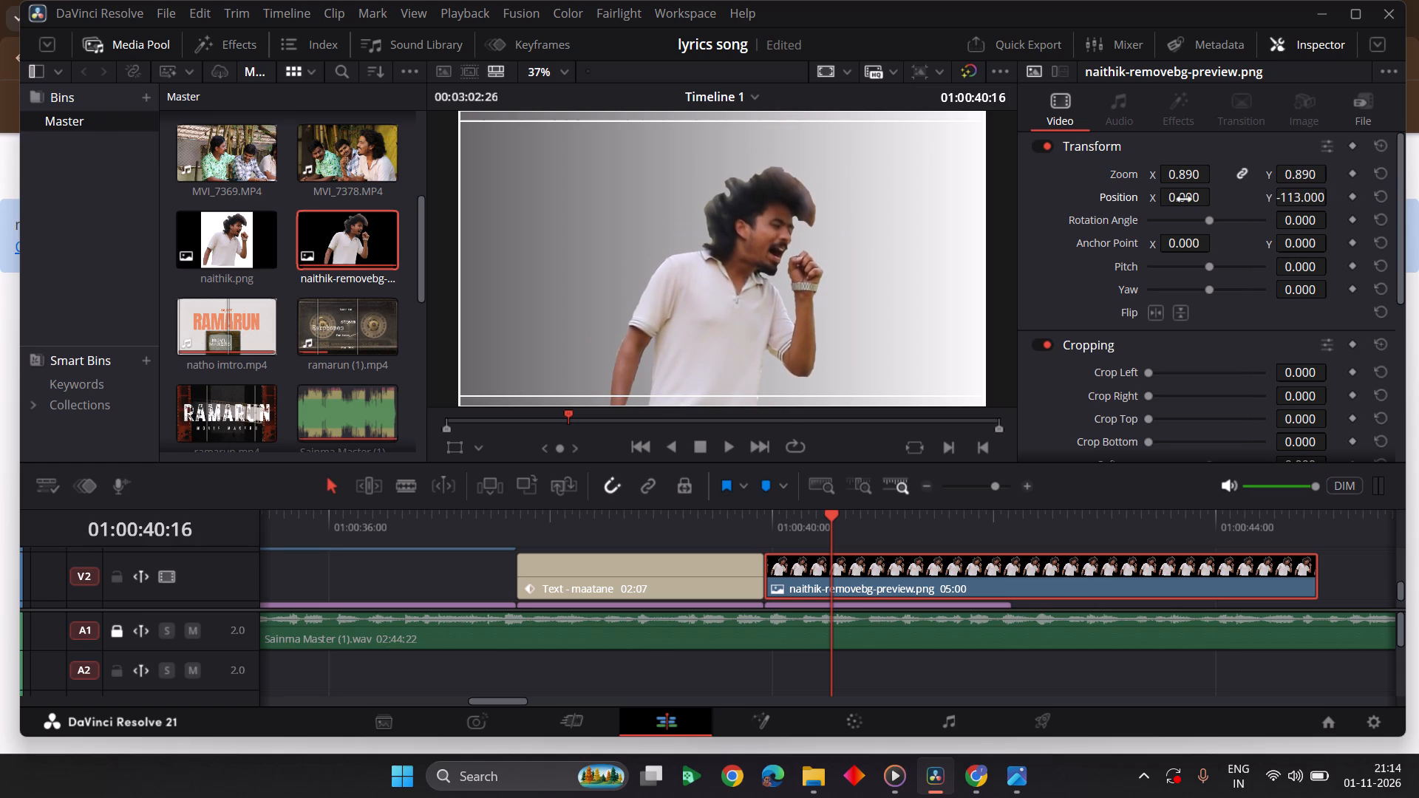
left_click(1184, 199)
left_click_drag(1311, 198, 1180, 224)
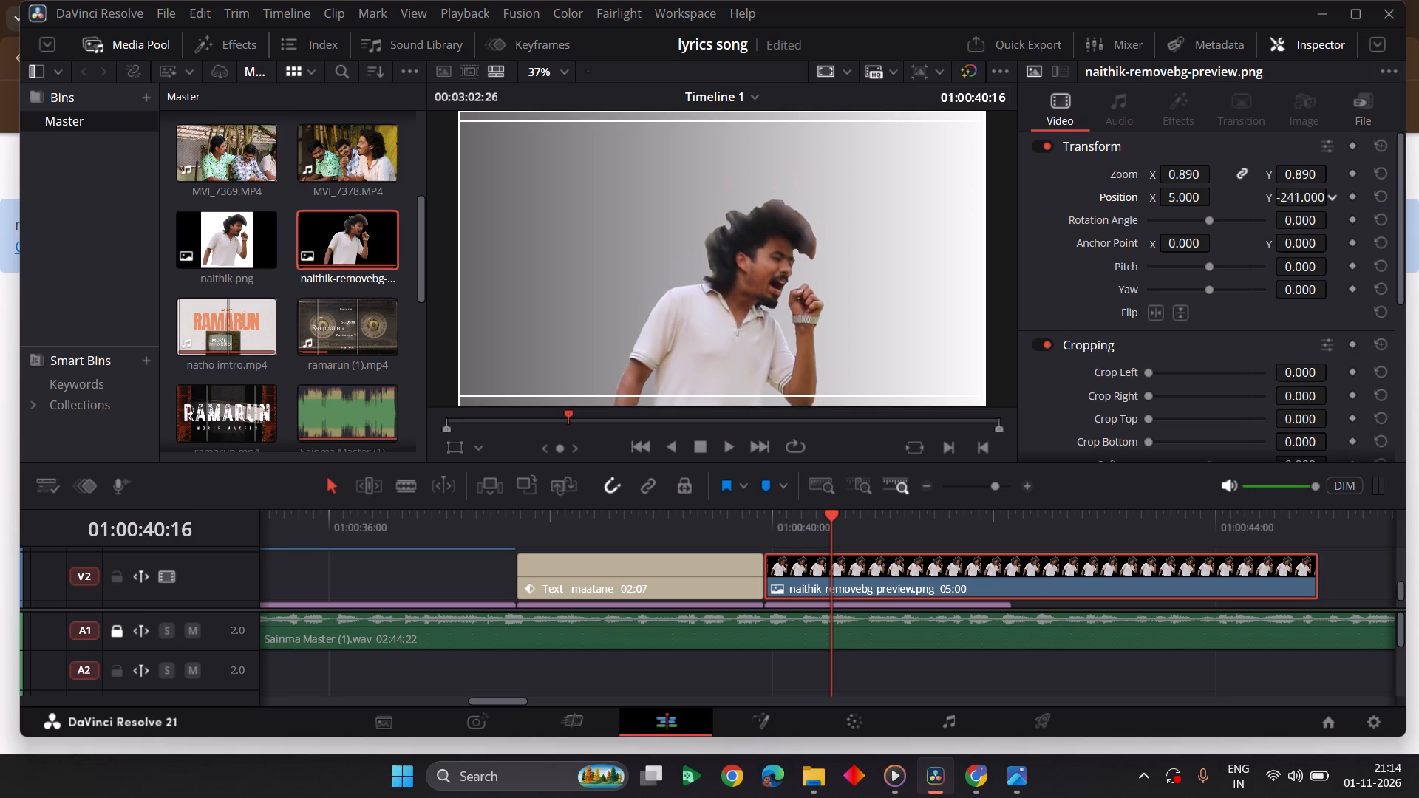
left_click_drag(1180, 224, 927, 273)
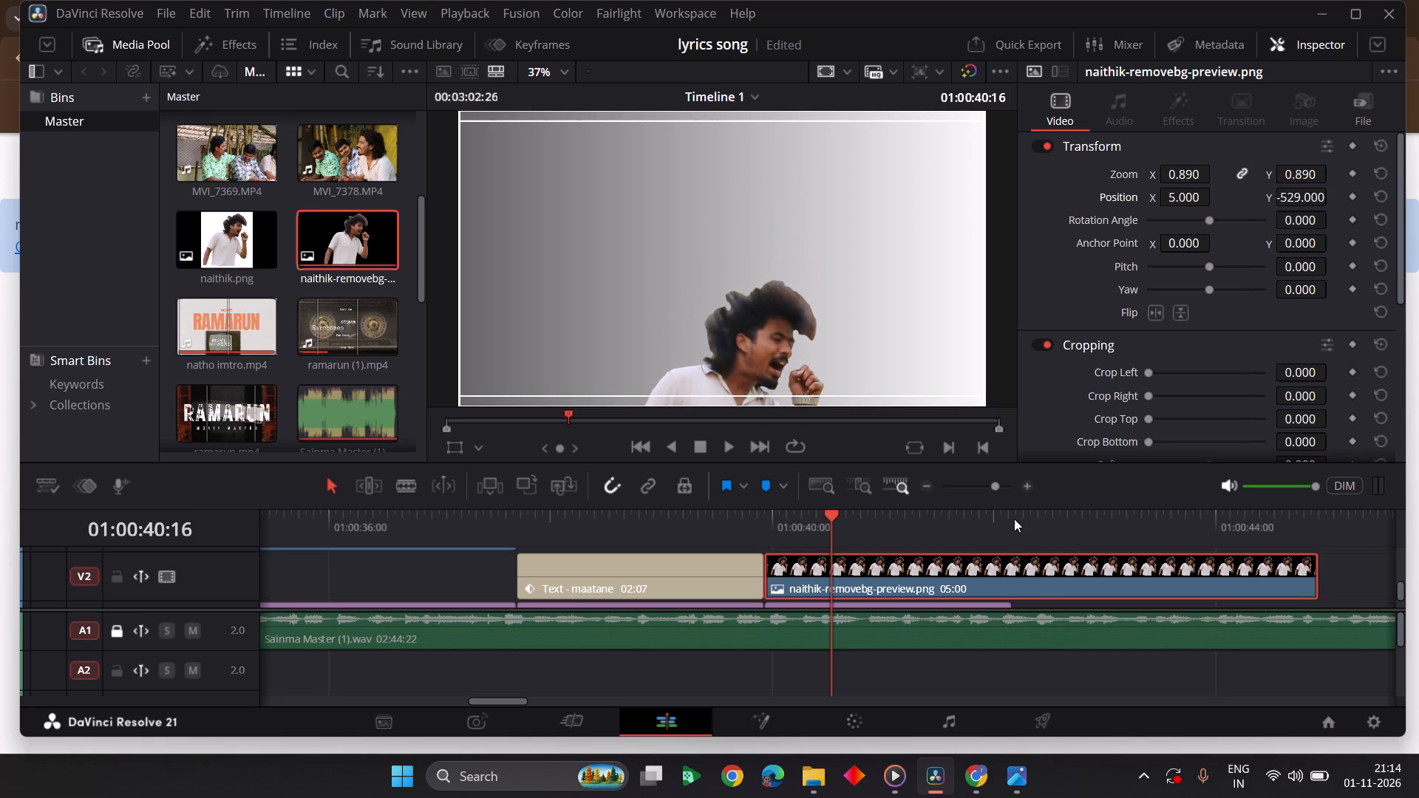
Play the scene to find its end, split the cutout clip on V2 at 01:00:42:09, and delete the remainder.
left_click(1015, 519)
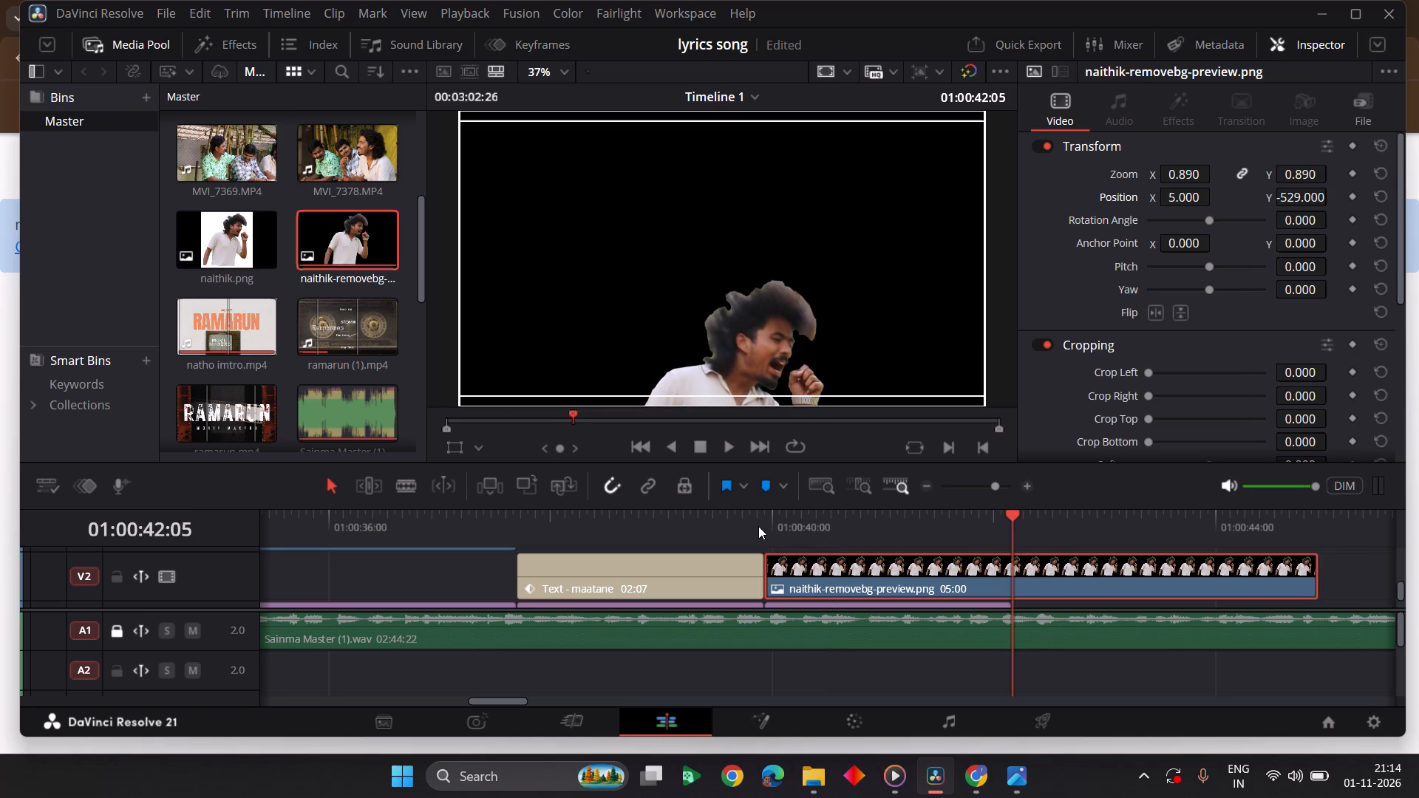
left_click(758, 526)
key("space")
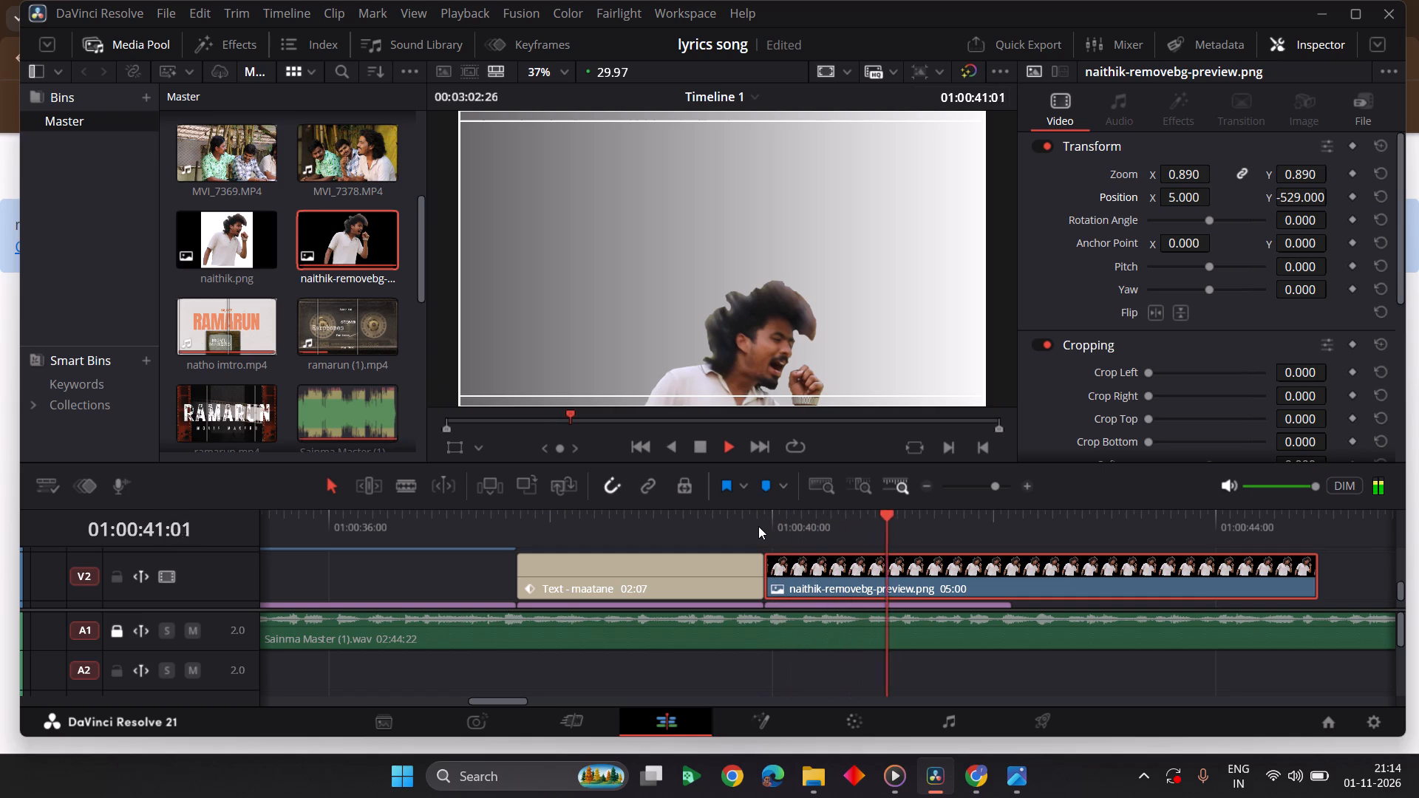
key("space")
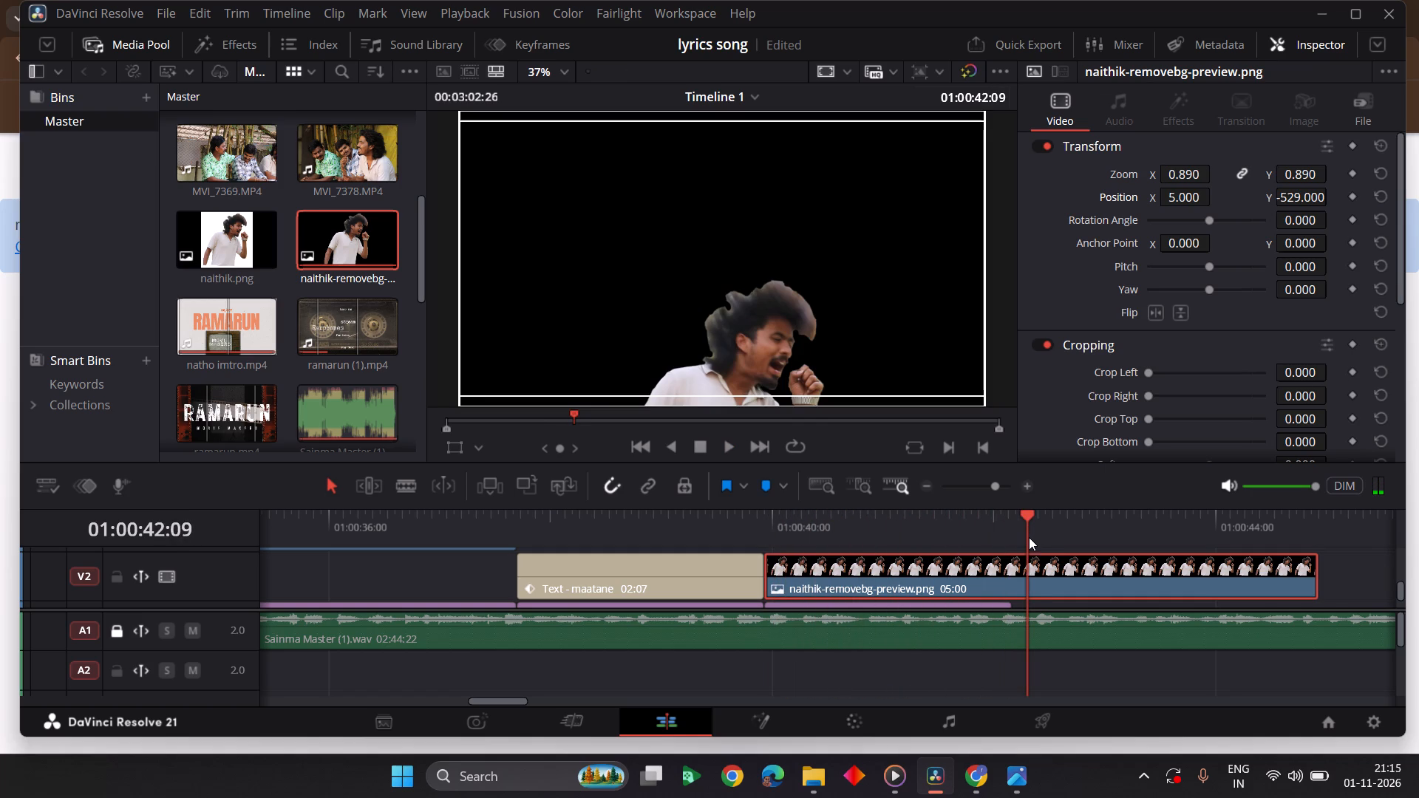
key("ctrl+b")
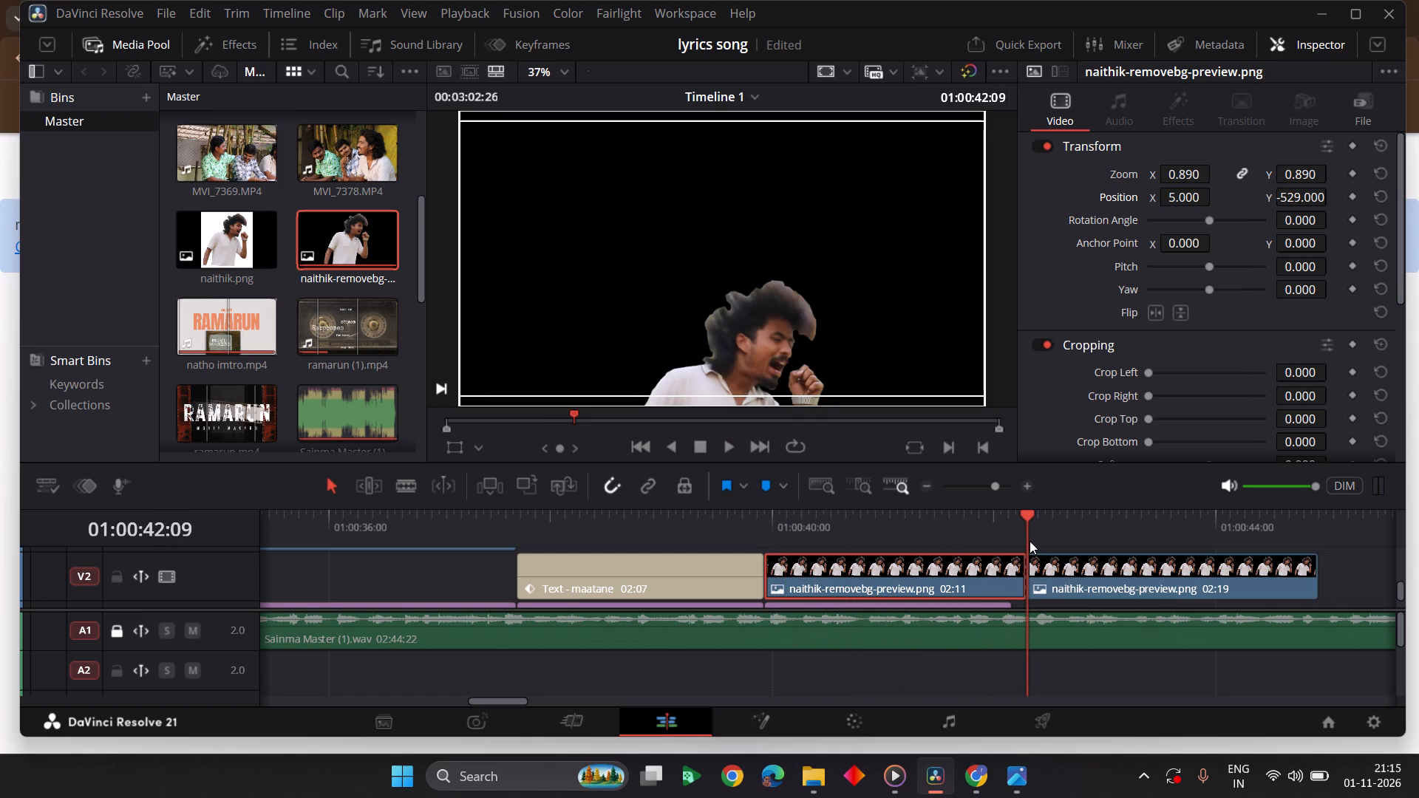
left_click(1094, 567)
key("Delete")
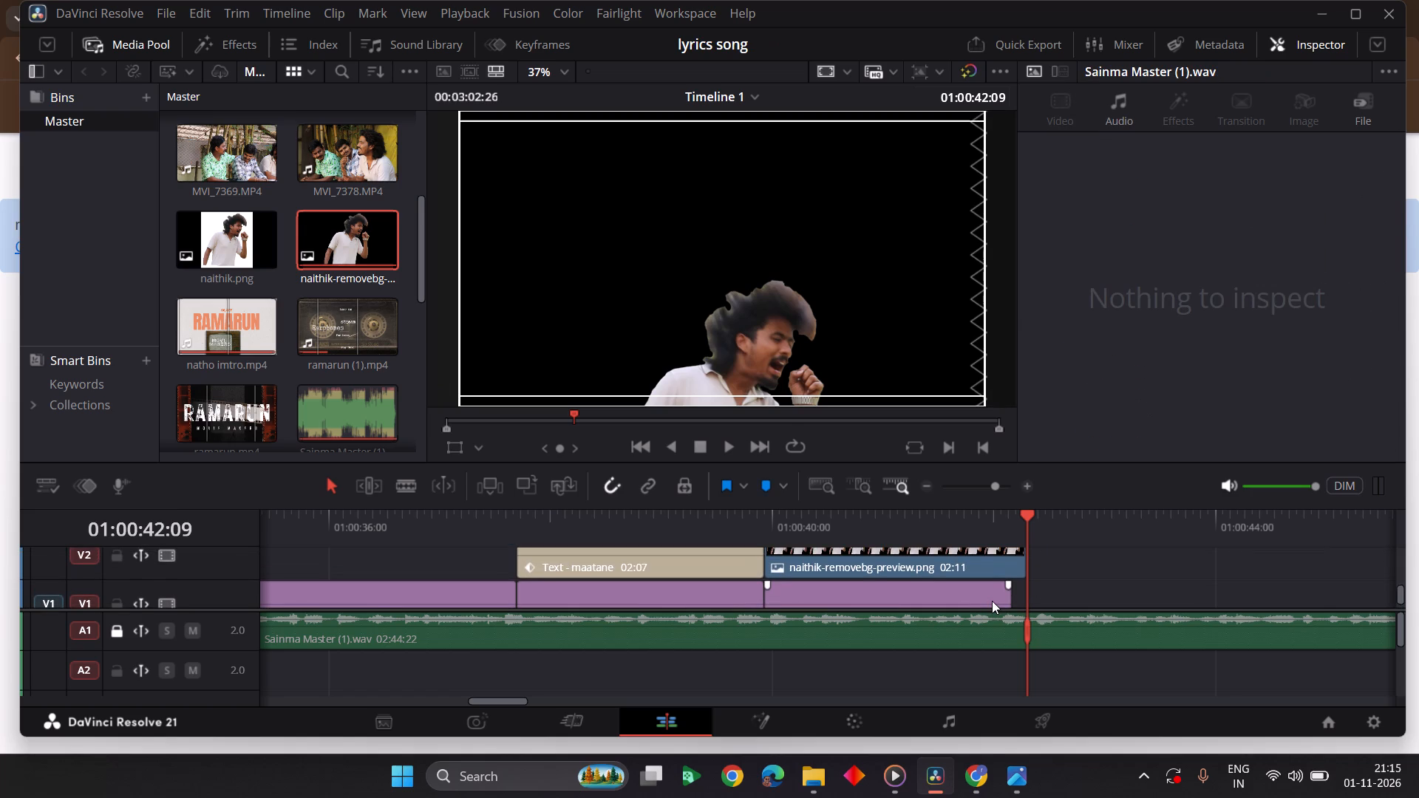
Extend the Grey Scale background clip on V1 to end with the cutout clip at 01:00:42:09.
left_click_drag(1003, 600, 1027, 601)
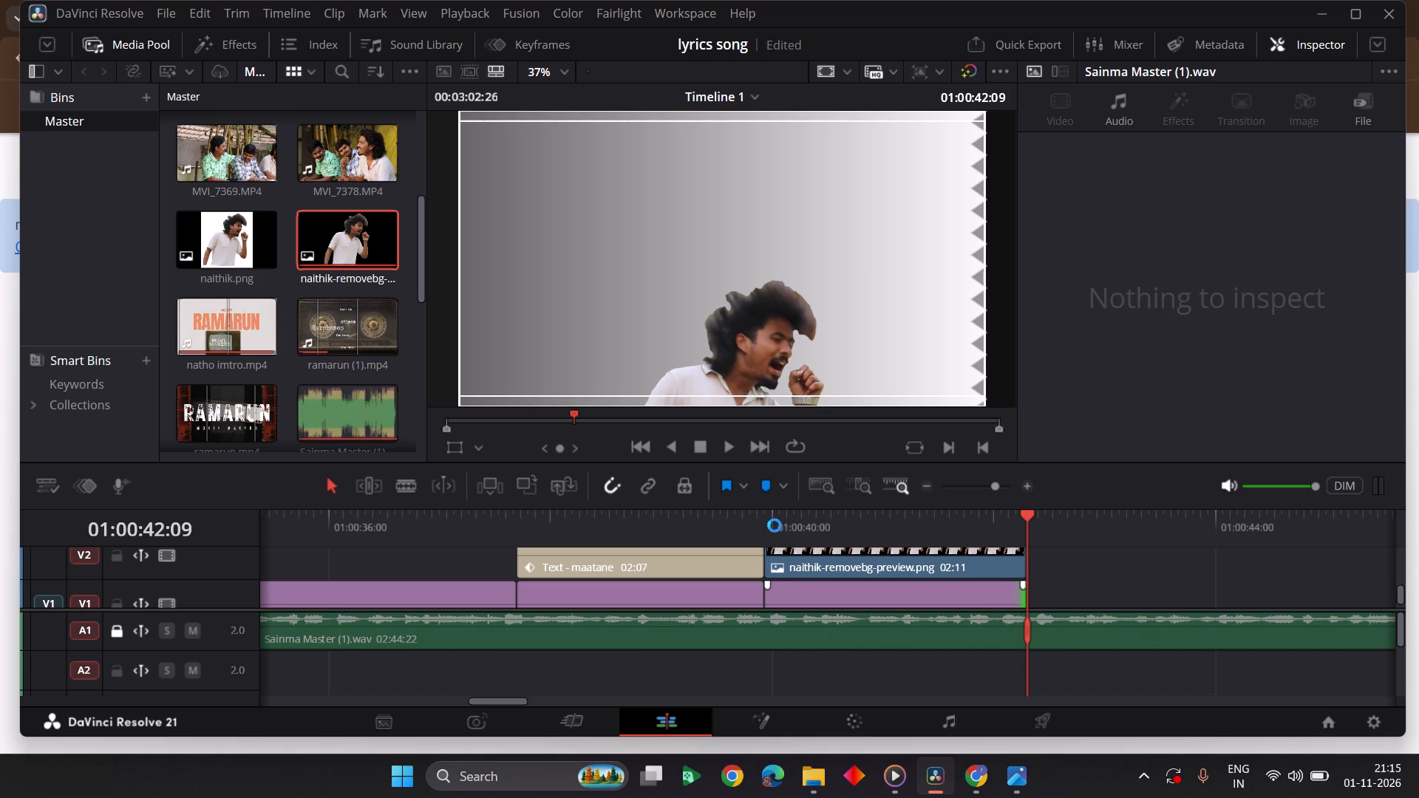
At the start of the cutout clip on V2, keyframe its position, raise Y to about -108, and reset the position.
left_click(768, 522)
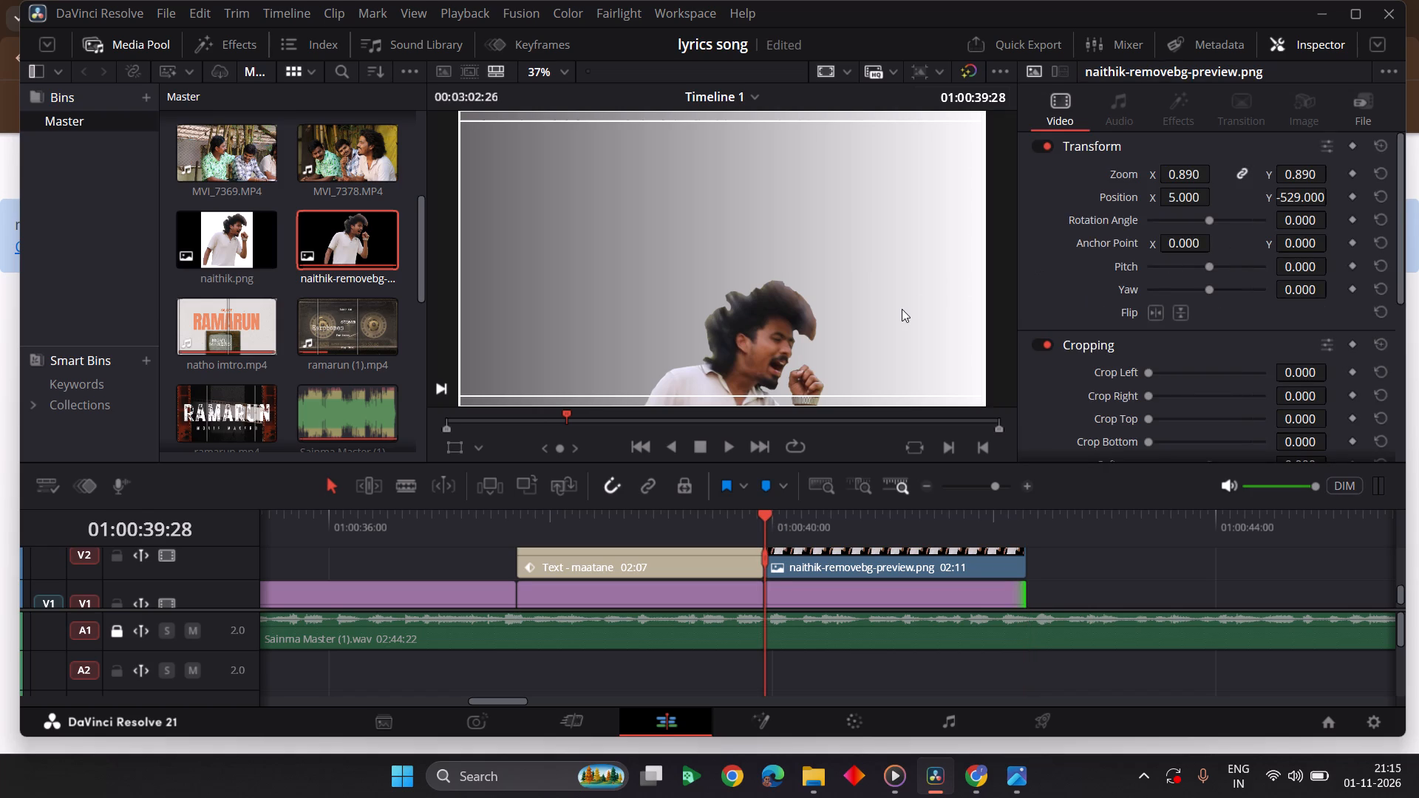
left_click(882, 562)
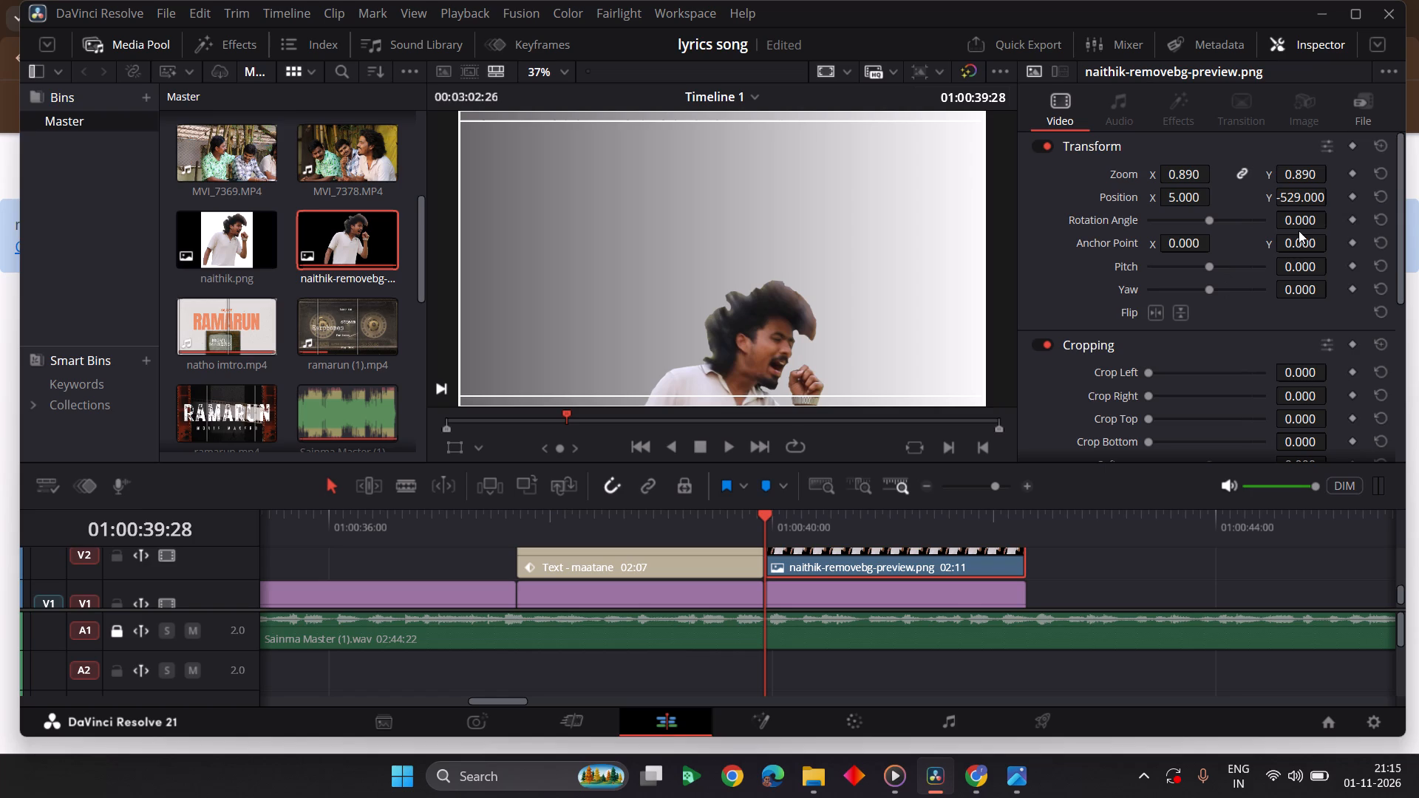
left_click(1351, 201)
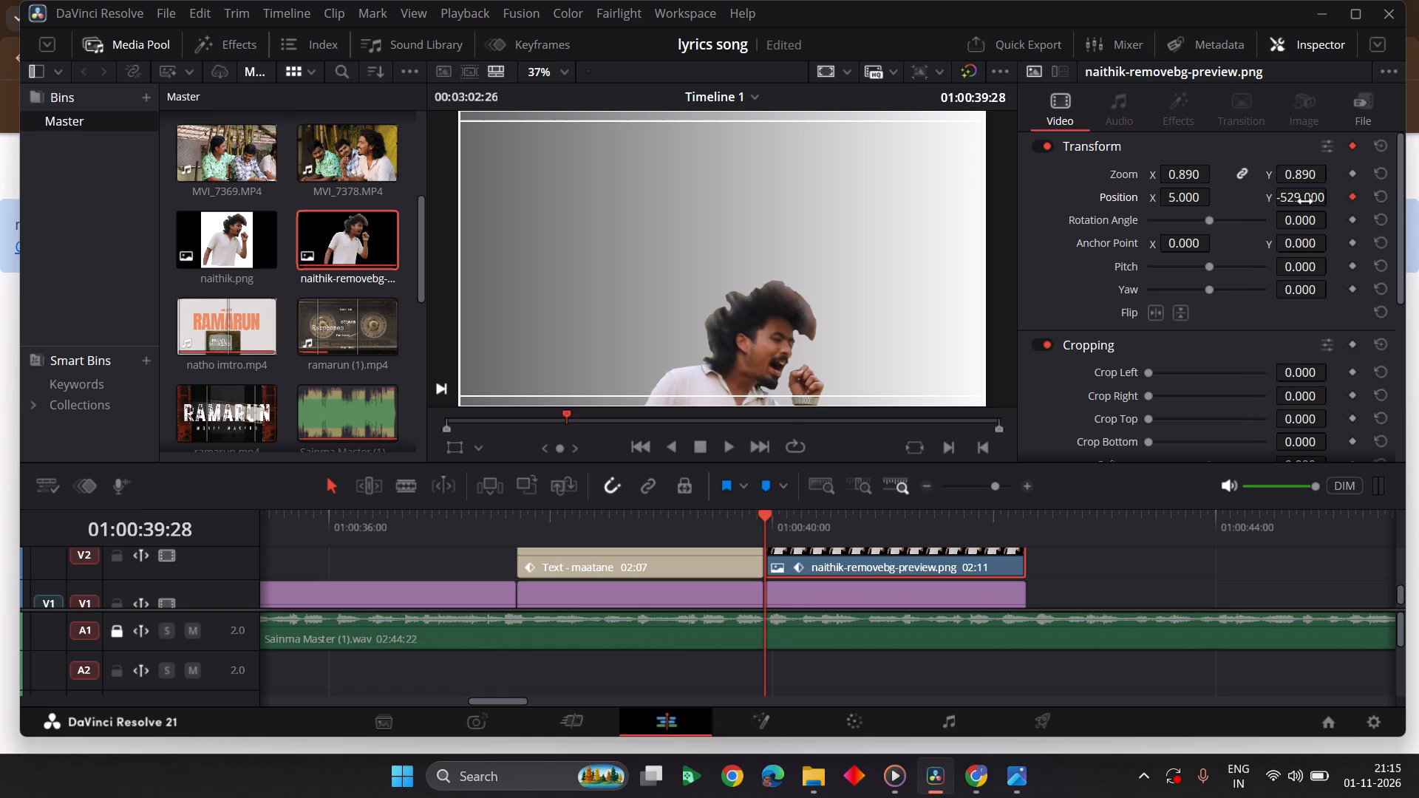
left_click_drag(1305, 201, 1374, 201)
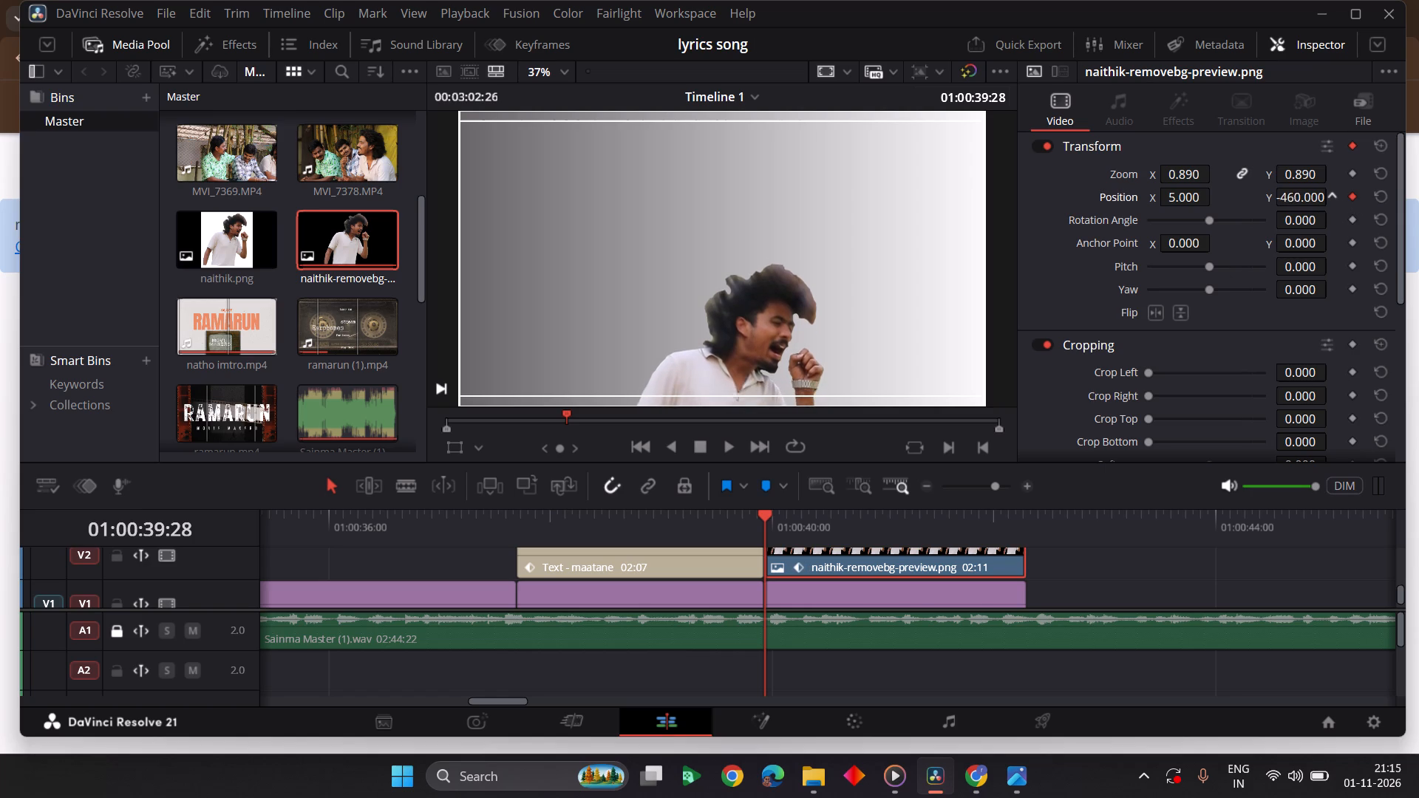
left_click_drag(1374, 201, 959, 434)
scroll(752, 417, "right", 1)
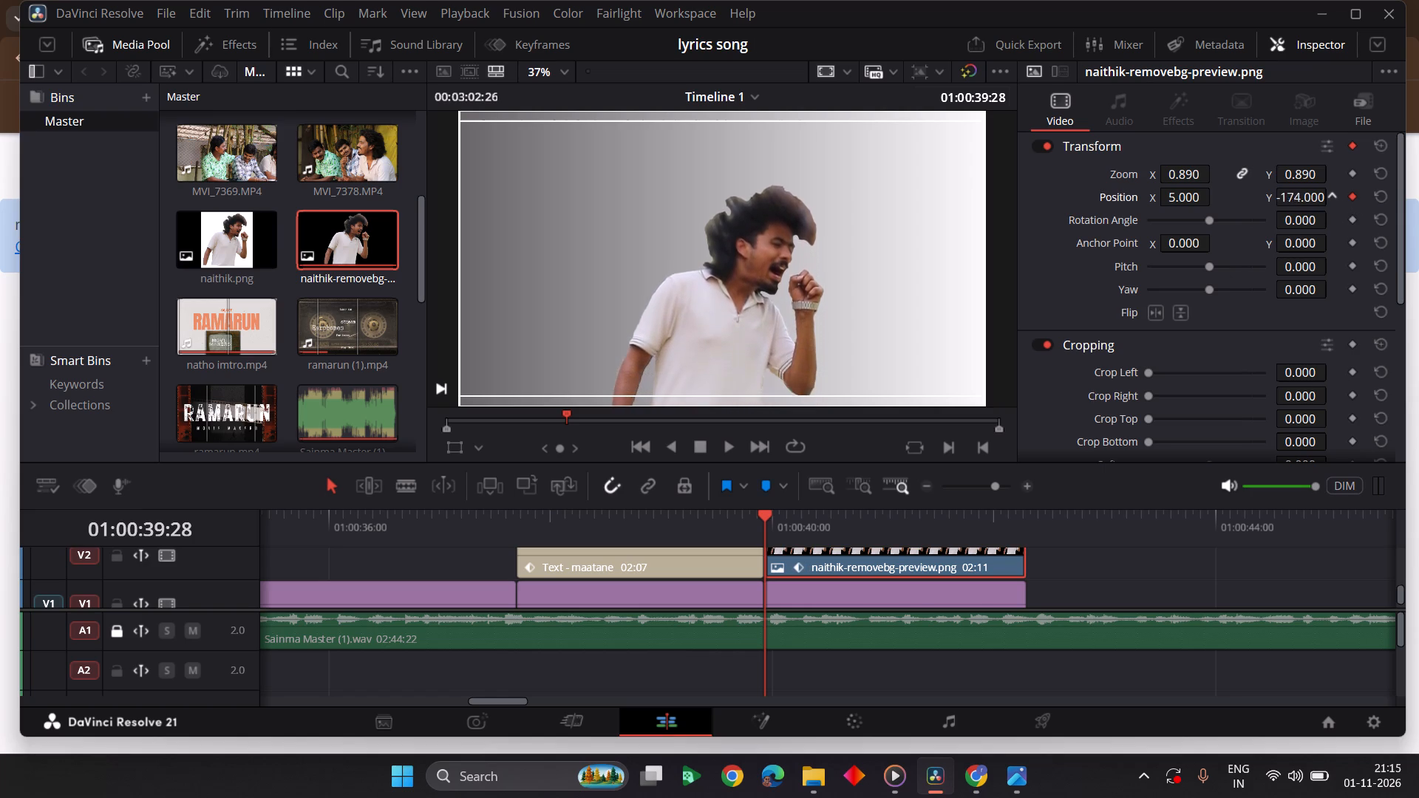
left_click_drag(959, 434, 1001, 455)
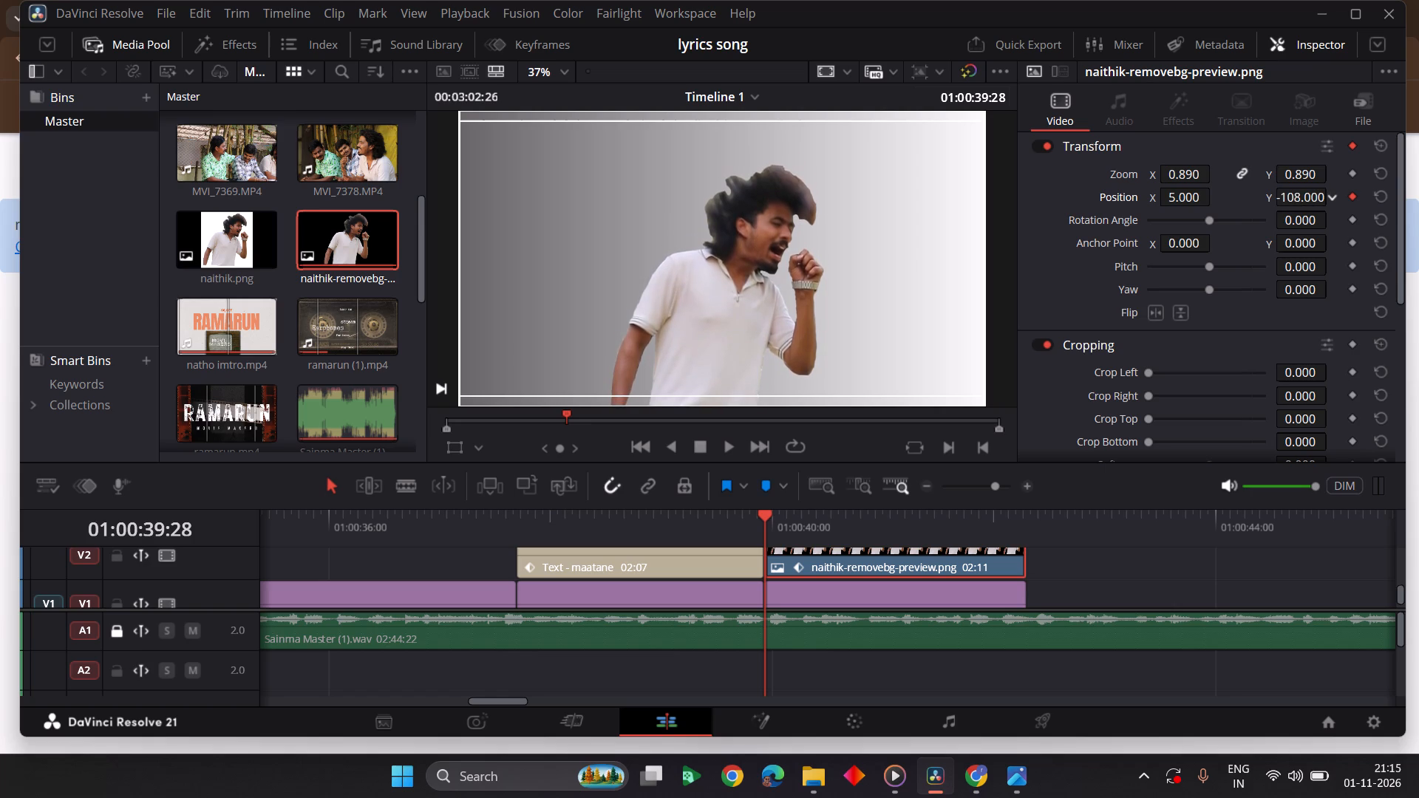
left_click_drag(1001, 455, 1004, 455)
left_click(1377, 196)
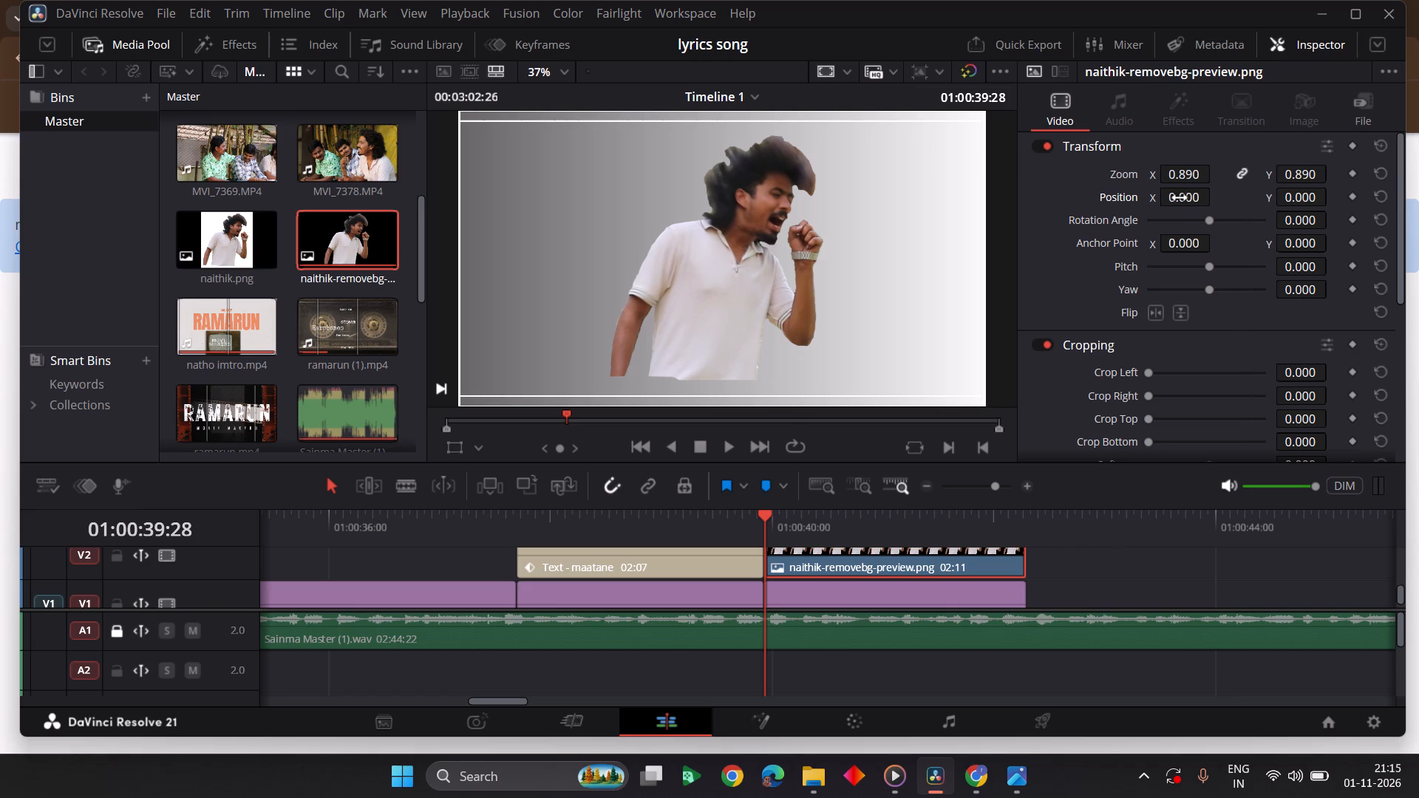
Scale the naithik-removebg-preview.png cutout on V2 down to a zoom of 0.820 on both axes.
left_click_drag(1180, 198, 1176, 209)
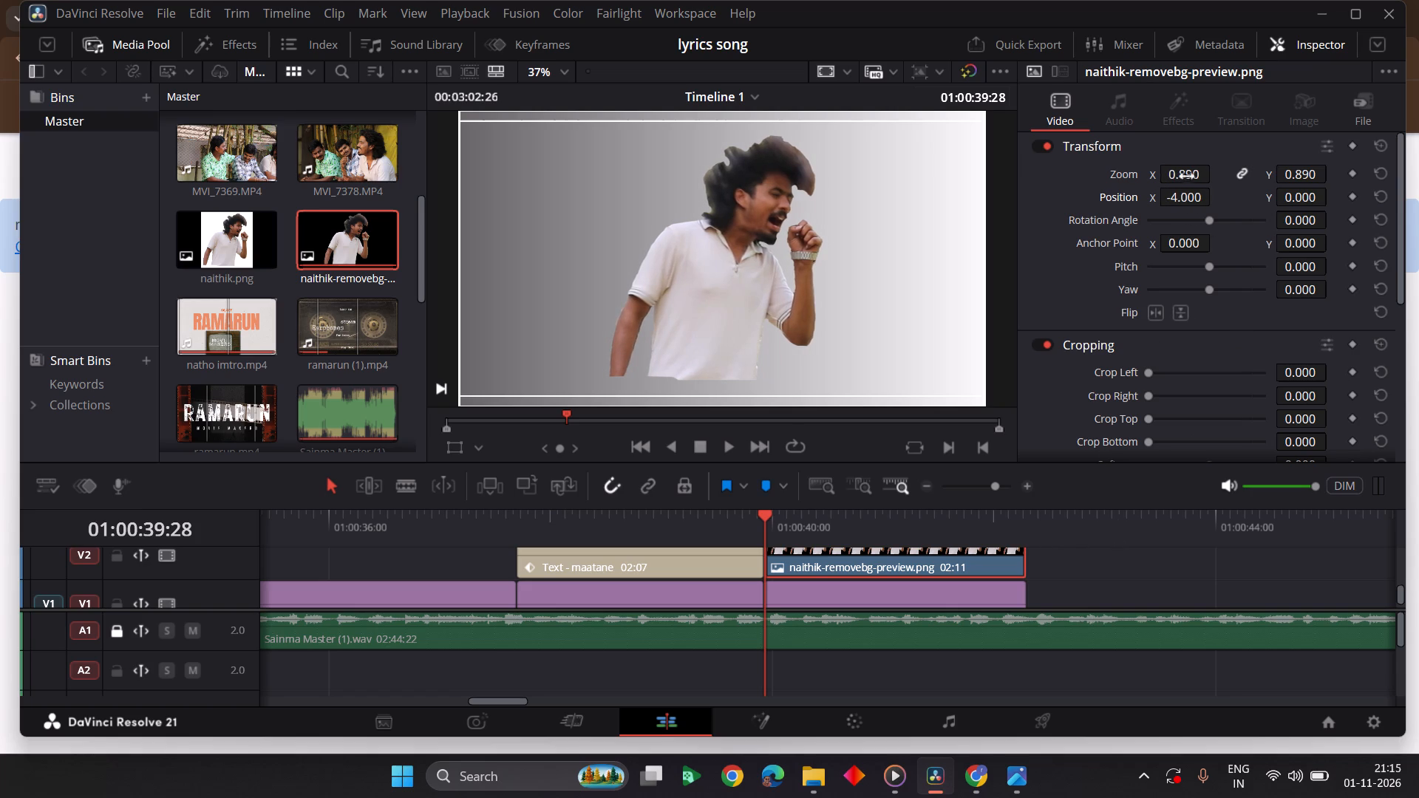
left_click_drag(1189, 180, 1161, 191)
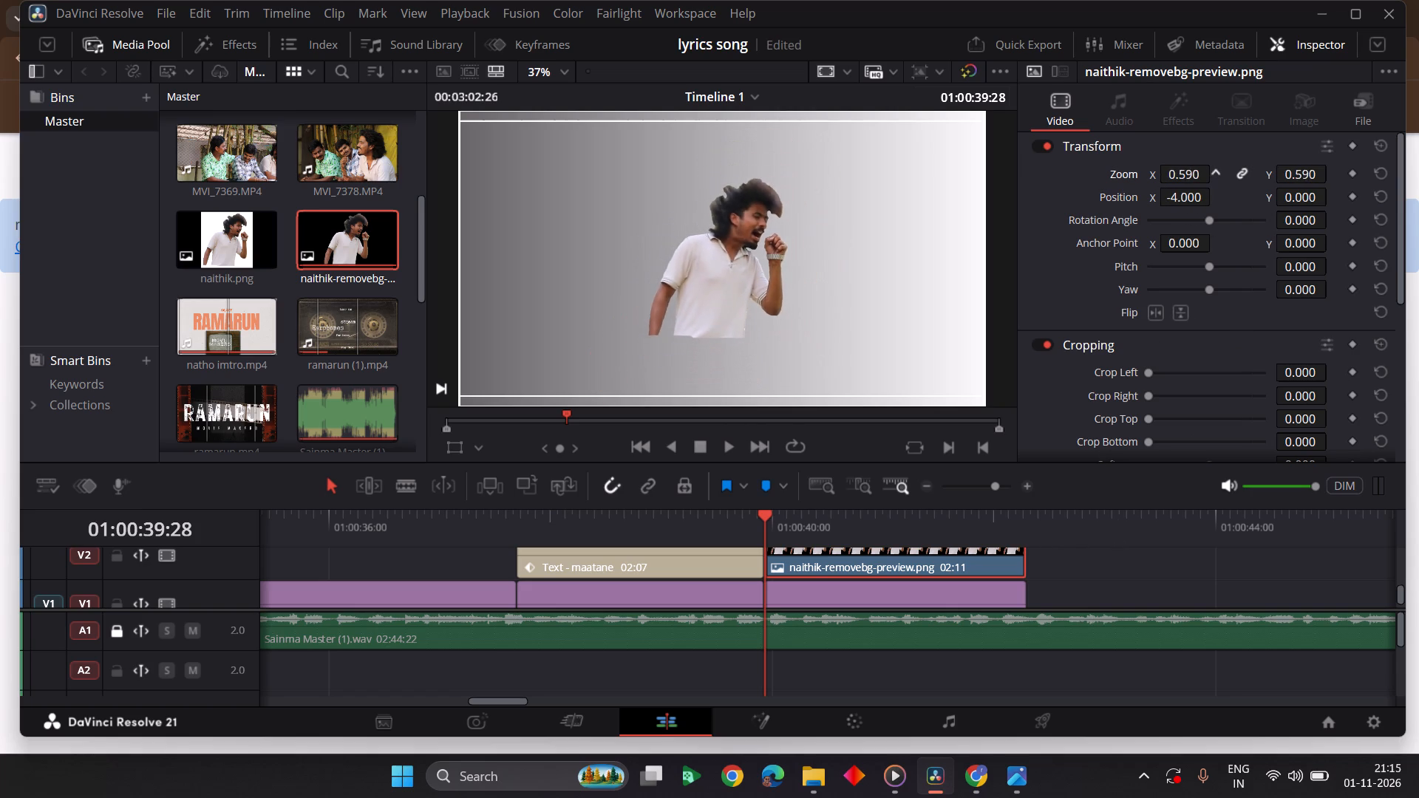
left_click_drag(1161, 191, 1184, 189)
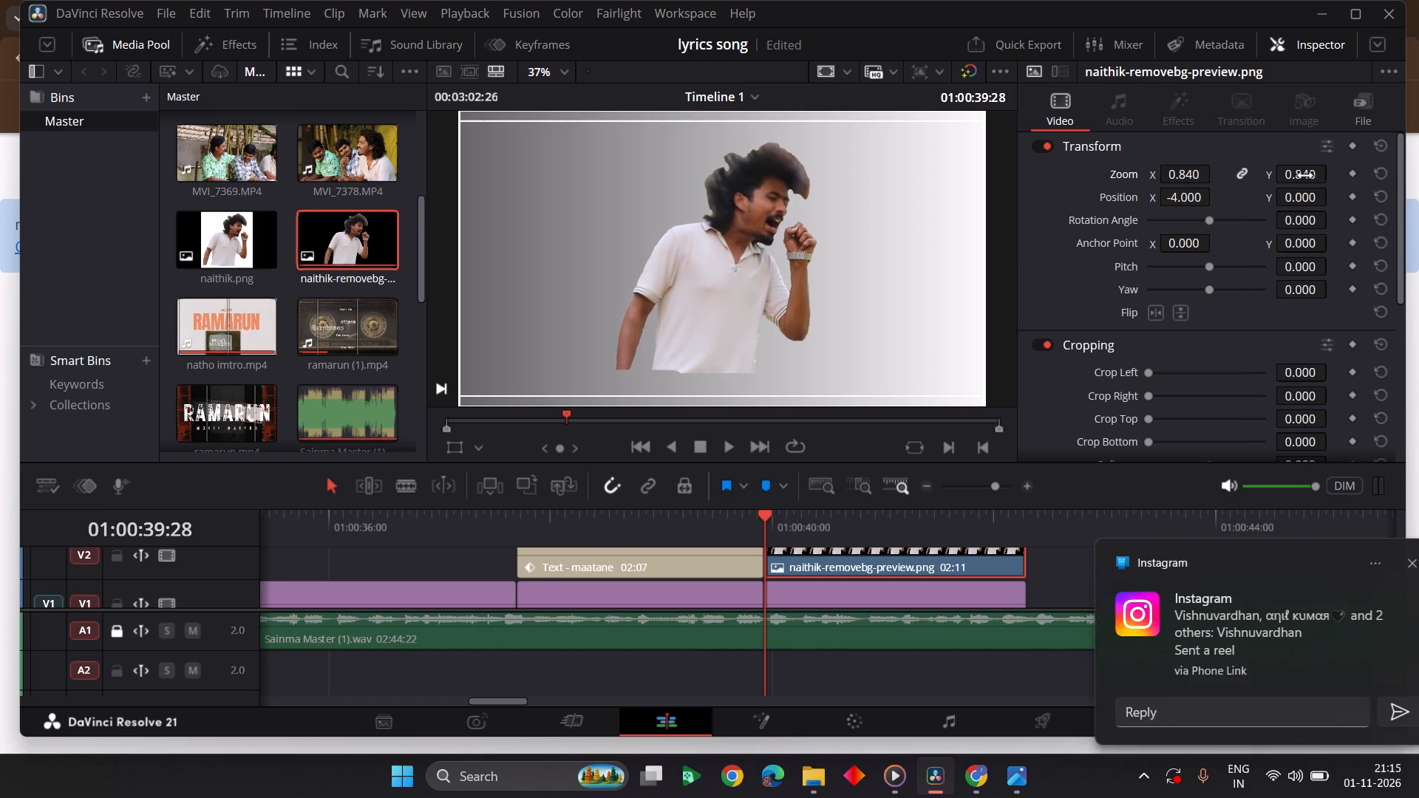
left_click_drag(1306, 177, 1303, 187)
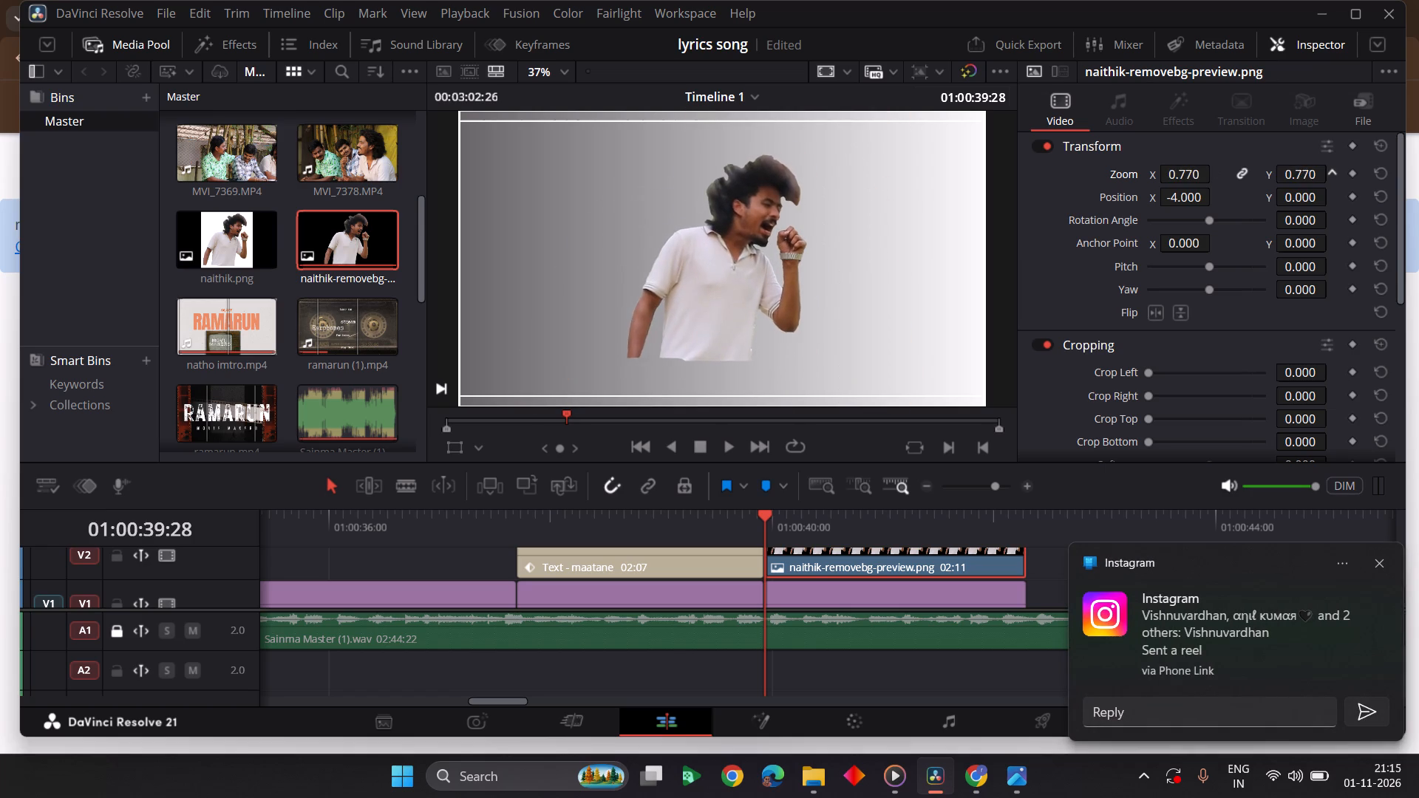
left_click_drag(1303, 187, 1304, 187)
Lower the cutout in the frame by setting its position to X 21.000 and Y -551.000.
left_click_drag(1178, 197, 1202, 195)
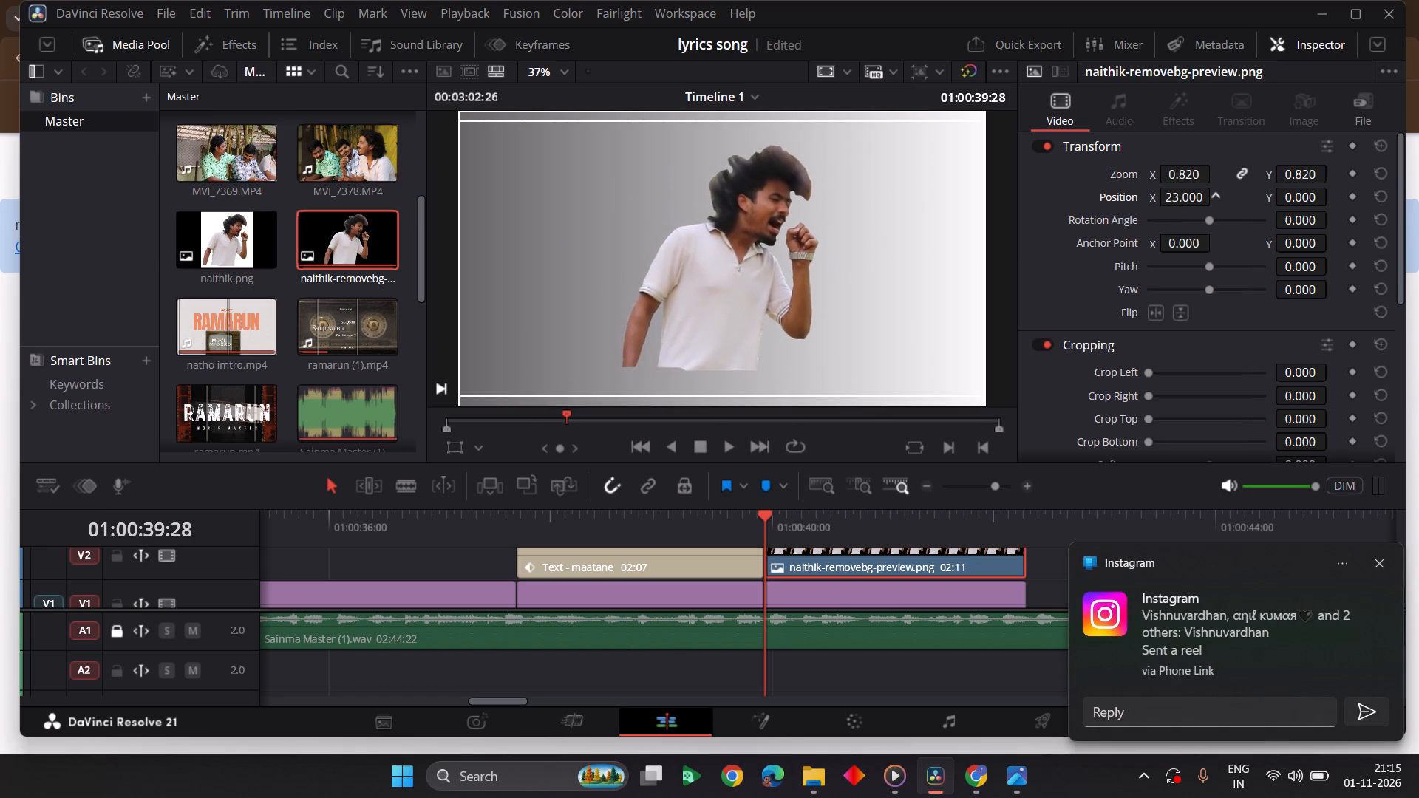
left_click_drag(1202, 195, 1201, 195)
left_click_drag(1305, 201, 1337, 199)
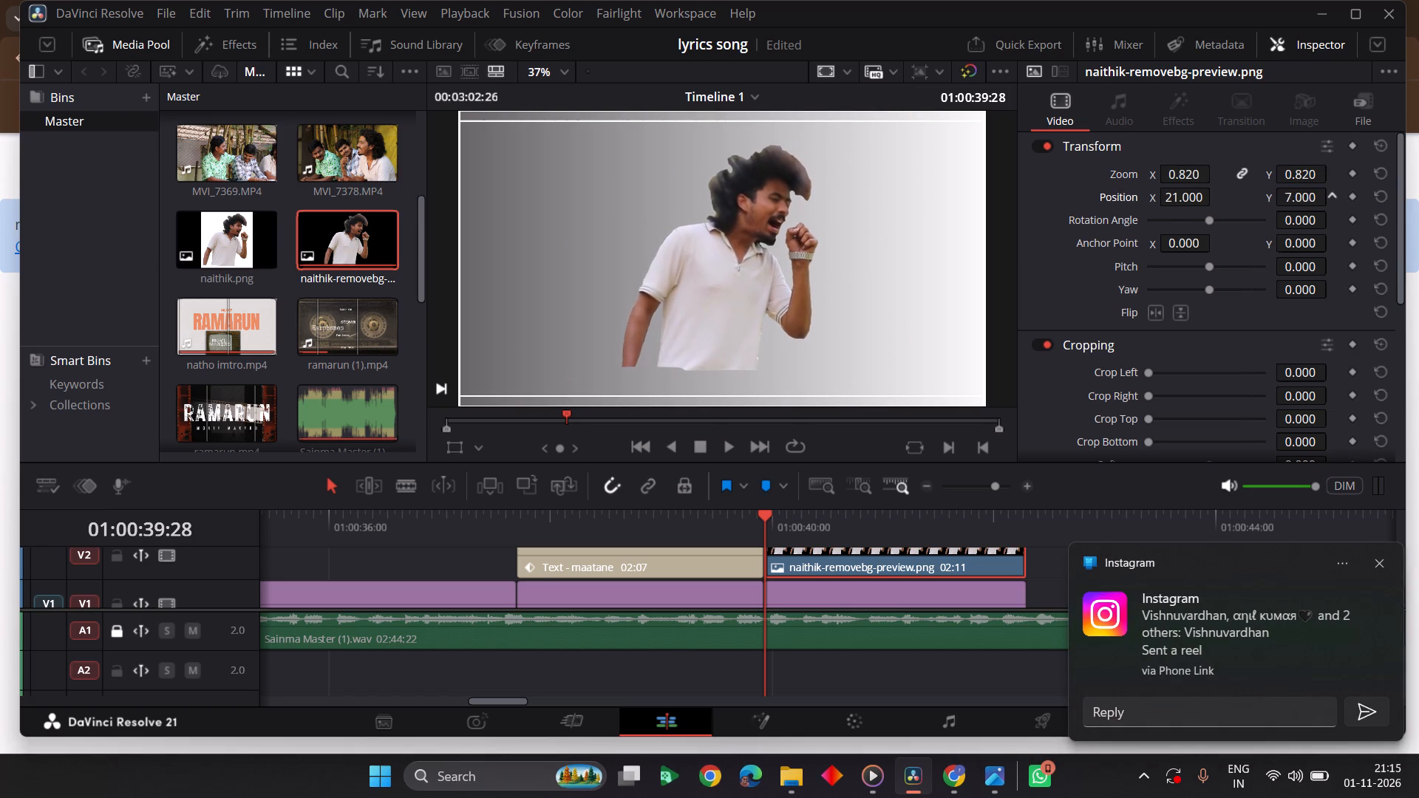
left_click_drag(1337, 199, 104, 488)
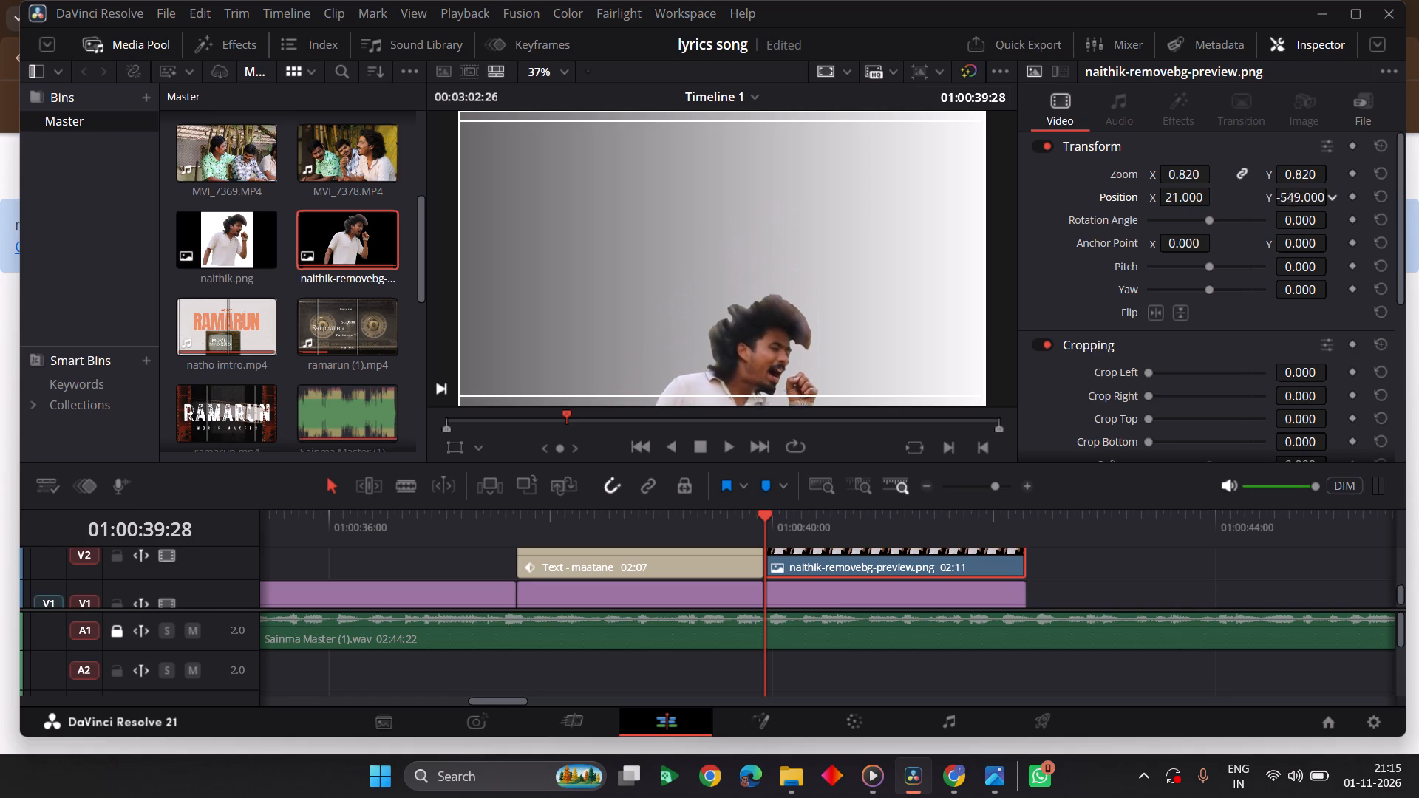
left_click_drag(104, 488, 103, 487)
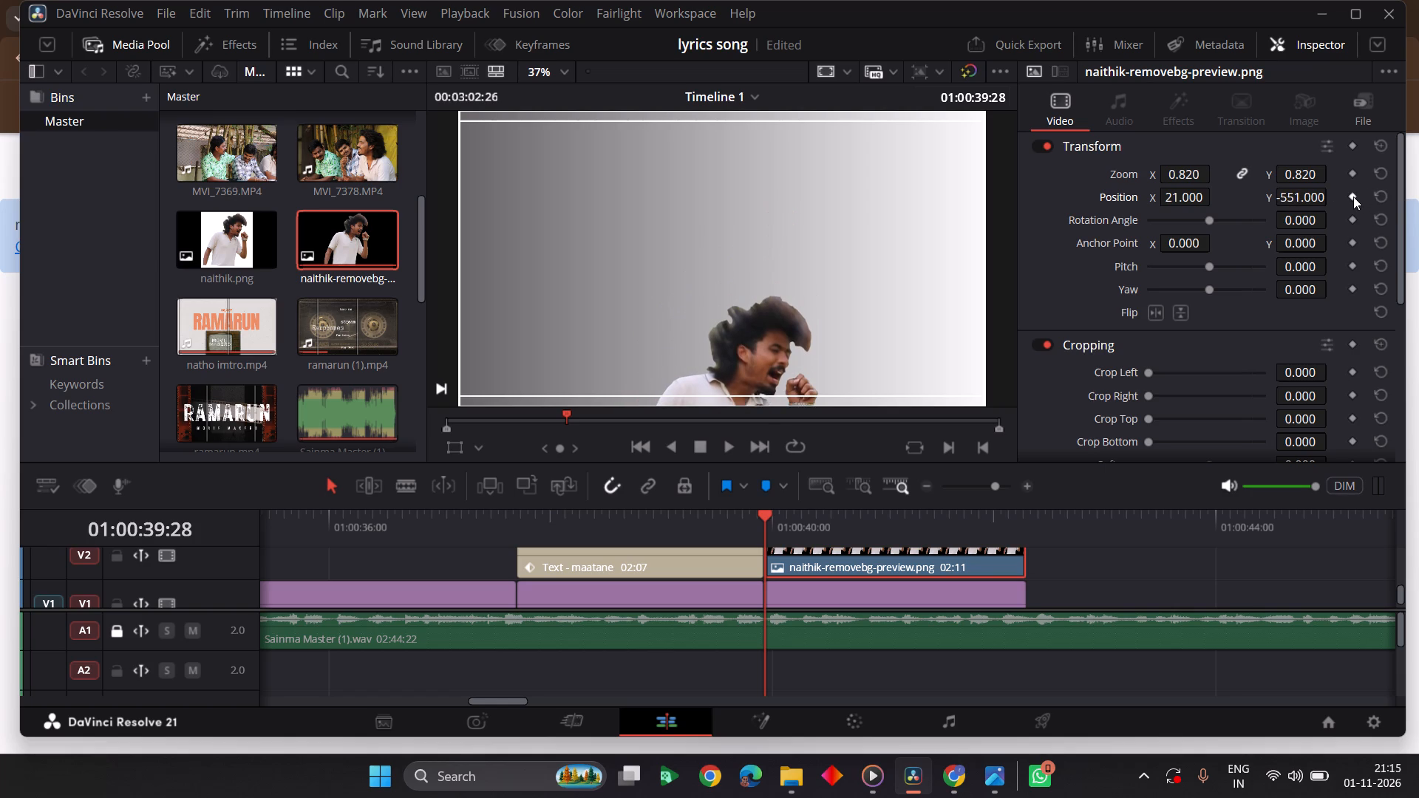
Add a position keyframe at the cutout clip's start, 01:00:39:28, and raise its Y position to about -140.
left_click(1353, 197)
left_click_drag(1292, 200, 714, 398)
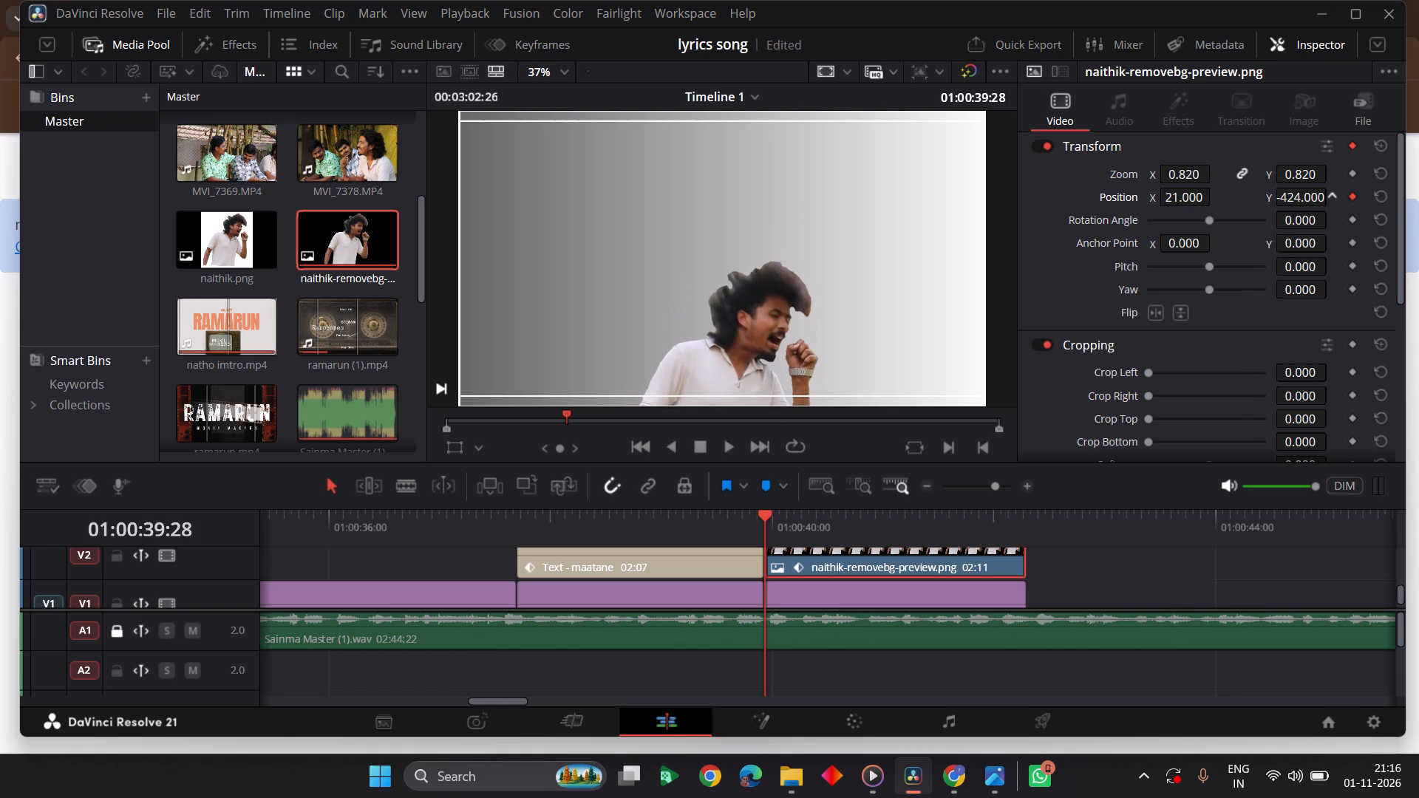
left_click_drag(714, 398, 803, 395)
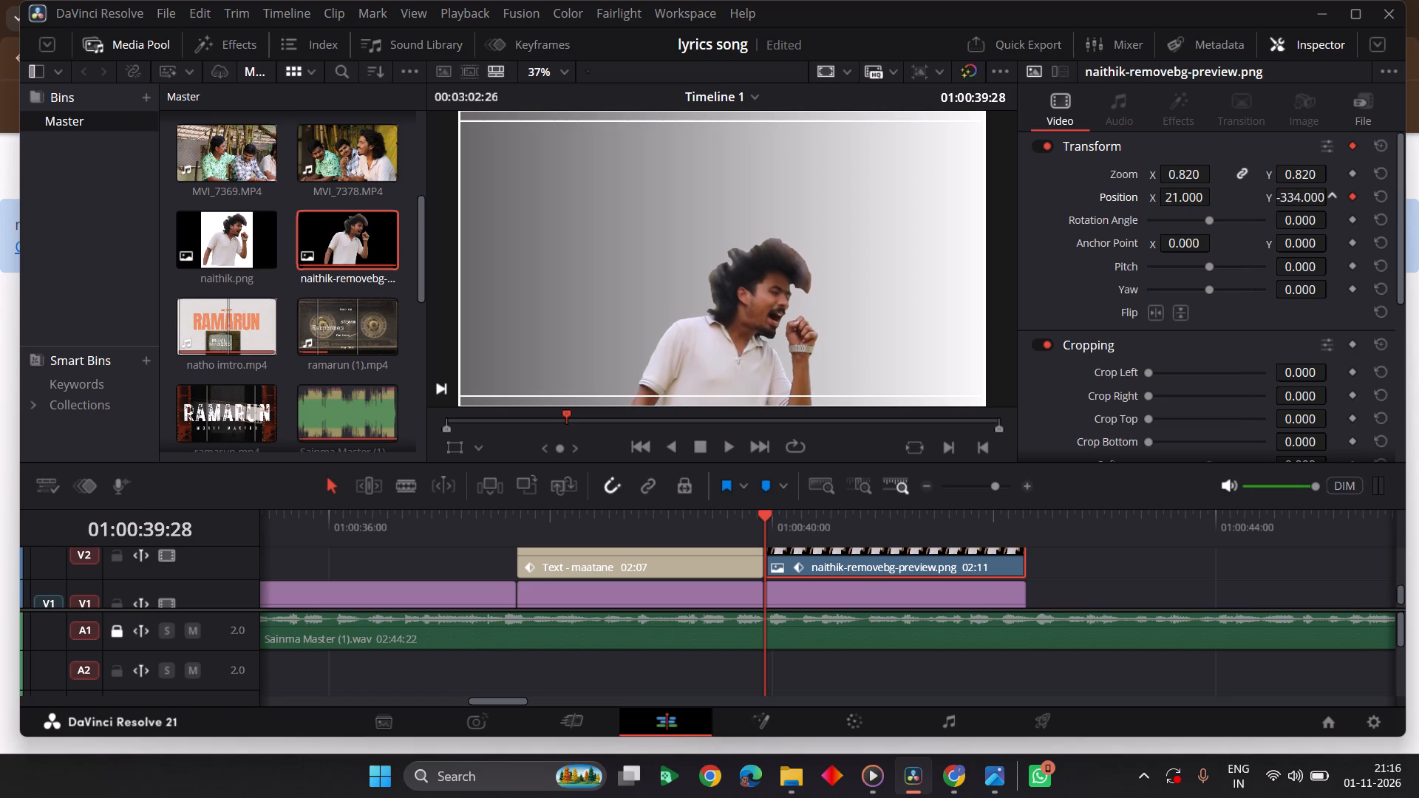
left_click_drag(803, 395, 976, 395)
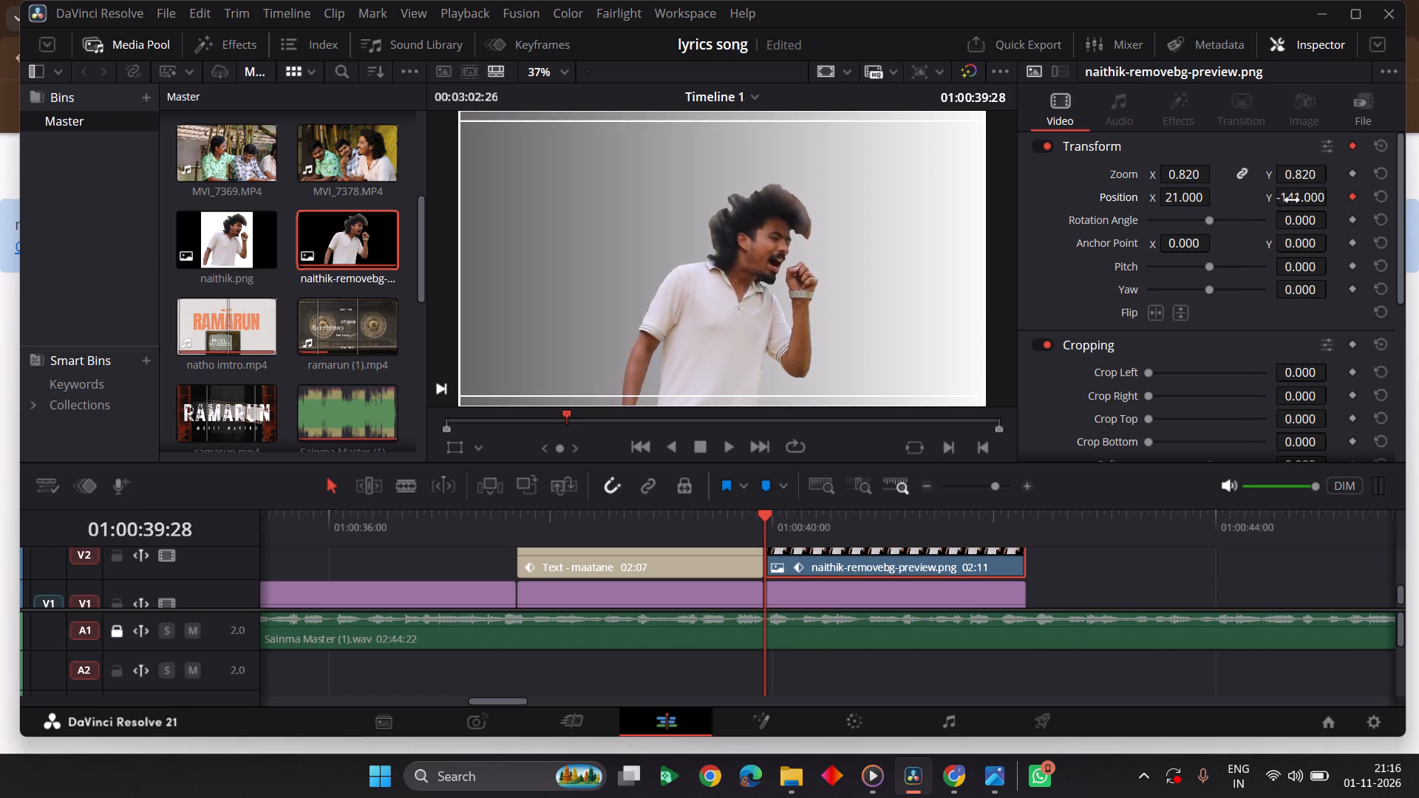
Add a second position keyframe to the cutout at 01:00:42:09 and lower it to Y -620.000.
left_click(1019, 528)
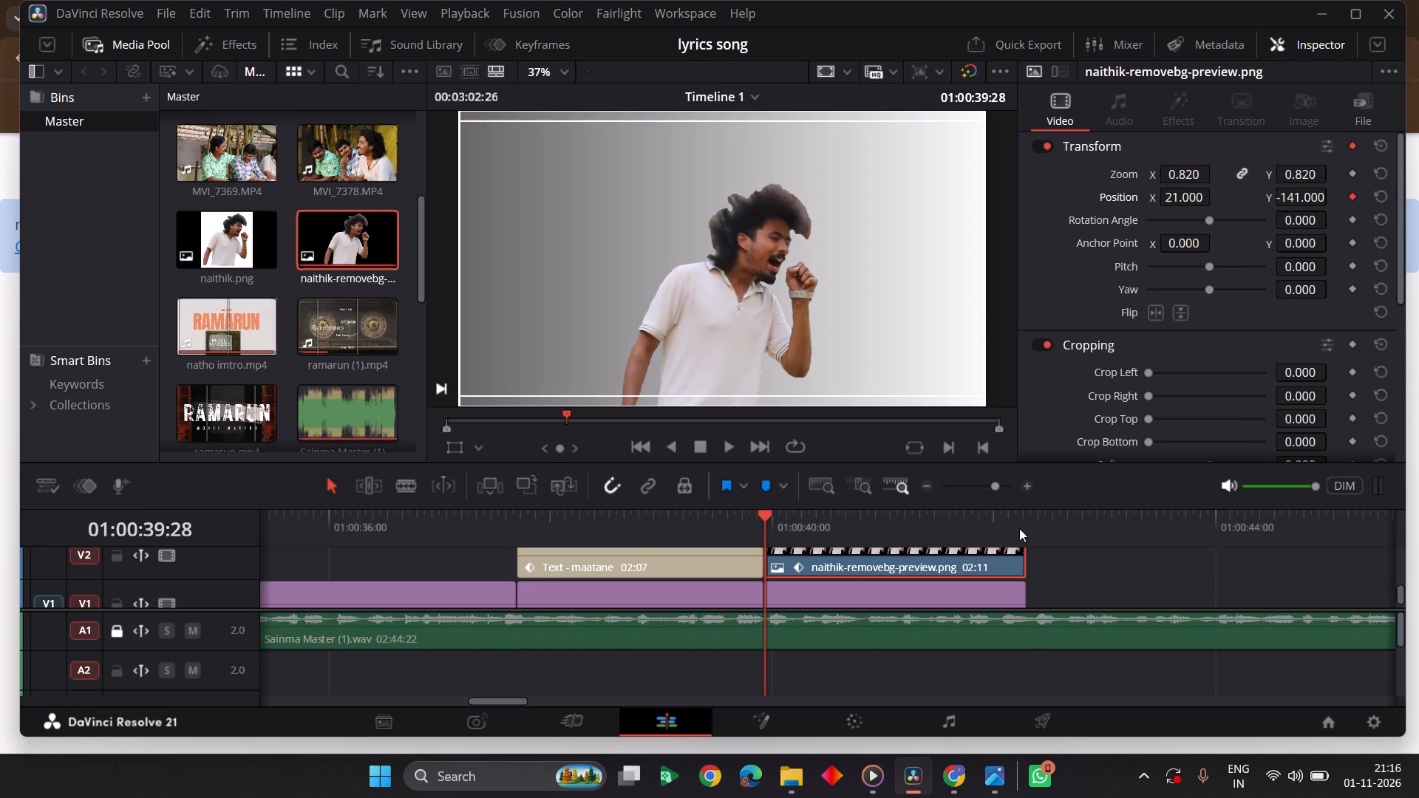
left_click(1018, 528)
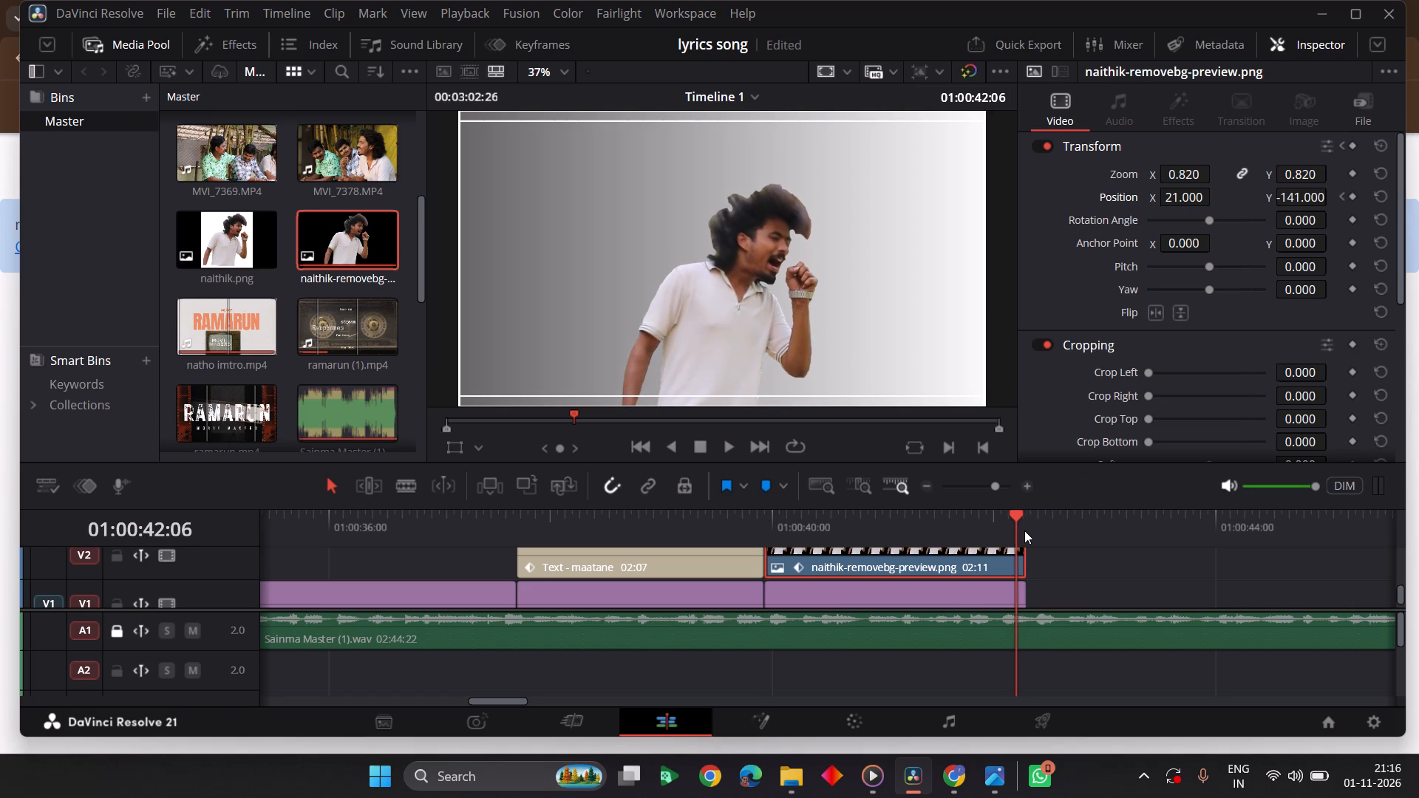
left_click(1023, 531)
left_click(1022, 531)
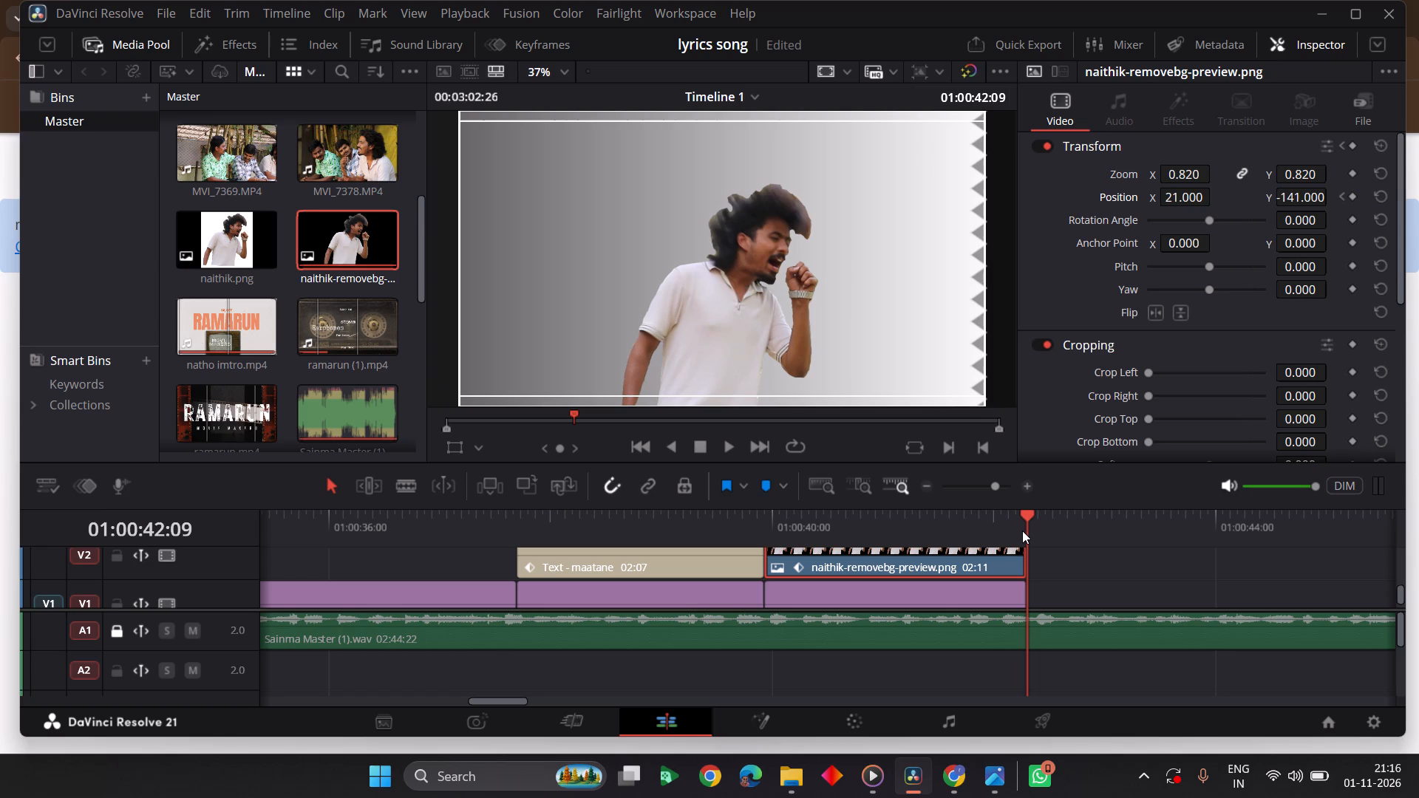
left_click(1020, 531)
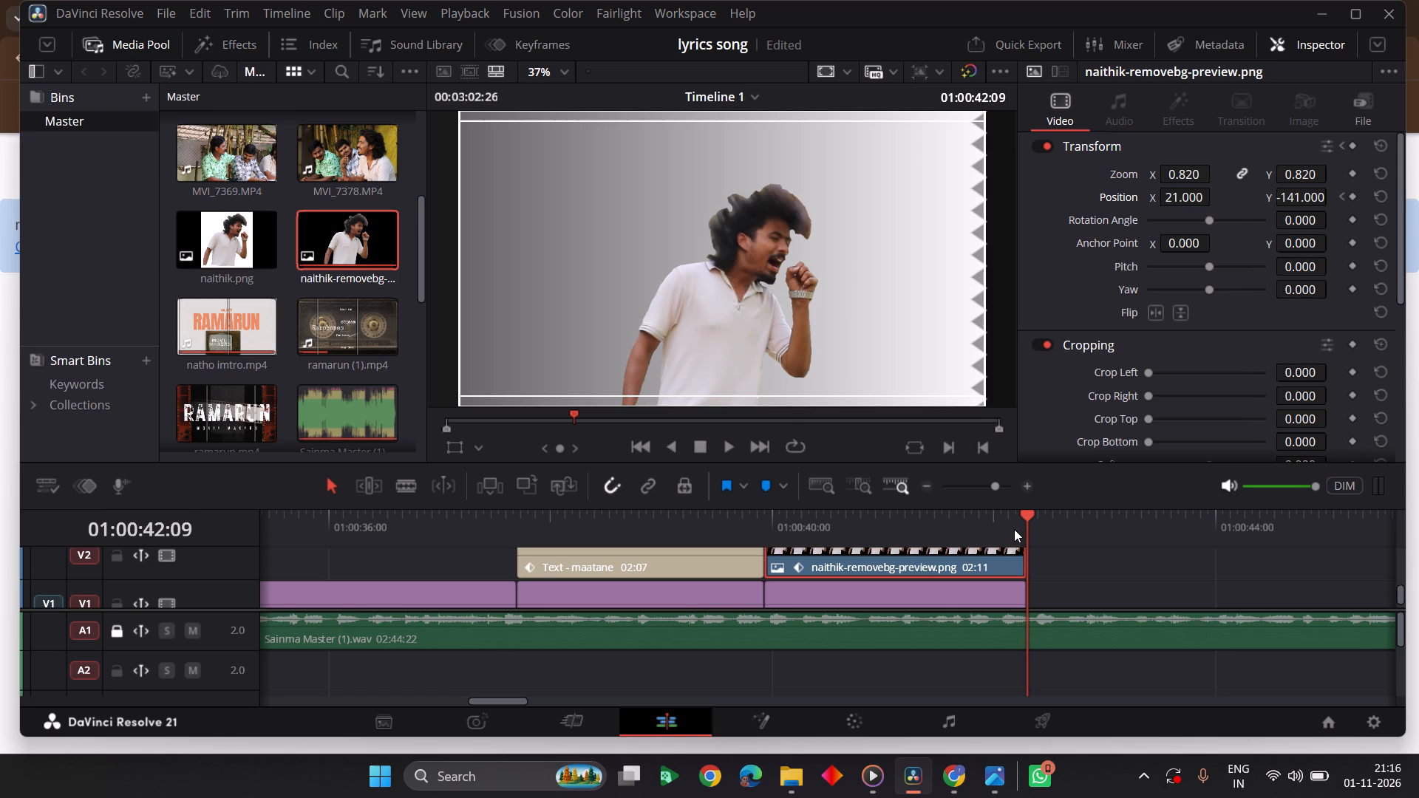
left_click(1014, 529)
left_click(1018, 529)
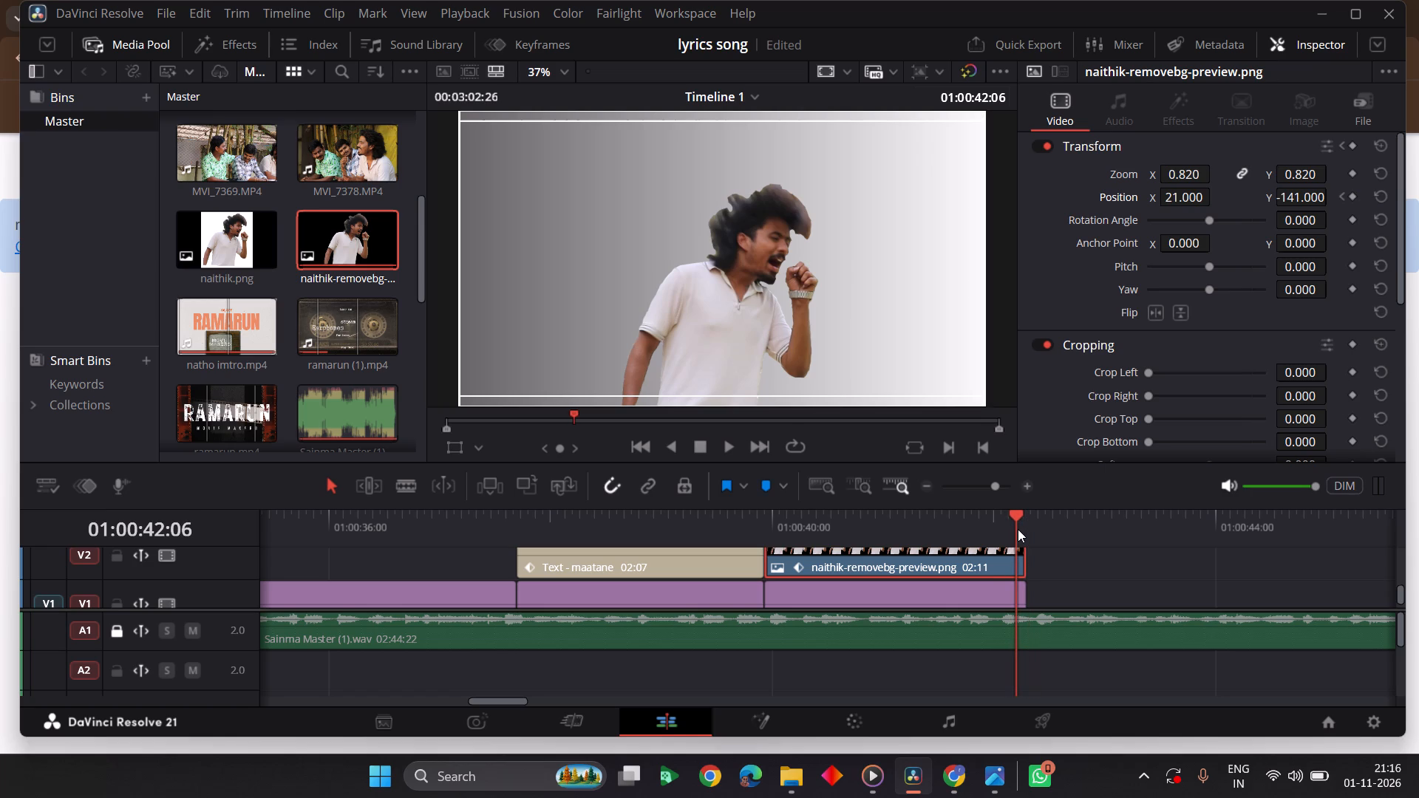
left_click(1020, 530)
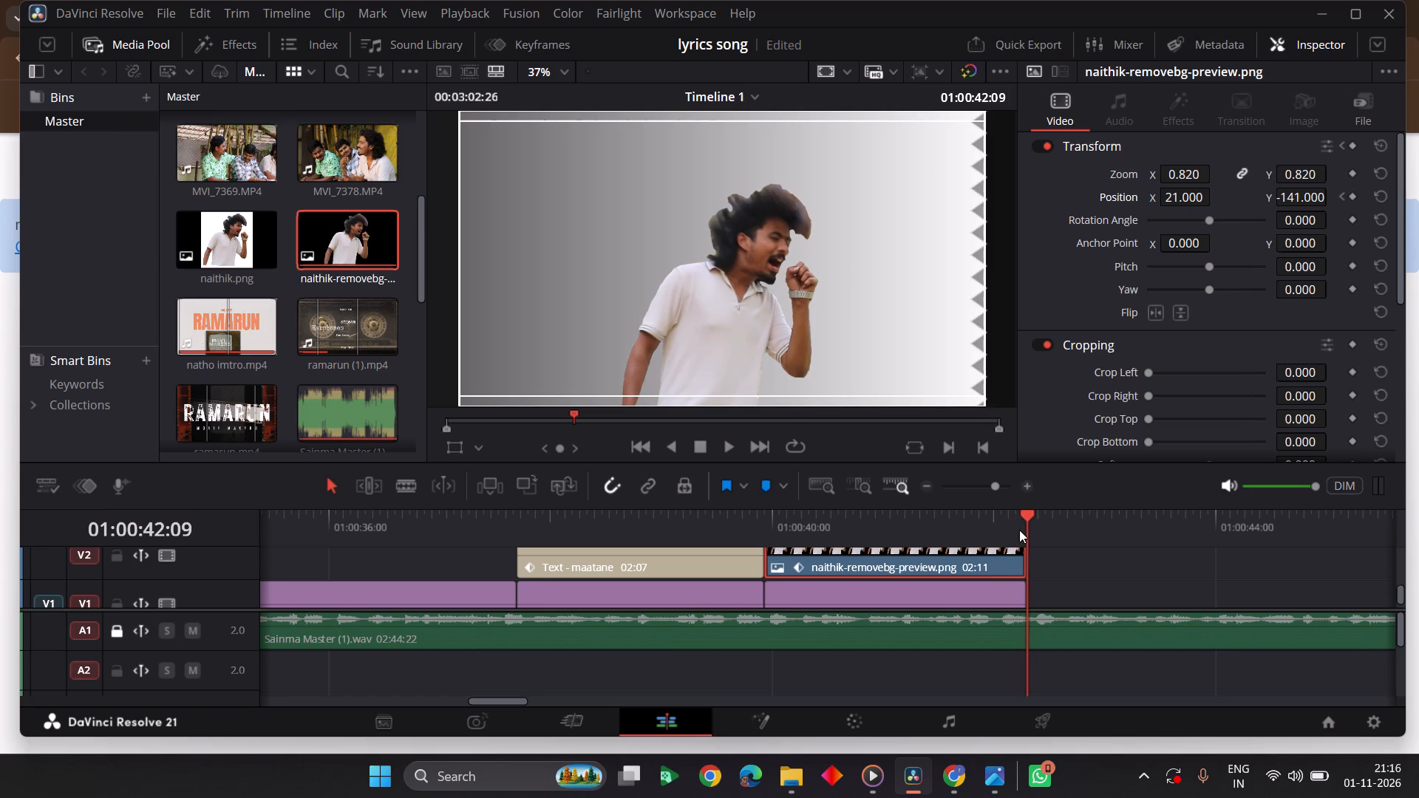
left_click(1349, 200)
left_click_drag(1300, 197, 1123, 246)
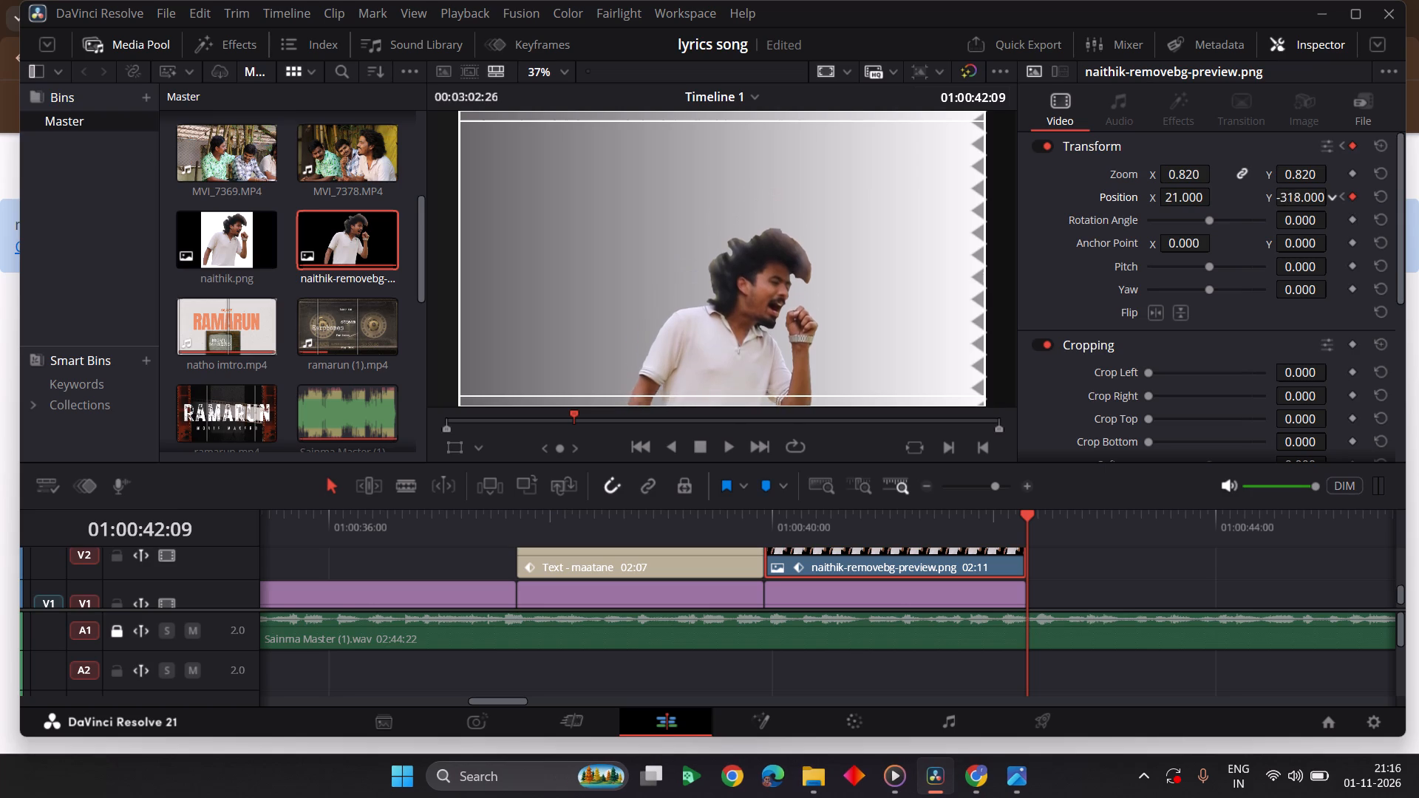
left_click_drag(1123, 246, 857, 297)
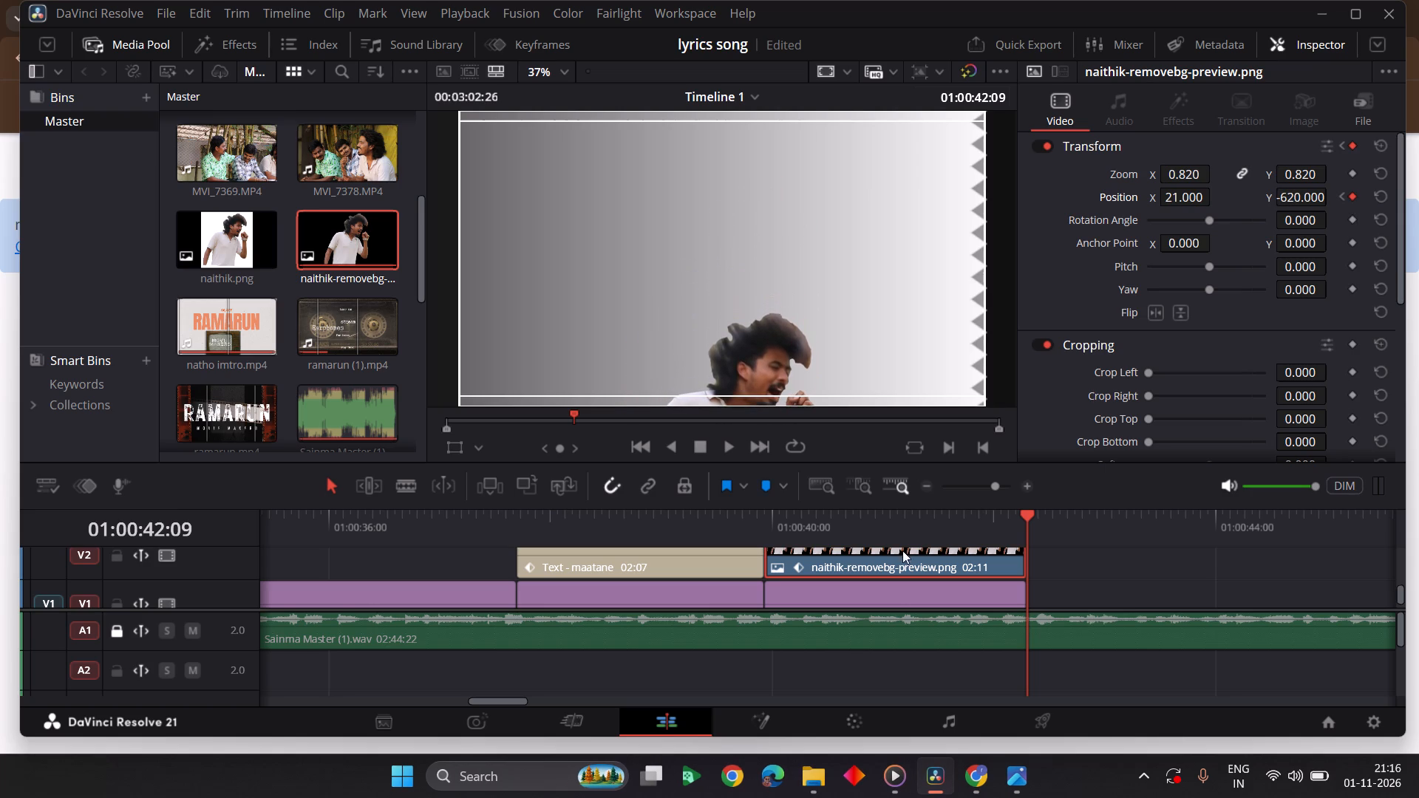
Preview the cutout's movement and remove both of its position keyframes, at 01:00:39:28 and 01:00:42:09.
left_click(749, 522)
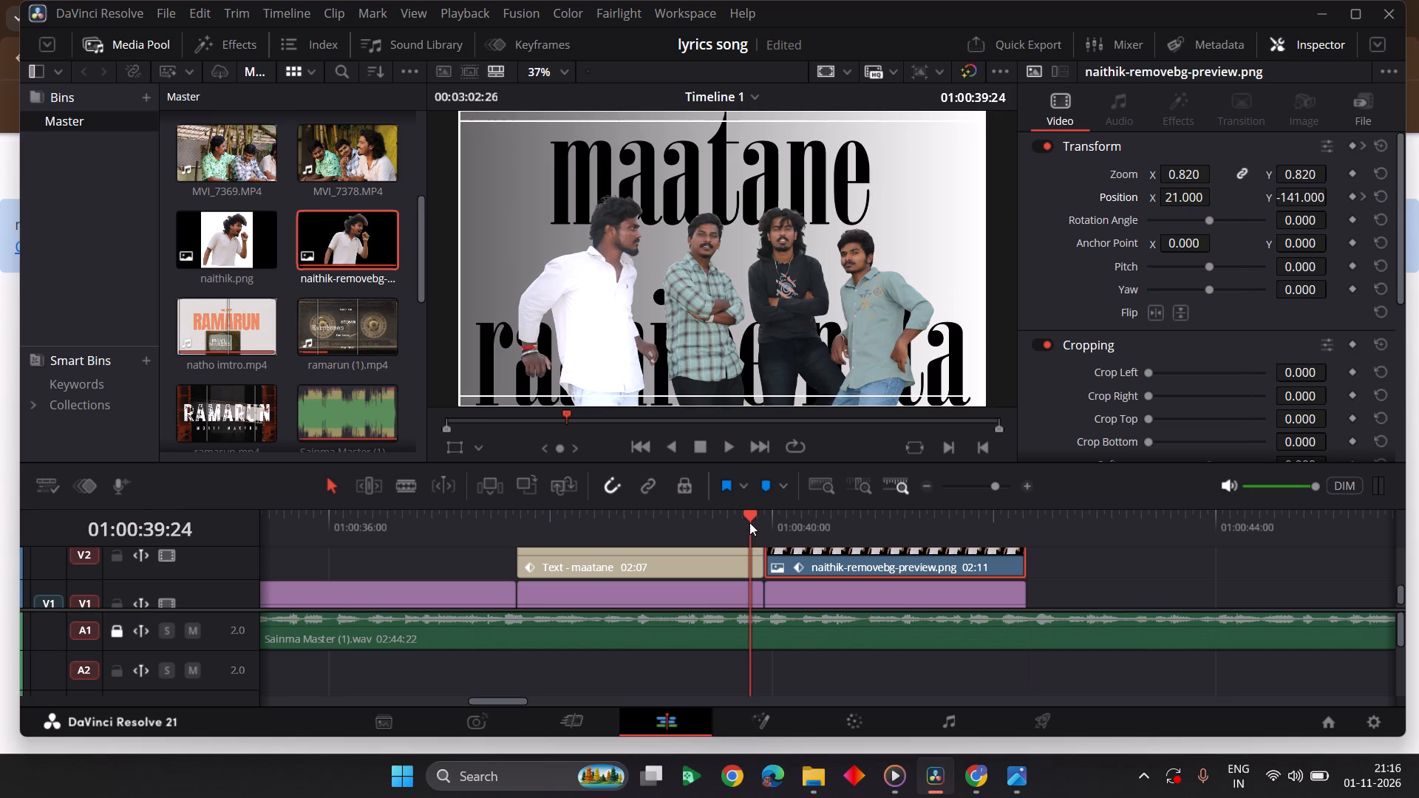
key("space")
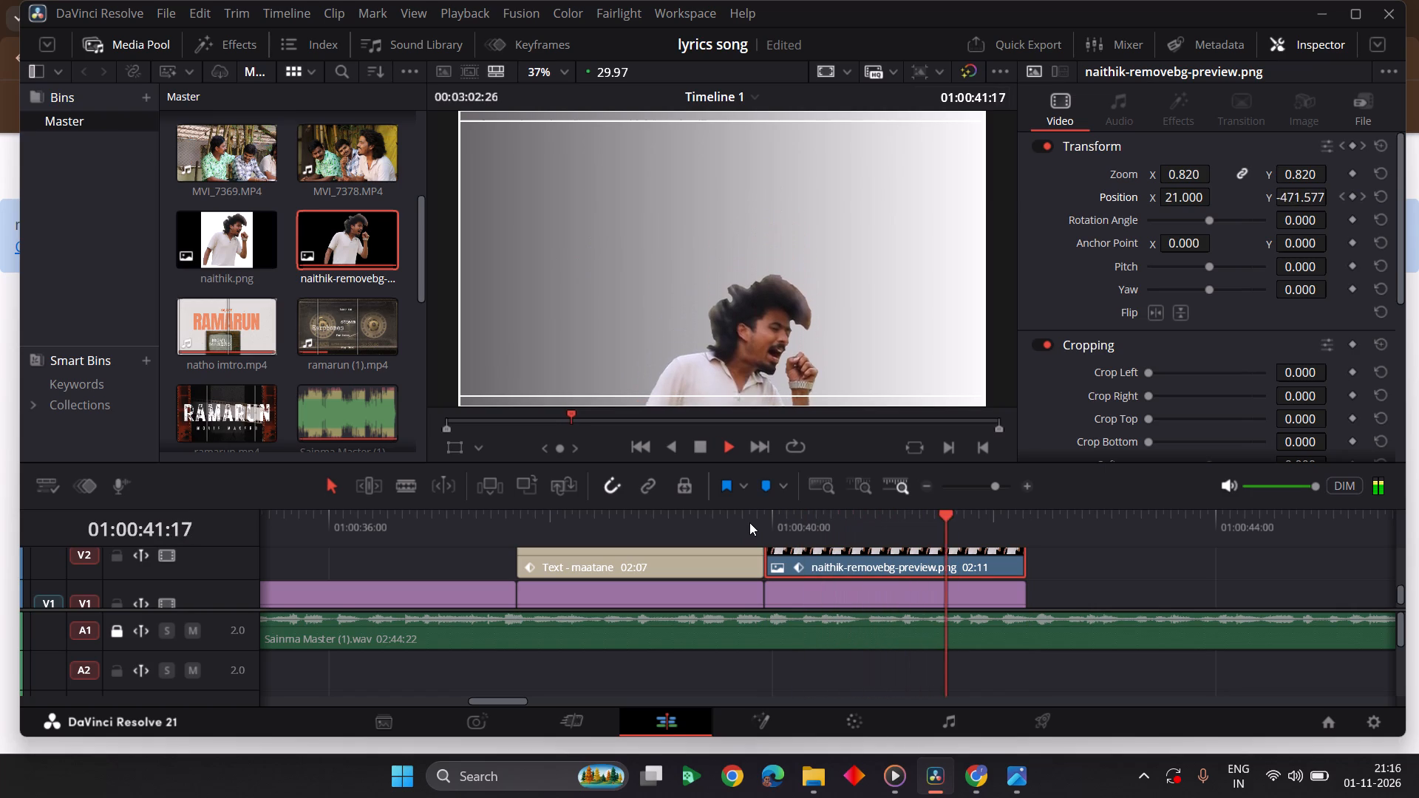
key("space")
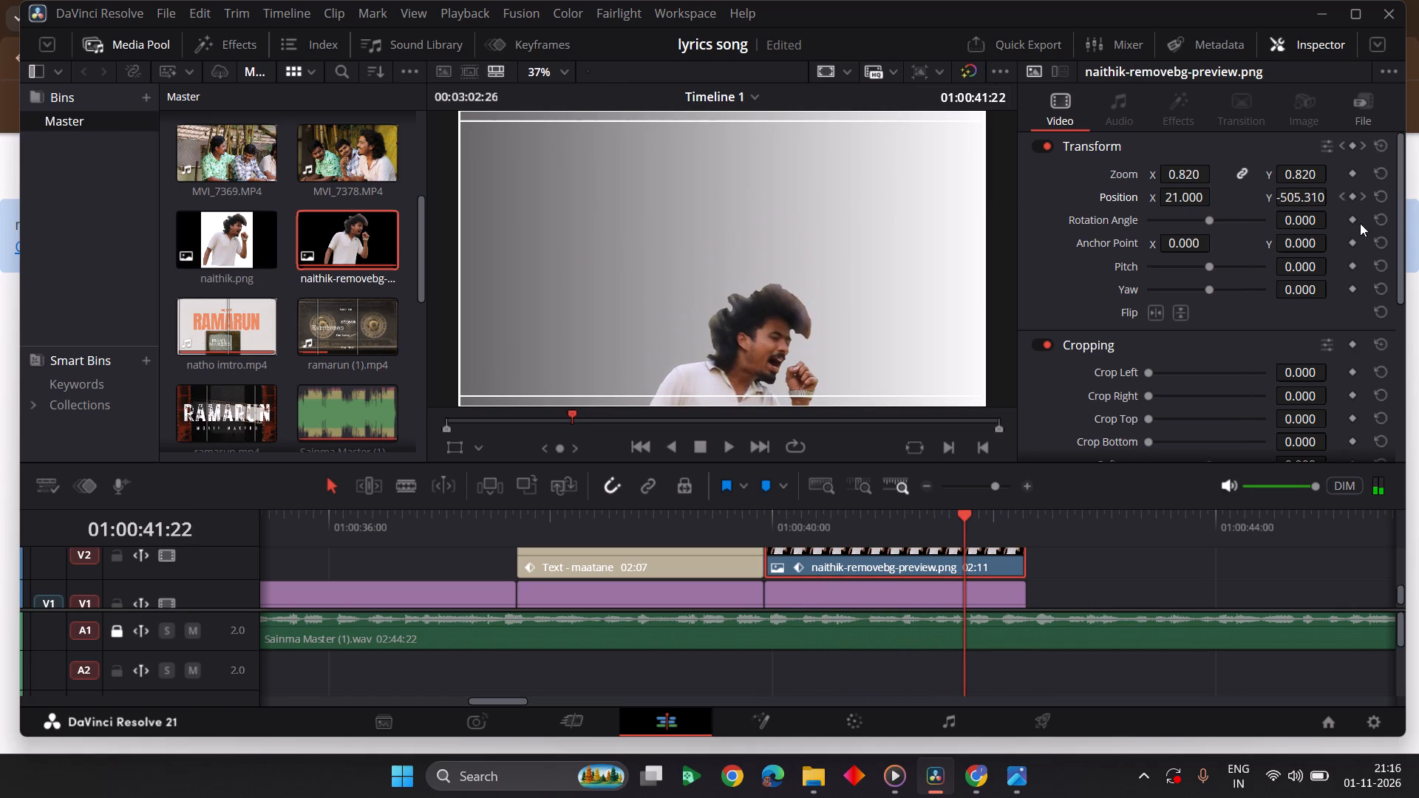
left_click(1341, 194)
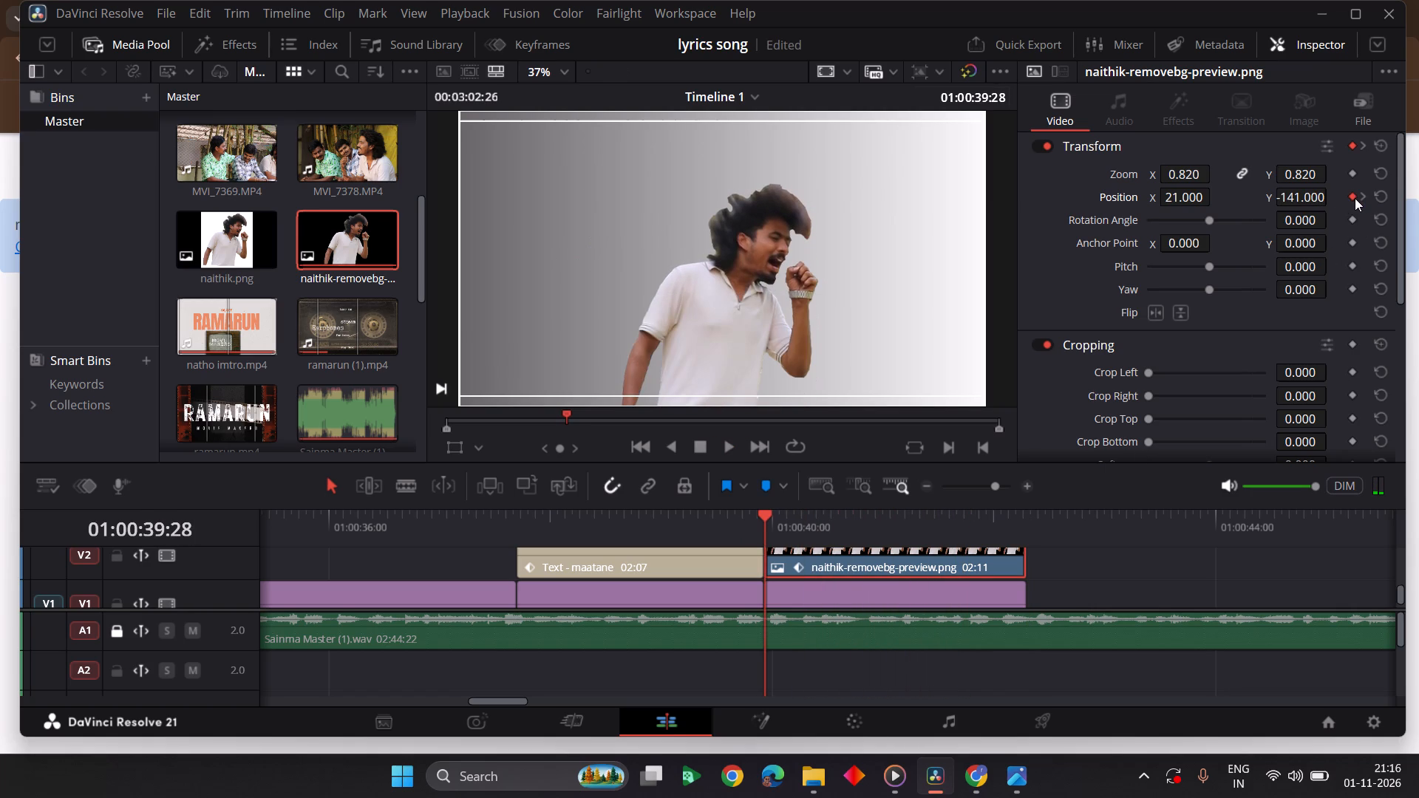
left_click(1355, 198)
left_click(1362, 197)
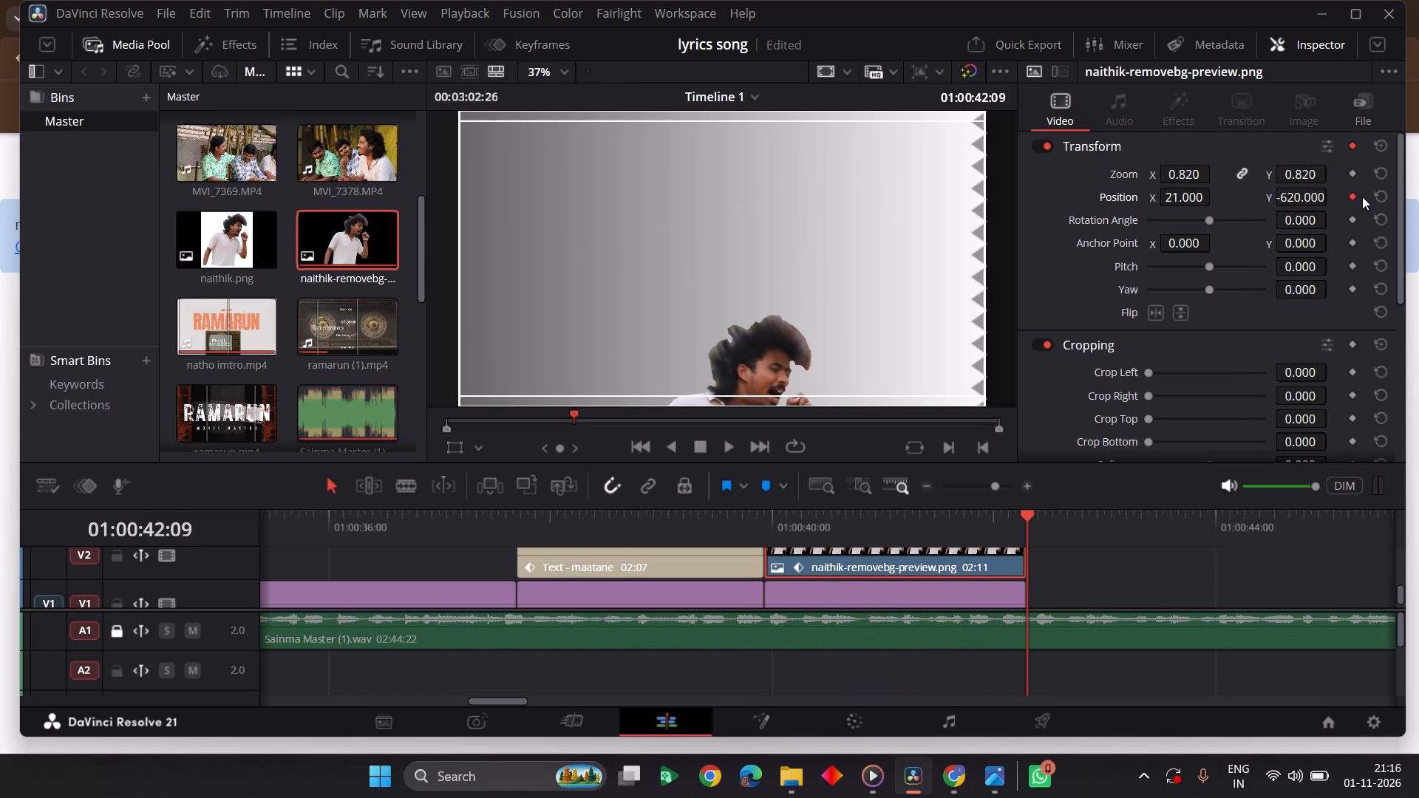
left_click(1351, 197)
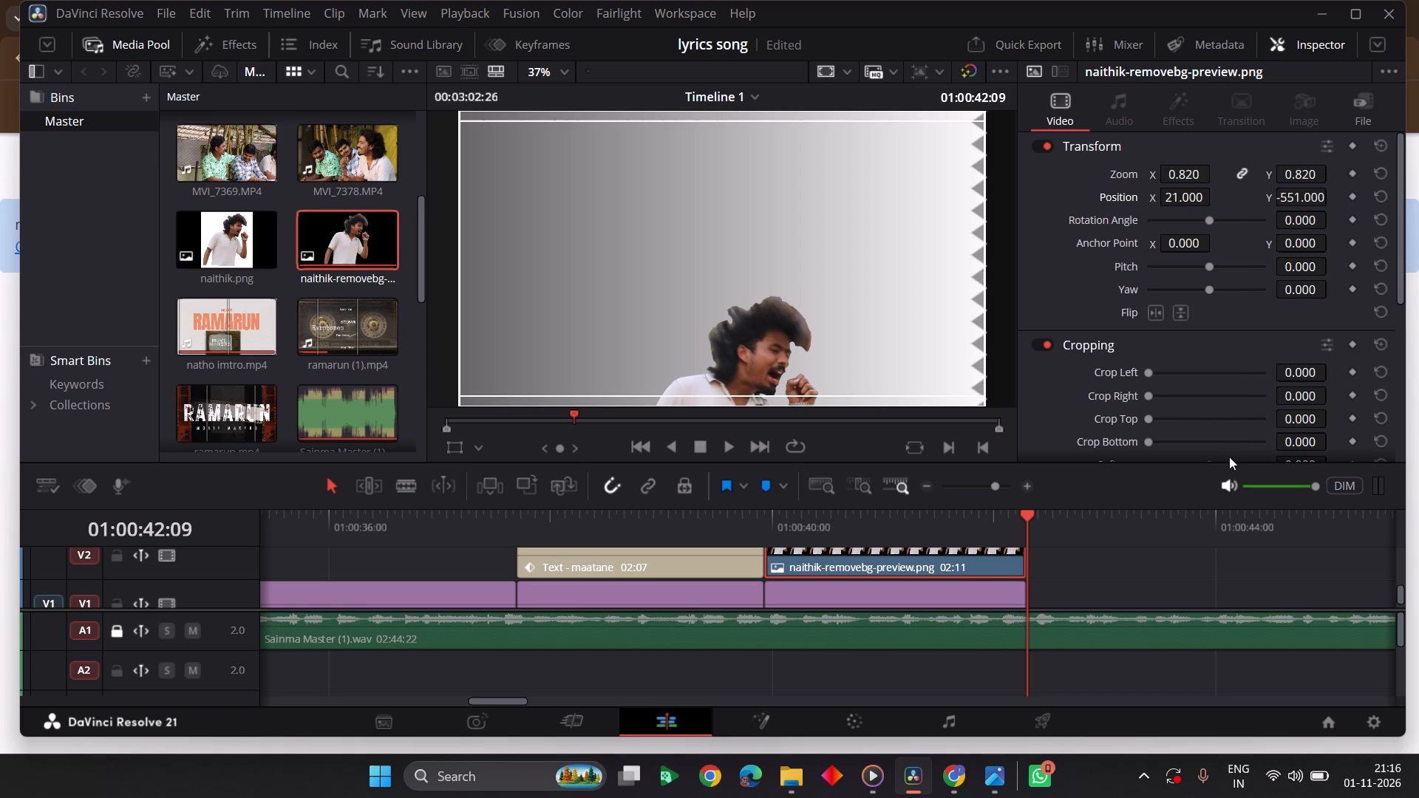
Go back to the cutout clip's start at 01:00:39:28 and raise its position to about Y -146.000.
left_click(769, 523)
left_click_drag(1300, 204, 827, 398)
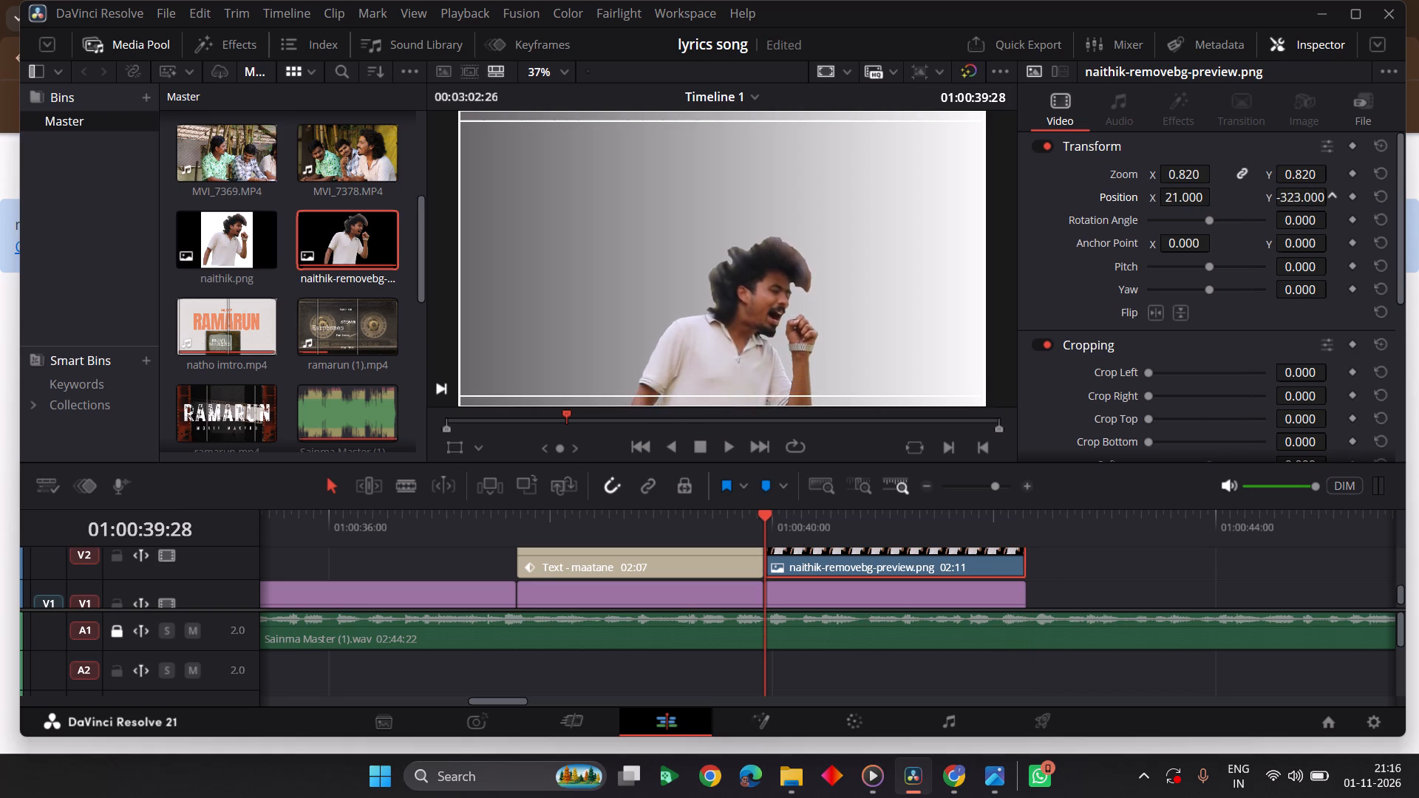
left_click_drag(827, 398, 950, 391)
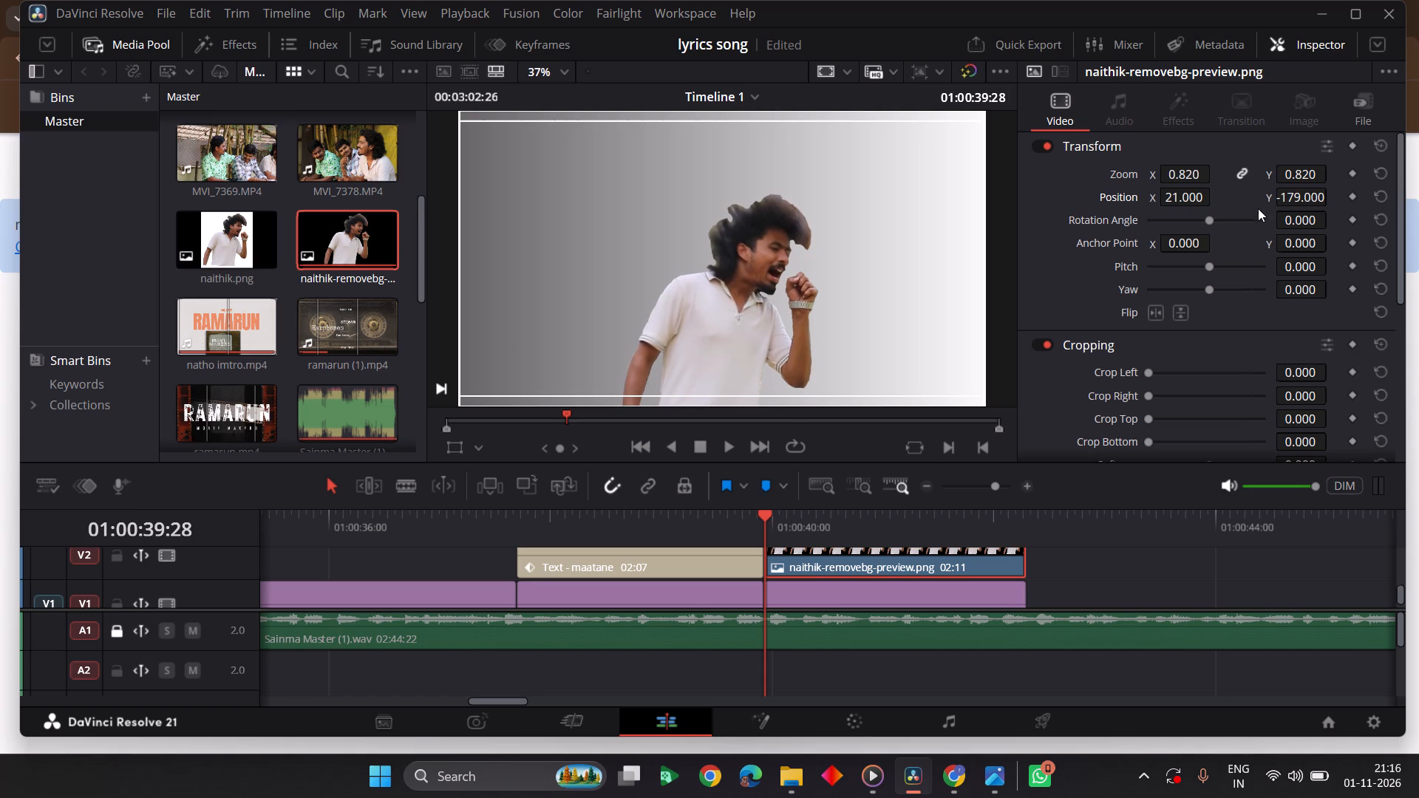
left_click_drag(1307, 199, 1348, 202)
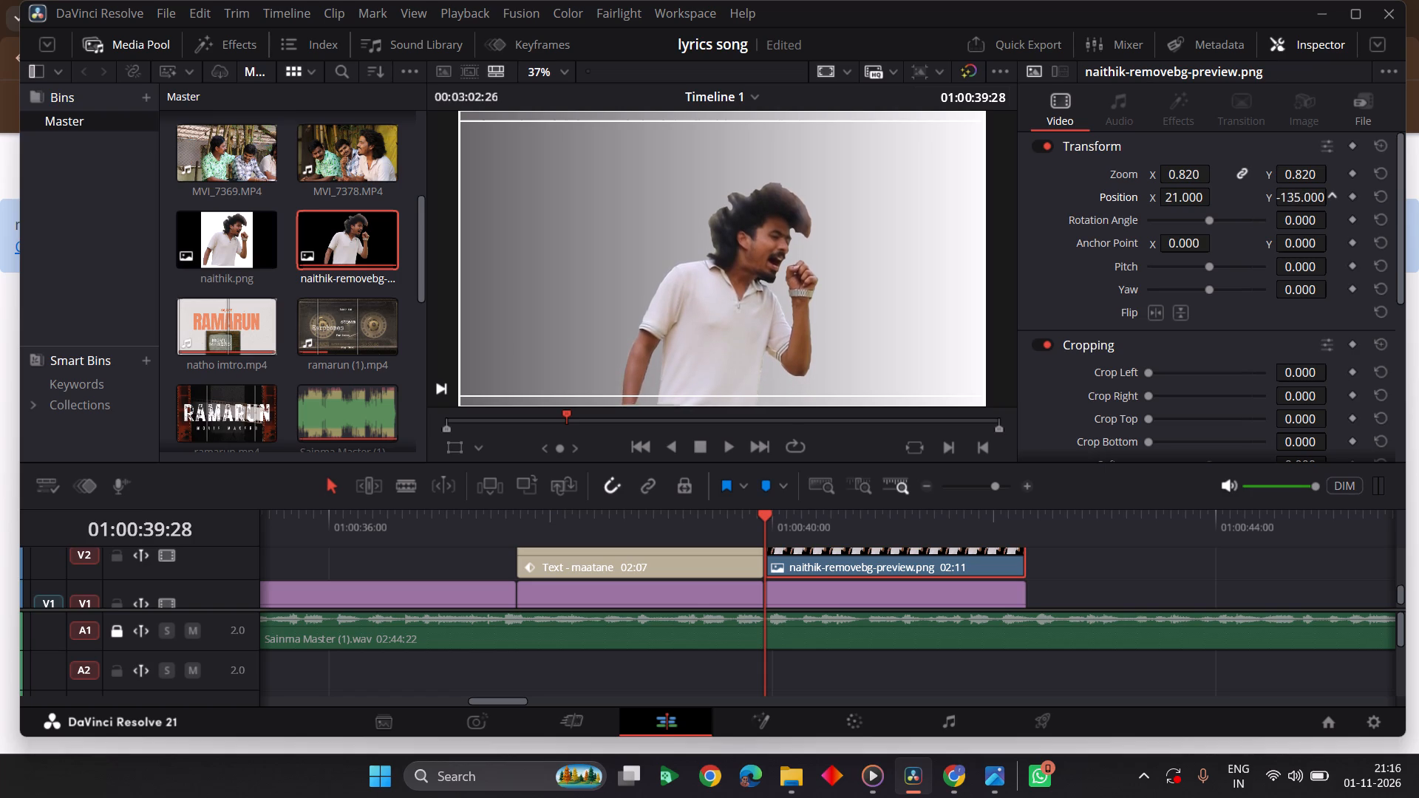
left_click_drag(1348, 202, 1338, 202)
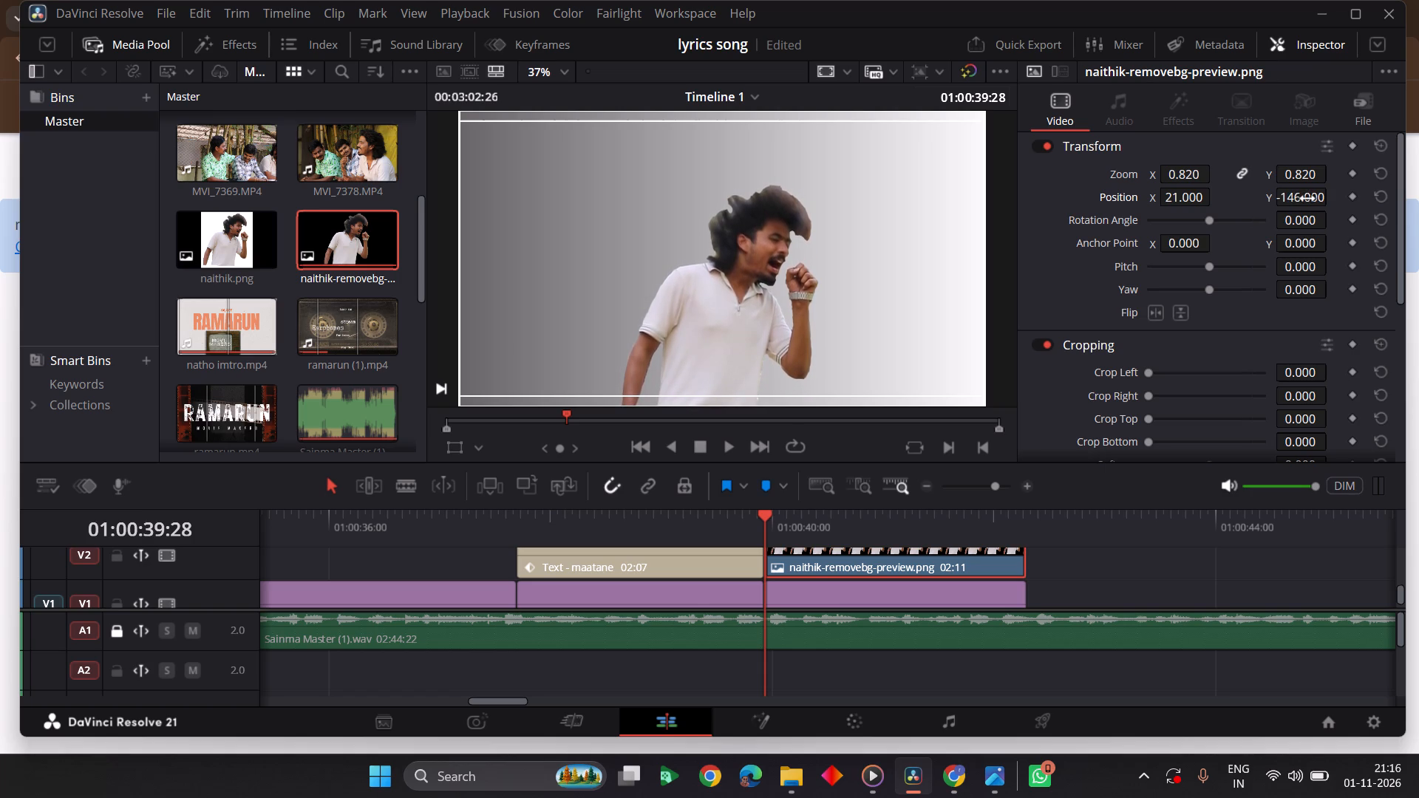
At the cutout clip's end, 01:00:42:09, lower its position to Y -573.000 and add a position keyframe.
left_click(1015, 525)
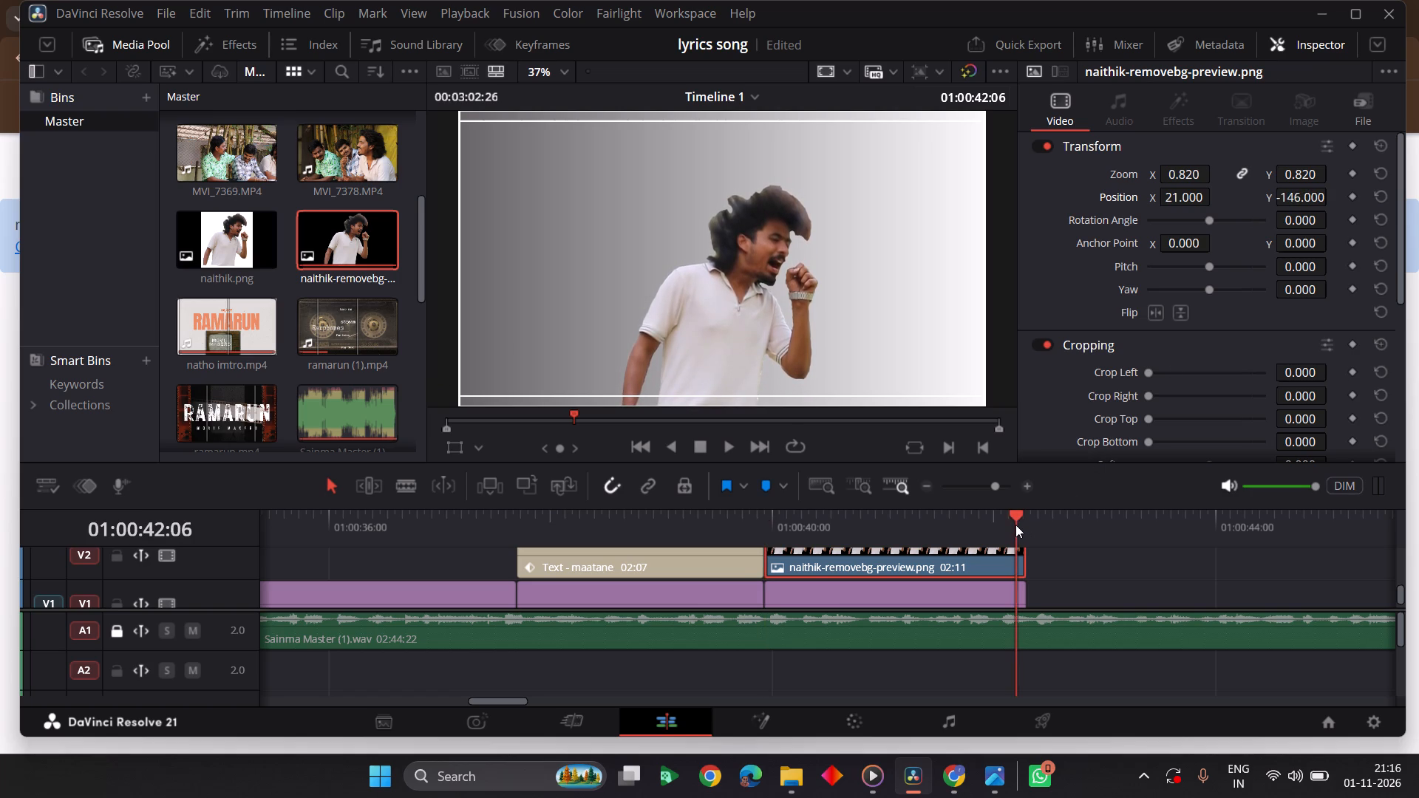
left_click(1021, 526)
left_click(1020, 527)
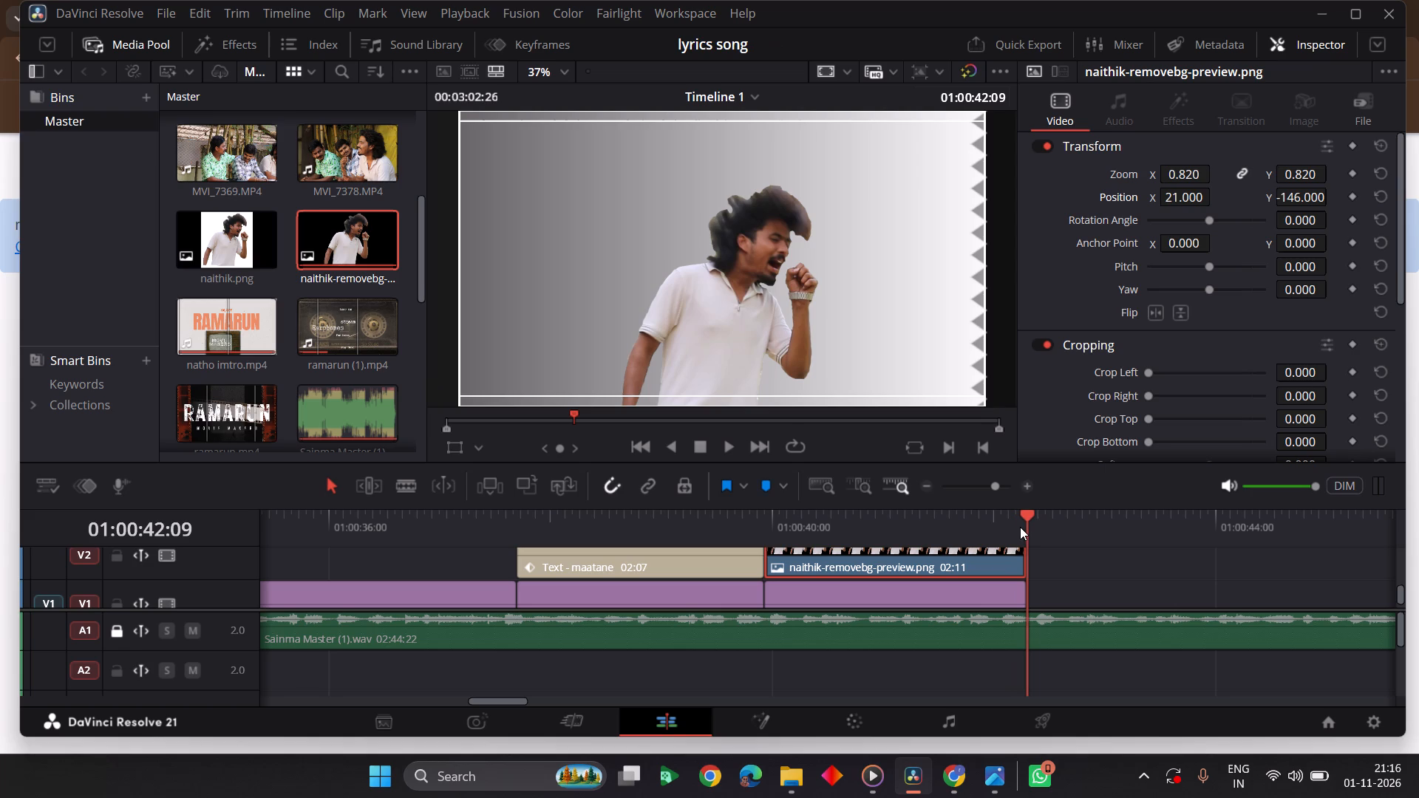
left_click(1018, 527)
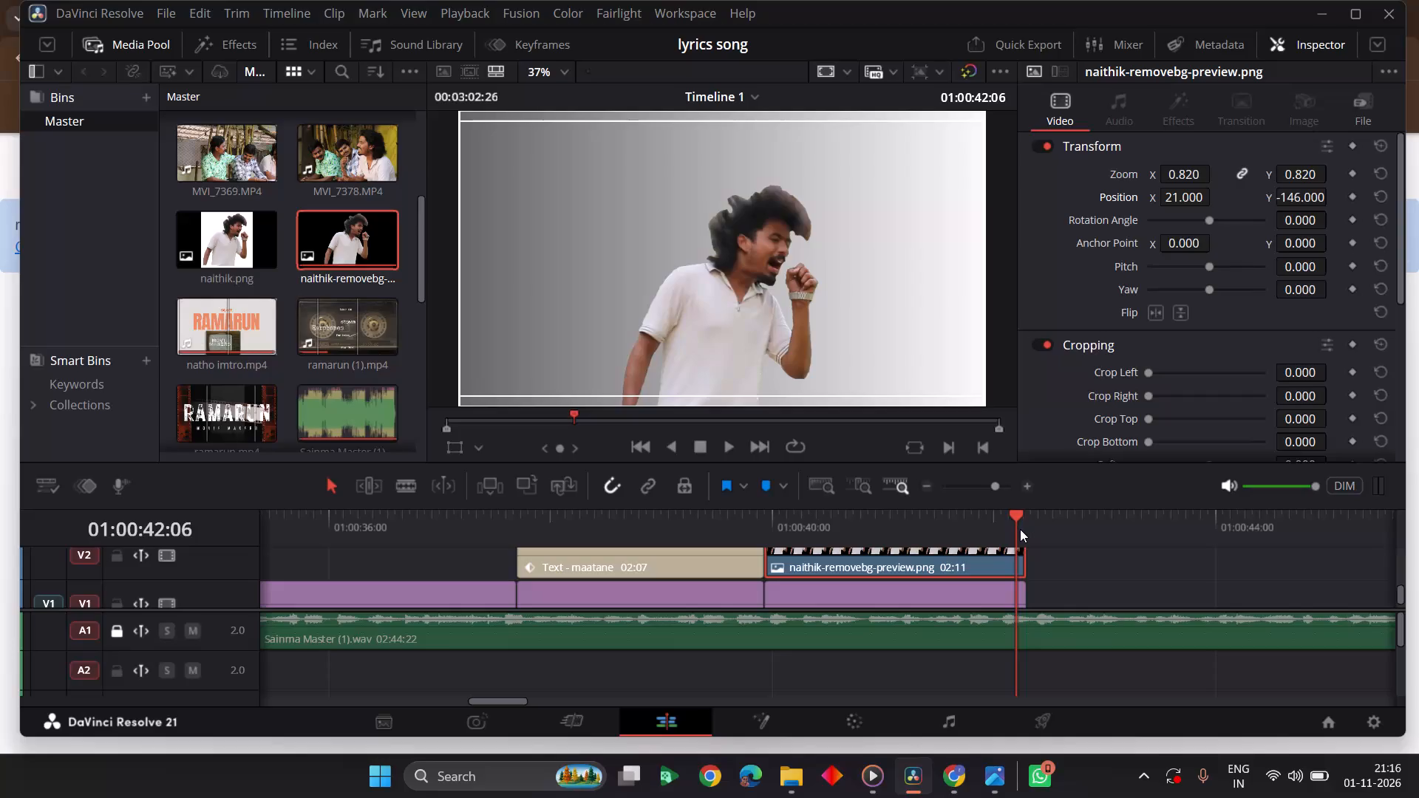
left_click(1020, 529)
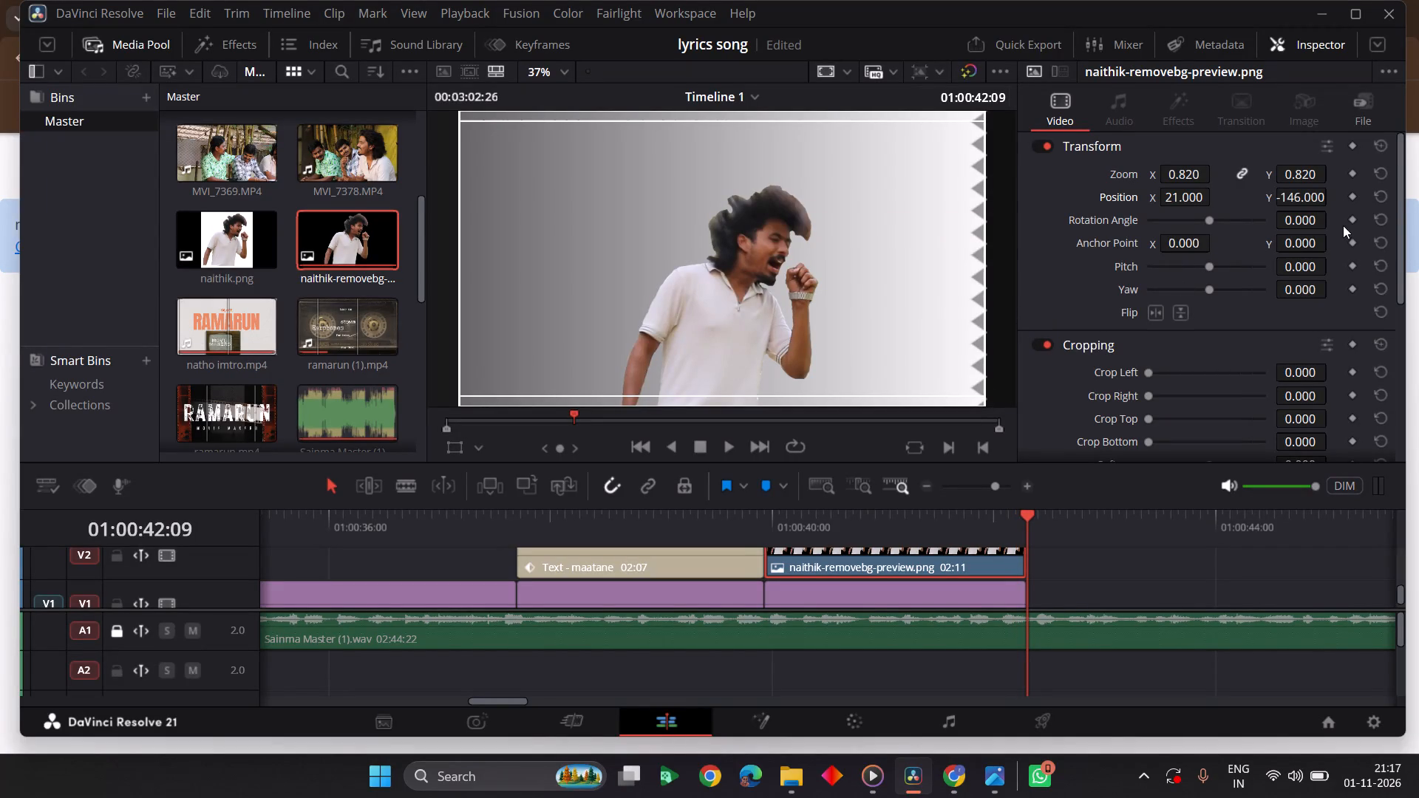
left_click_drag(1299, 199, 1046, 236)
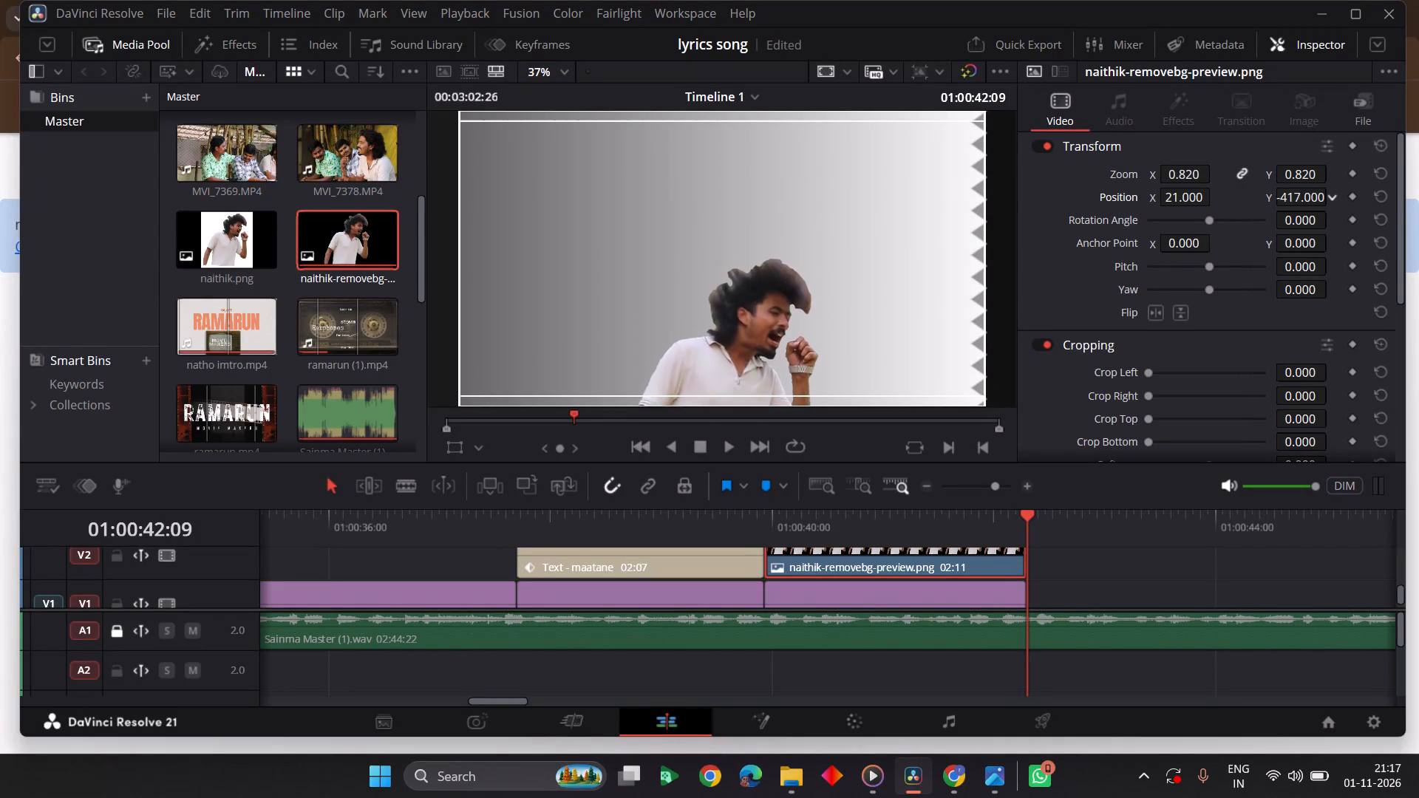
left_click_drag(1046, 236, 905, 262)
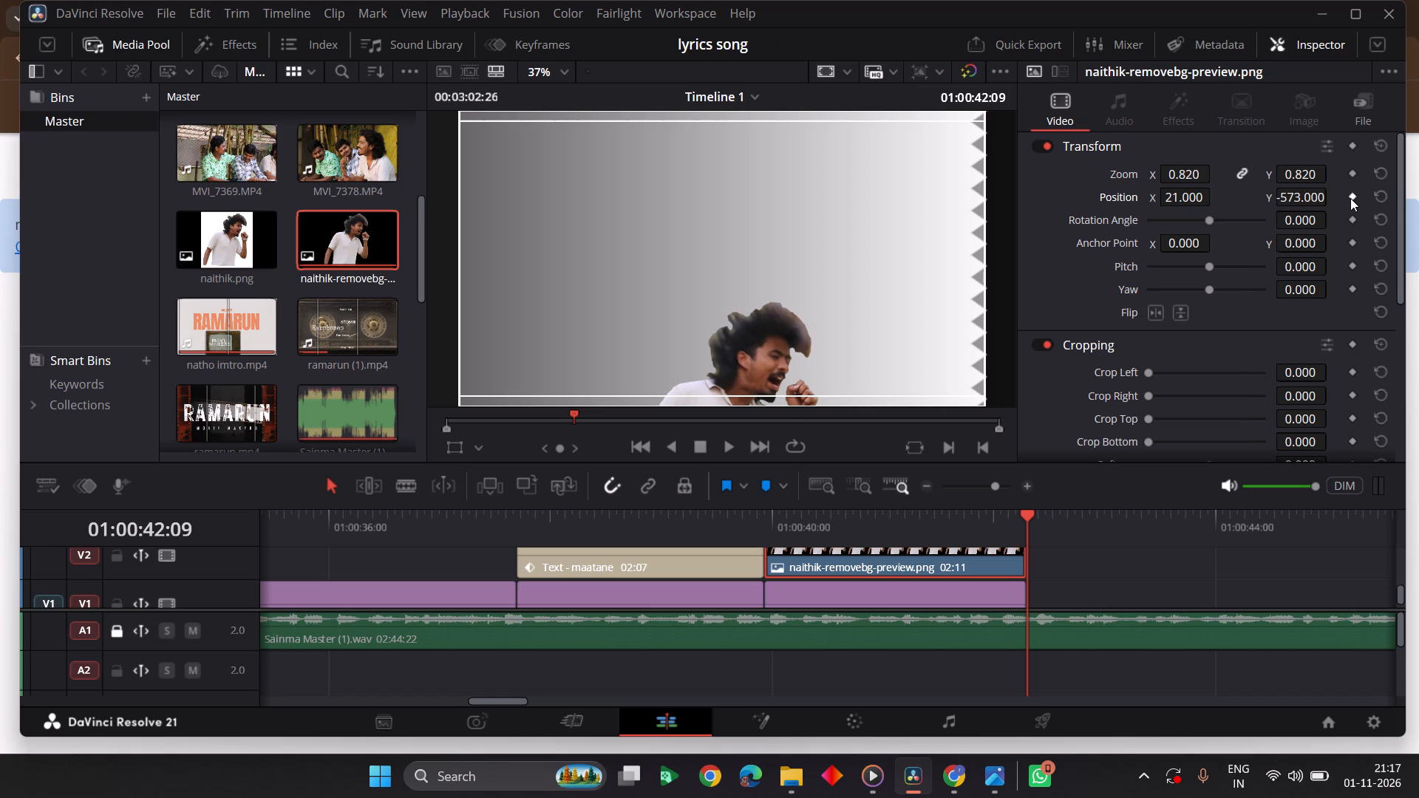
left_click(1352, 197)
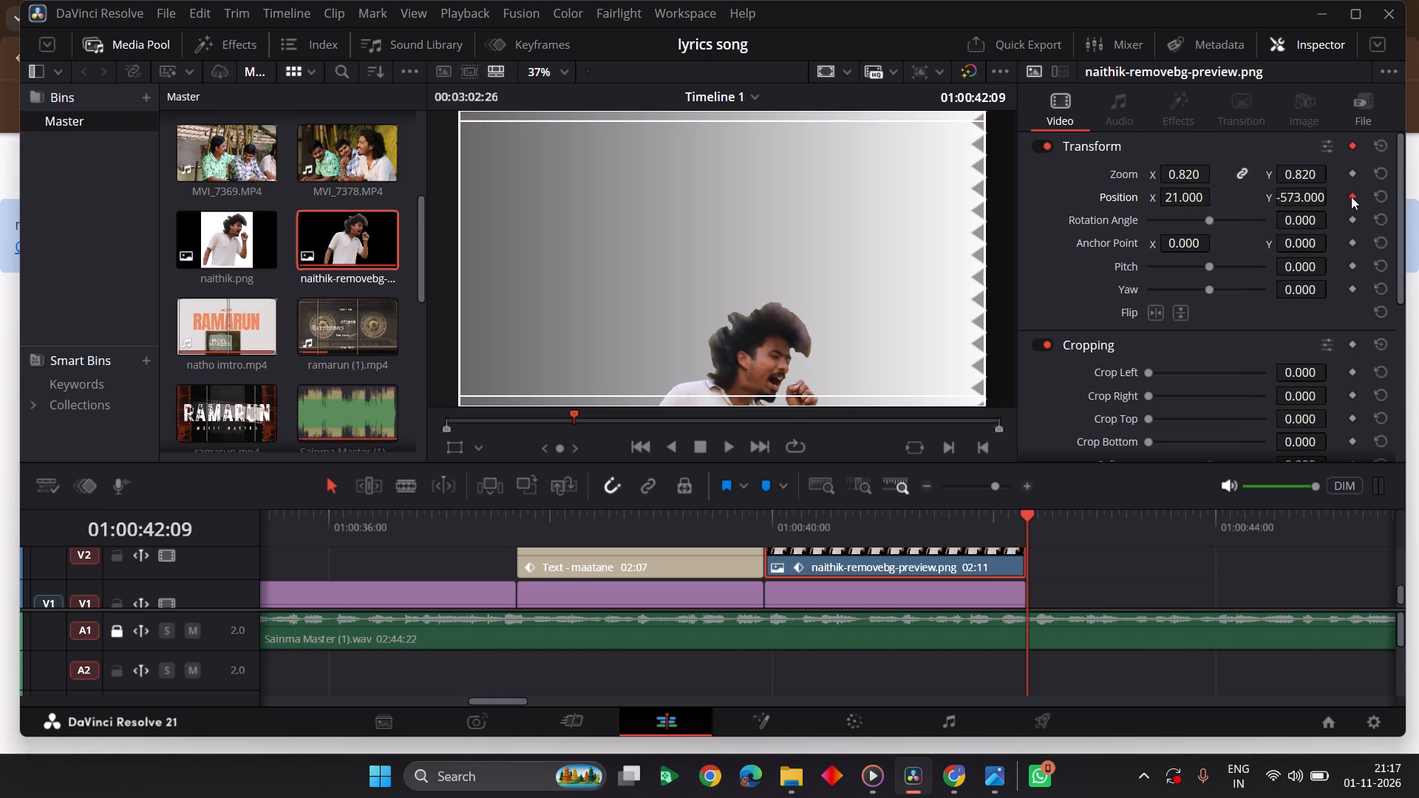
Raise the cutout's position keyframe at 01:00:42:09 to Y -132.000.
left_click_drag(1299, 200, 766, 413)
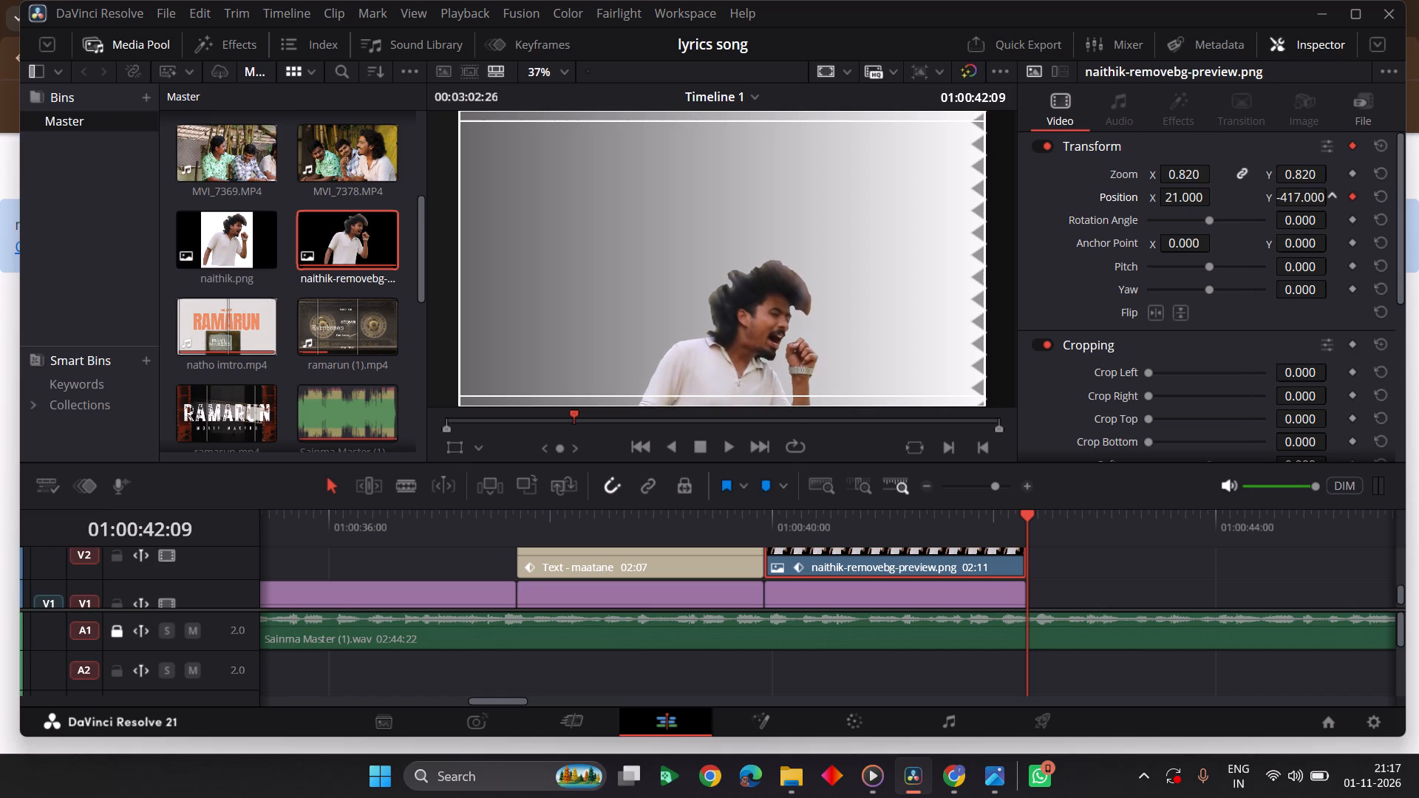
scroll(767, 413, "right", 1)
left_click_drag(766, 413, 994, 420)
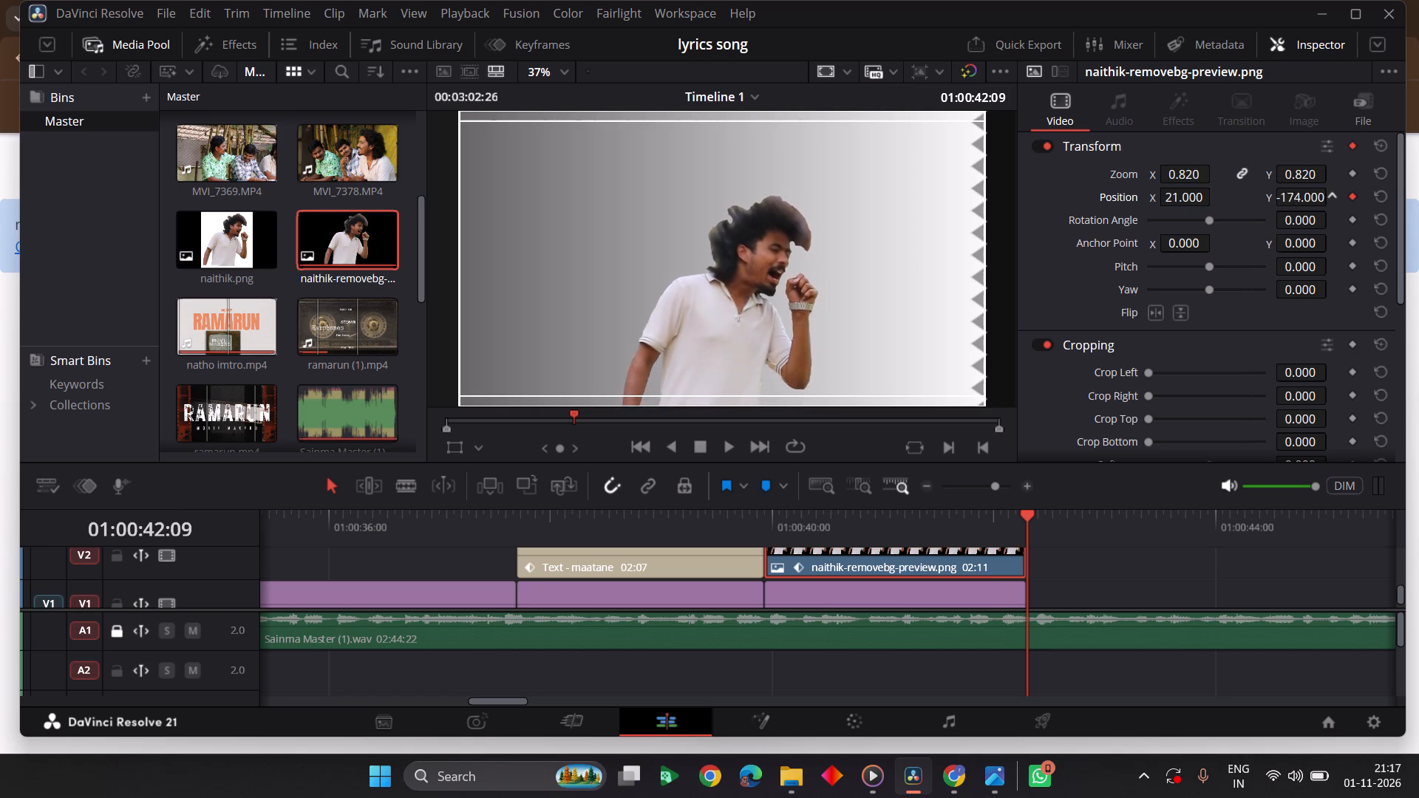
left_click_drag(994, 420, 1014, 424)
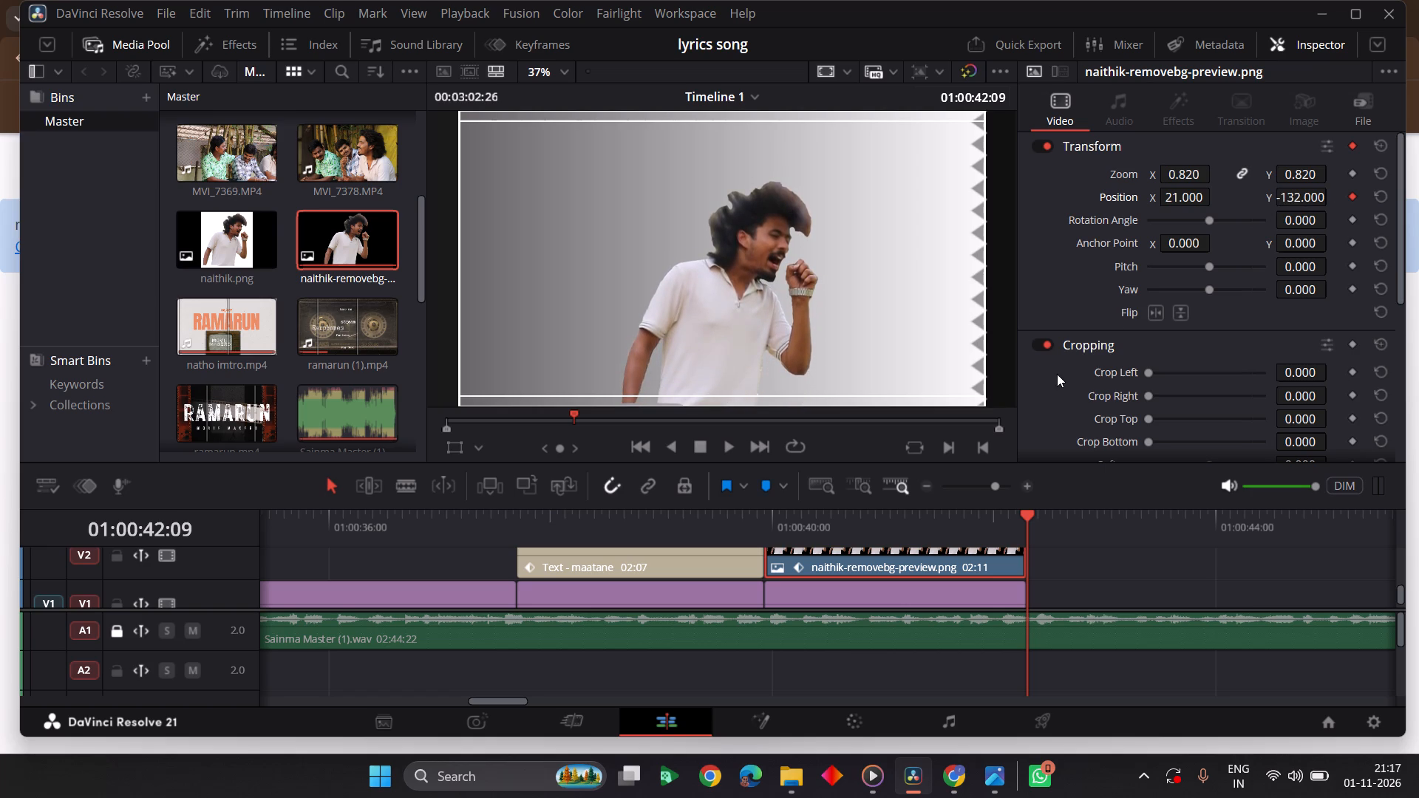
Add a position keyframe at the cutout clip's start, 01:00:39:28, and lower it to Y -670.000.
left_click(763, 531)
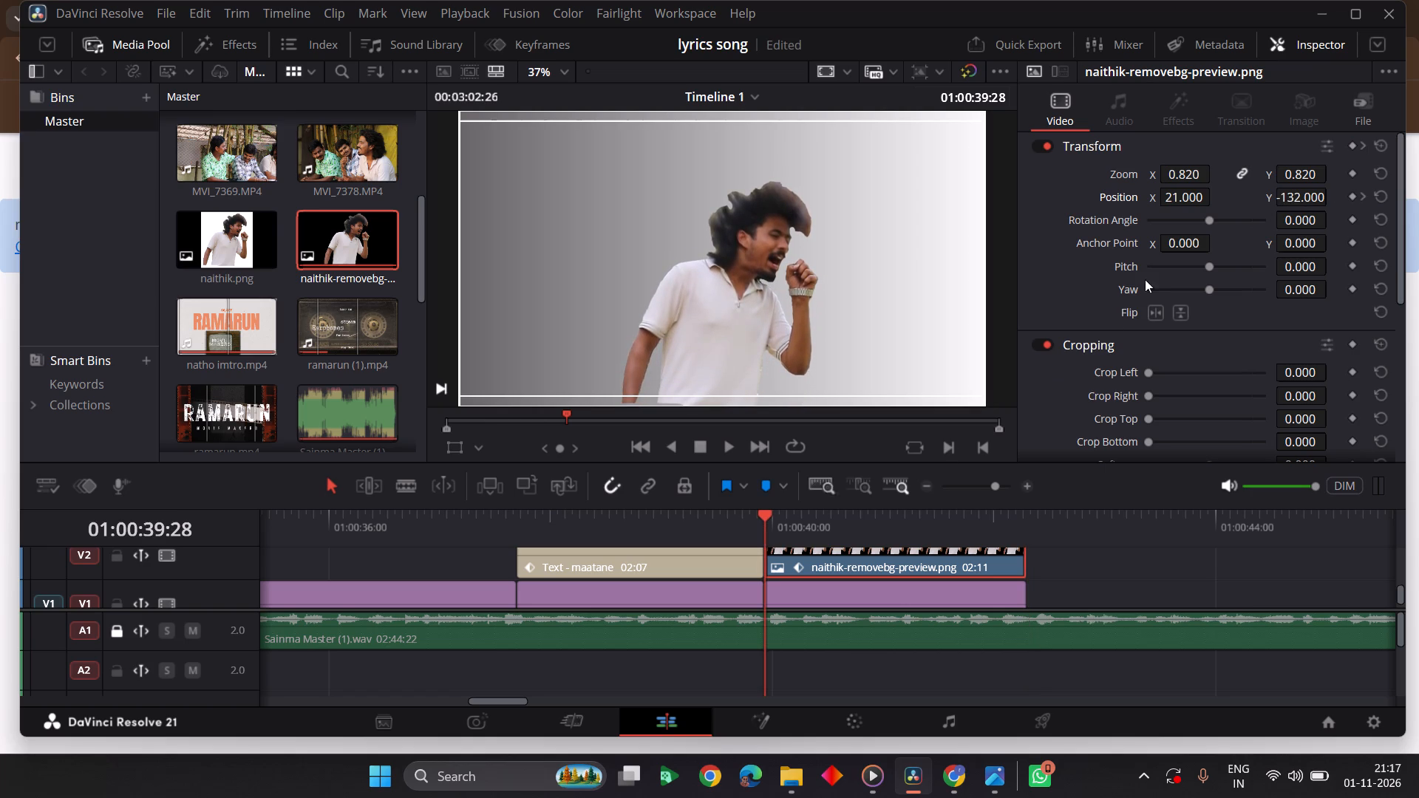
left_click(1352, 197)
left_click_drag(1293, 199, 1274, 204)
left_click_drag(1274, 204, 951, 258)
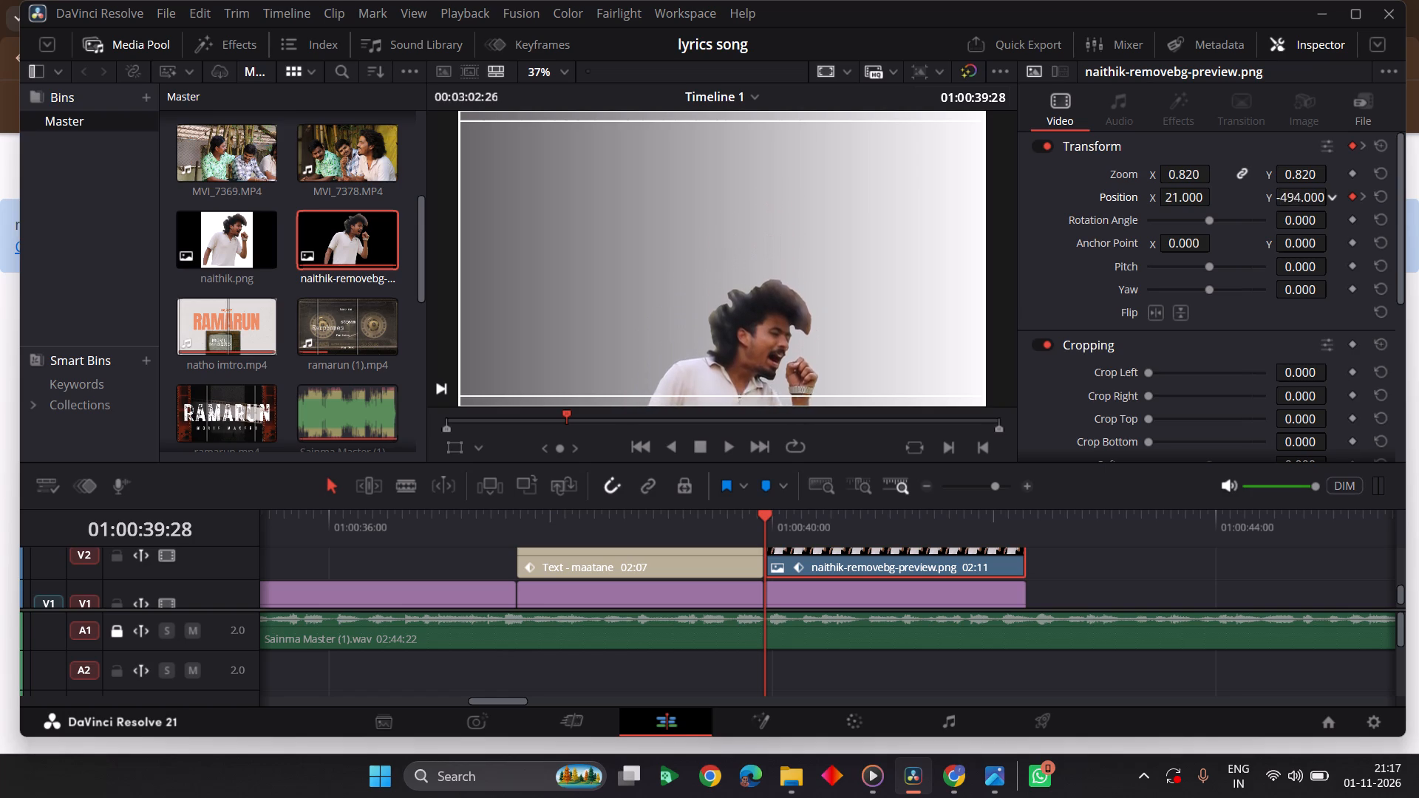
left_click_drag(951, 258, 796, 279)
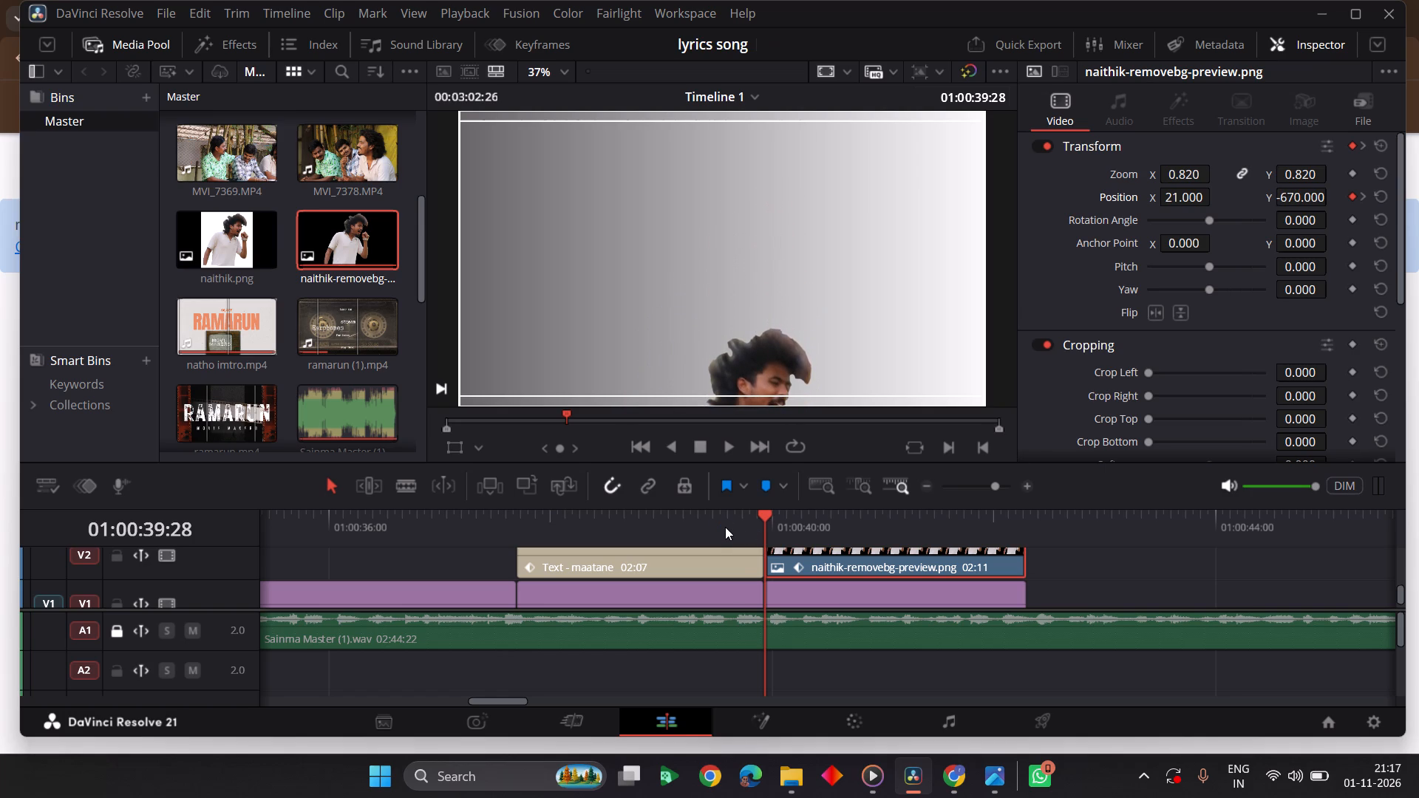
Play back the scene to preview the cutout's upward movement between its two position keyframes.
key("space")
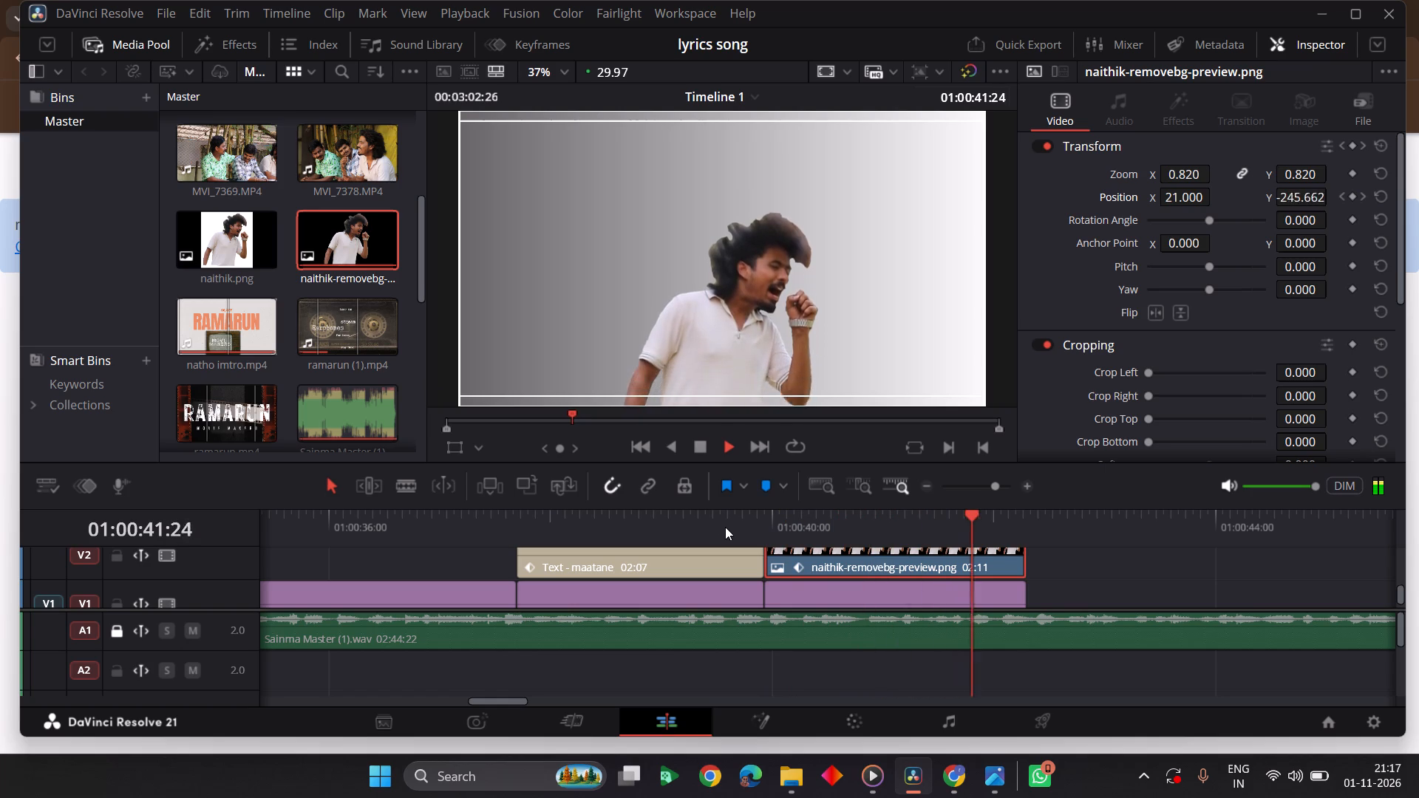
key("space")
key("space")
key("space")
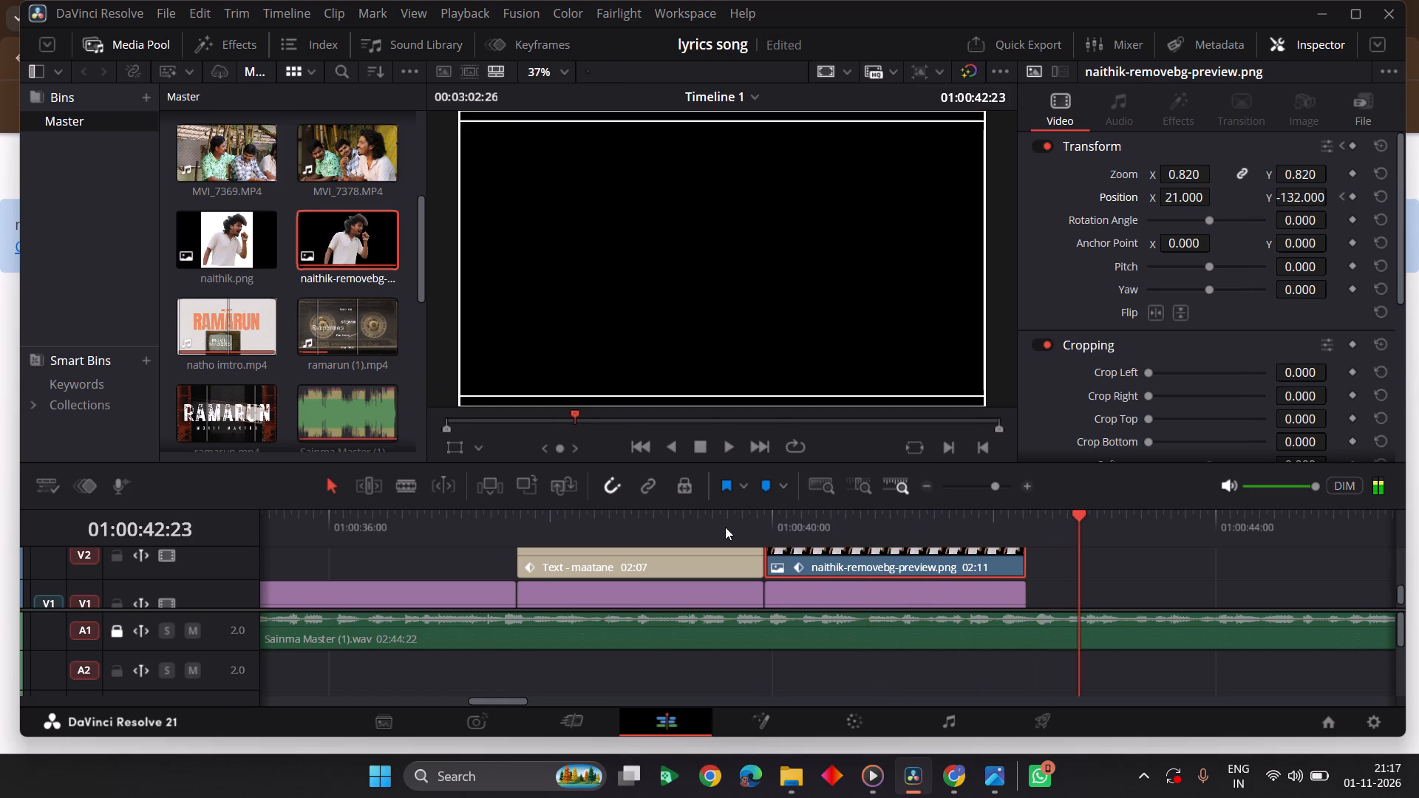
left_click(799, 519)
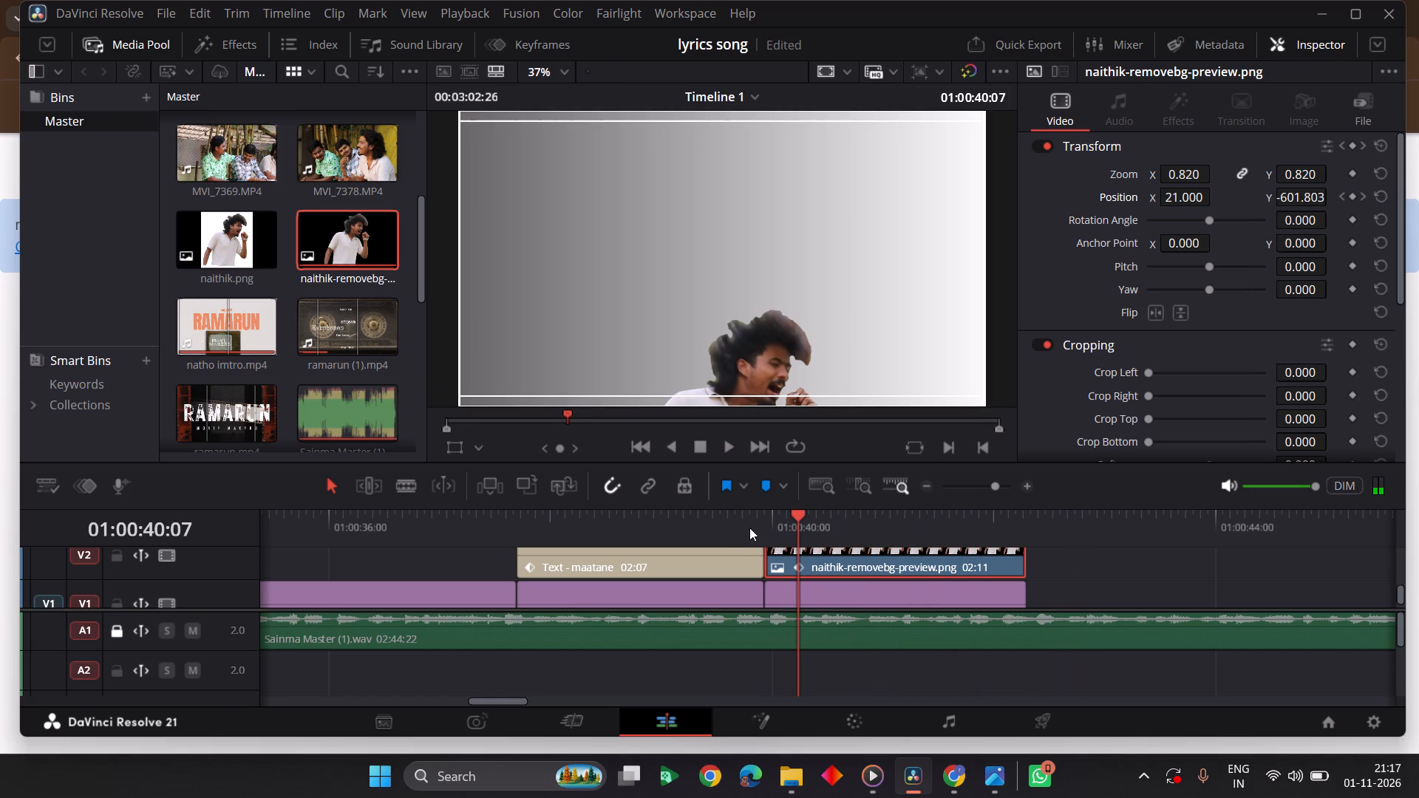
left_click(749, 523)
key("space")
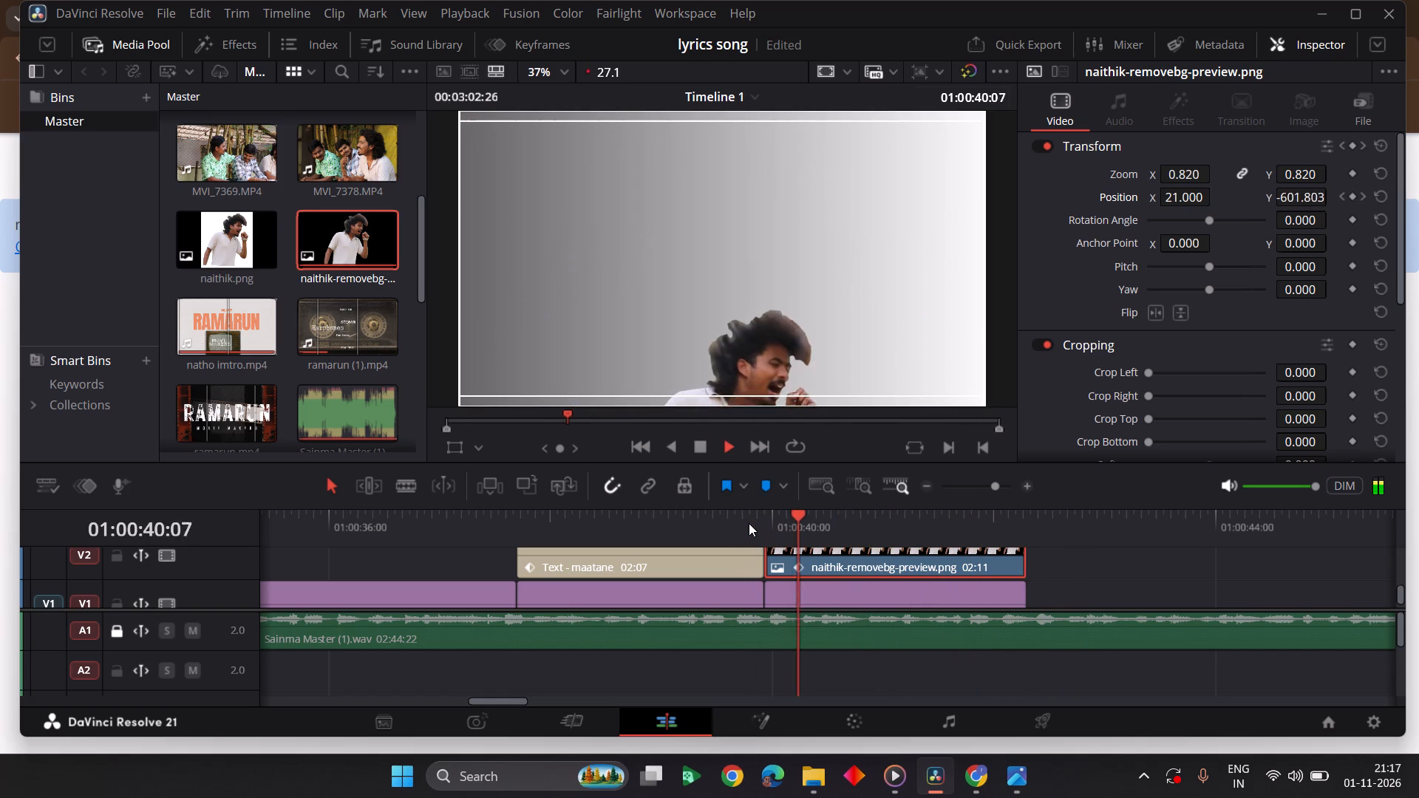
key("space")
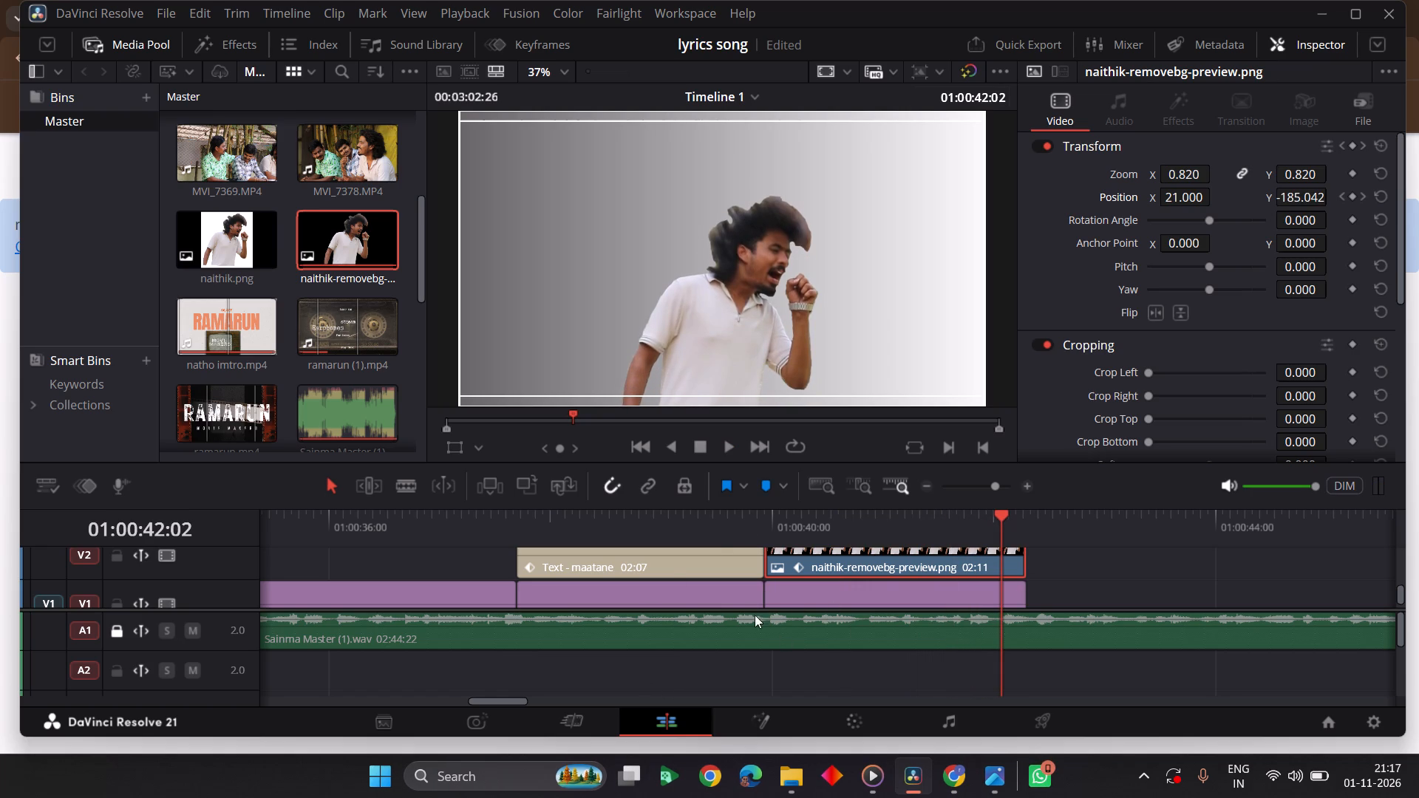
Place Screenshot 2026-10-31 210539.png from the media pool on track V3, starting at 01:00:39:28 above the cutout.
scroll(319, 250, "up", 1)
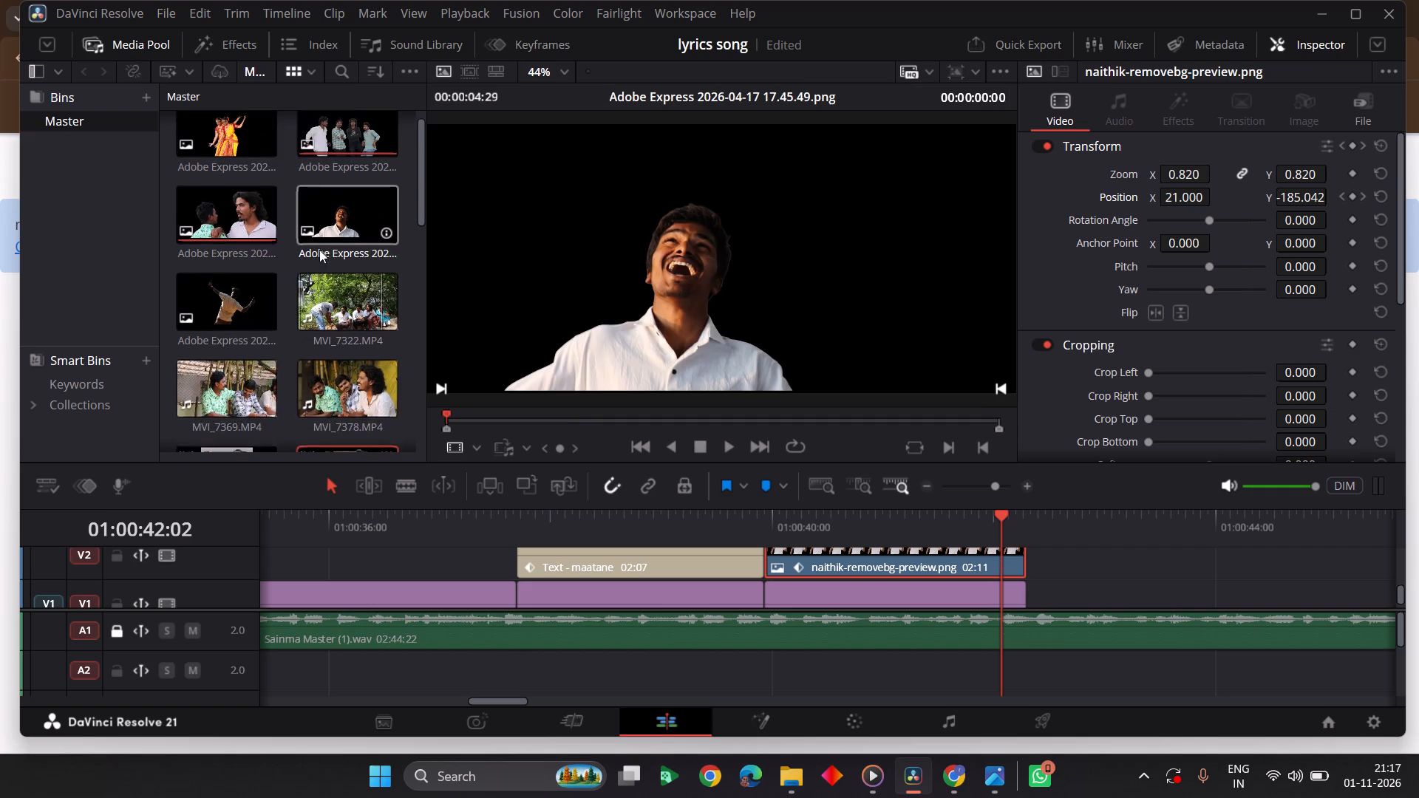
scroll(319, 250, "up", 3)
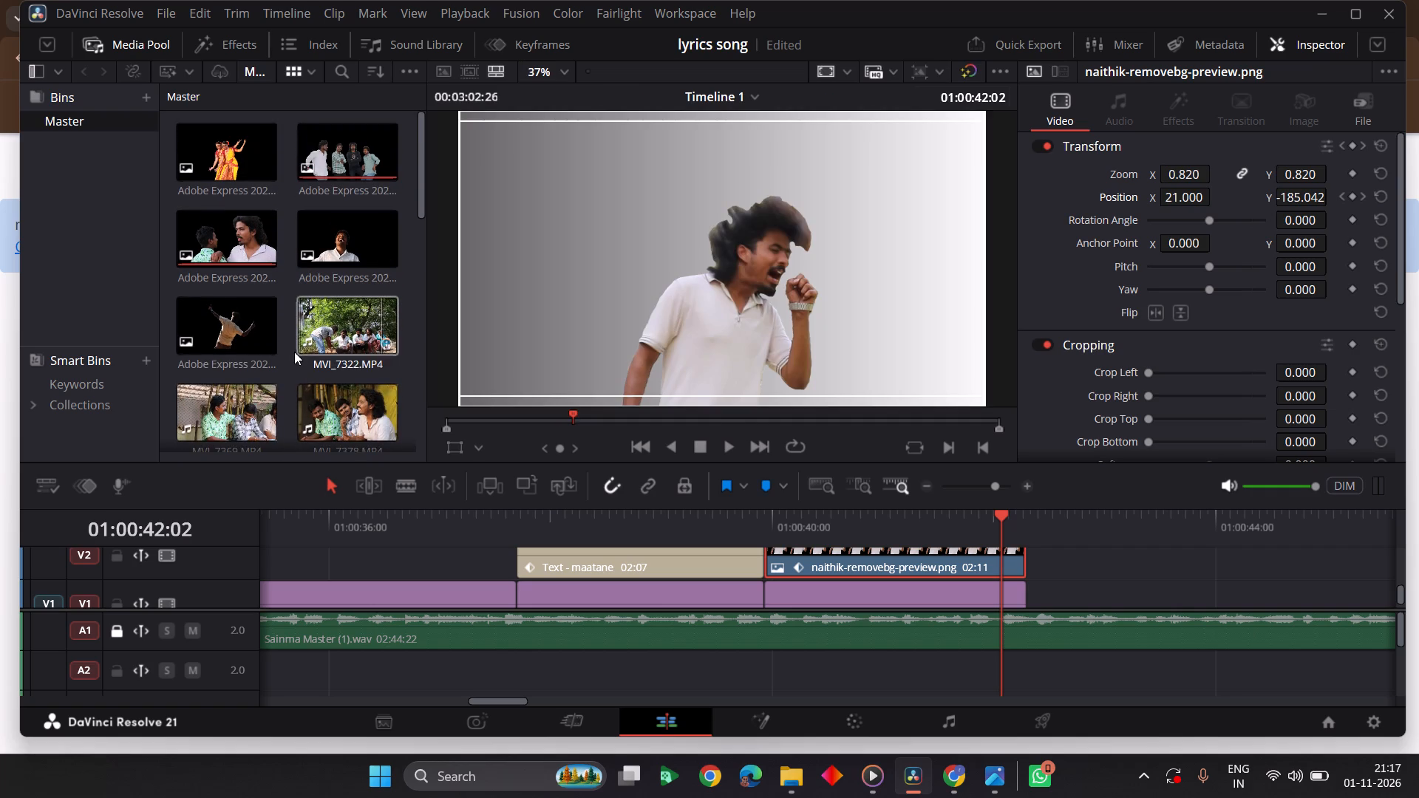
scroll(294, 352, "down", 5)
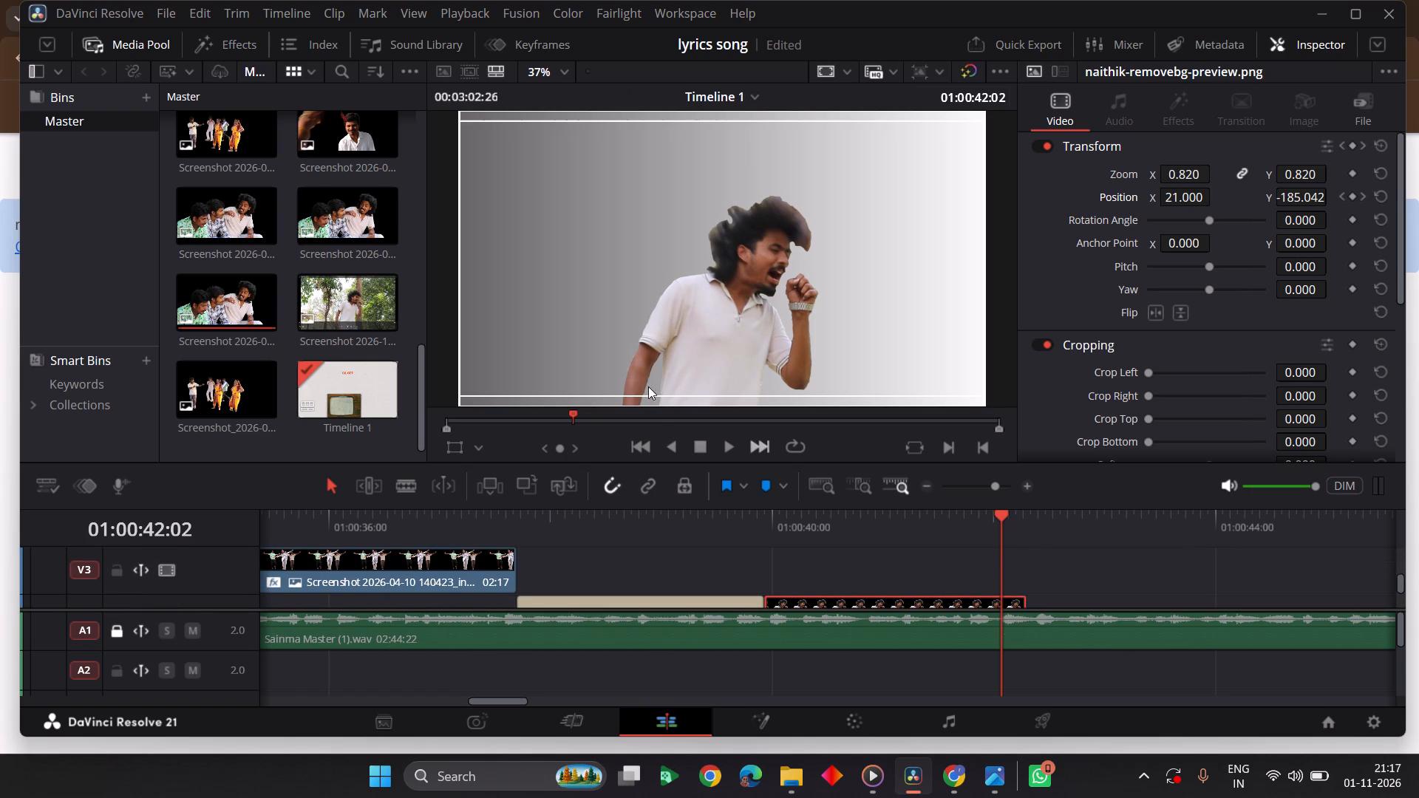
left_click_drag(322, 296, 715, 406)
scroll(582, 383, "right", 1)
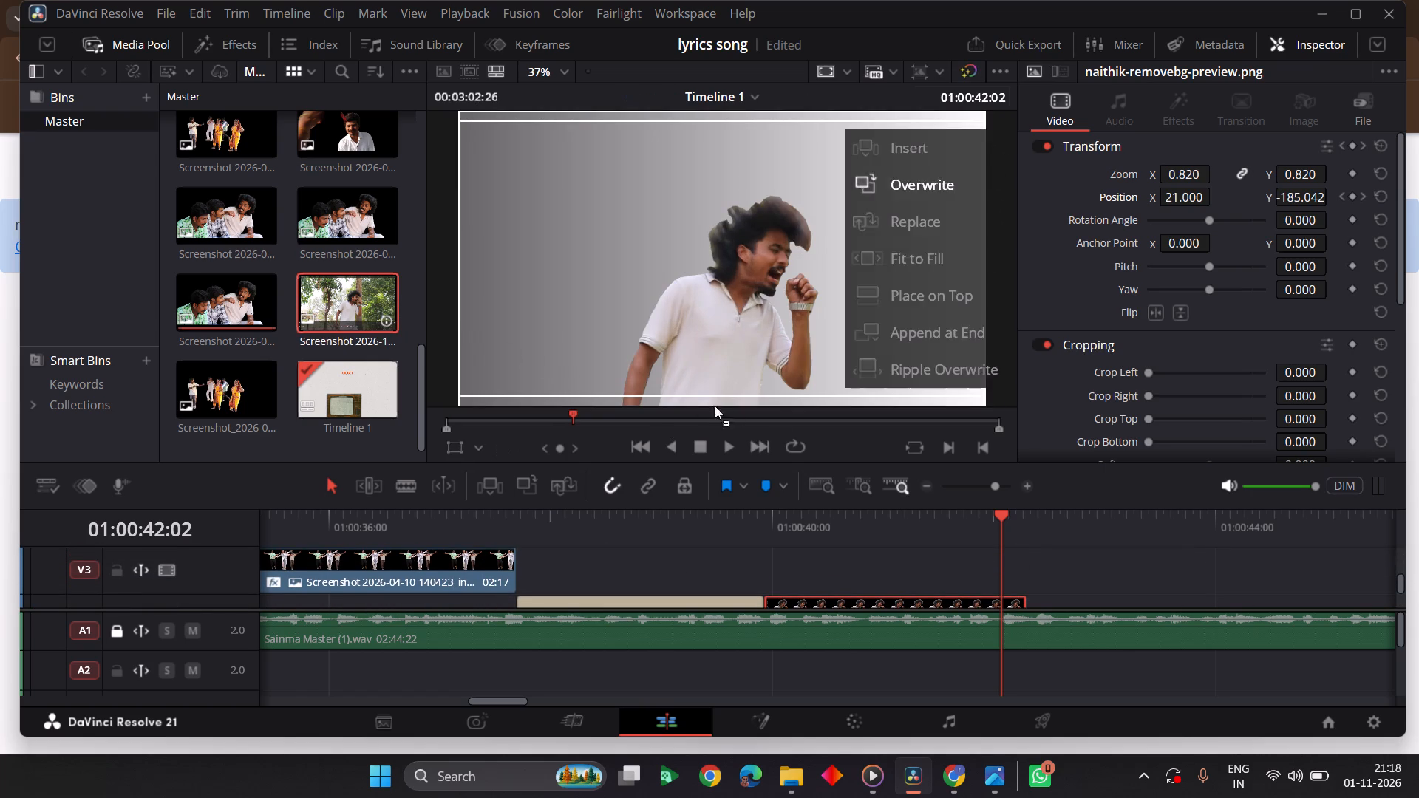
scroll(715, 406, "right", 1)
left_click_drag(715, 406, 766, 566)
scroll(827, 450, "up", 1)
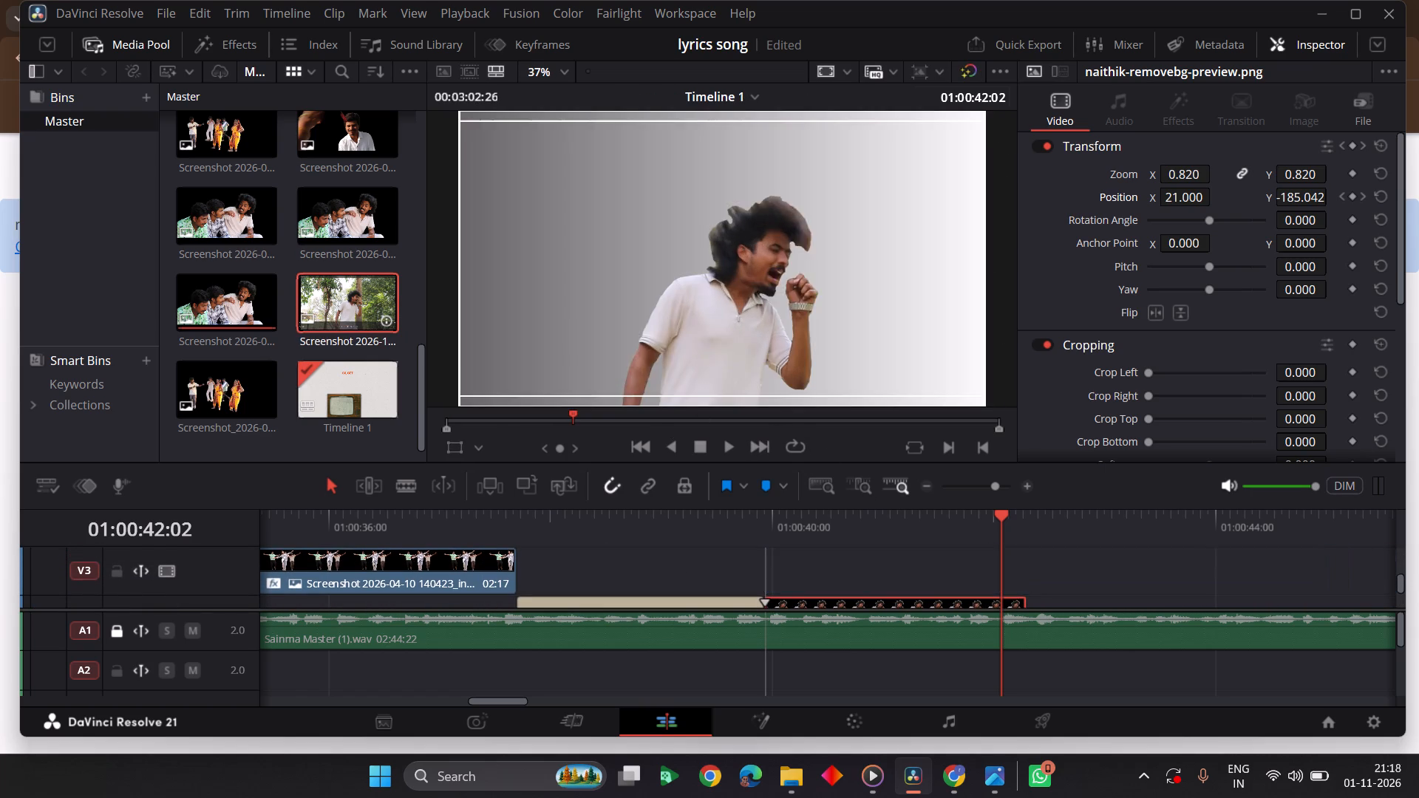
left_click_drag(766, 566, 769, 566)
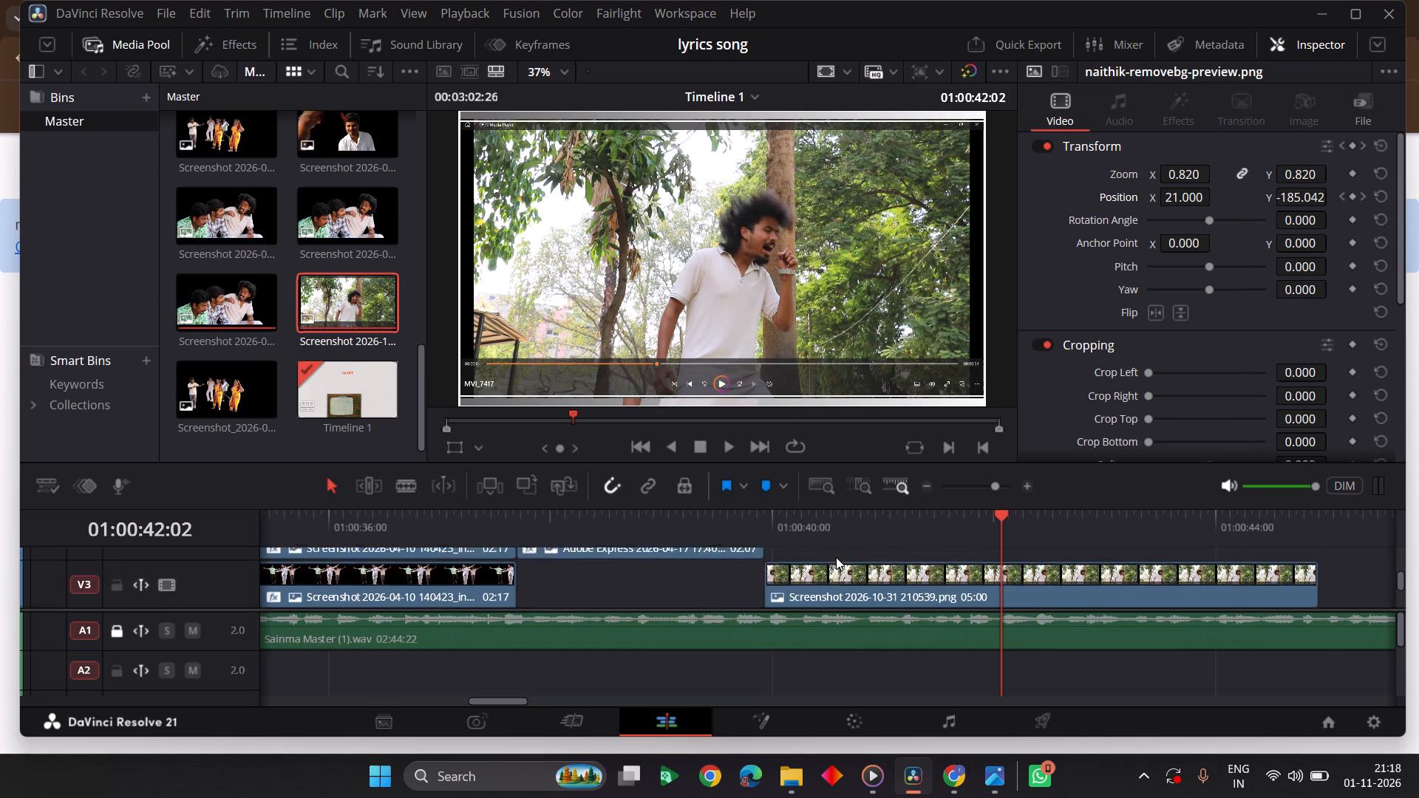
Look through the transitions, filters and effects, and apply the Krokodove Duplicate effect to the Screenshot 2026-10-31 210539.png clip on V3.
left_click(973, 571)
scroll(1179, 335, "down", 2)
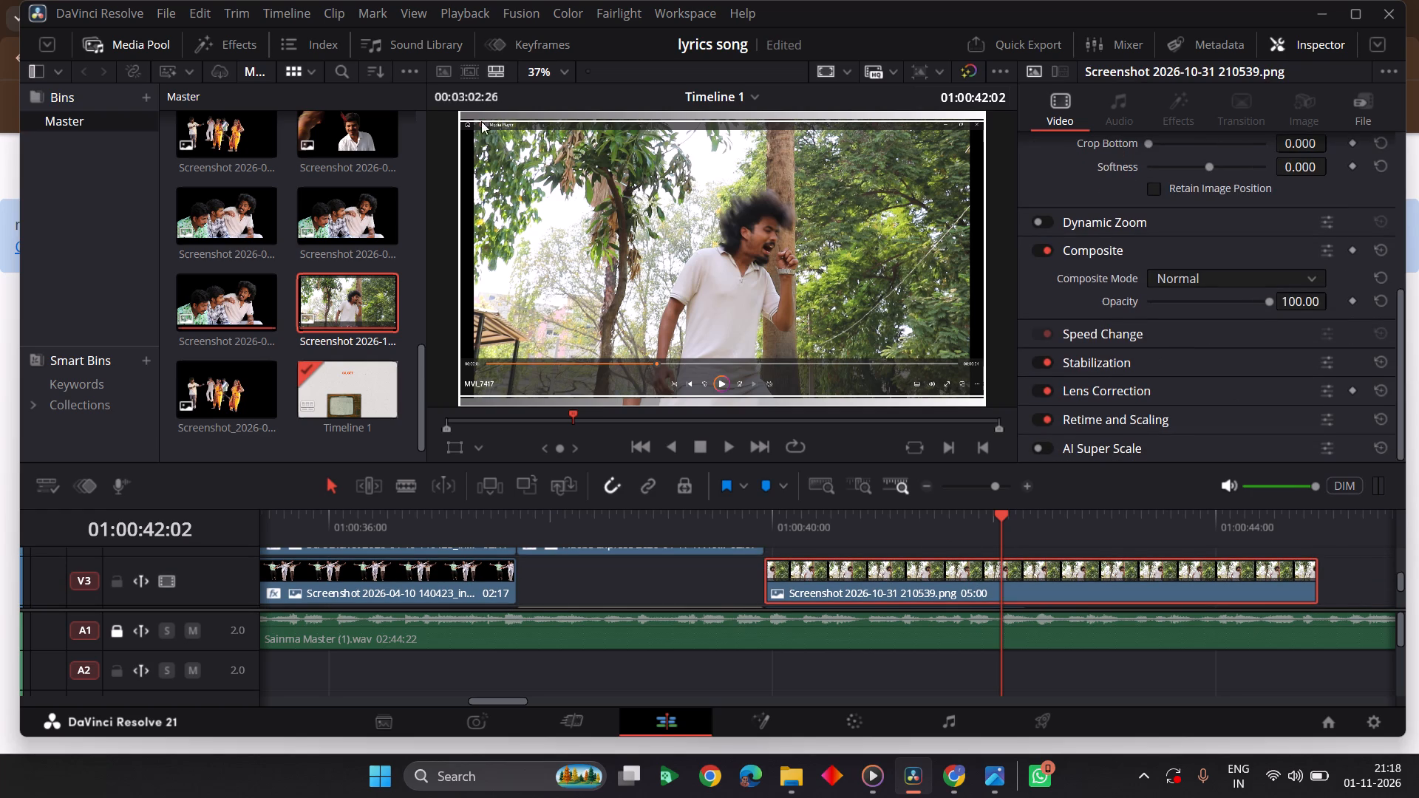
left_click(229, 38)
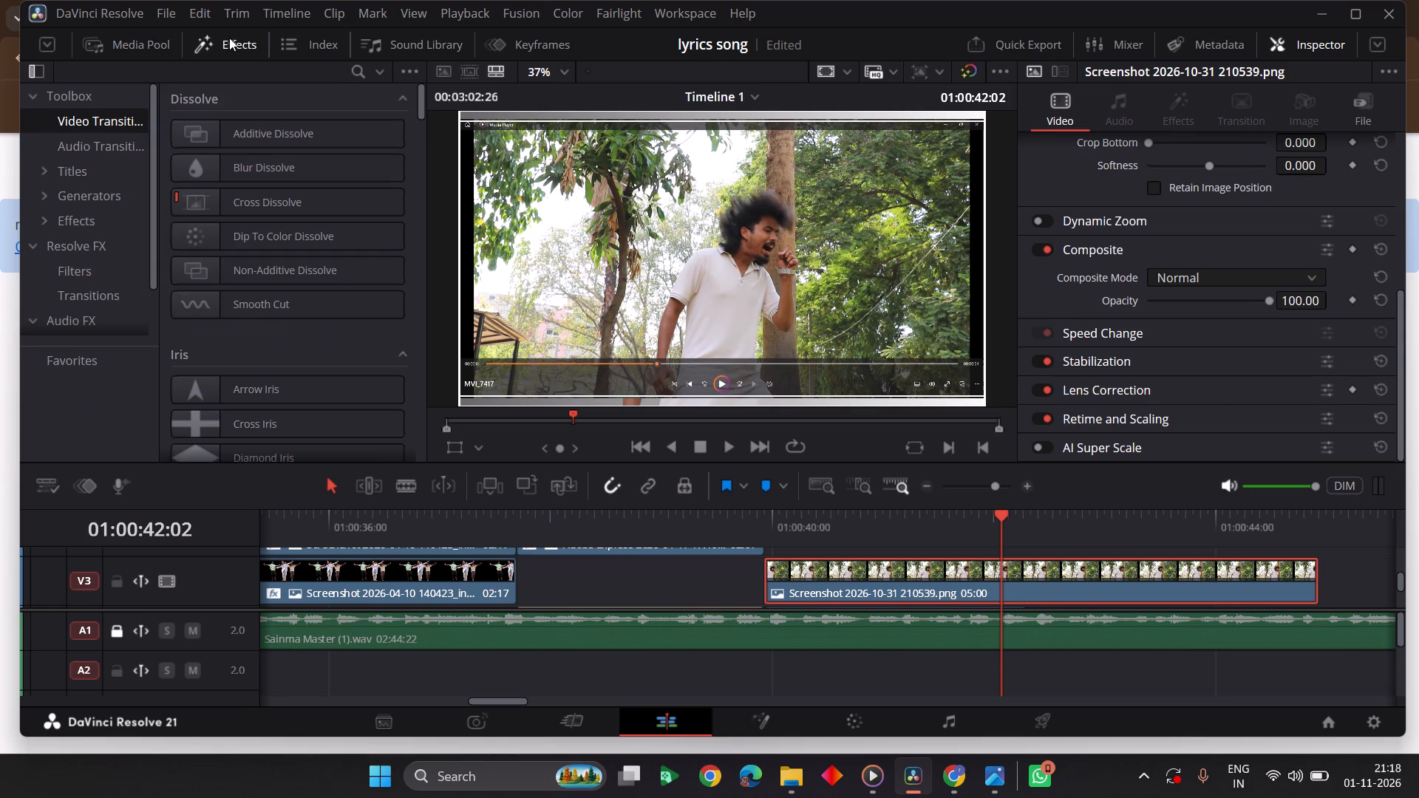
scroll(269, 304, "down", 12)
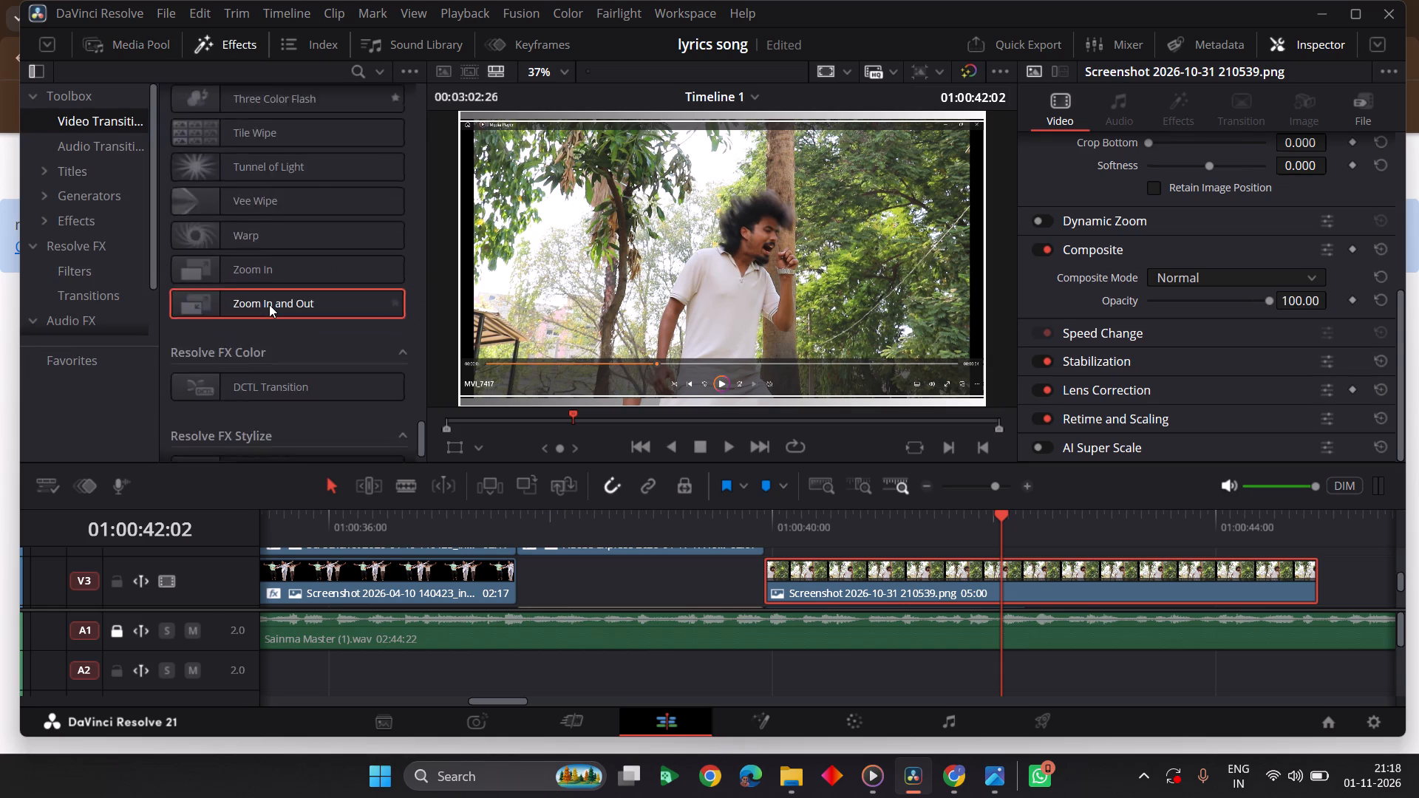
scroll(269, 304, "down", 3)
left_click(80, 276)
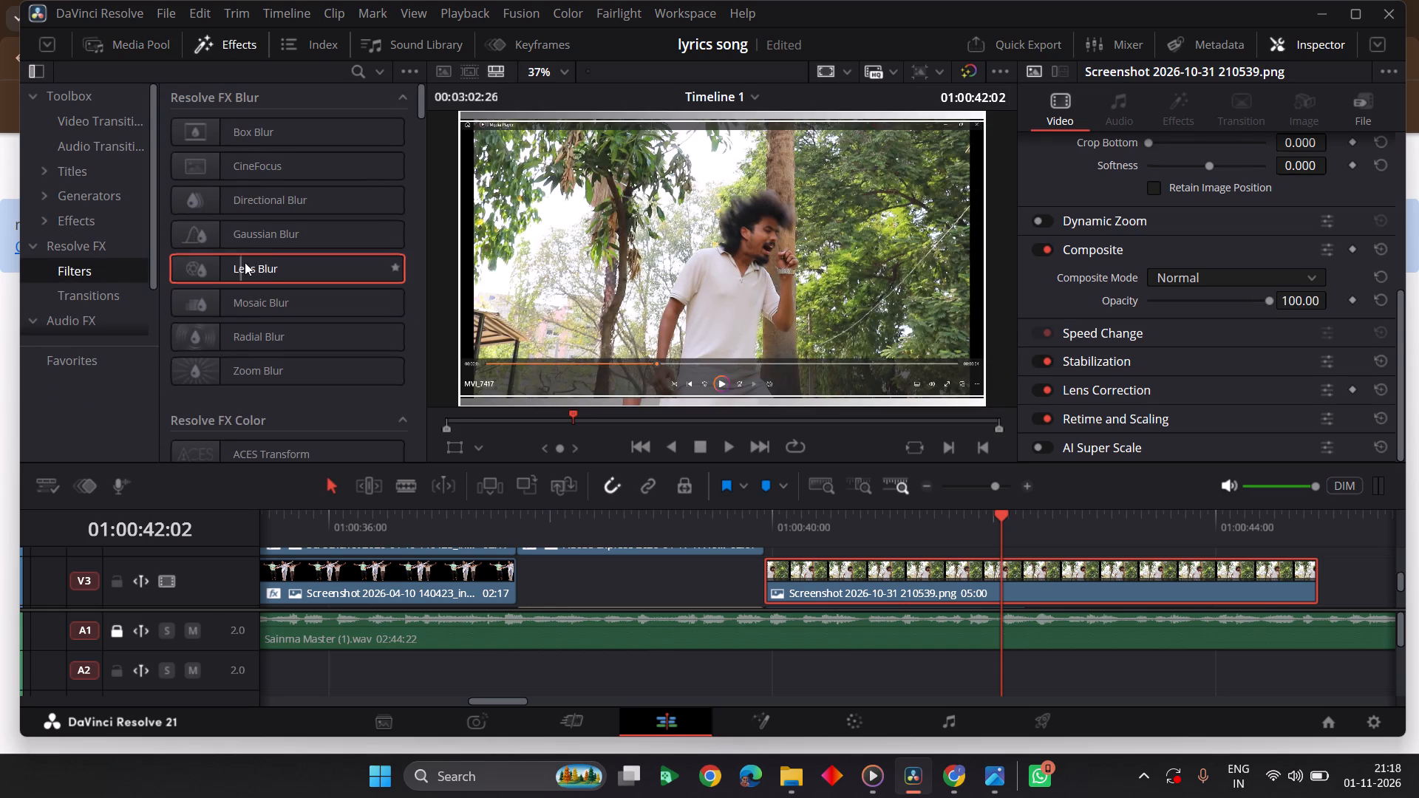
scroll(279, 258, "down", 5)
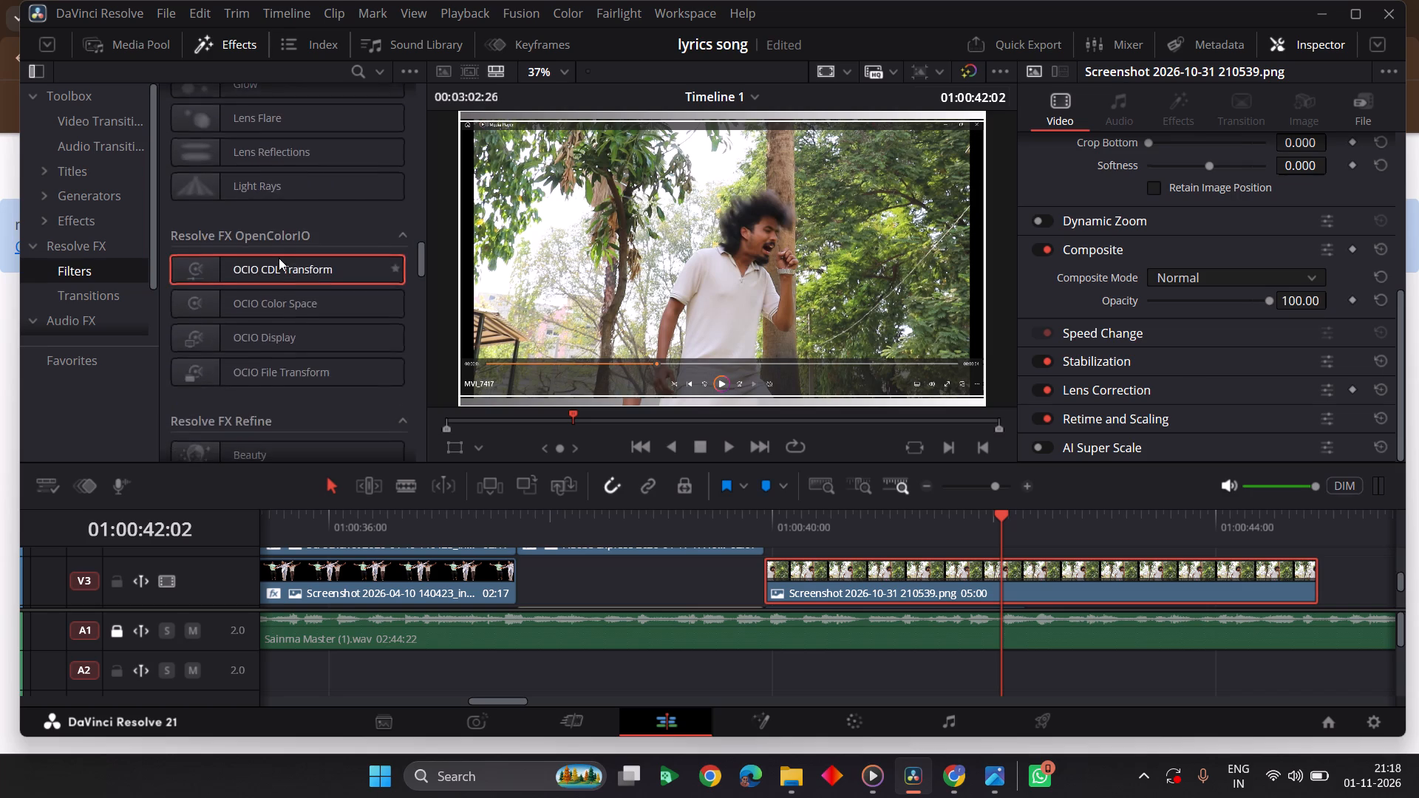
scroll(279, 258, "down", 7)
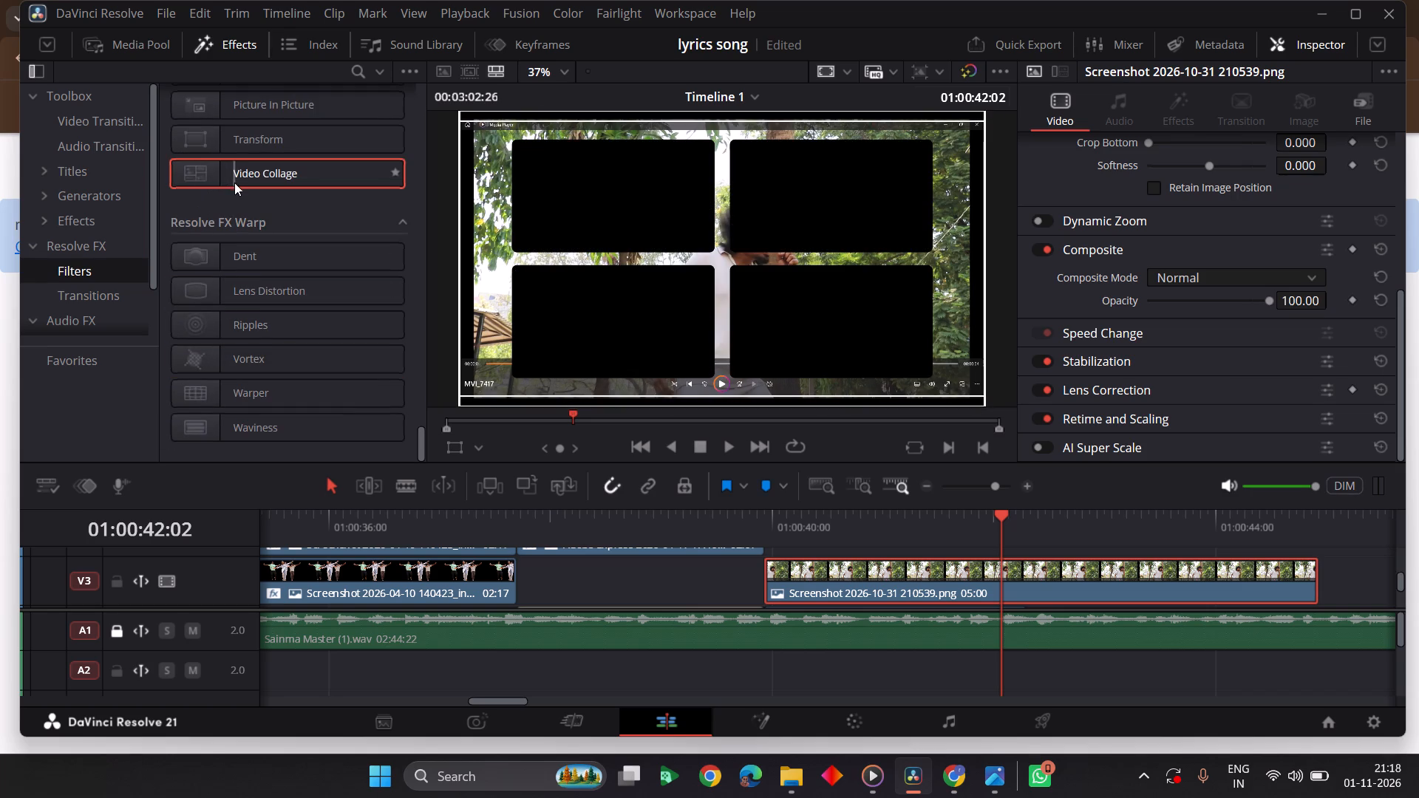
left_click(77, 216)
scroll(293, 321, "down", 11)
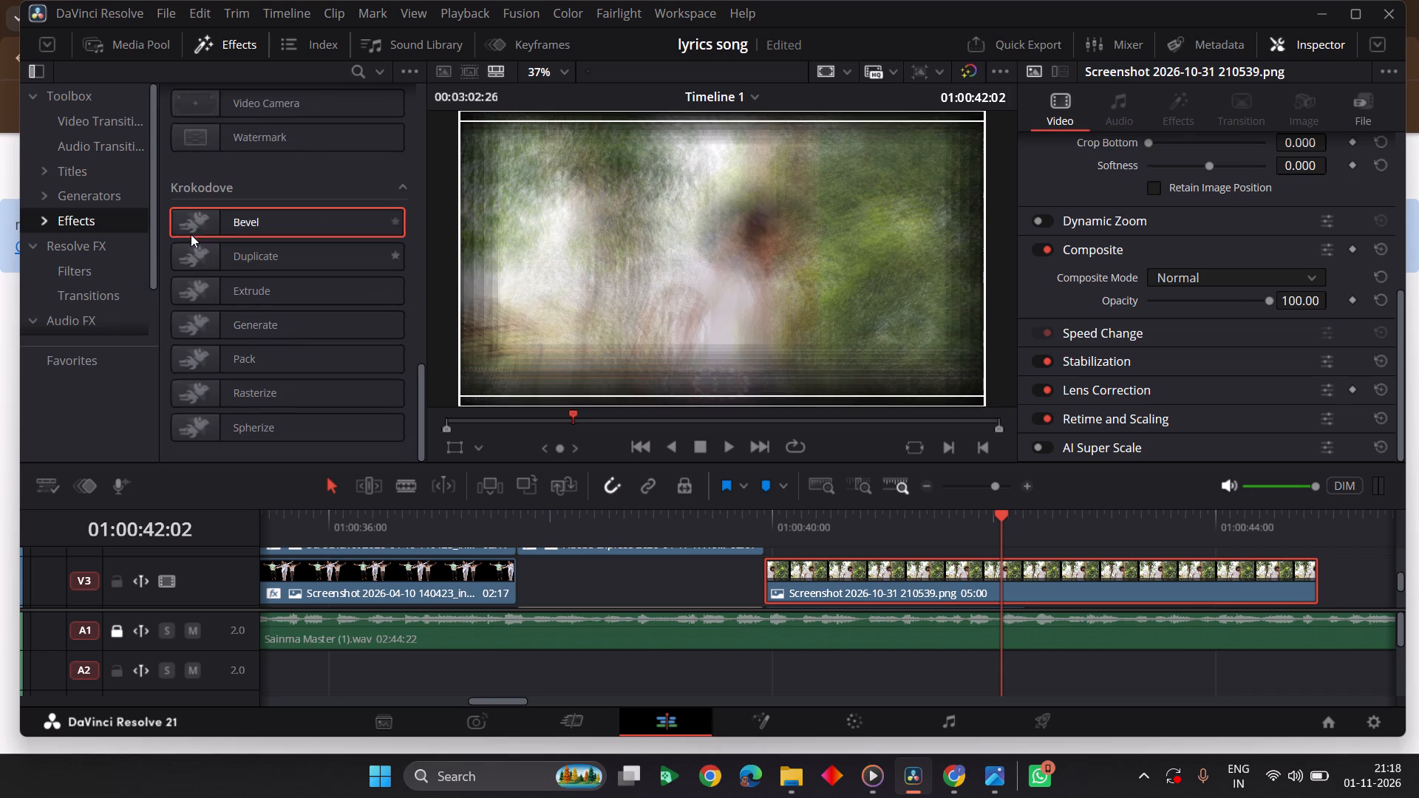
left_click_drag(229, 261, 888, 573)
scroll(524, 340, "right", 2)
scroll(797, 372, "right", 1)
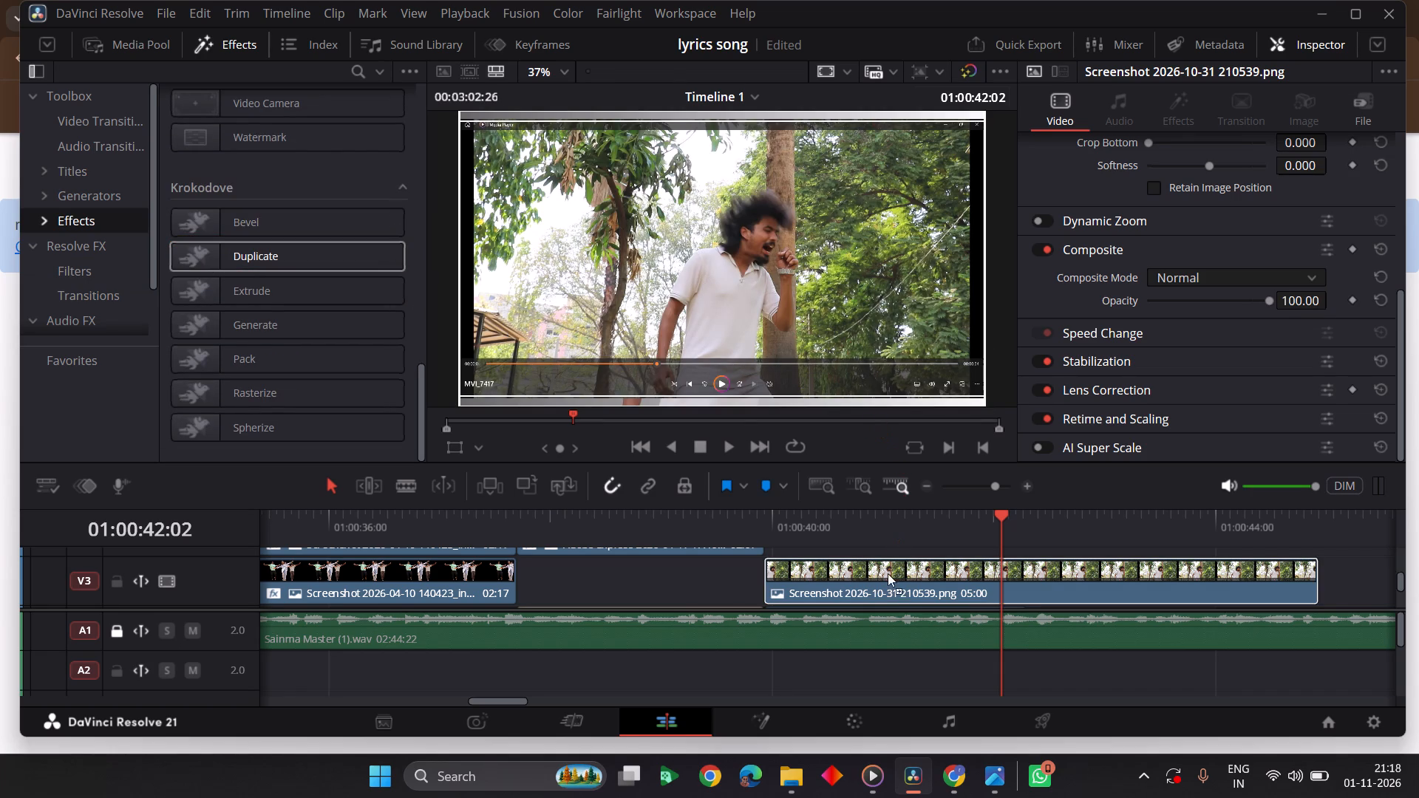
left_click_drag(888, 573, 886, 576)
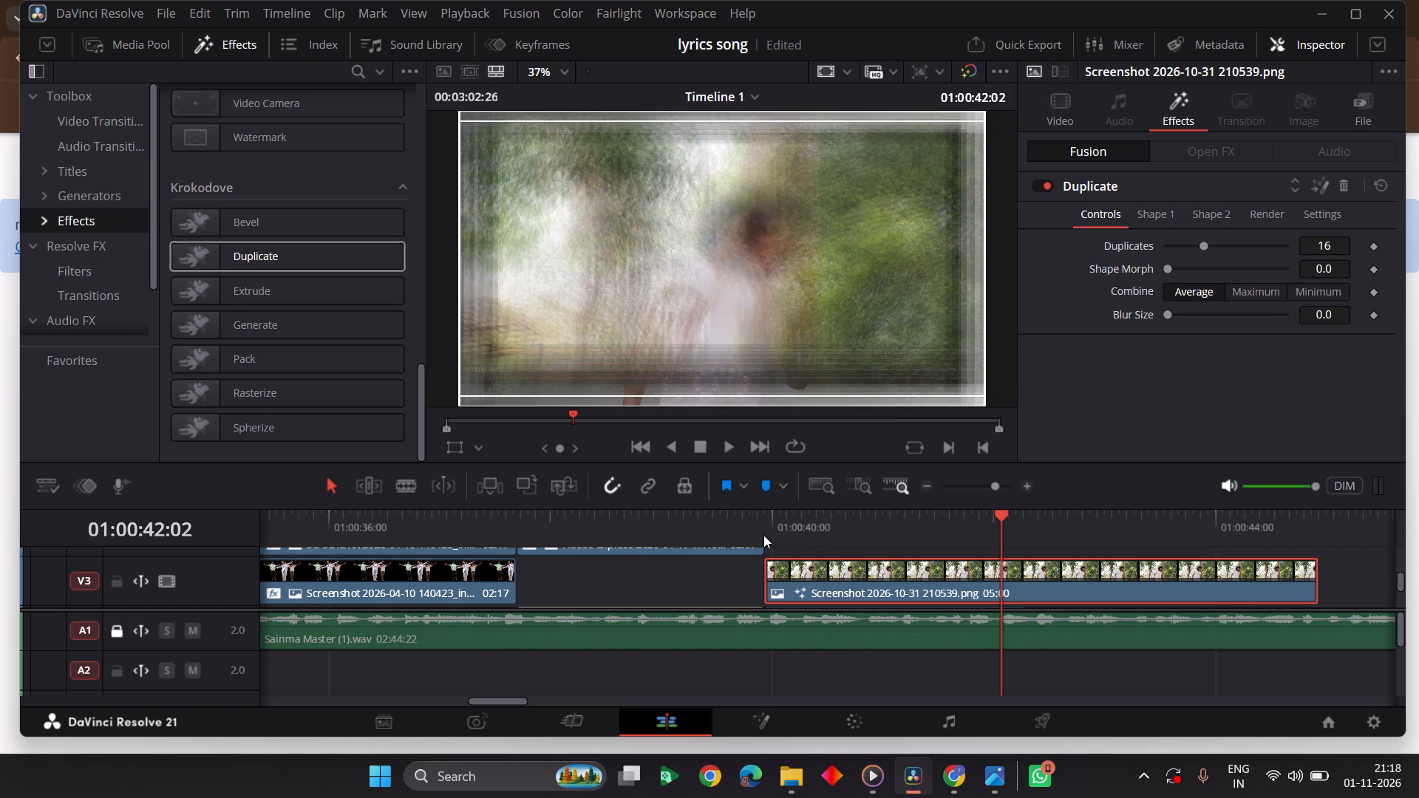
Play back the scene from just before 01:00:40:00 to preview the Duplicate effect on the screenshot clip.
left_click(750, 528)
key("space")
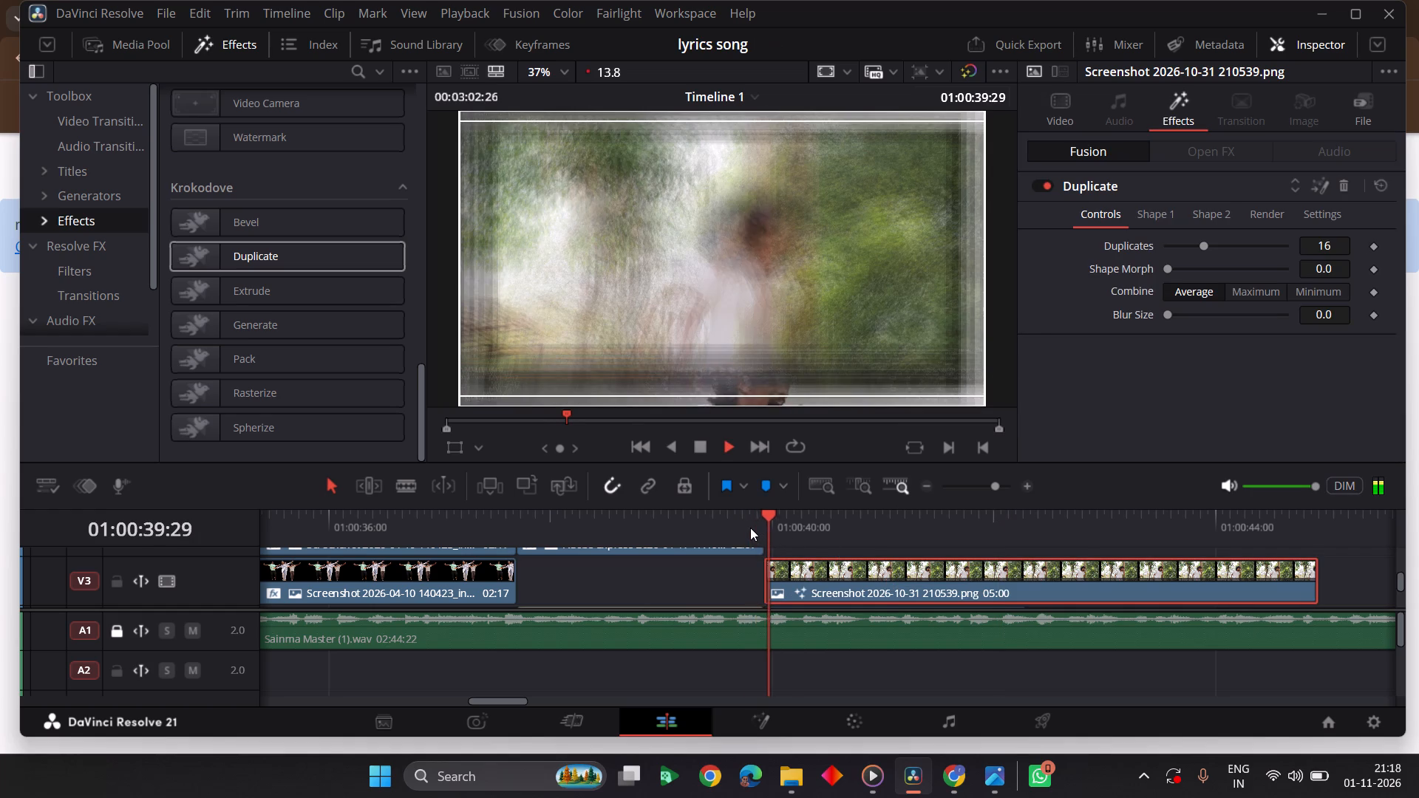
key("space")
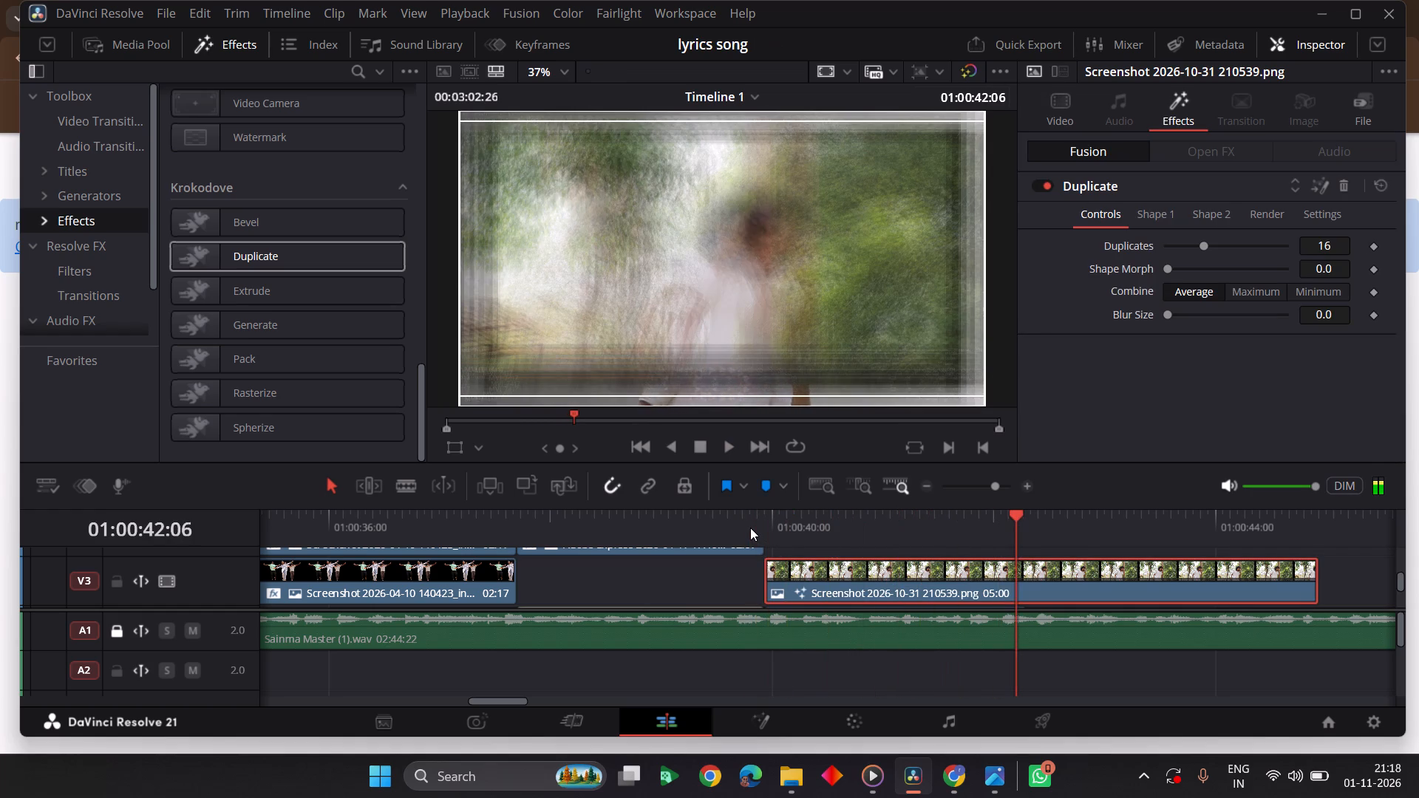
Move the naithik-removebg-preview.png cutout clip up to track V4, above the screenshot clip, keeping its start at 01:00:39:28.
scroll(973, 595, "down", 1)
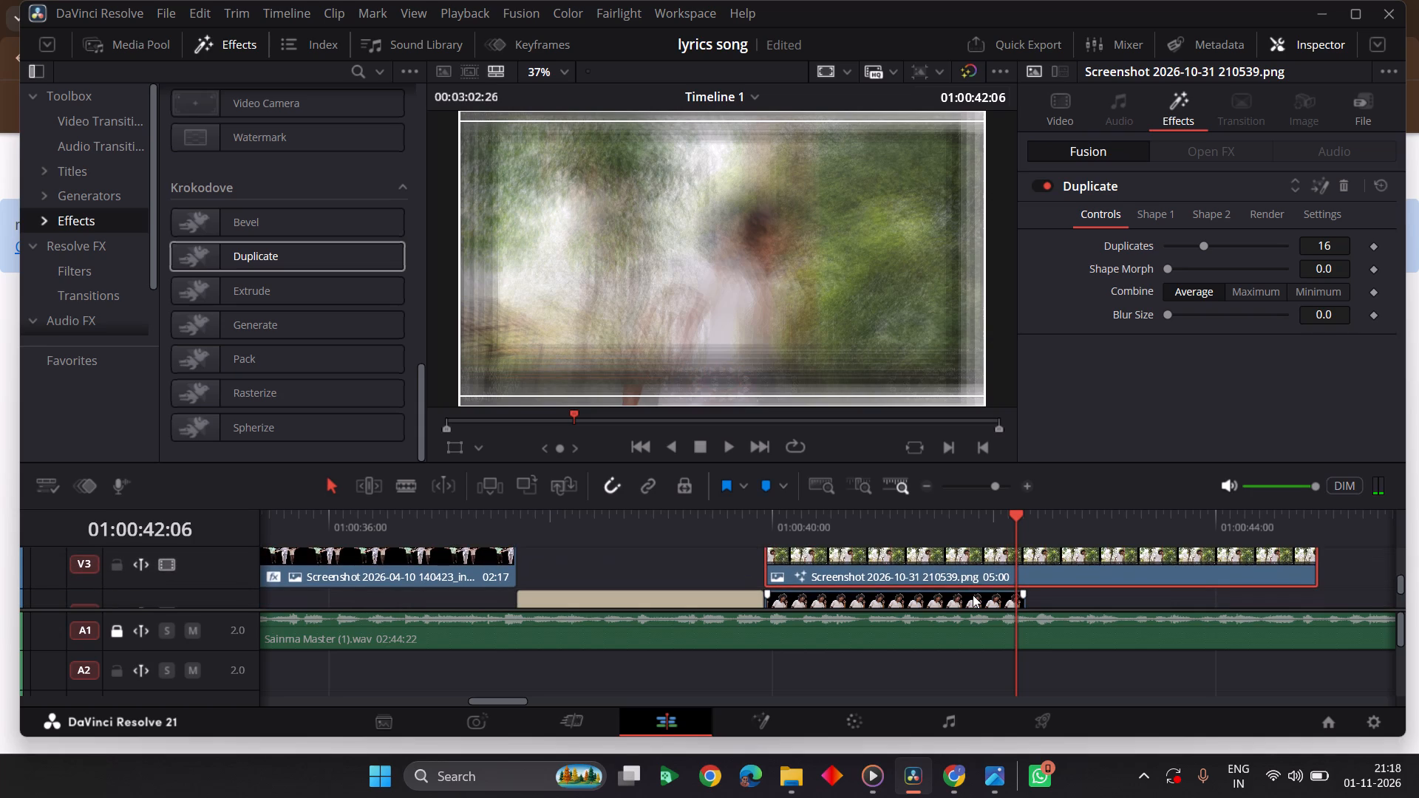
left_click(973, 595)
left_click_drag(973, 595, 972, 576)
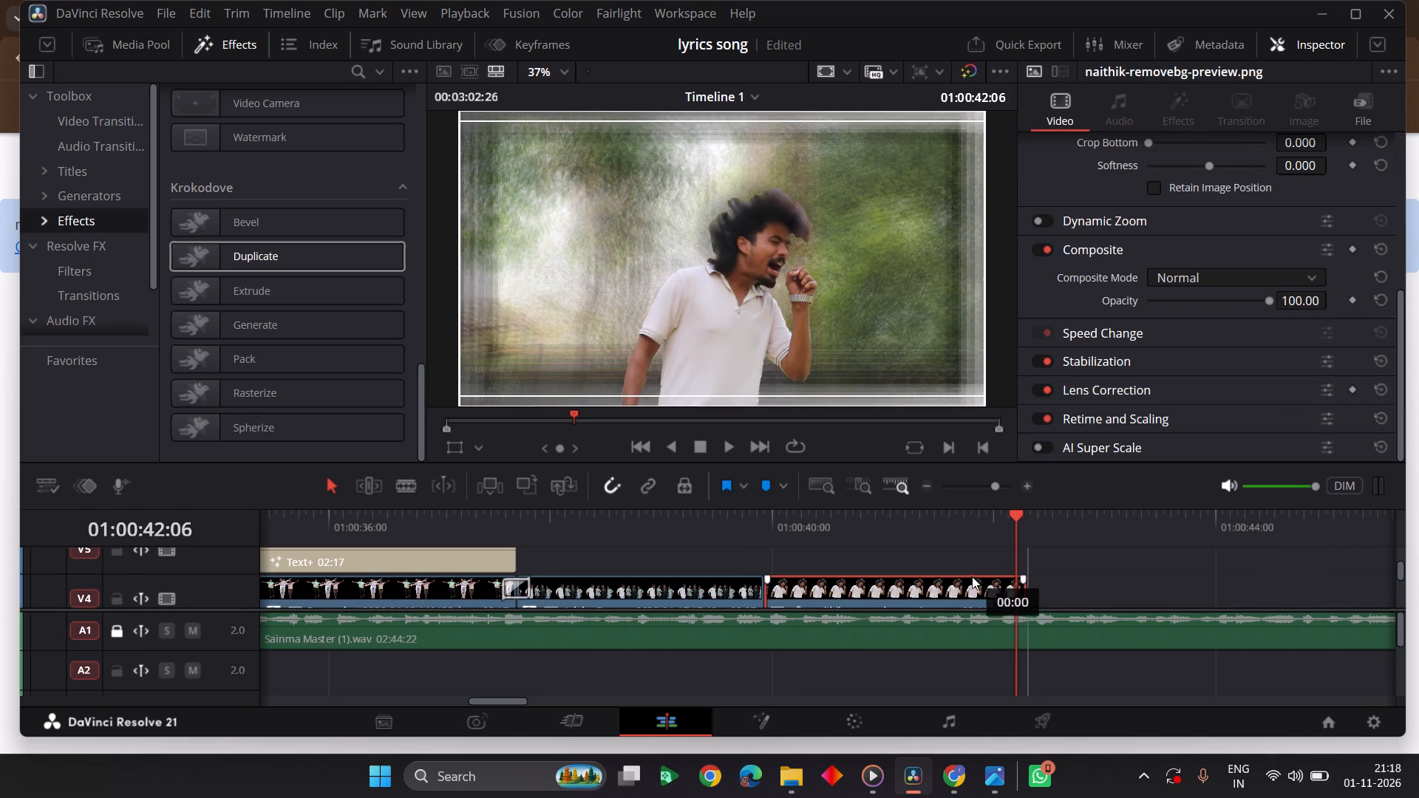
left_click_drag(972, 576, 972, 576)
Move the Screenshot 2026-10-31 210539.png clip down to track V2, starting at 01:00:39:28 right after the maatane title.
scroll(933, 546, "down", 1)
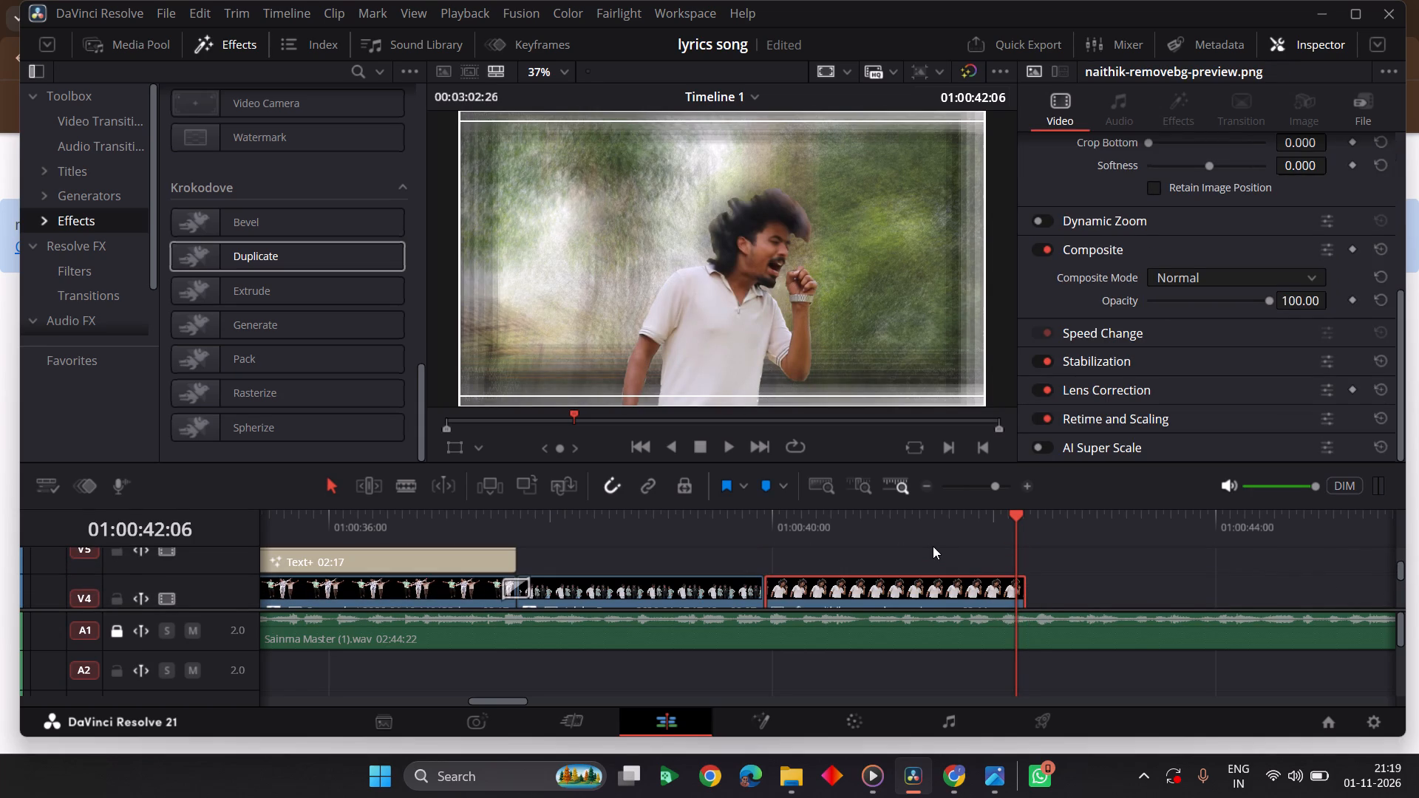
scroll(933, 546, "down", 1)
scroll(1047, 547, "down", 1)
left_click(1047, 547)
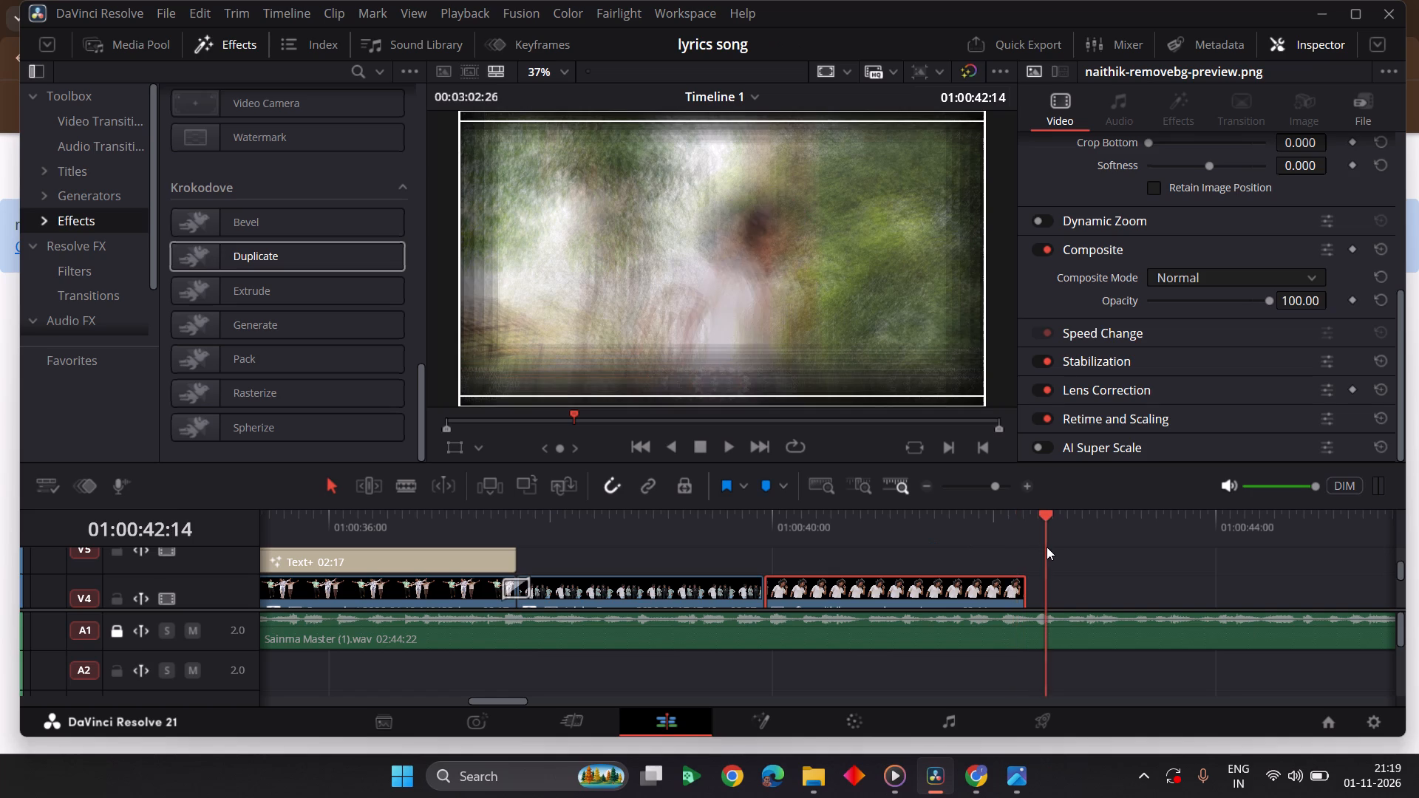
scroll(1047, 547, "down", 1)
left_click(1075, 562)
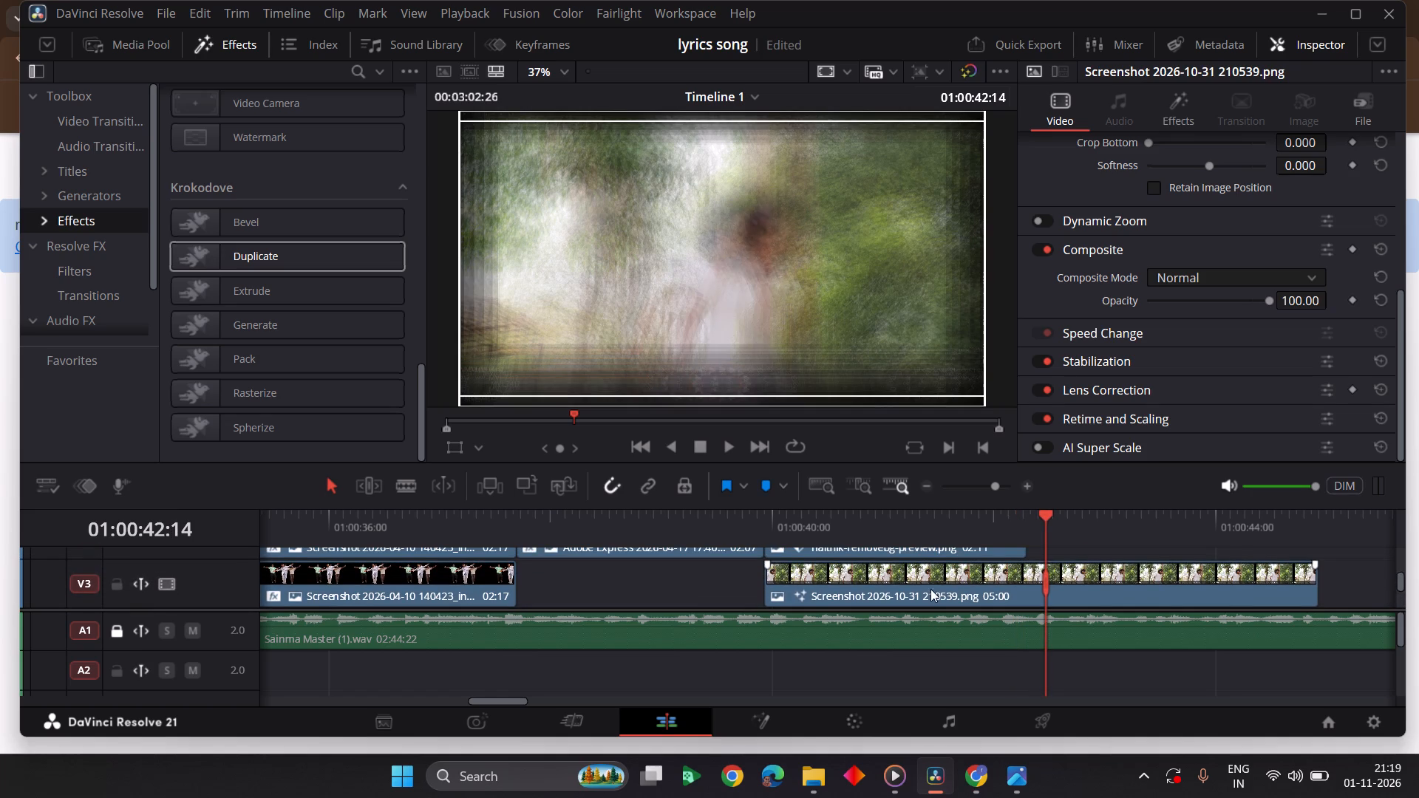
left_click_drag(931, 587, 967, 598)
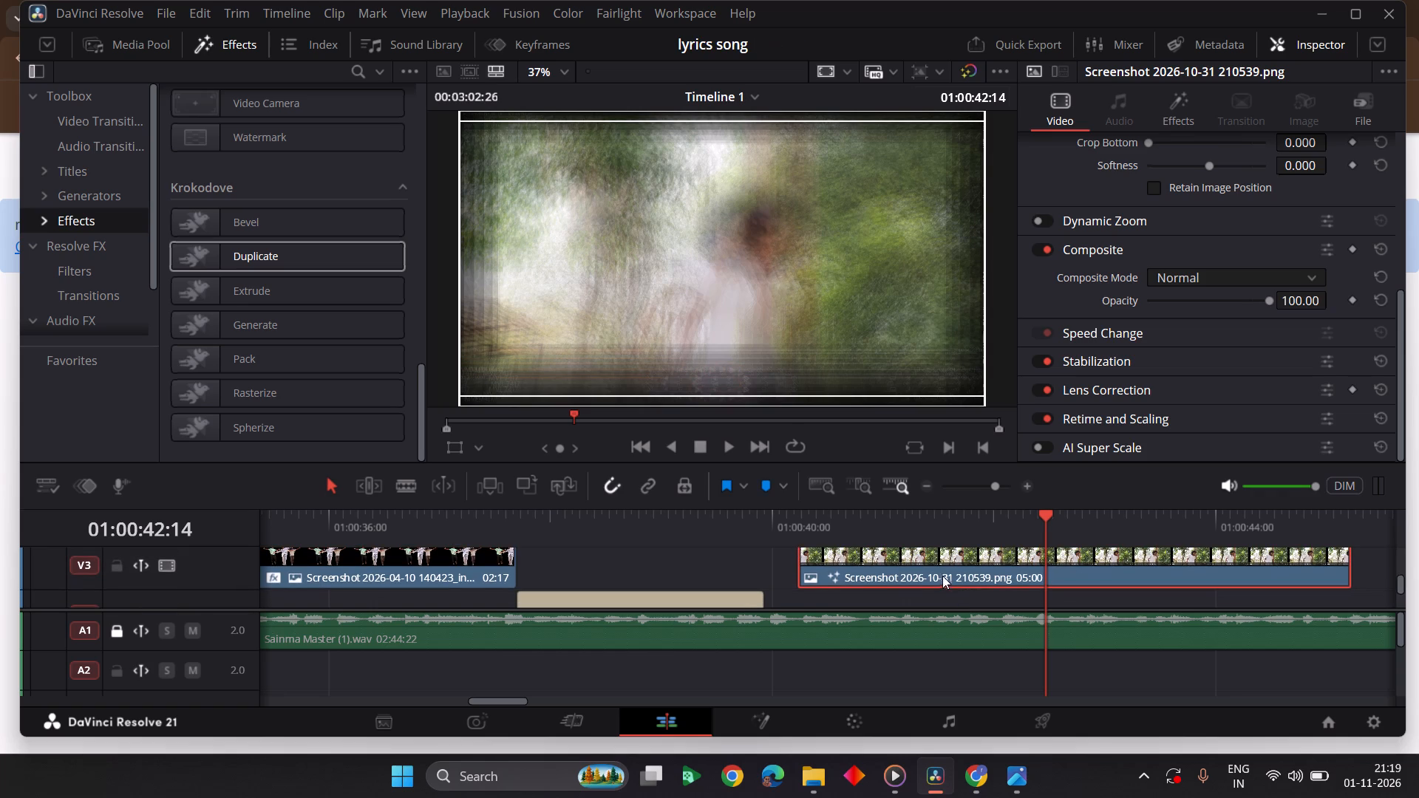
left_click_drag(930, 568, 930, 601)
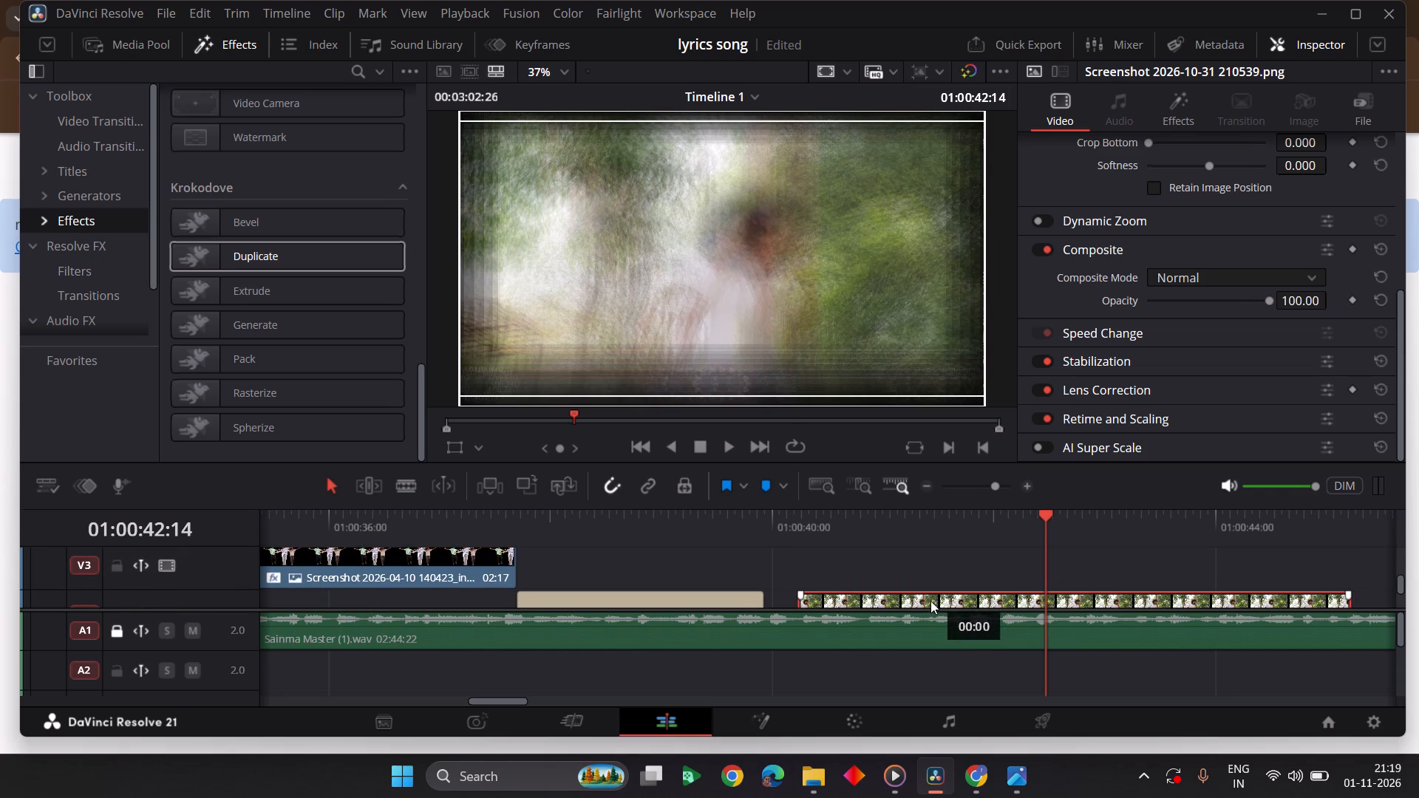
left_click_drag(930, 601, 903, 599)
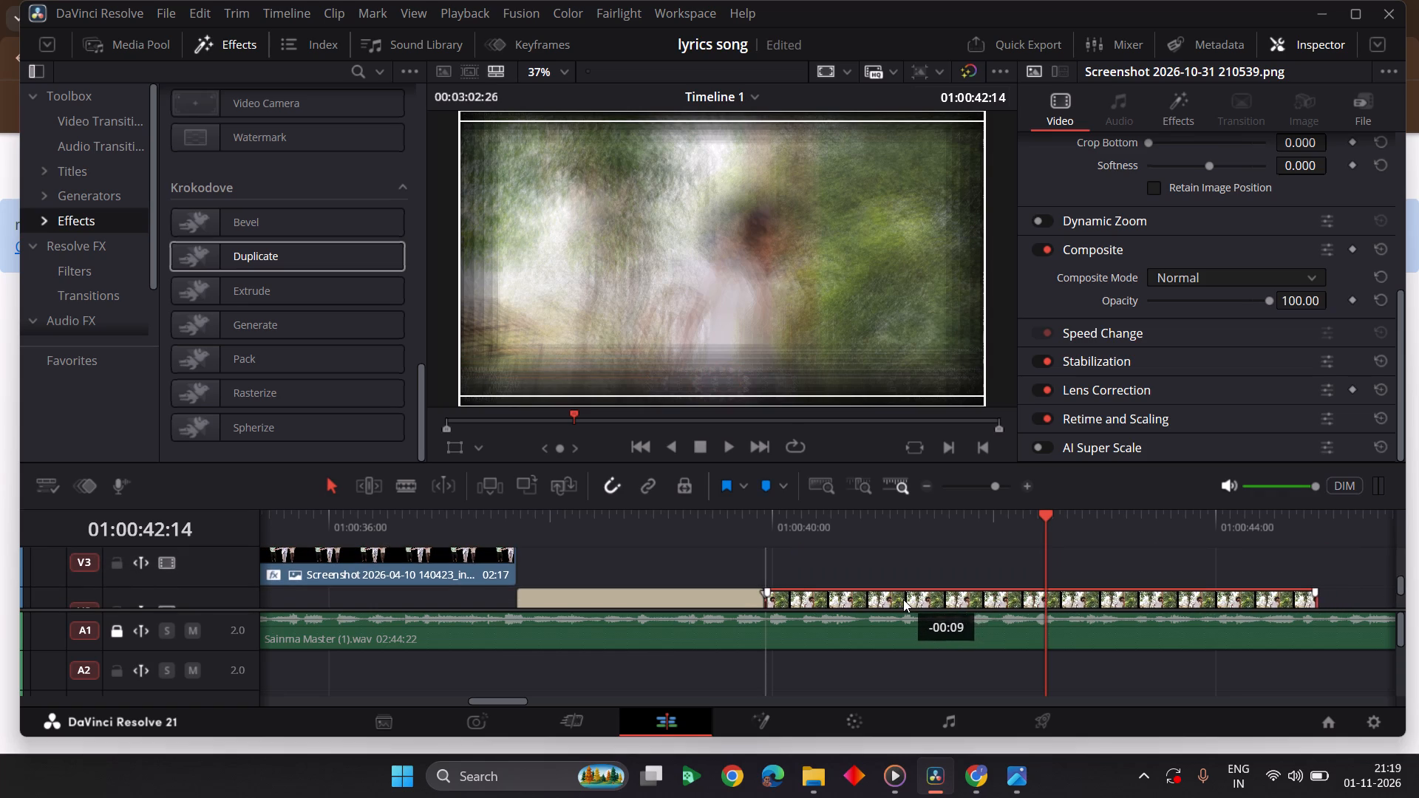
left_click_drag(903, 599, 907, 599)
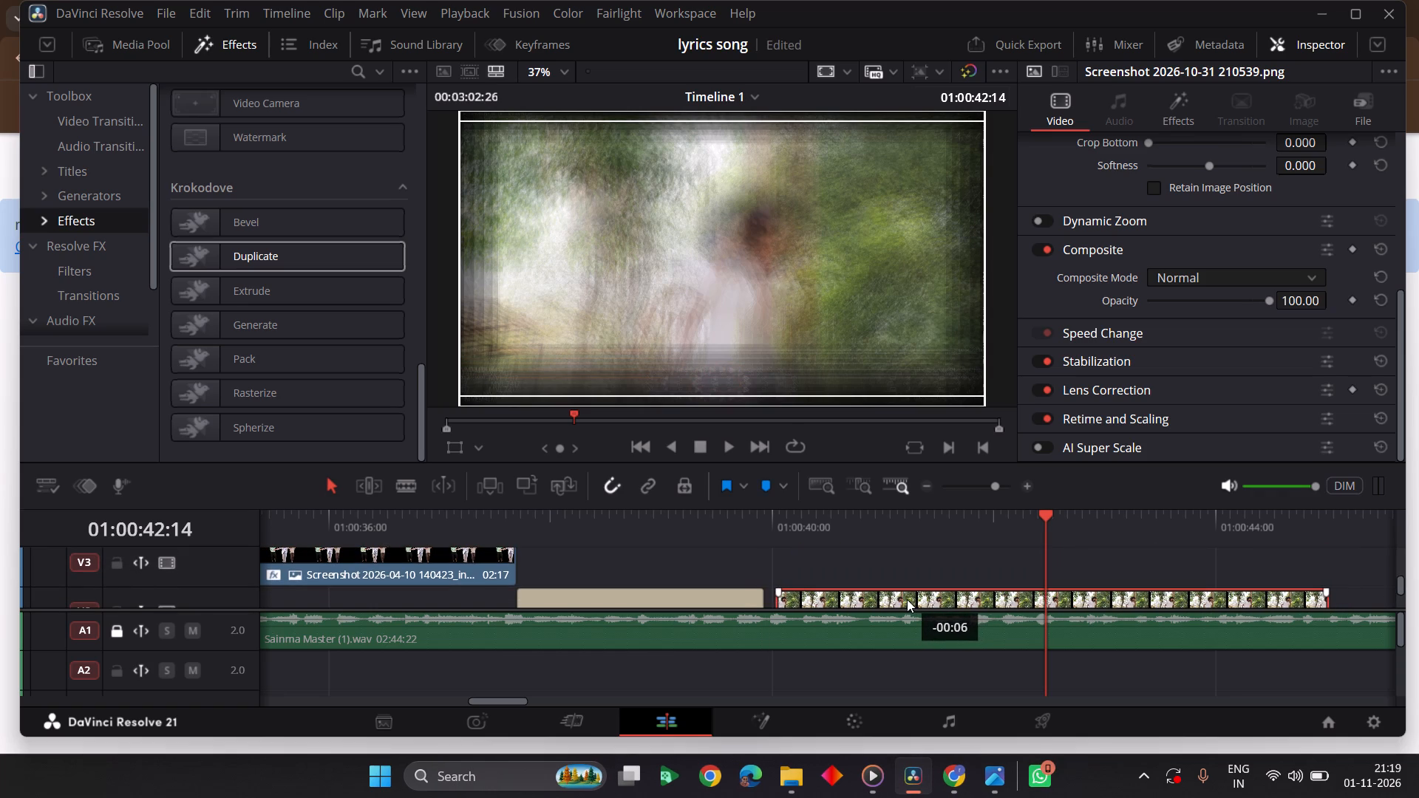
left_click_drag(907, 599, 906, 598)
left_click_drag(898, 598, 890, 596)
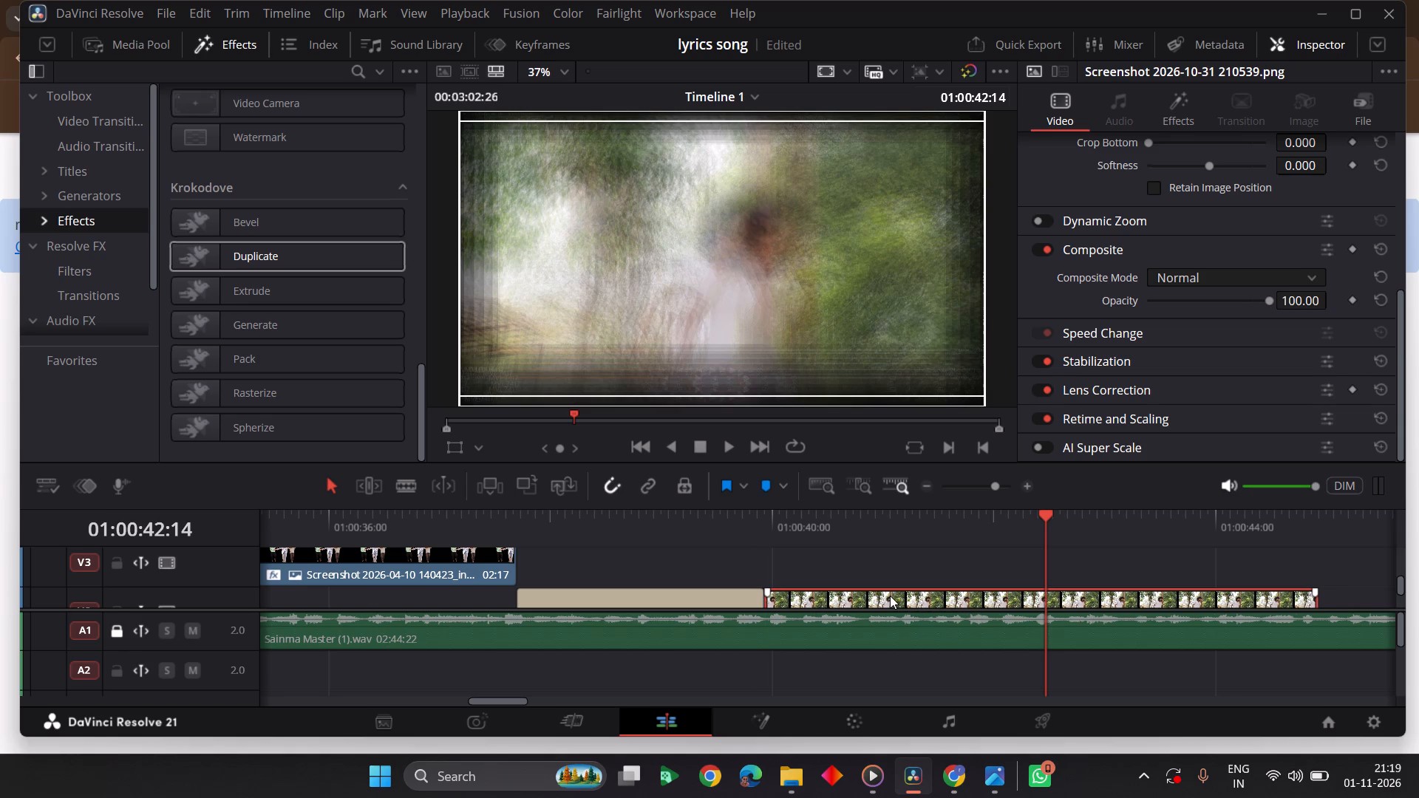
Play back the scene to preview the cutout rising in front of the duplicated screenshot background.
scroll(874, 558, "up", 2)
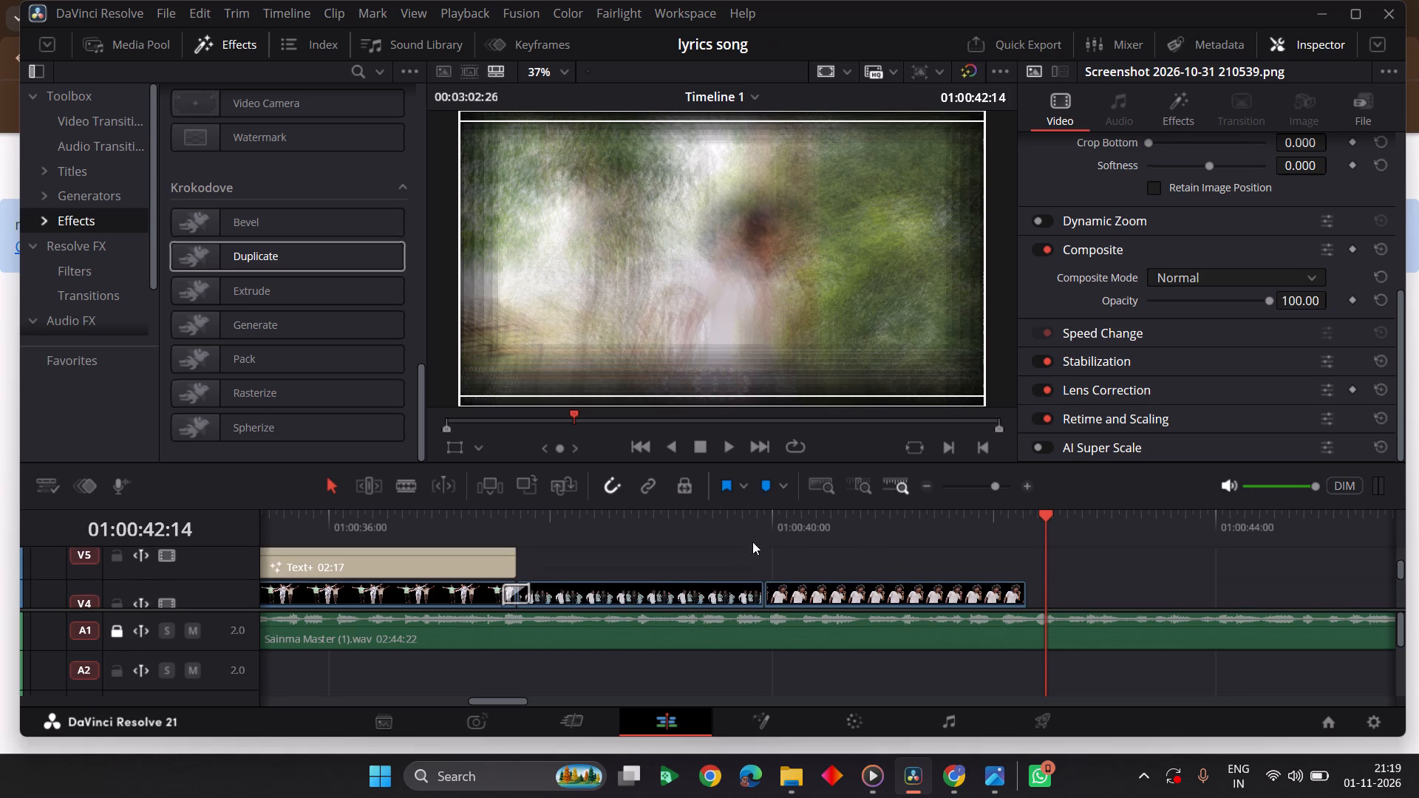
left_click(737, 536)
key("space")
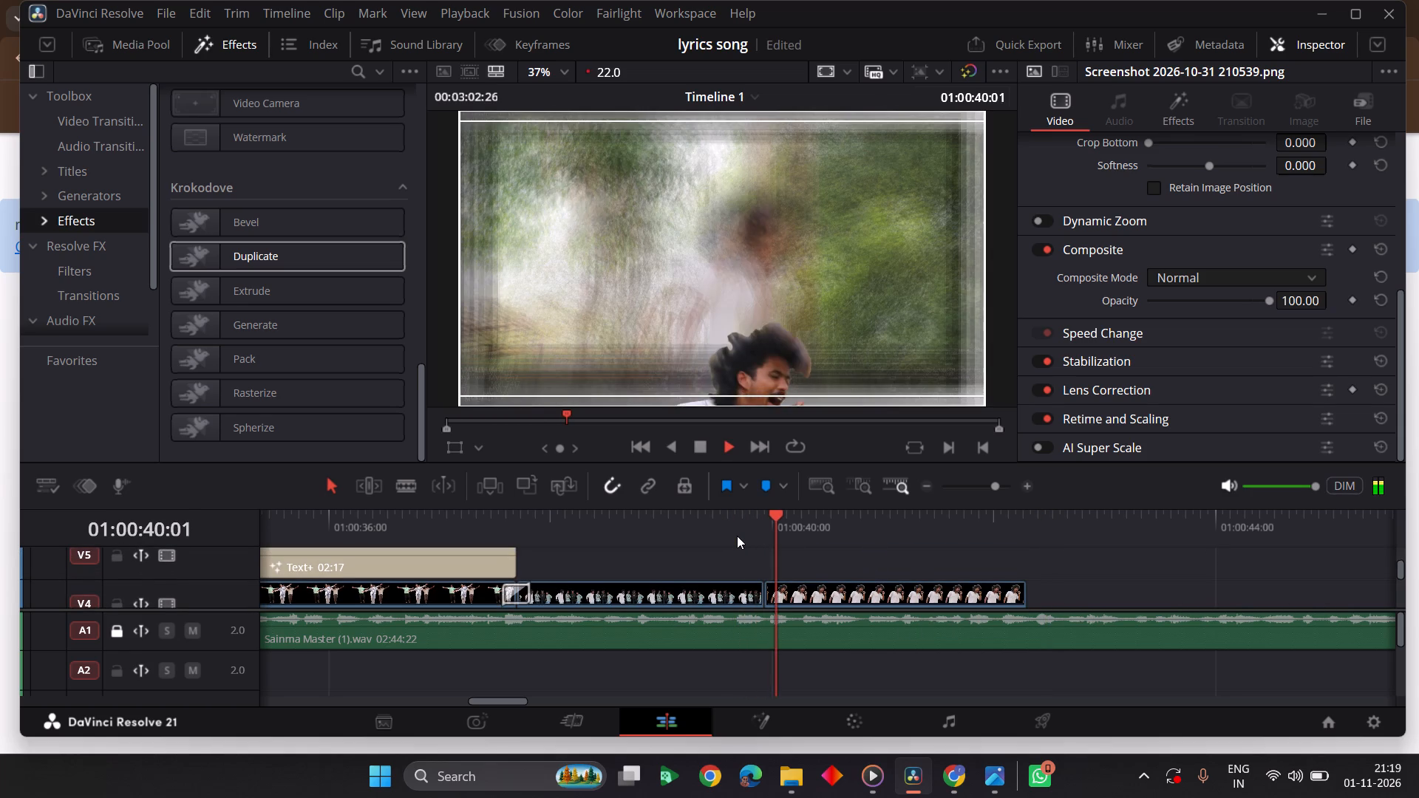
key("space")
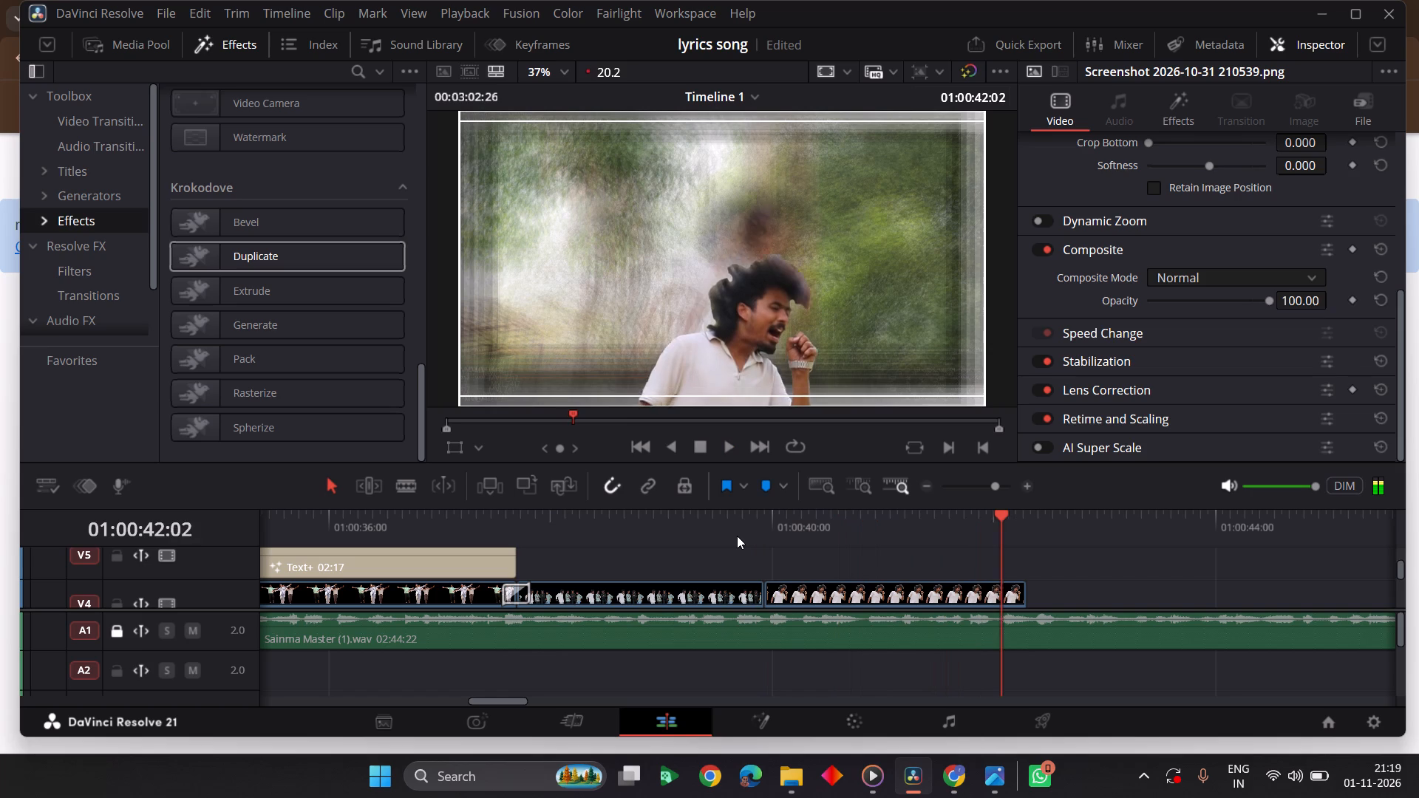
Split the Screenshot 2026-10-31 210539.png clip on V2 at 01:00:42:09 and delete the part after the cut.
scroll(943, 539, "down", 1)
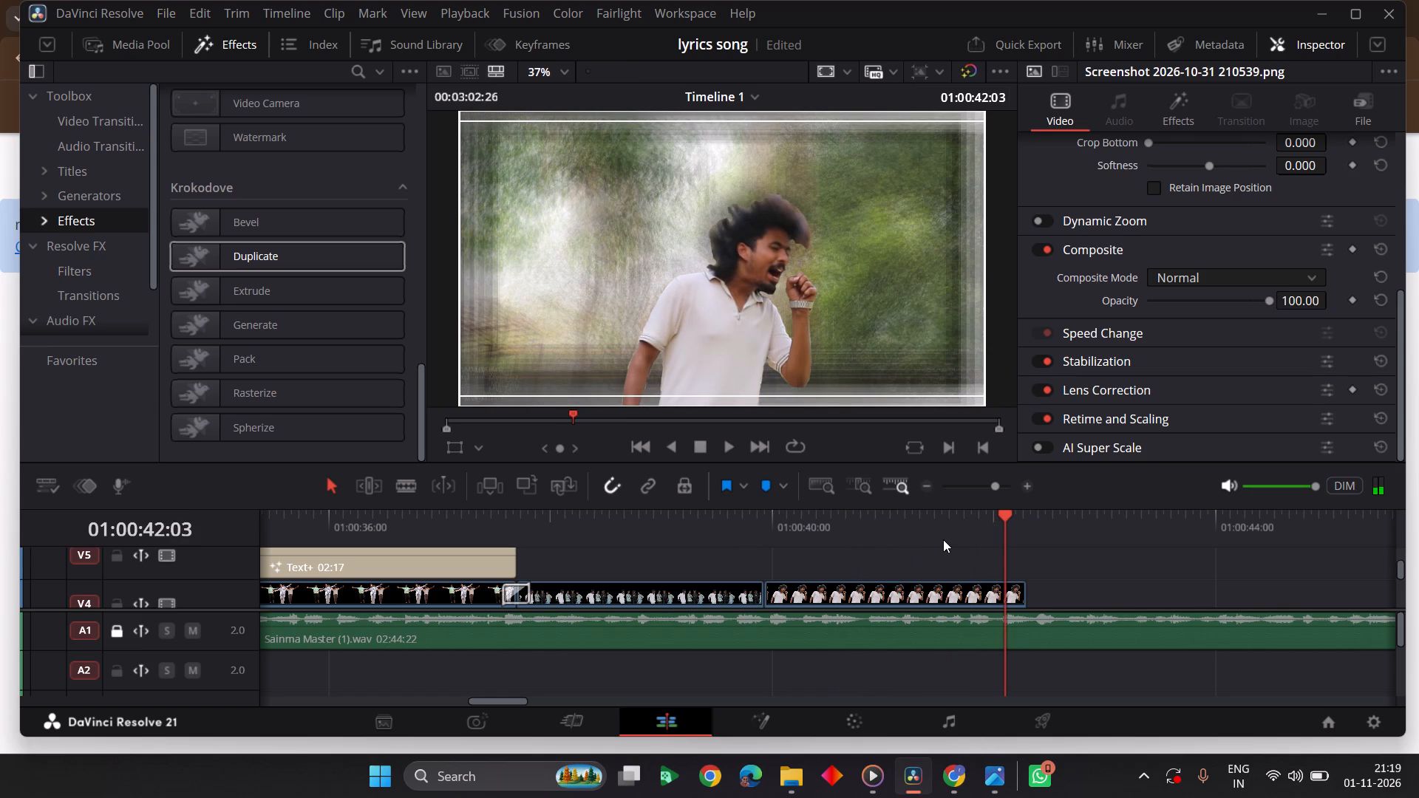
scroll(1035, 550, "down", 1)
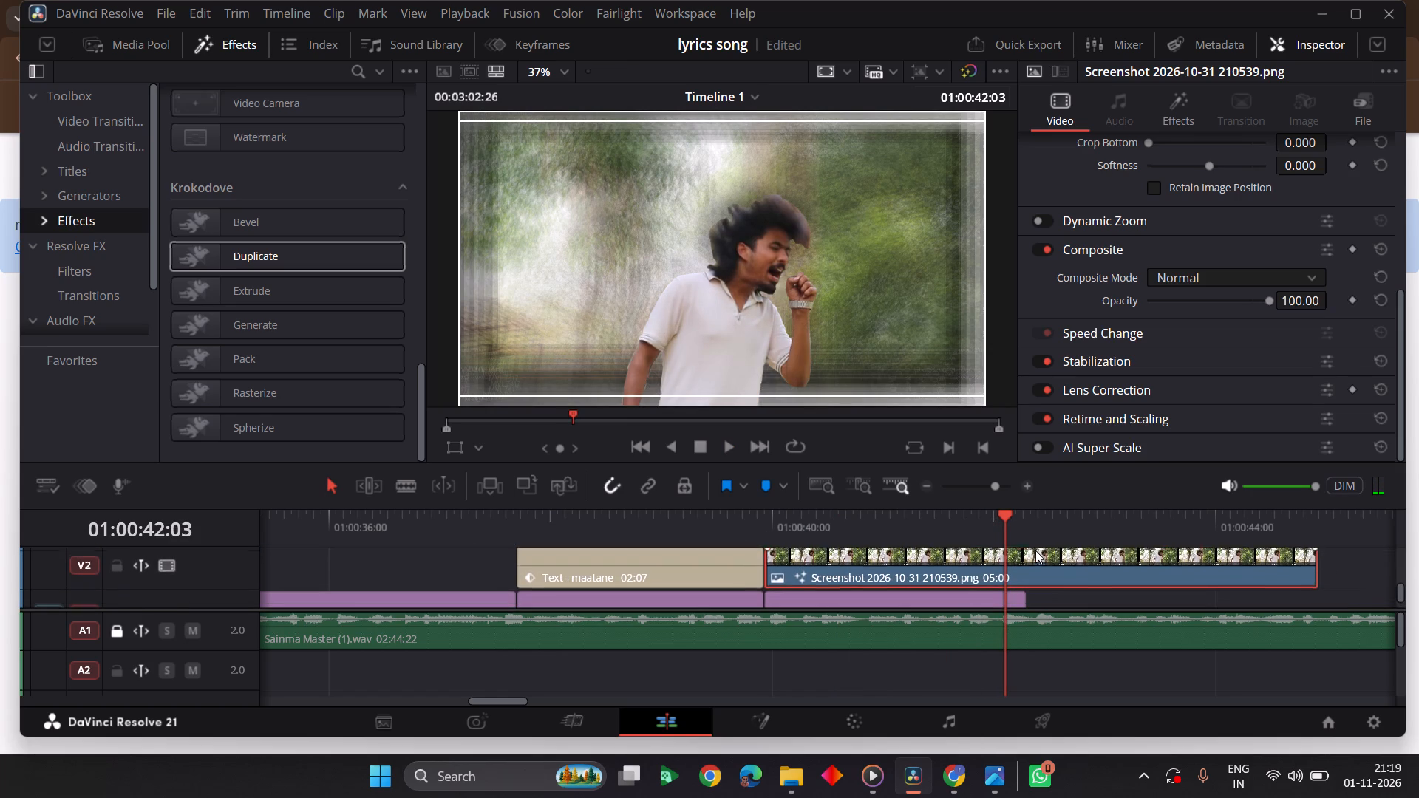
scroll(1035, 550, "down", 1)
left_click(1032, 531)
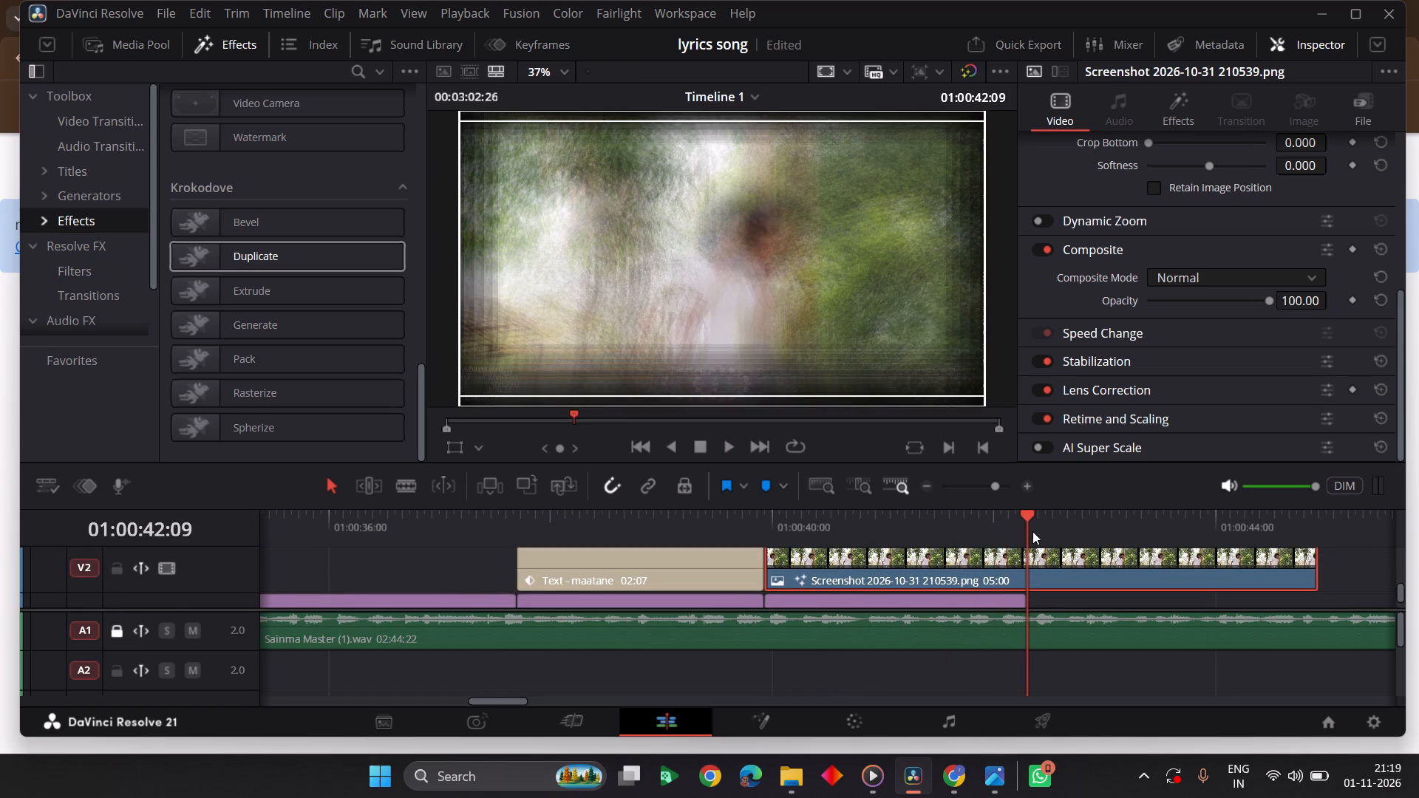
key("ctrl+b")
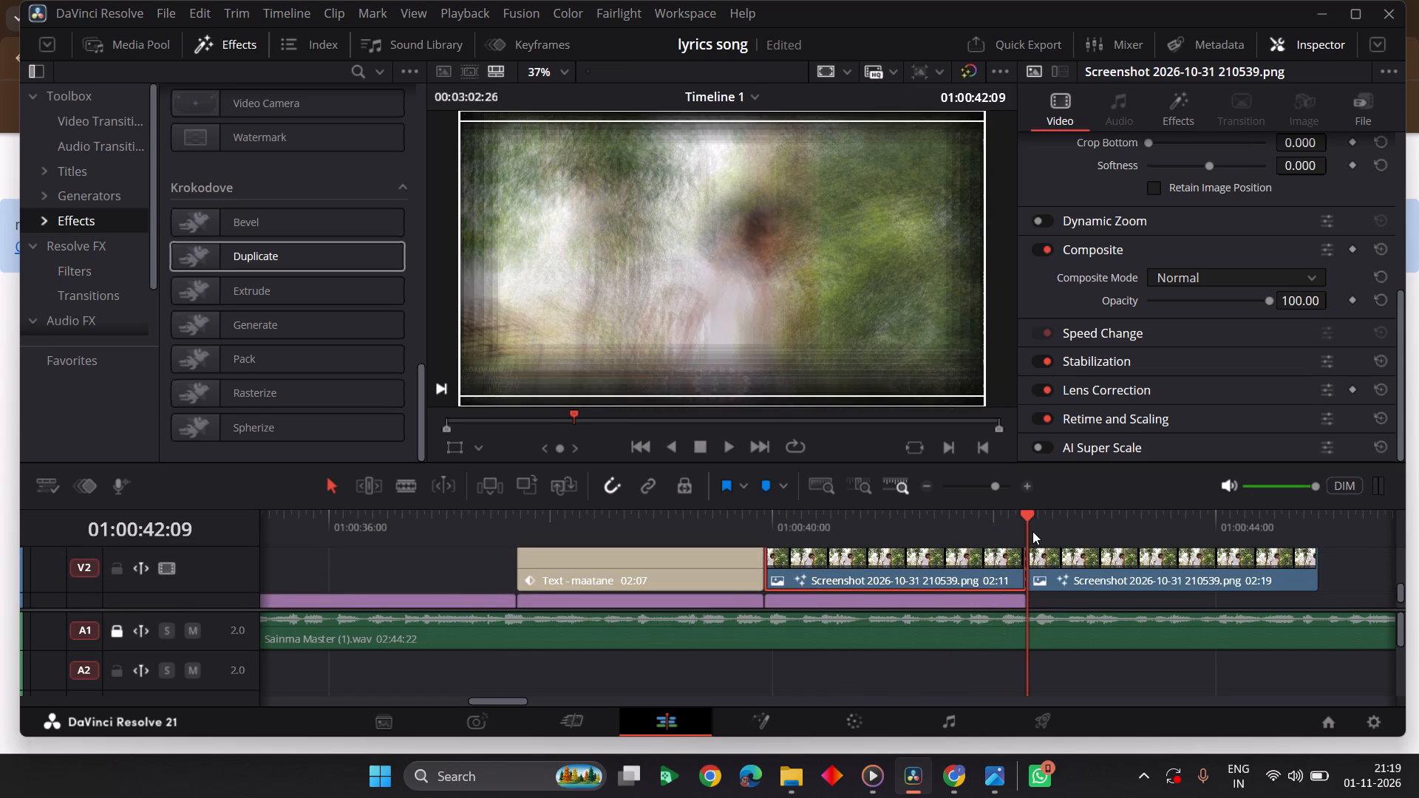
left_click(1079, 580)
key("Delete")
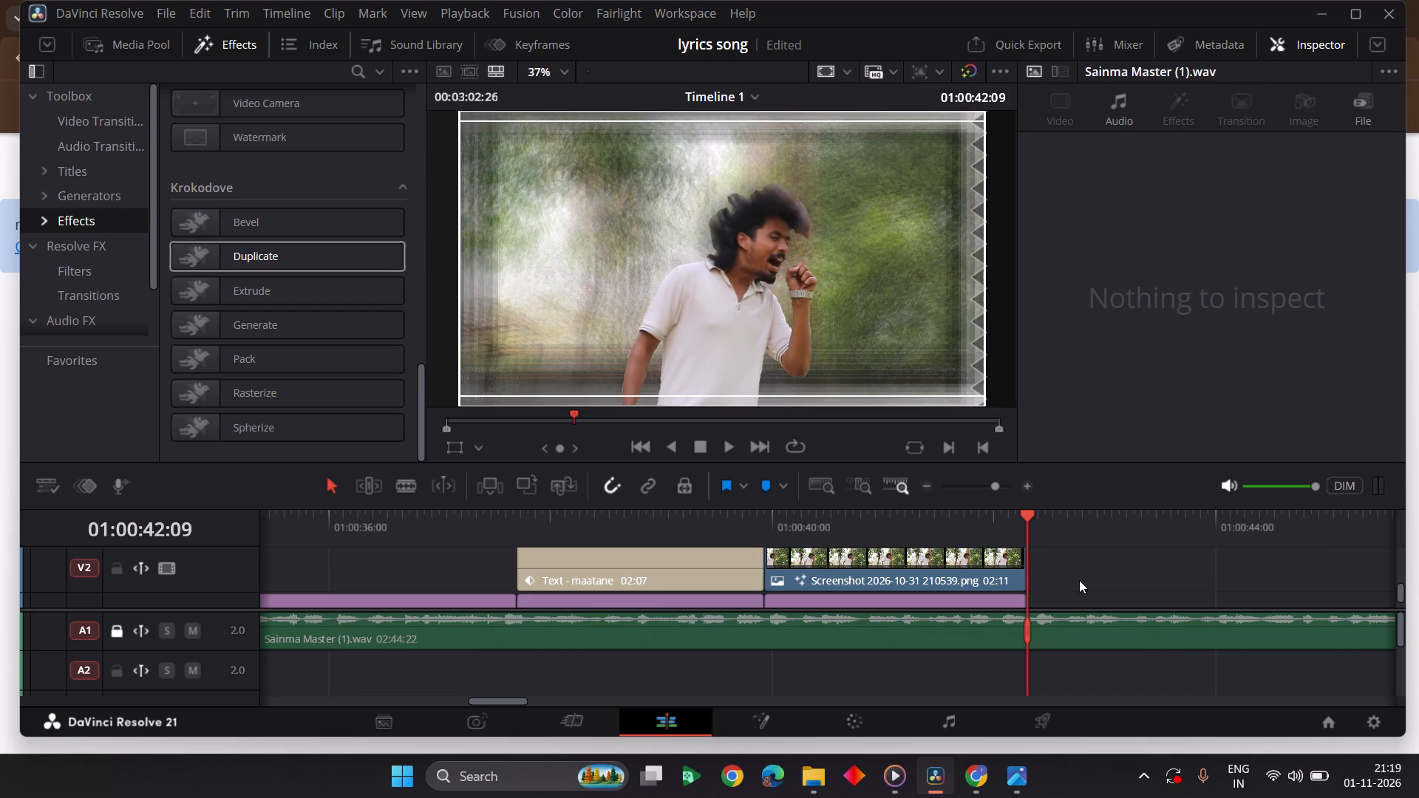
Play back from the end of the maatane scene through the cutout scene to check the trimmed result.
scroll(1008, 589, "up", 1)
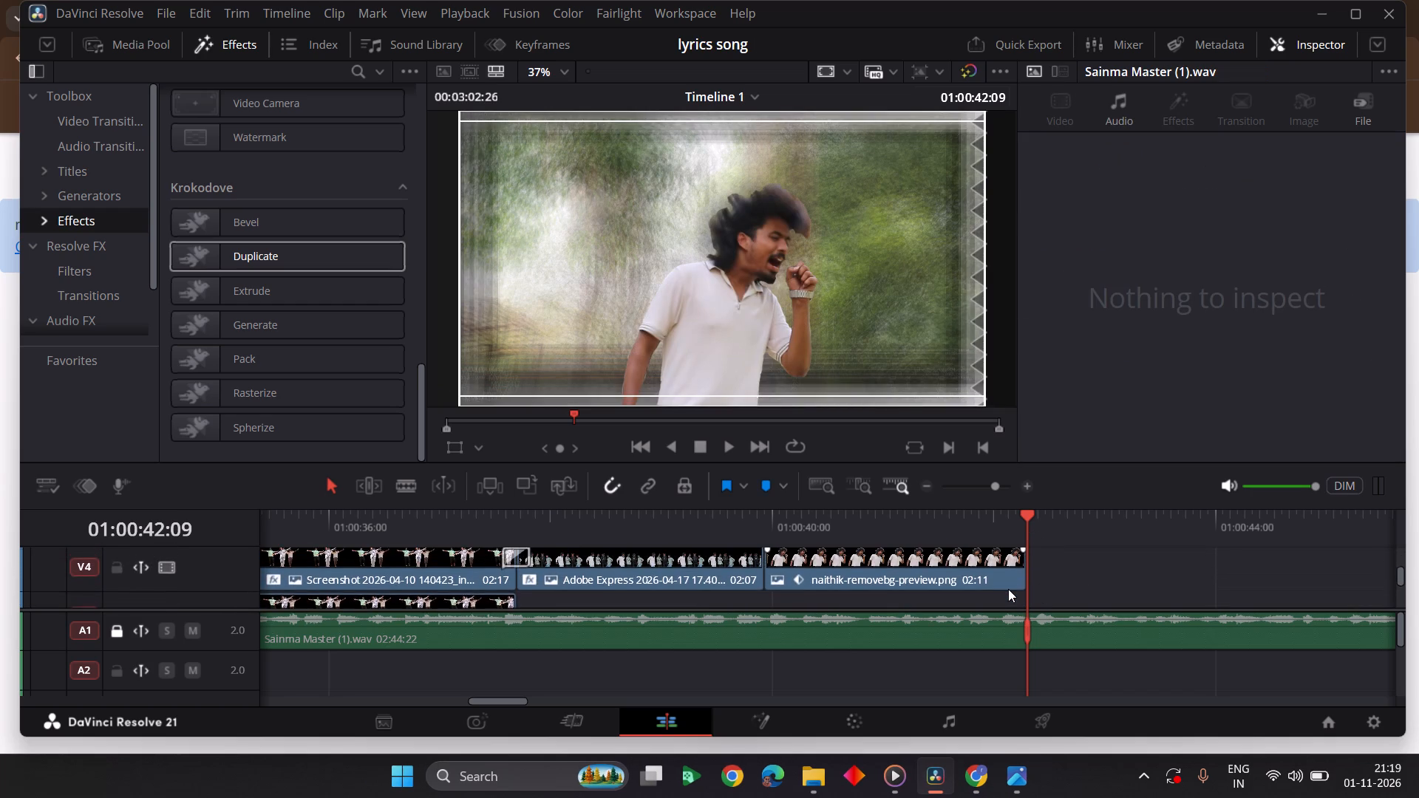
left_click(712, 519)
key("space")
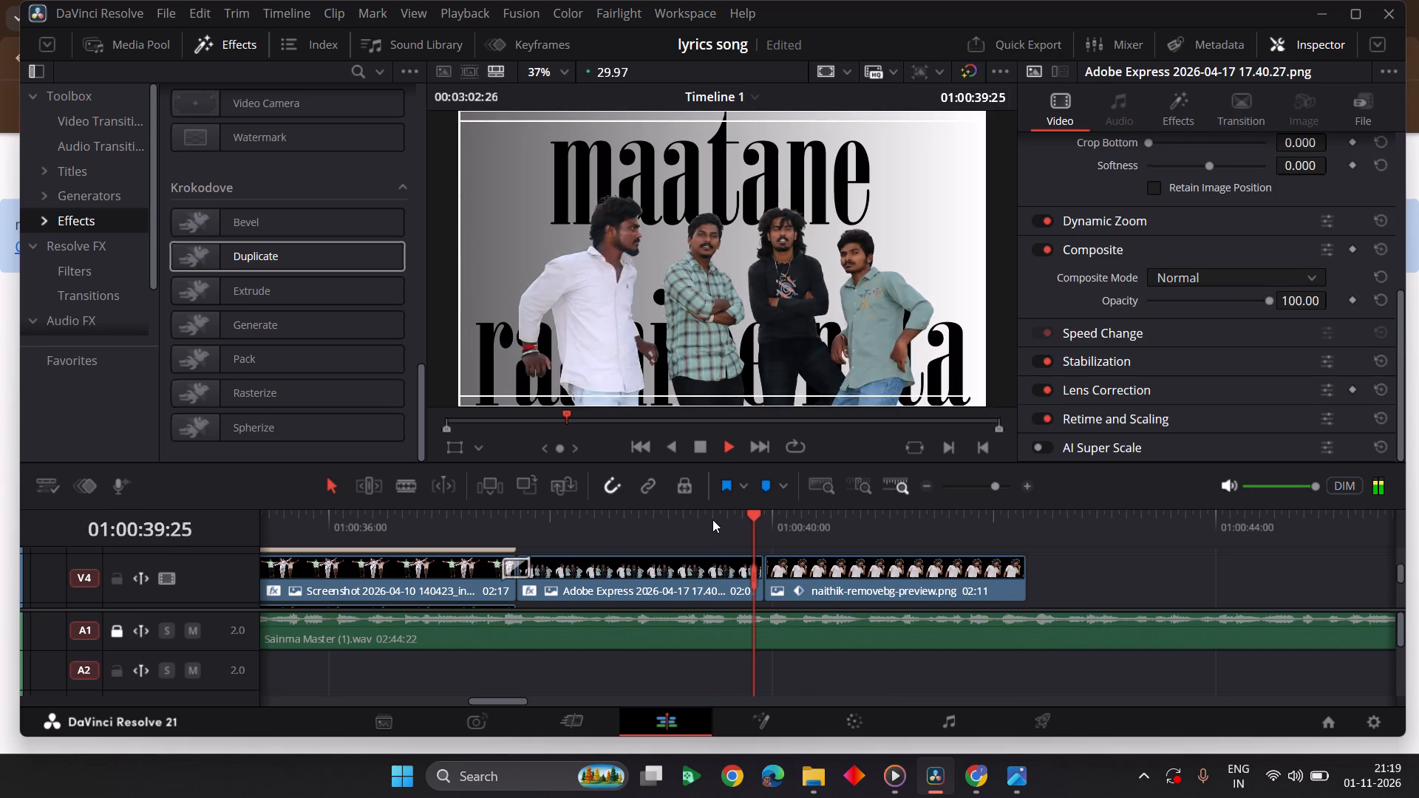
key("space")
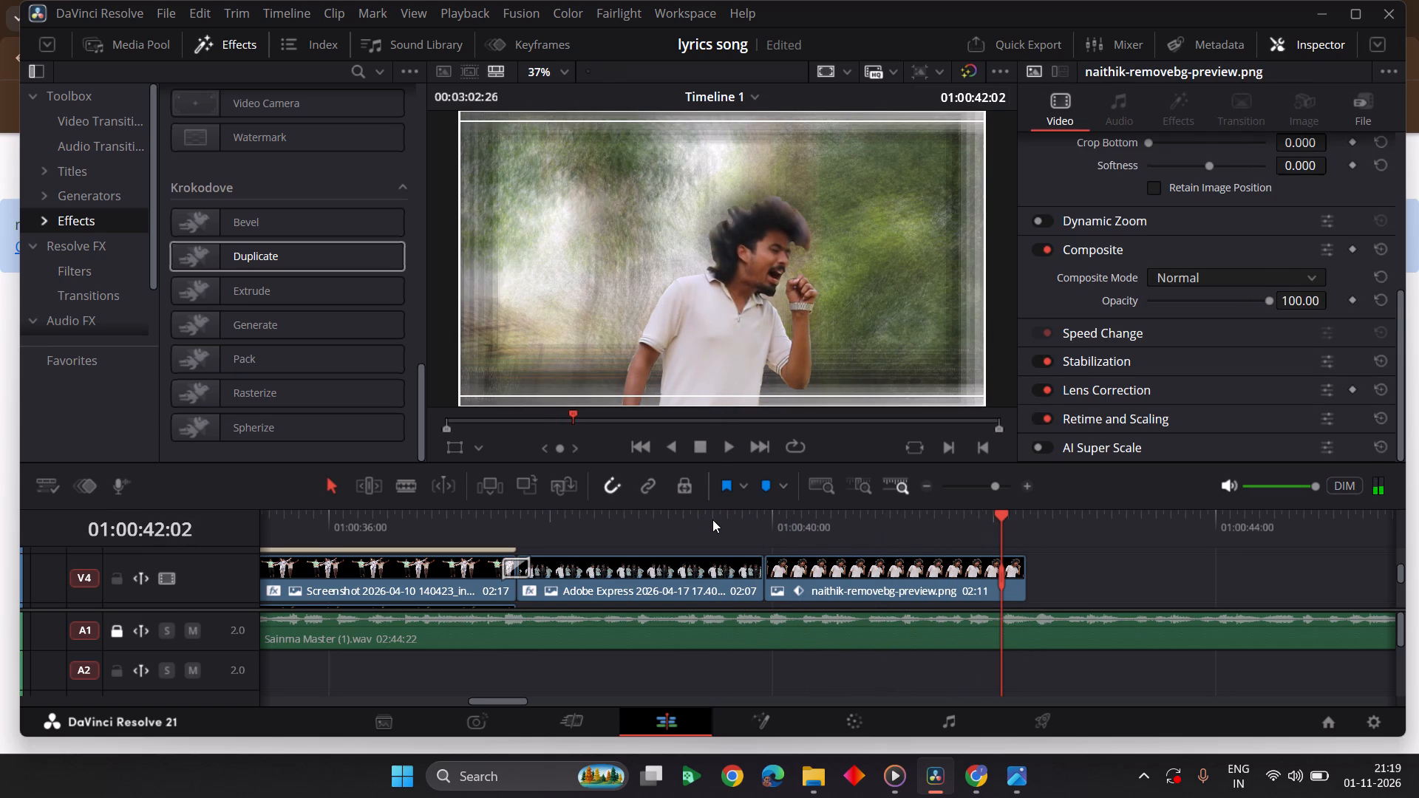
Copy the maatane title clip and paste it on track V2 at 01:00:42:09, right after the screenshot clip.
left_click(766, 523)
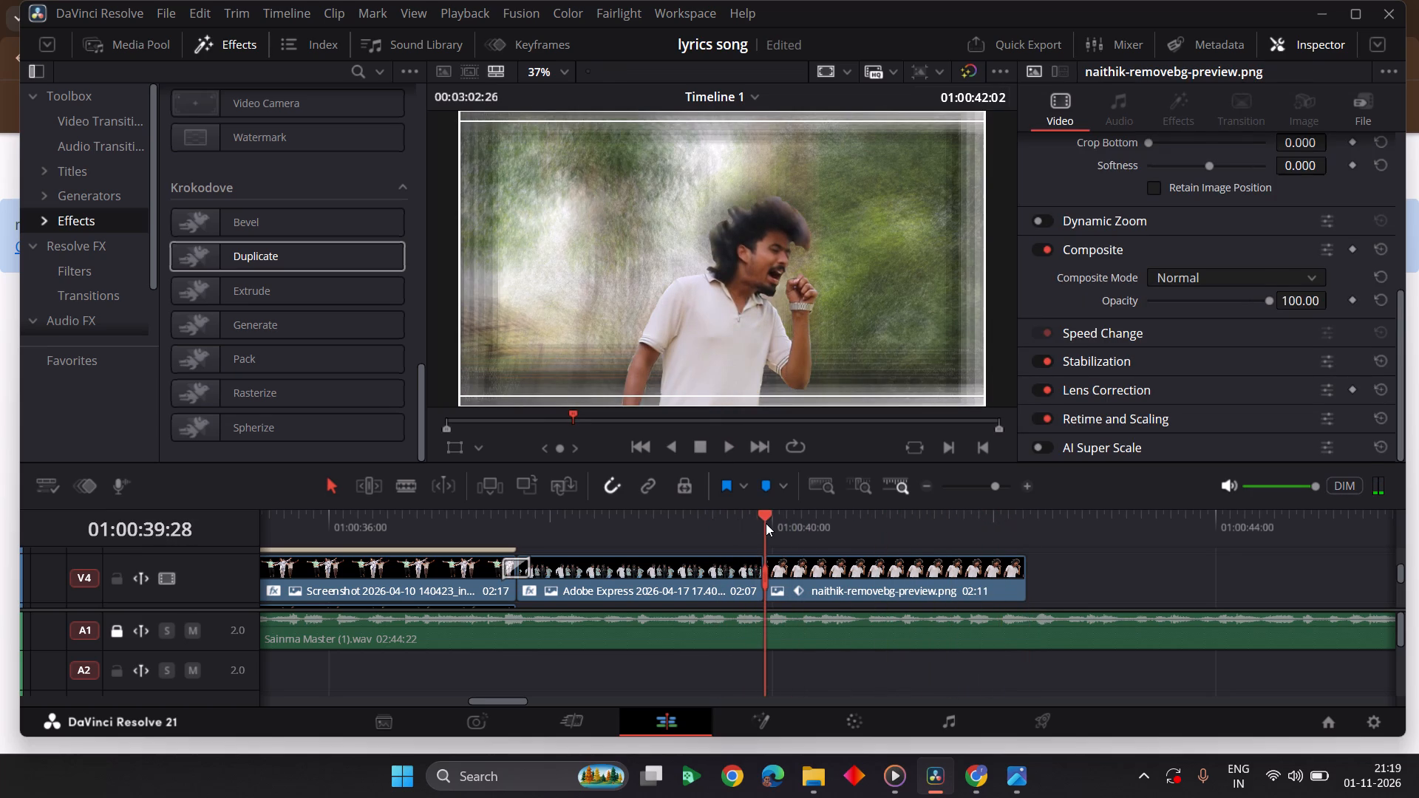
scroll(766, 523, "down", 1)
scroll(981, 525, "down", 1)
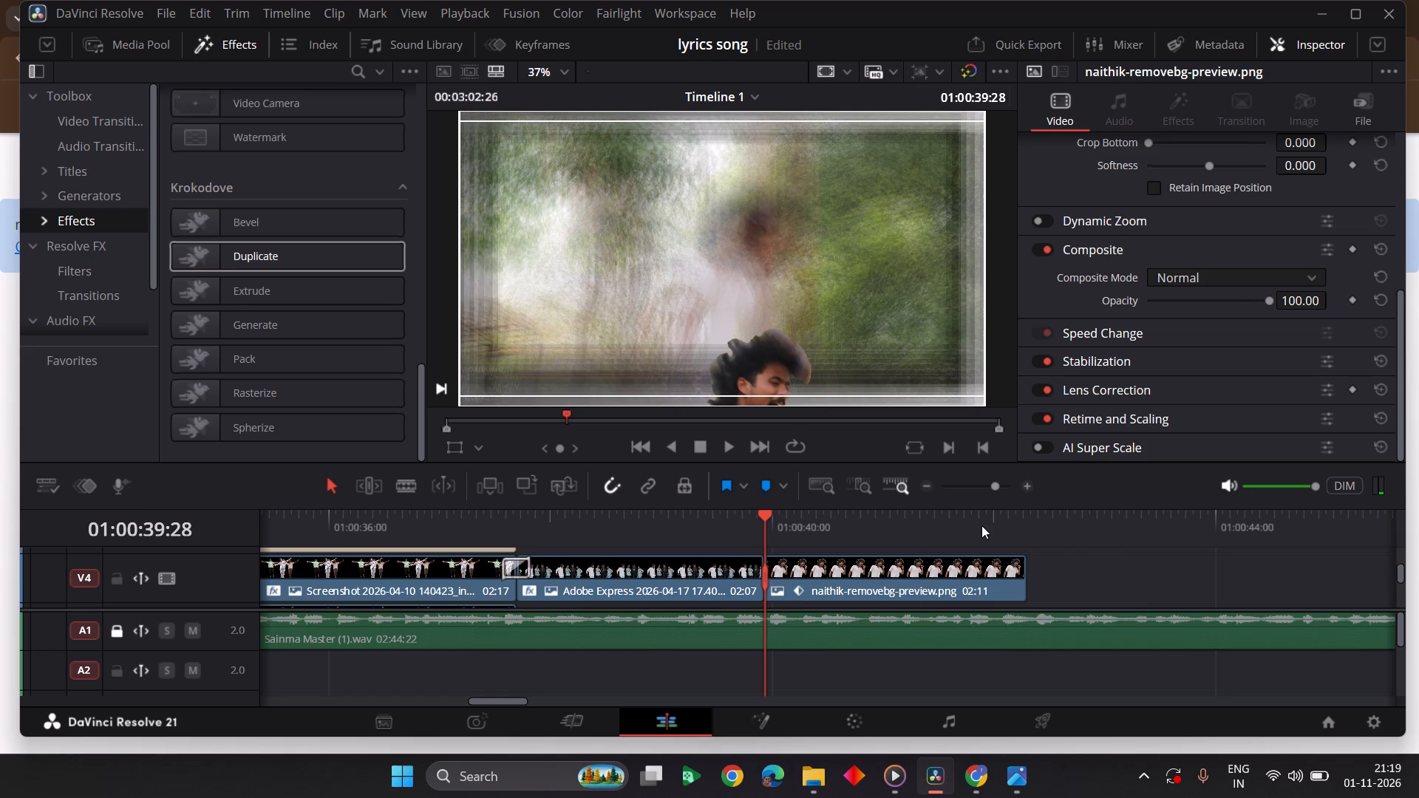
scroll(981, 525, "down", 1)
left_click(1110, 559)
scroll(1110, 559, "down", 1)
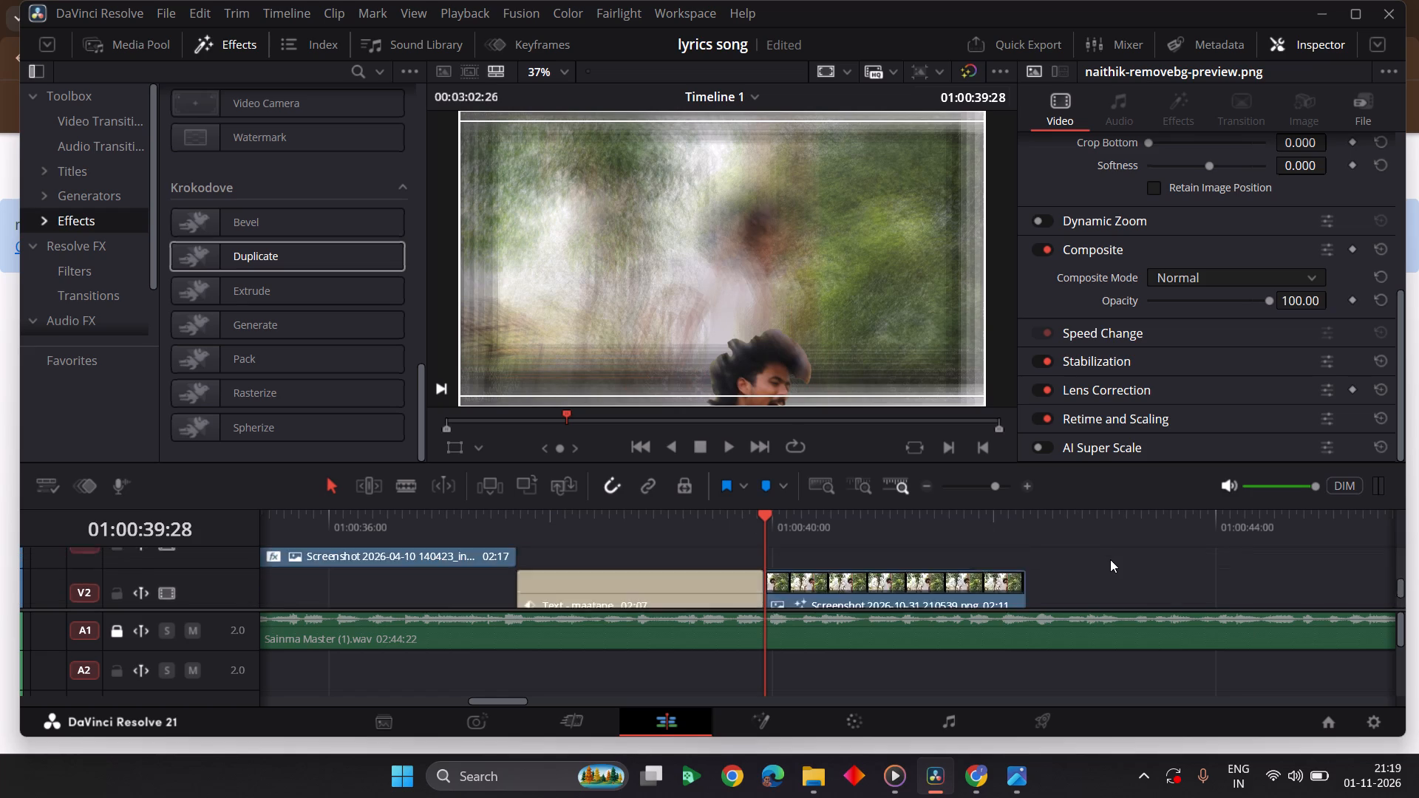
scroll(1110, 559, "down", 1)
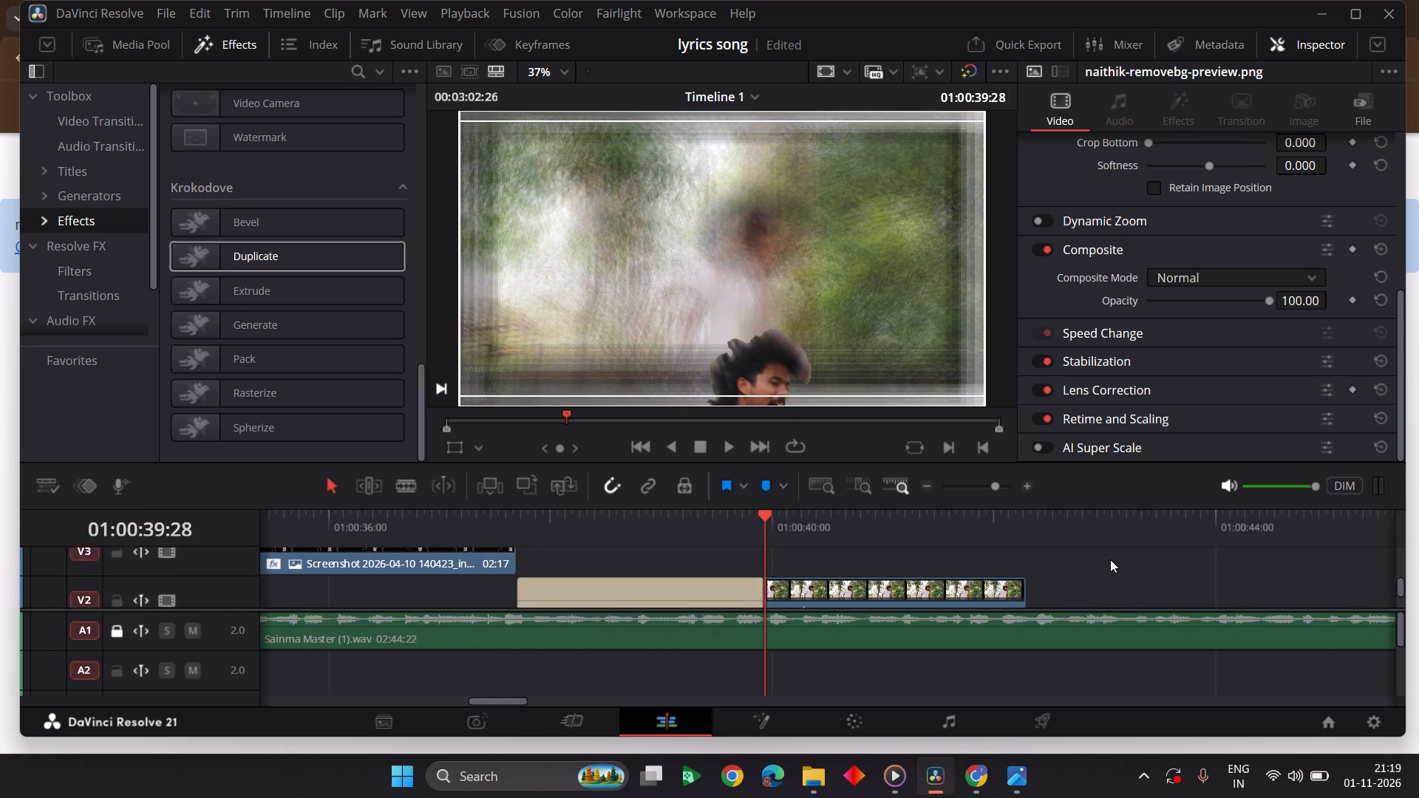
scroll(1110, 559, "down", 1)
left_click(705, 596)
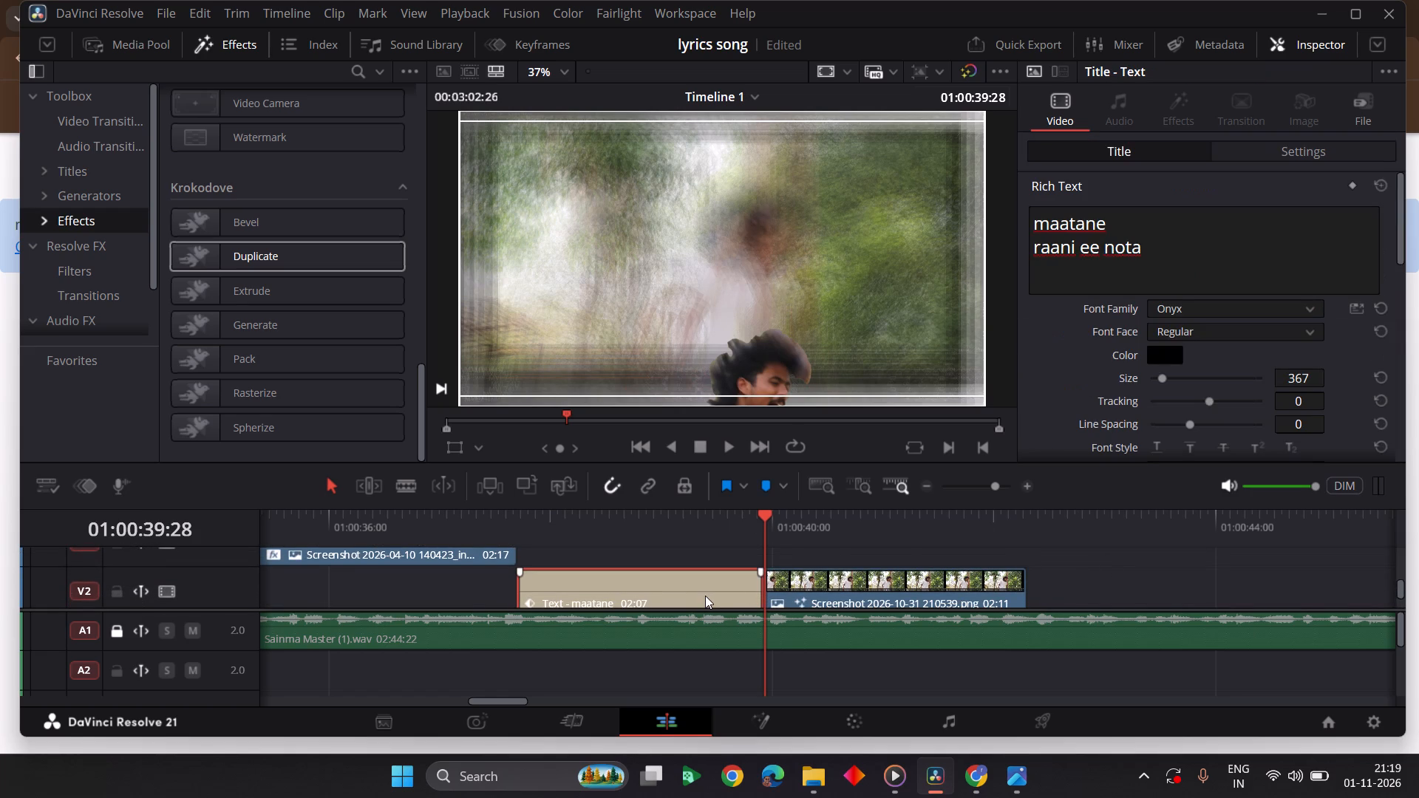
key("ctrl+c")
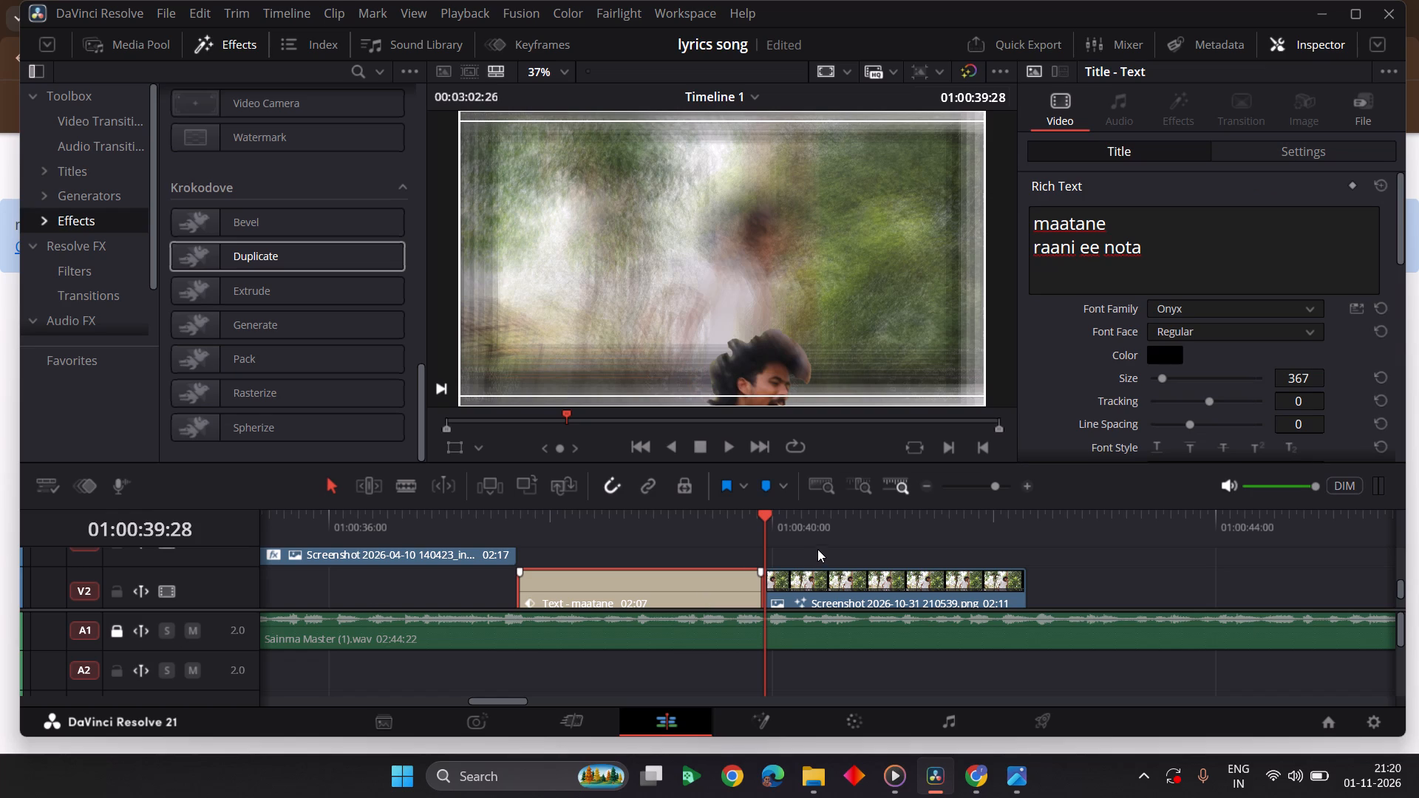
left_click(817, 549)
left_click(816, 543)
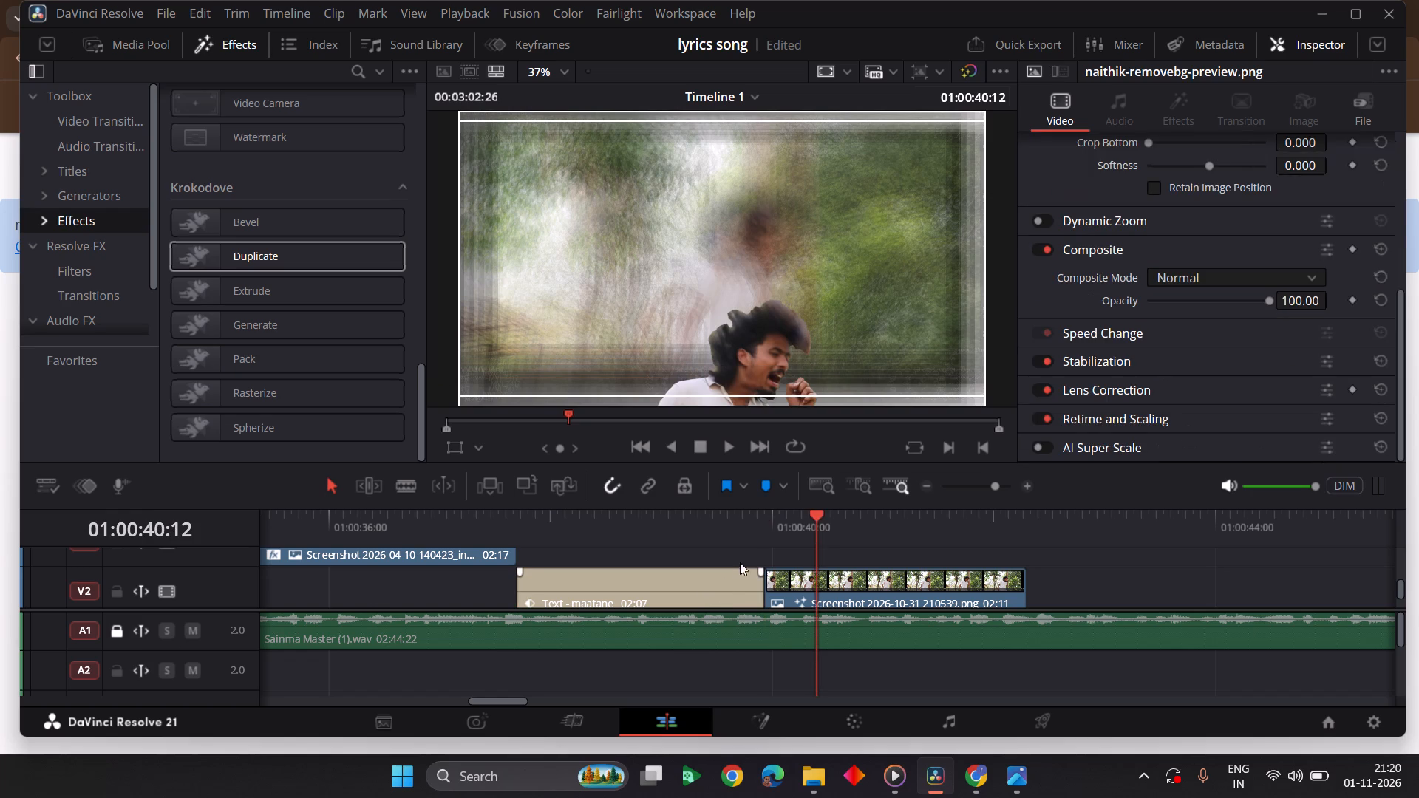
scroll(953, 538, "left", 1)
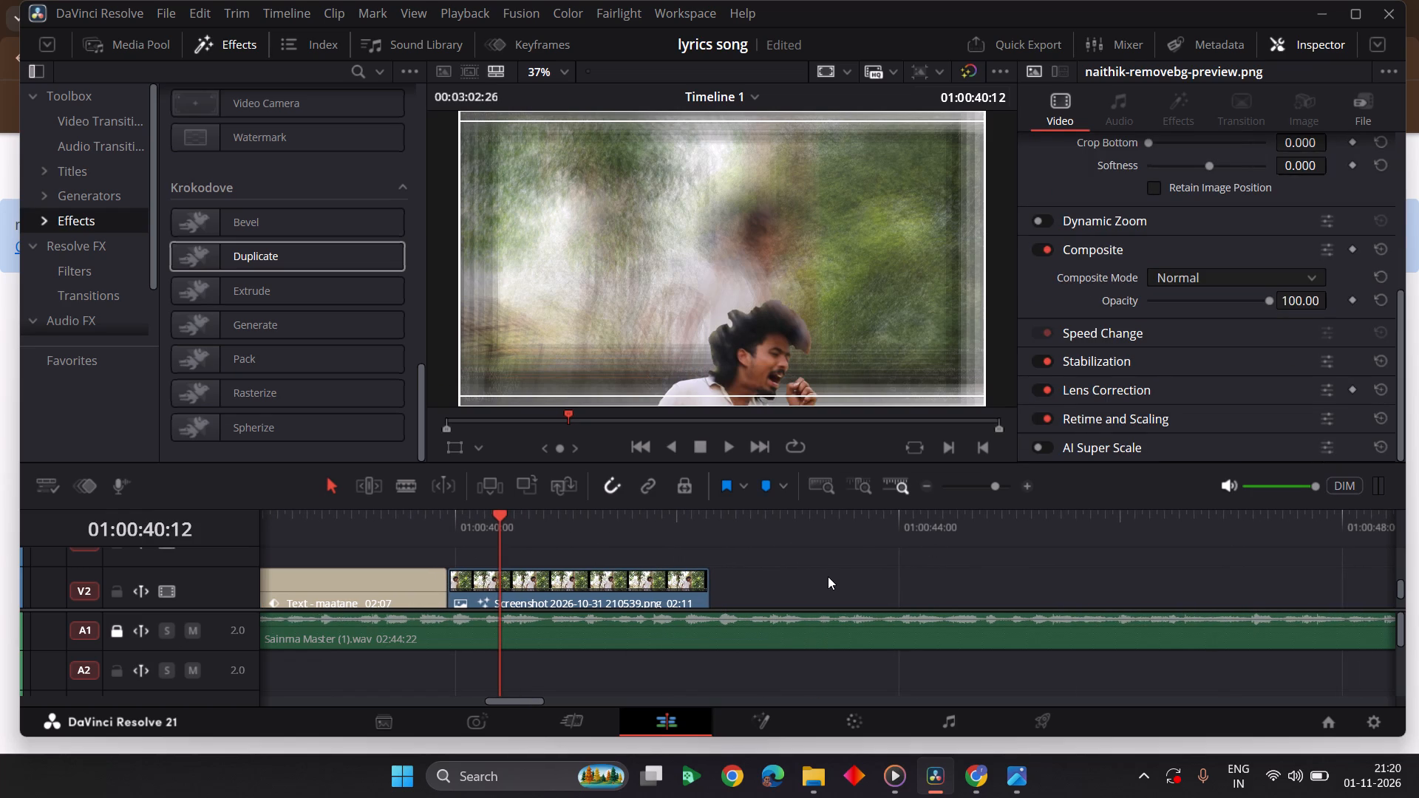
left_click(828, 576)
left_click(722, 532)
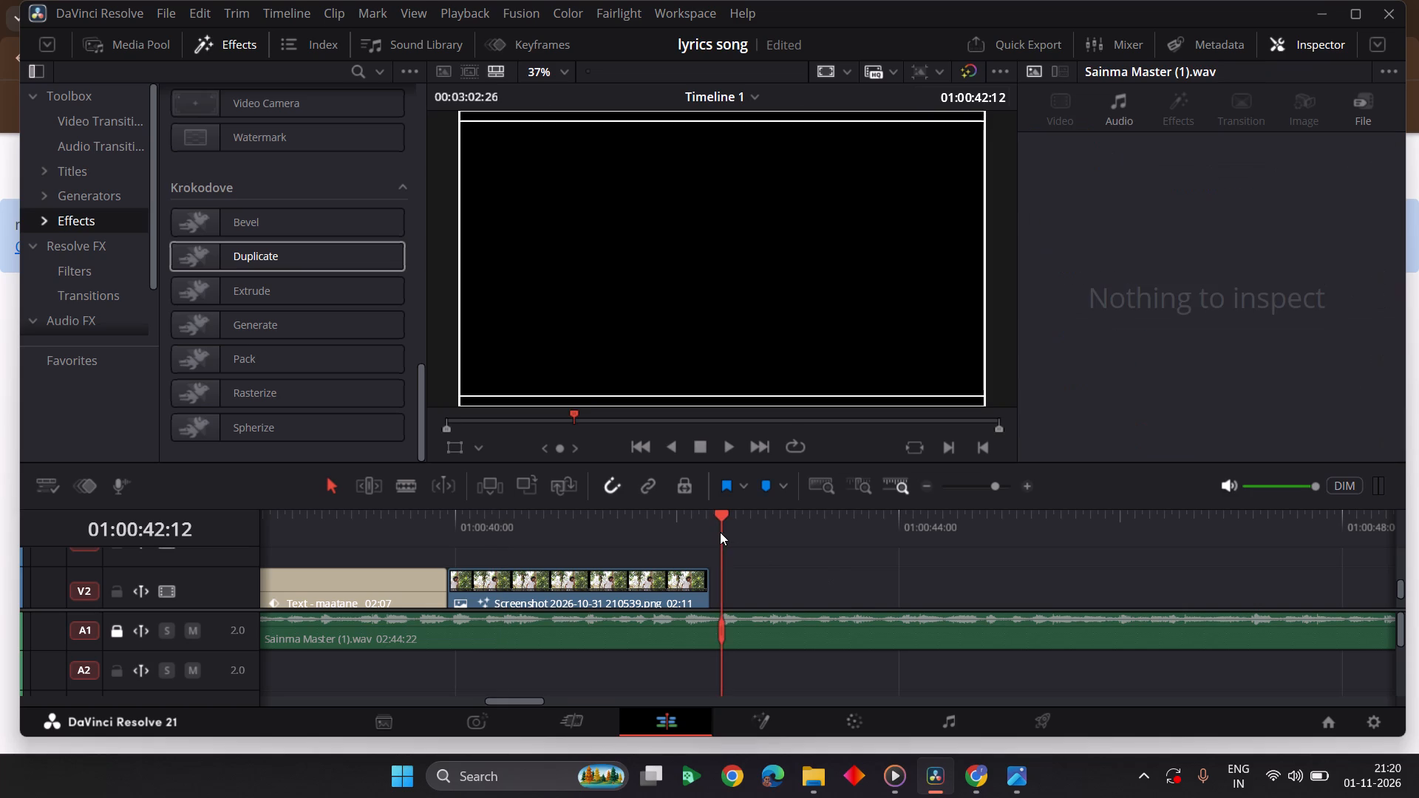
left_click(713, 532)
key("ctrl+v")
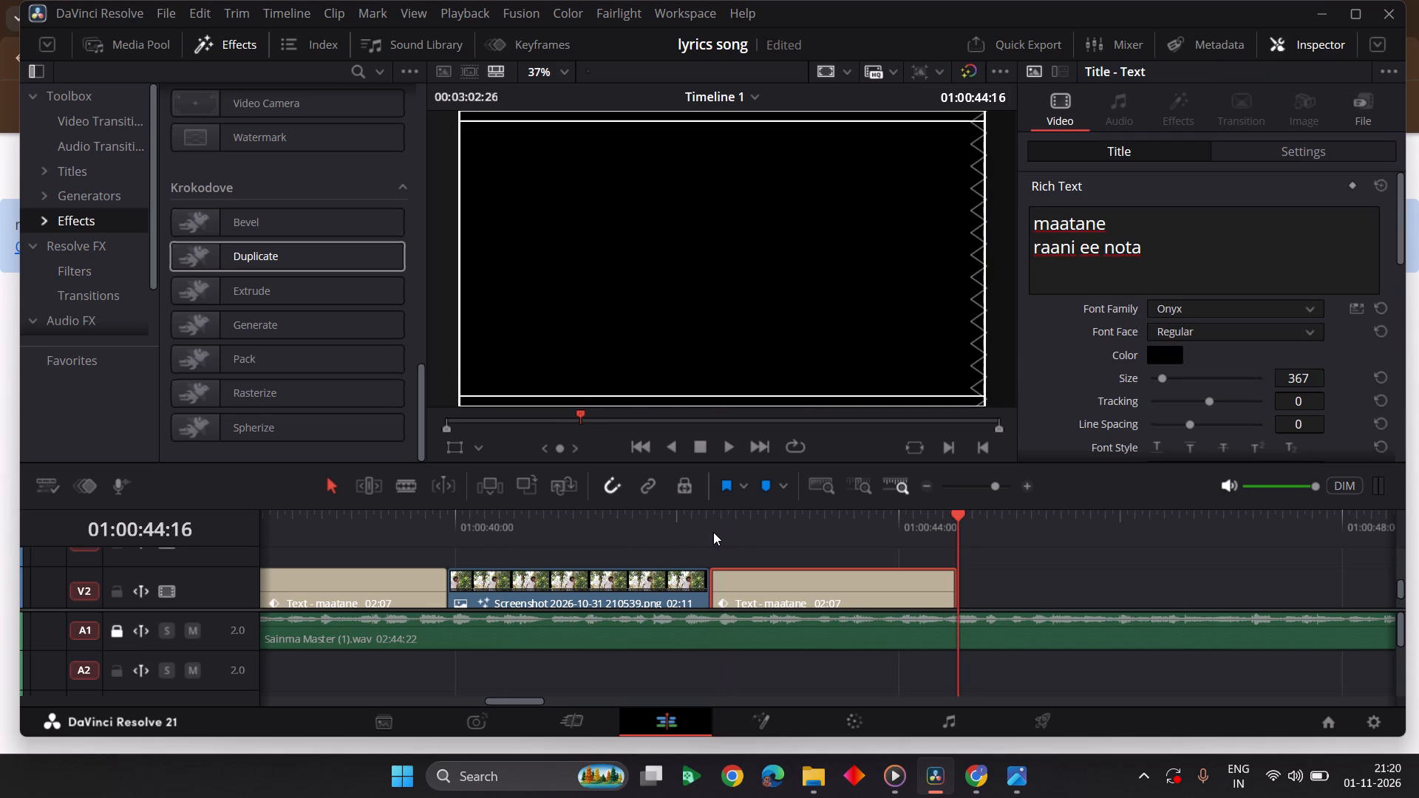
Move the pasted maatane title onto track V3 beneath the naithik cutout, aligning its end with the end of the cutout clip.
left_click_drag(773, 591, 721, 565)
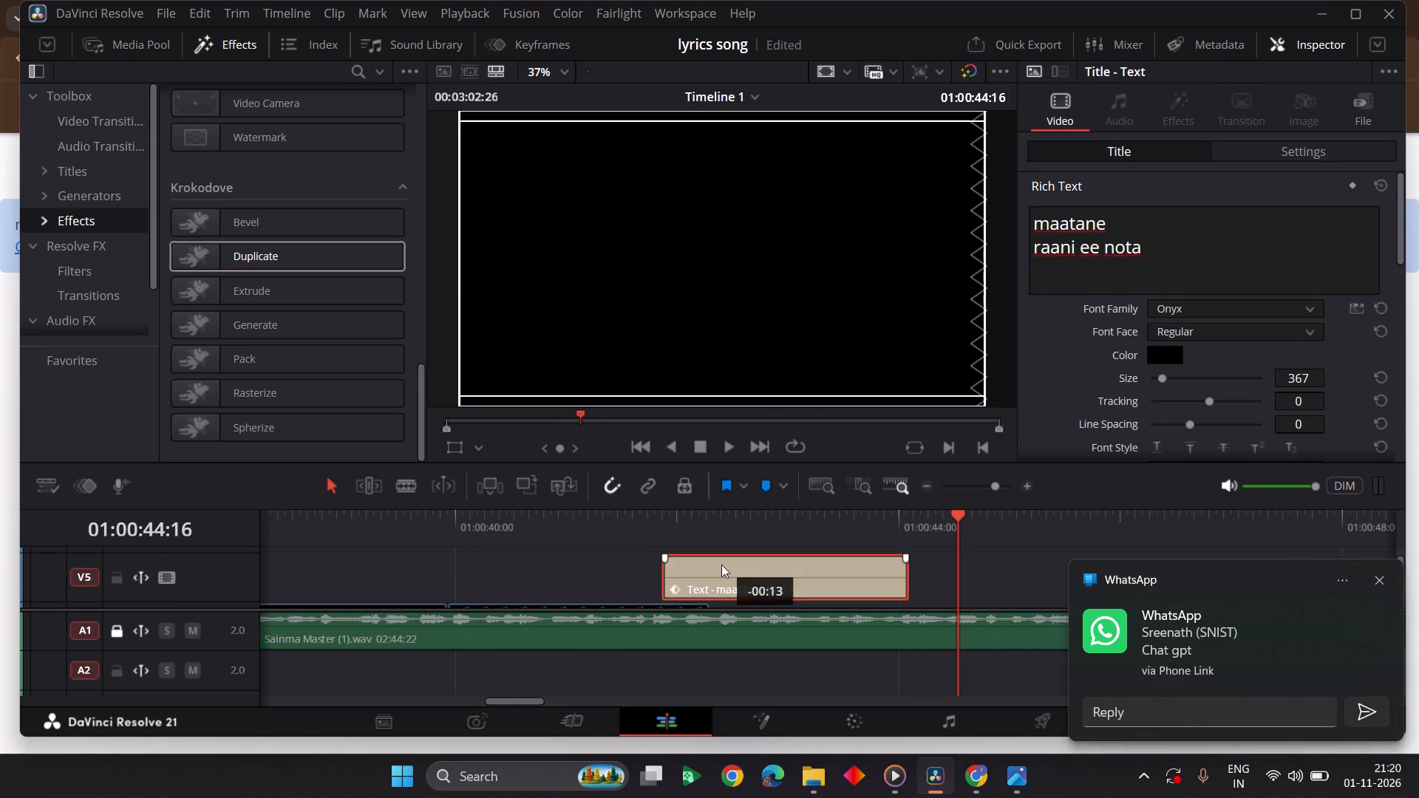
left_click_drag(721, 565, 756, 572)
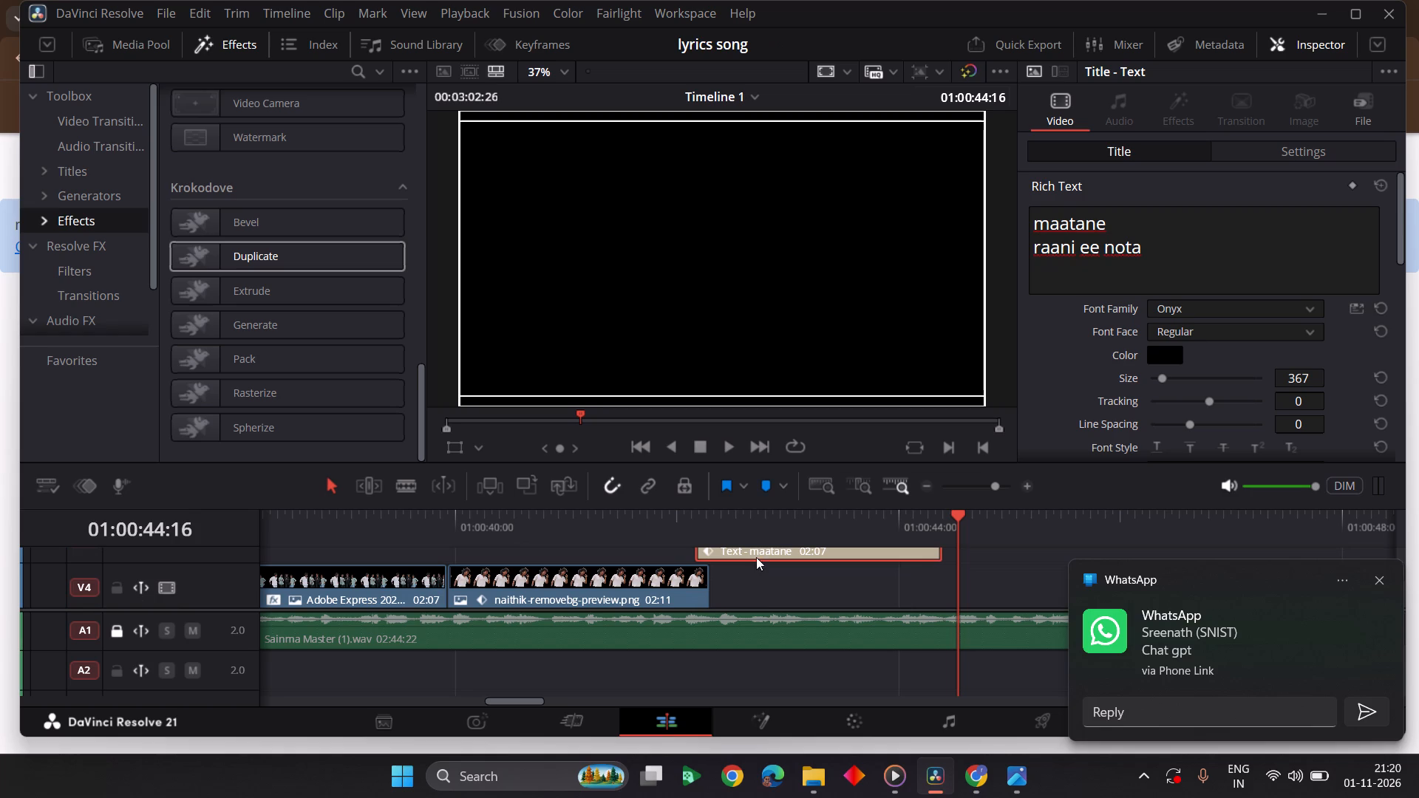
left_click_drag(758, 549, 807, 596)
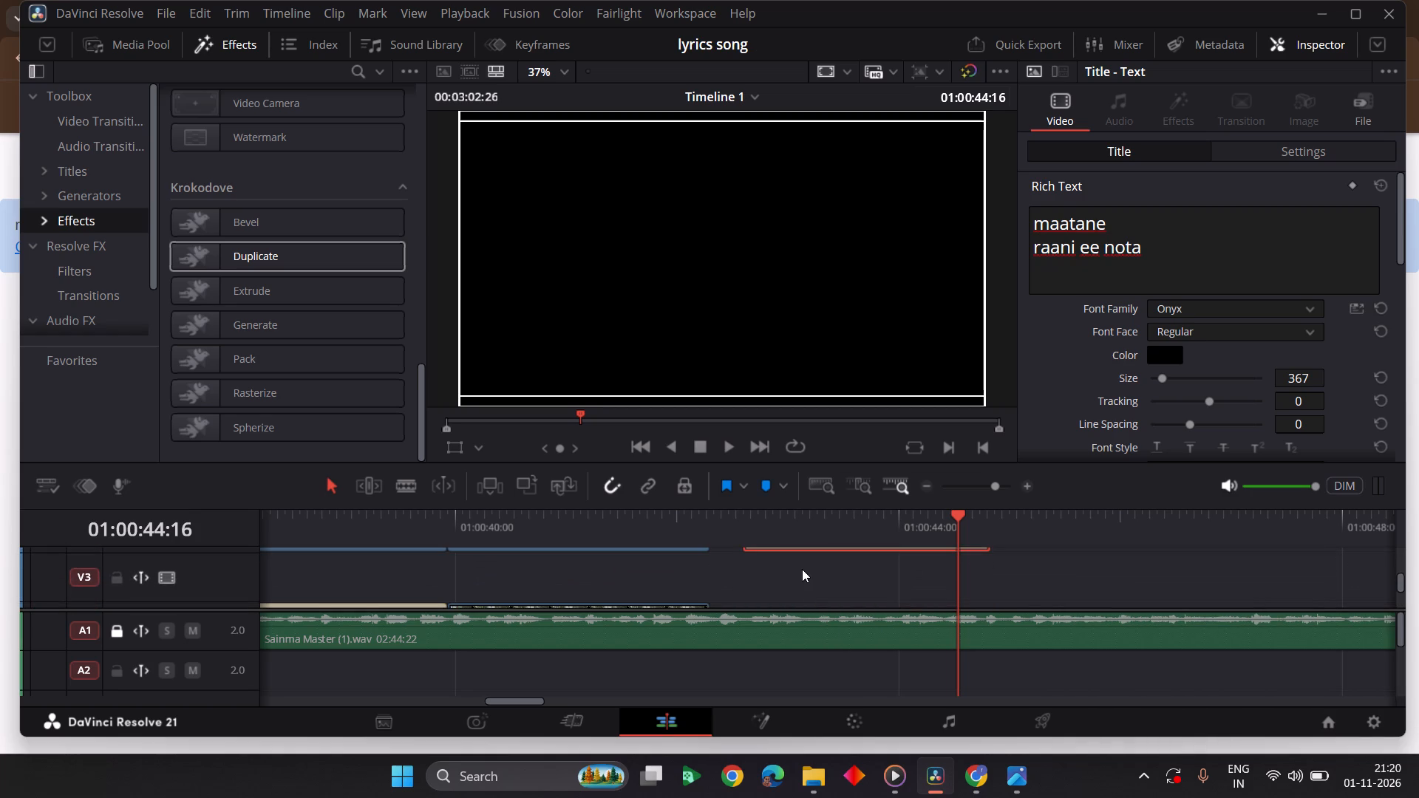
left_click_drag(803, 545, 793, 569)
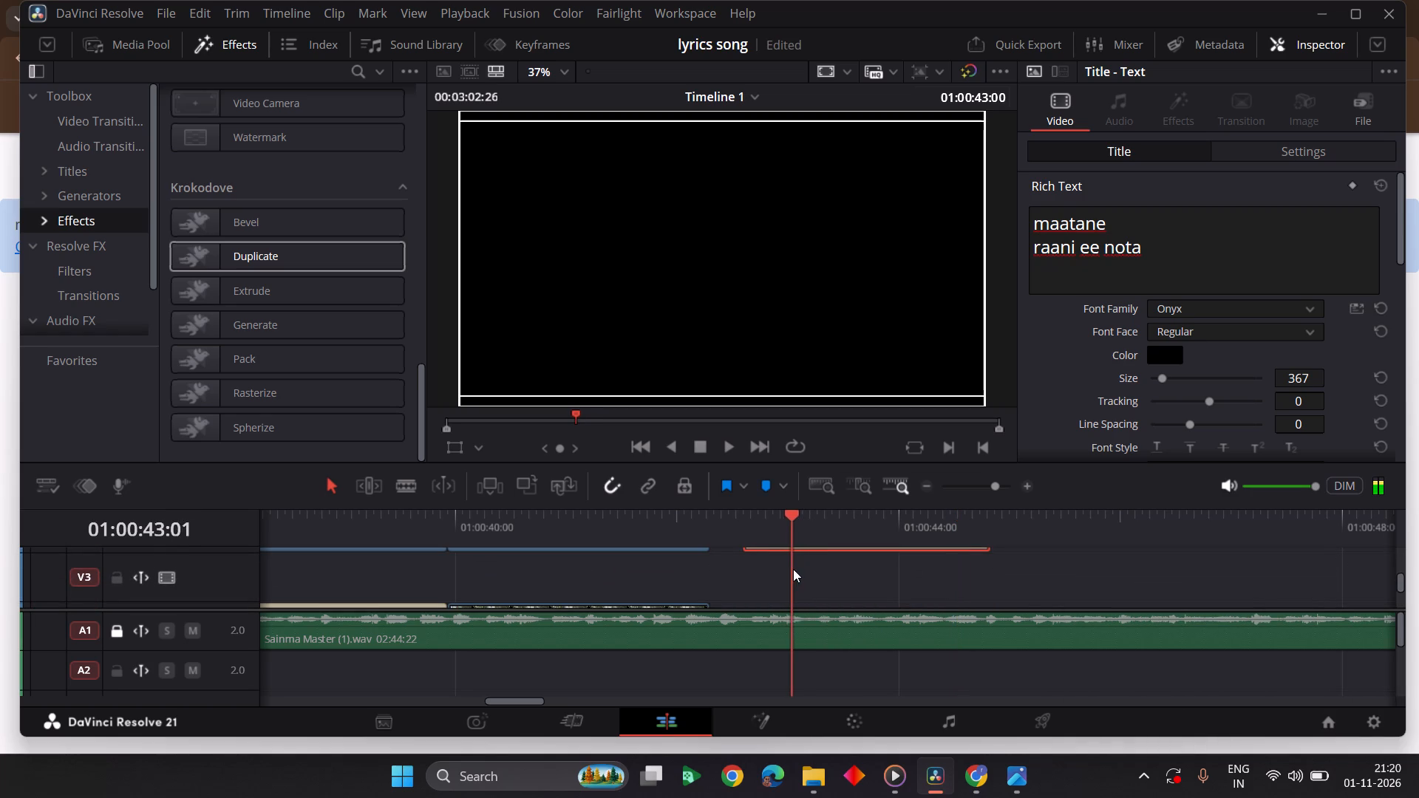
left_click_drag(793, 569, 798, 567)
left_click_drag(777, 544, 777, 553)
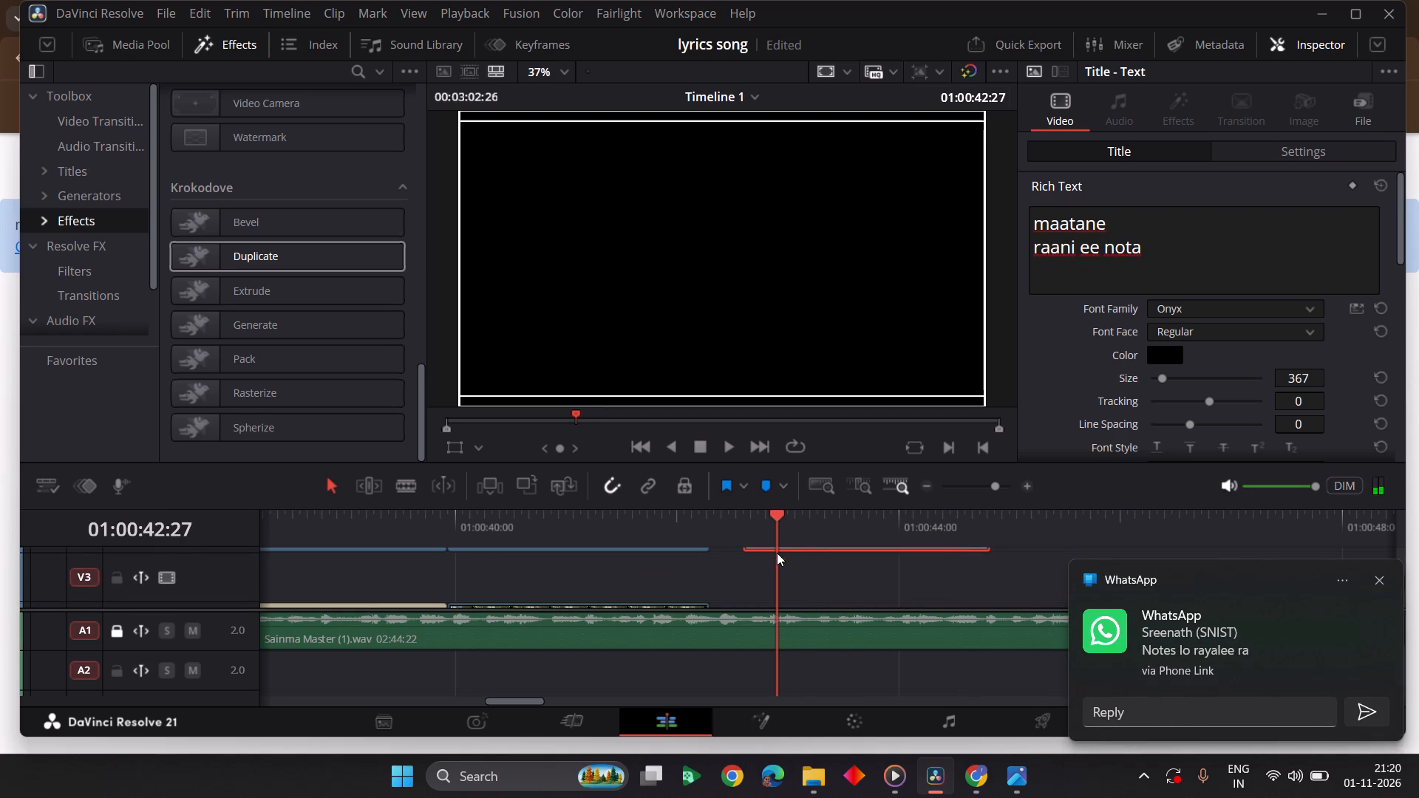
left_click_drag(777, 553, 777, 562)
left_click_drag(787, 550, 776, 577)
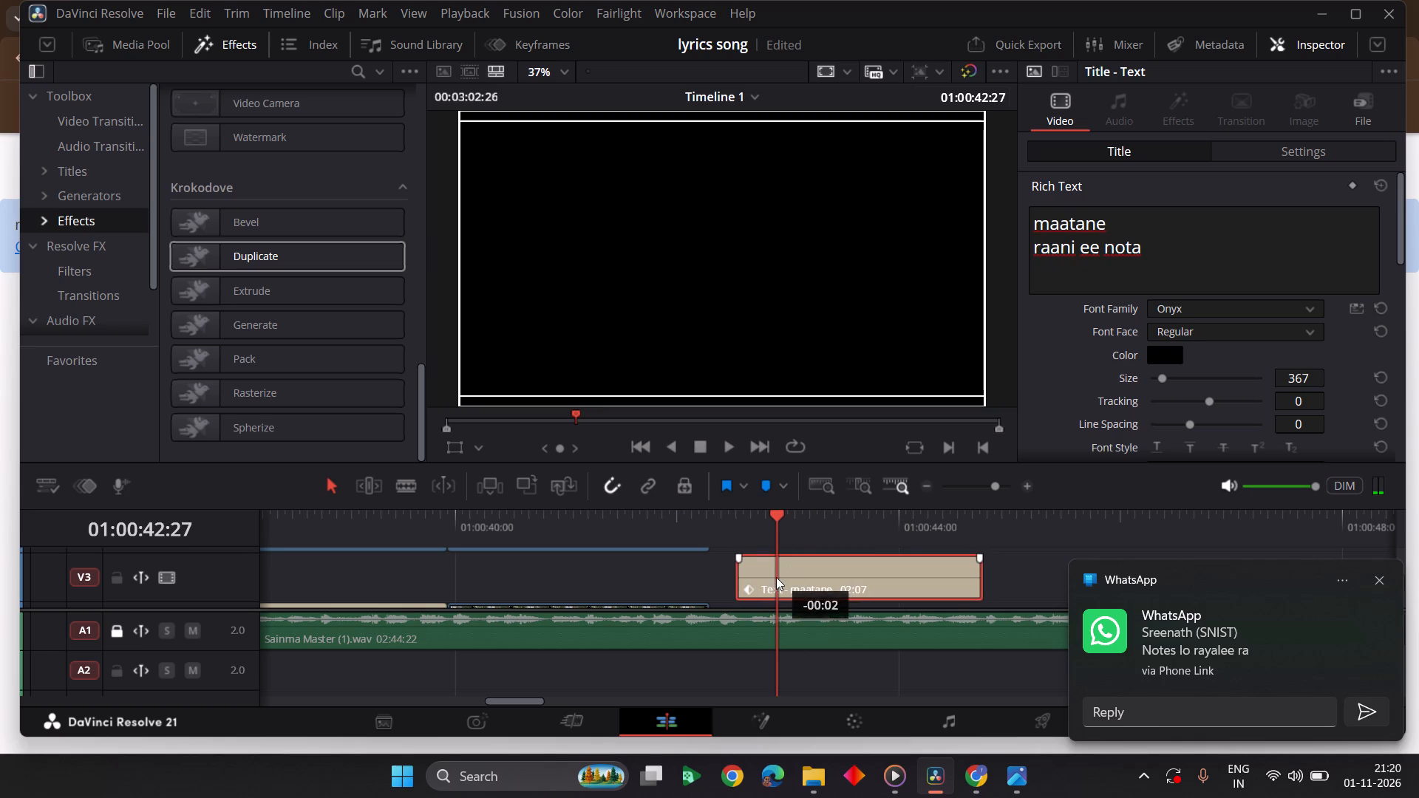
left_click_drag(776, 577, 513, 593)
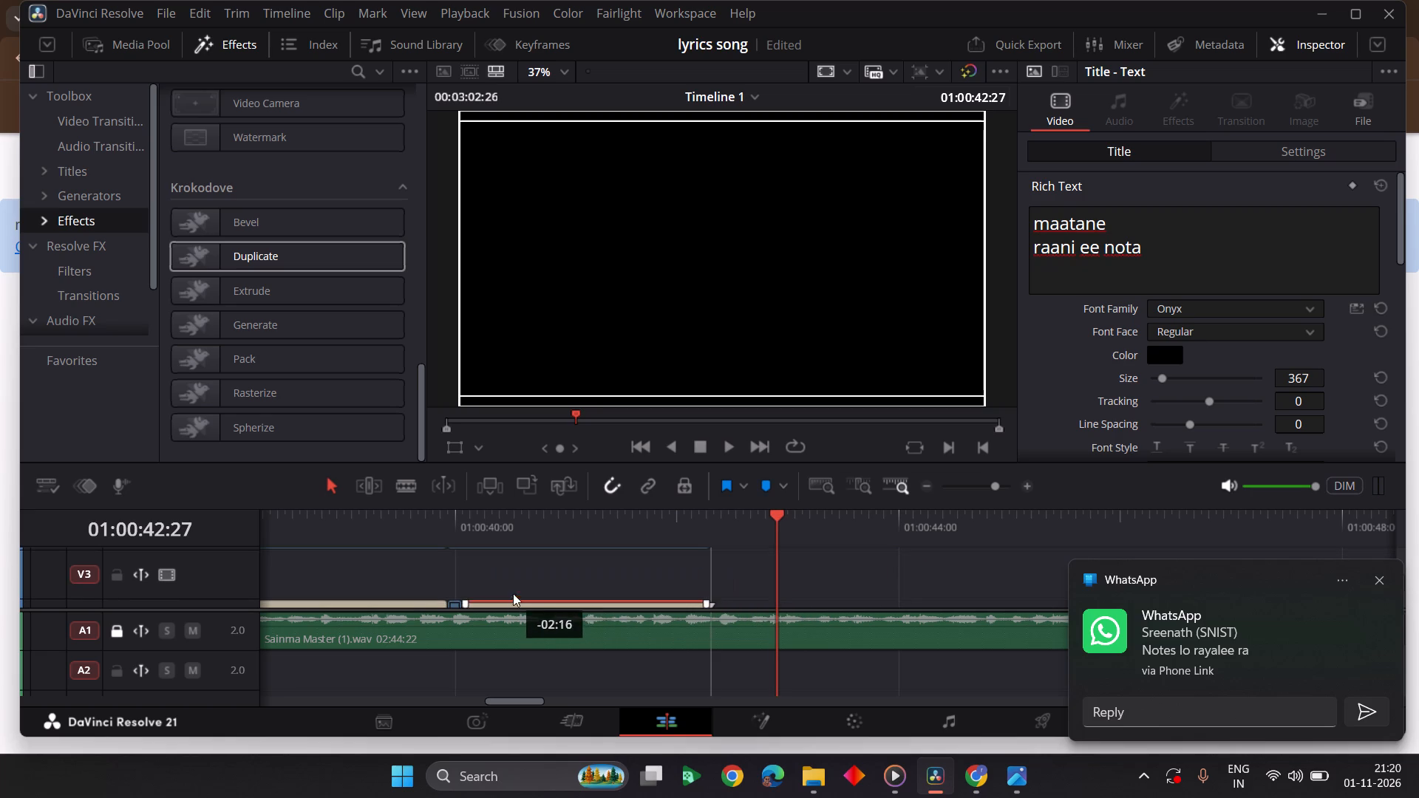
left_click_drag(513, 593, 497, 580)
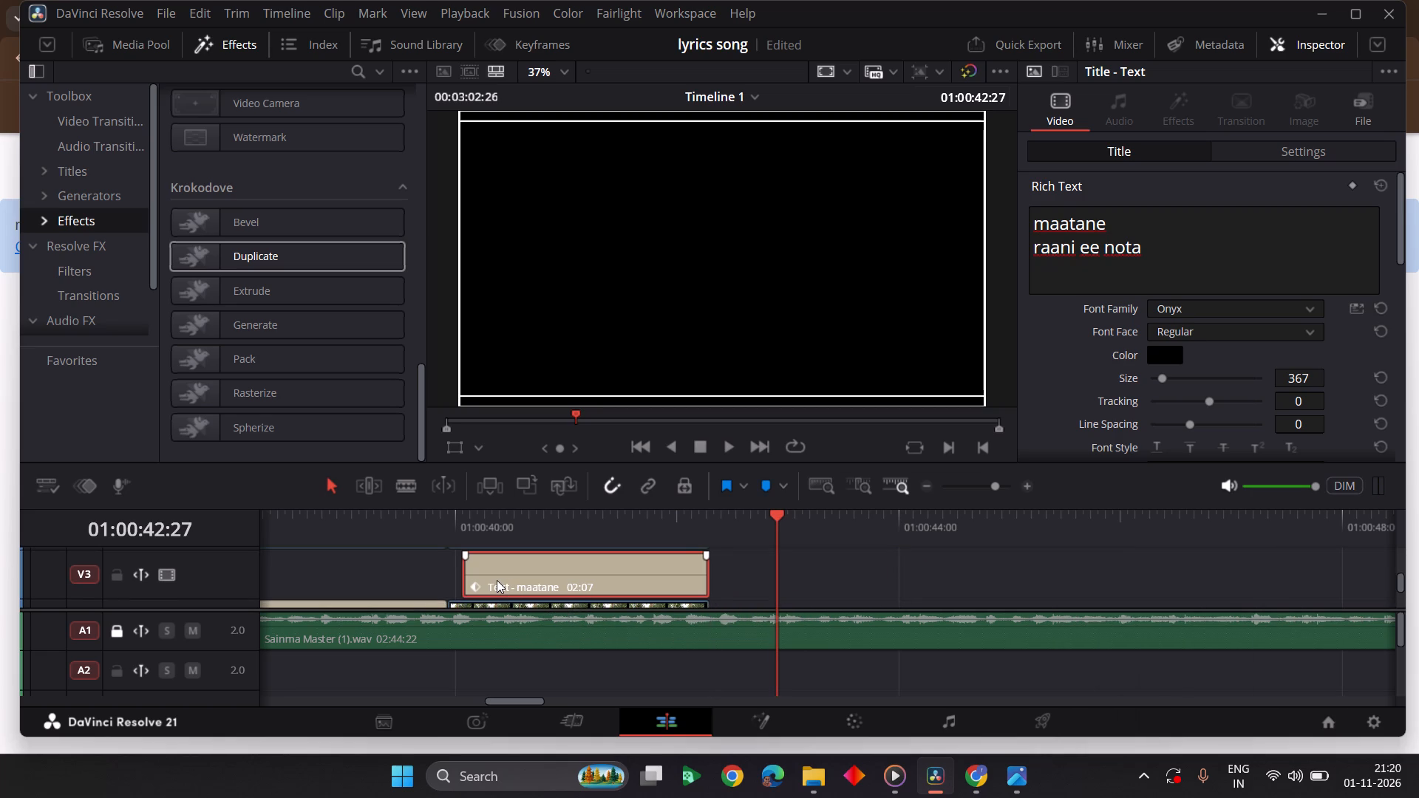
scroll(497, 580, "right", 1)
left_click_drag(639, 564, 629, 564)
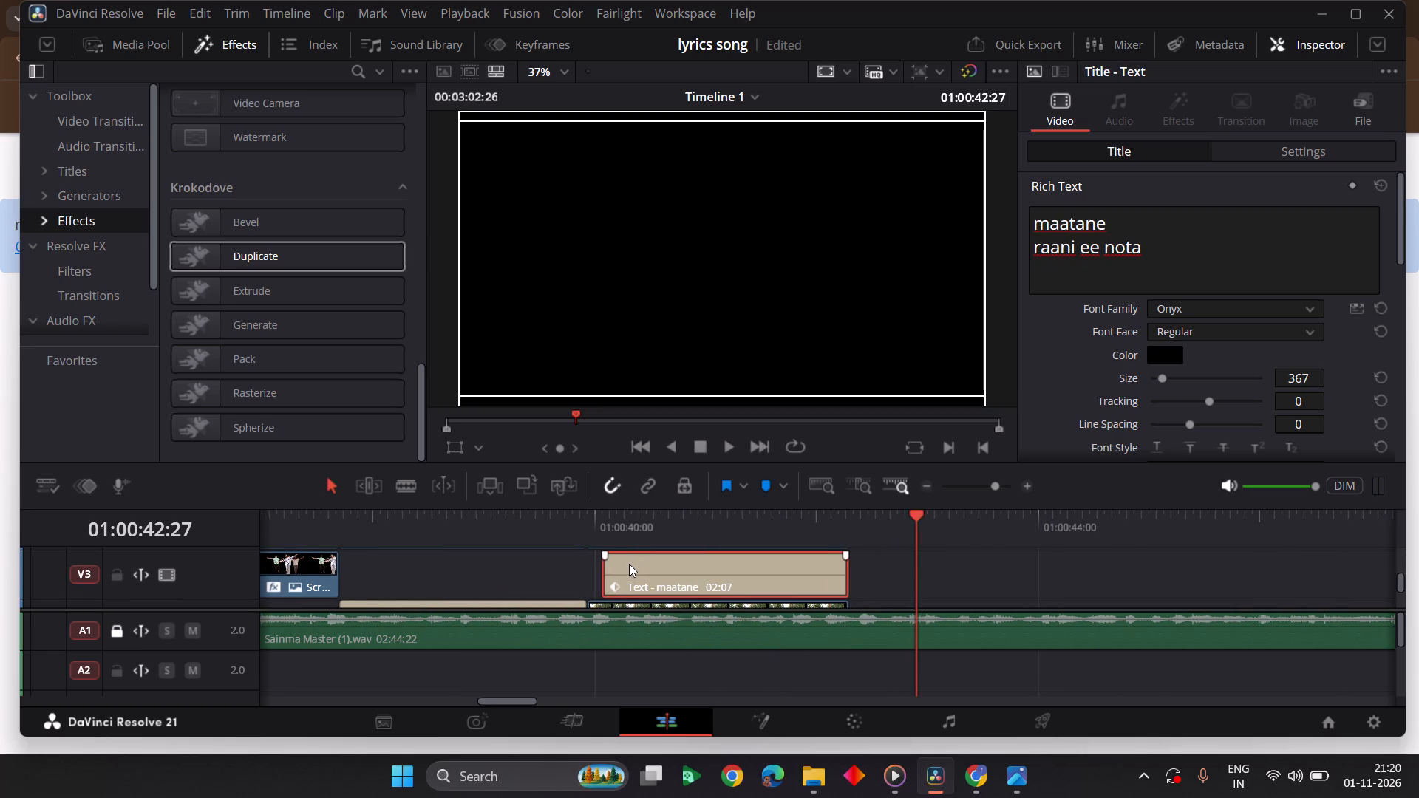
left_click_drag(629, 564, 630, 562)
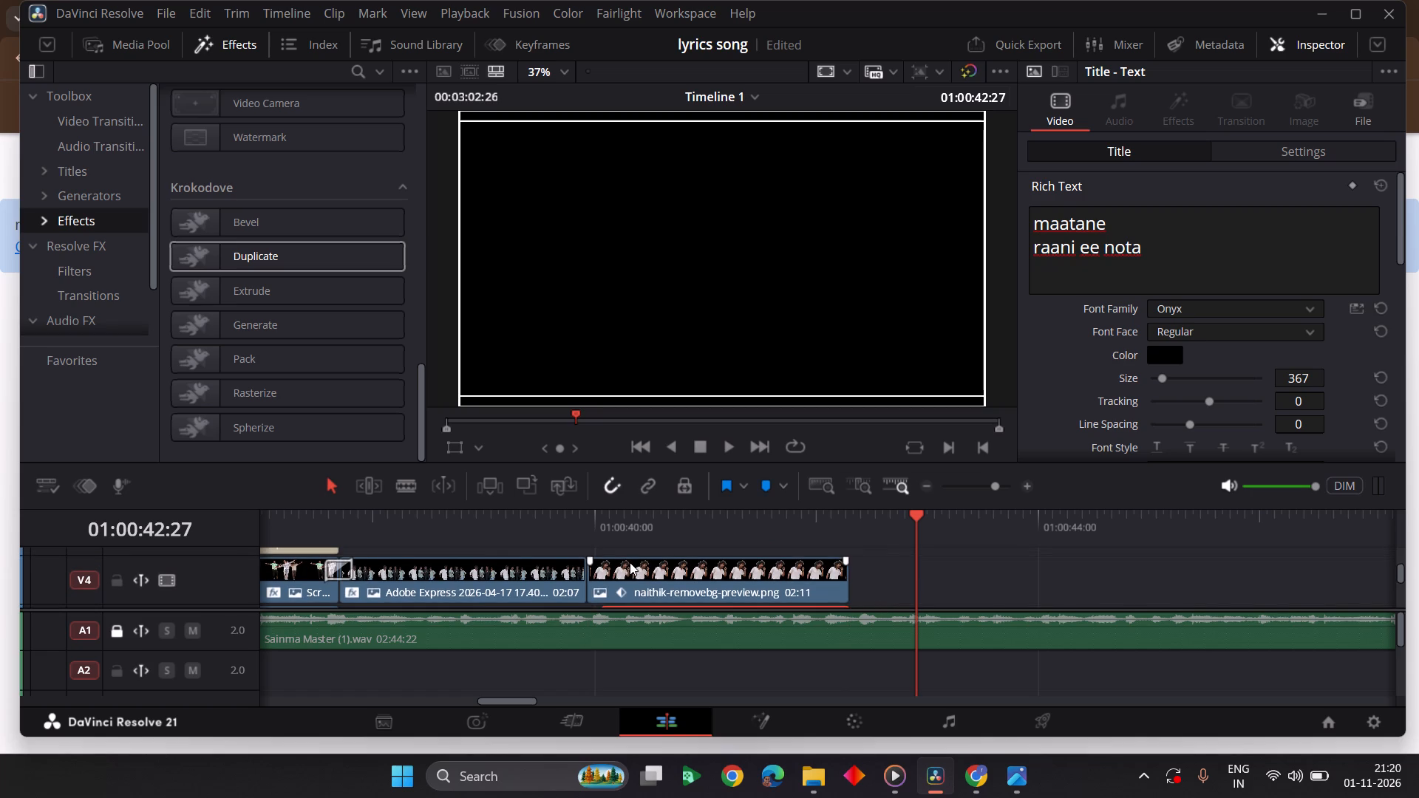
Show the frame at 01:00:40:09 to check how the title layers behind the cutout.
left_click(571, 526)
left_click(627, 523)
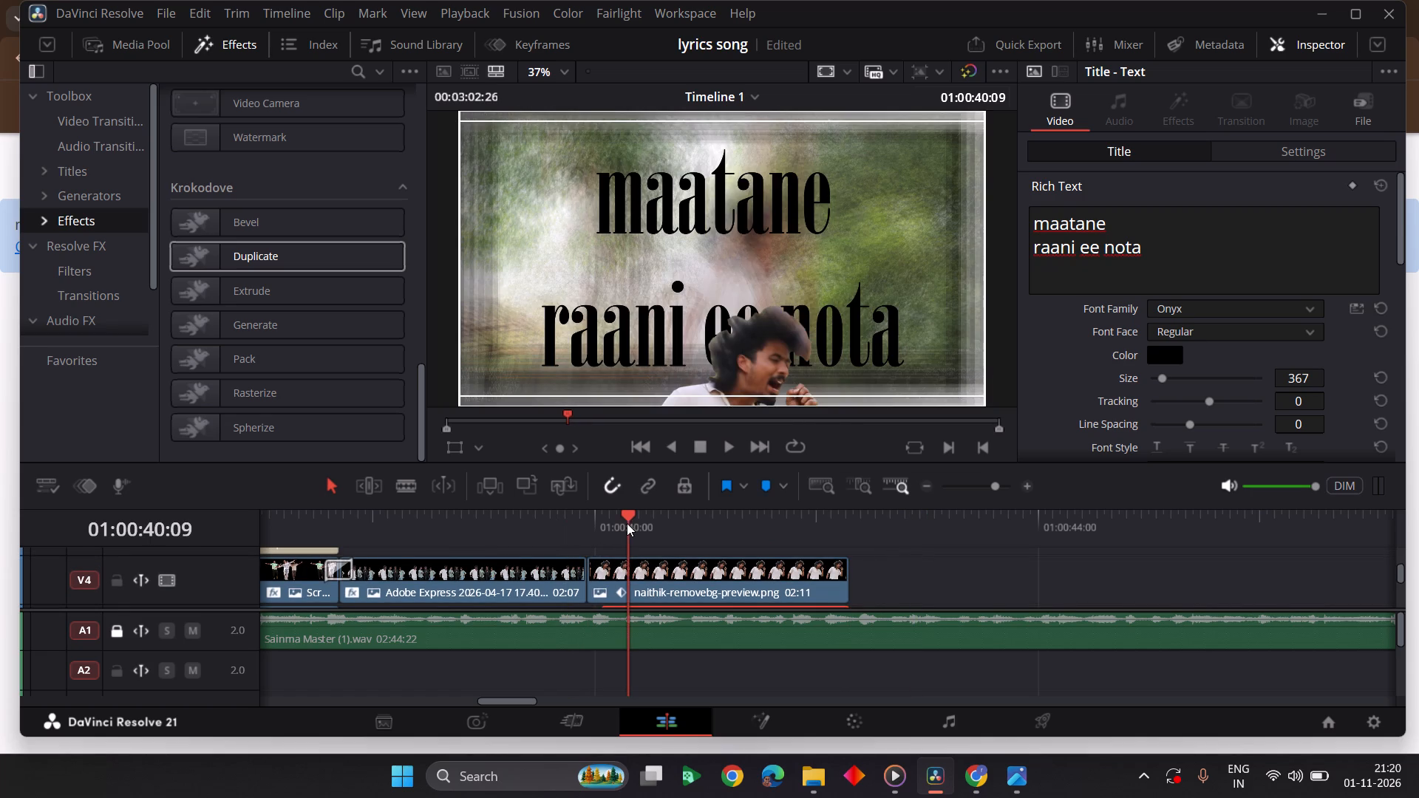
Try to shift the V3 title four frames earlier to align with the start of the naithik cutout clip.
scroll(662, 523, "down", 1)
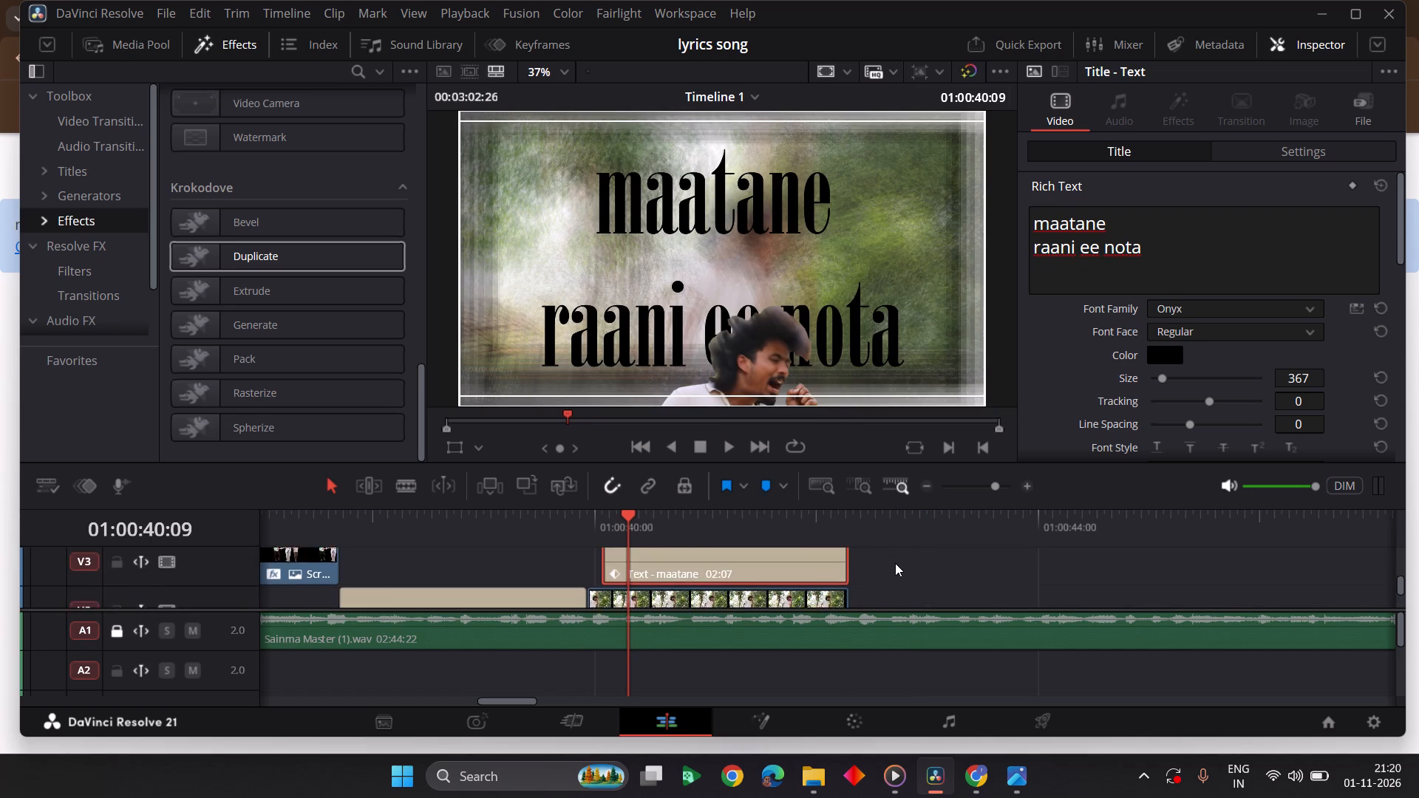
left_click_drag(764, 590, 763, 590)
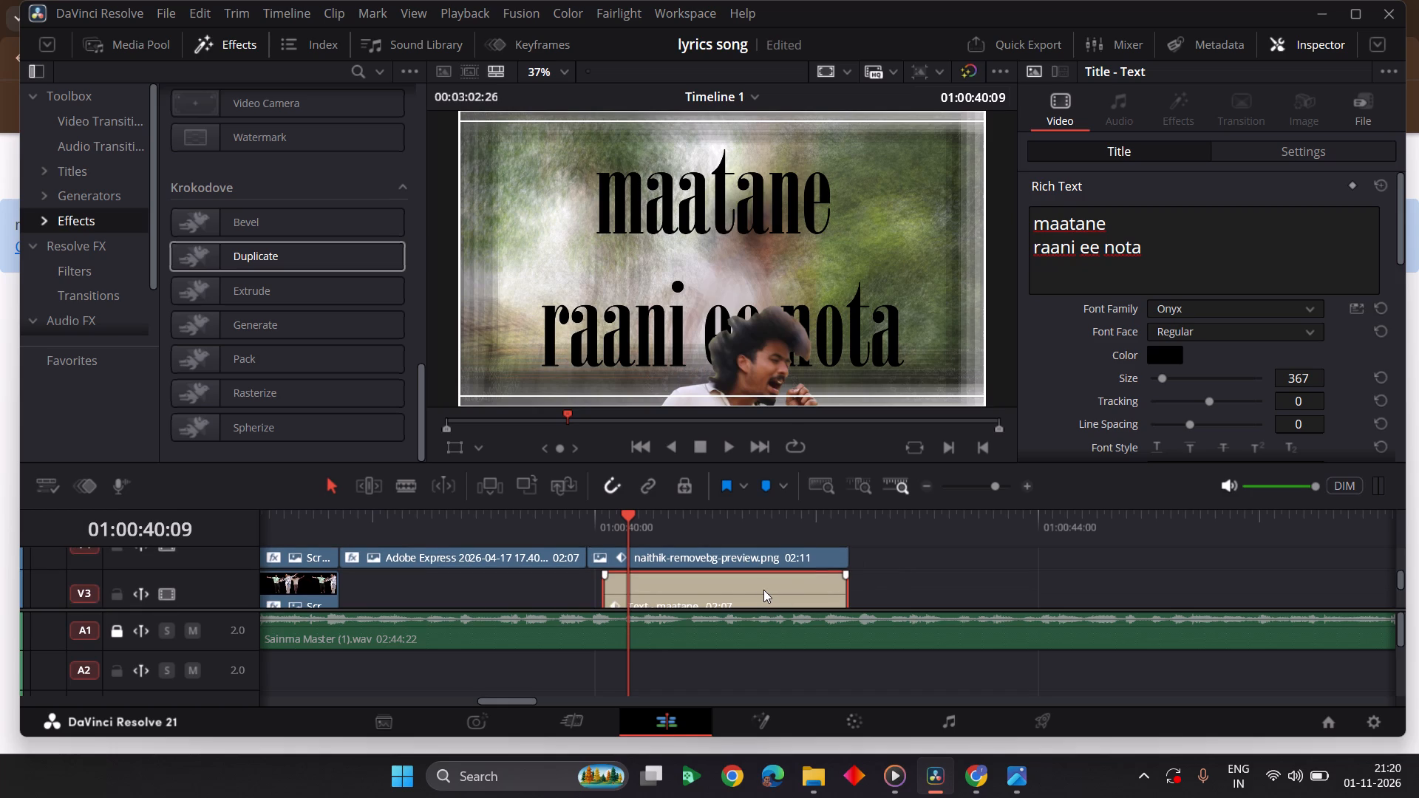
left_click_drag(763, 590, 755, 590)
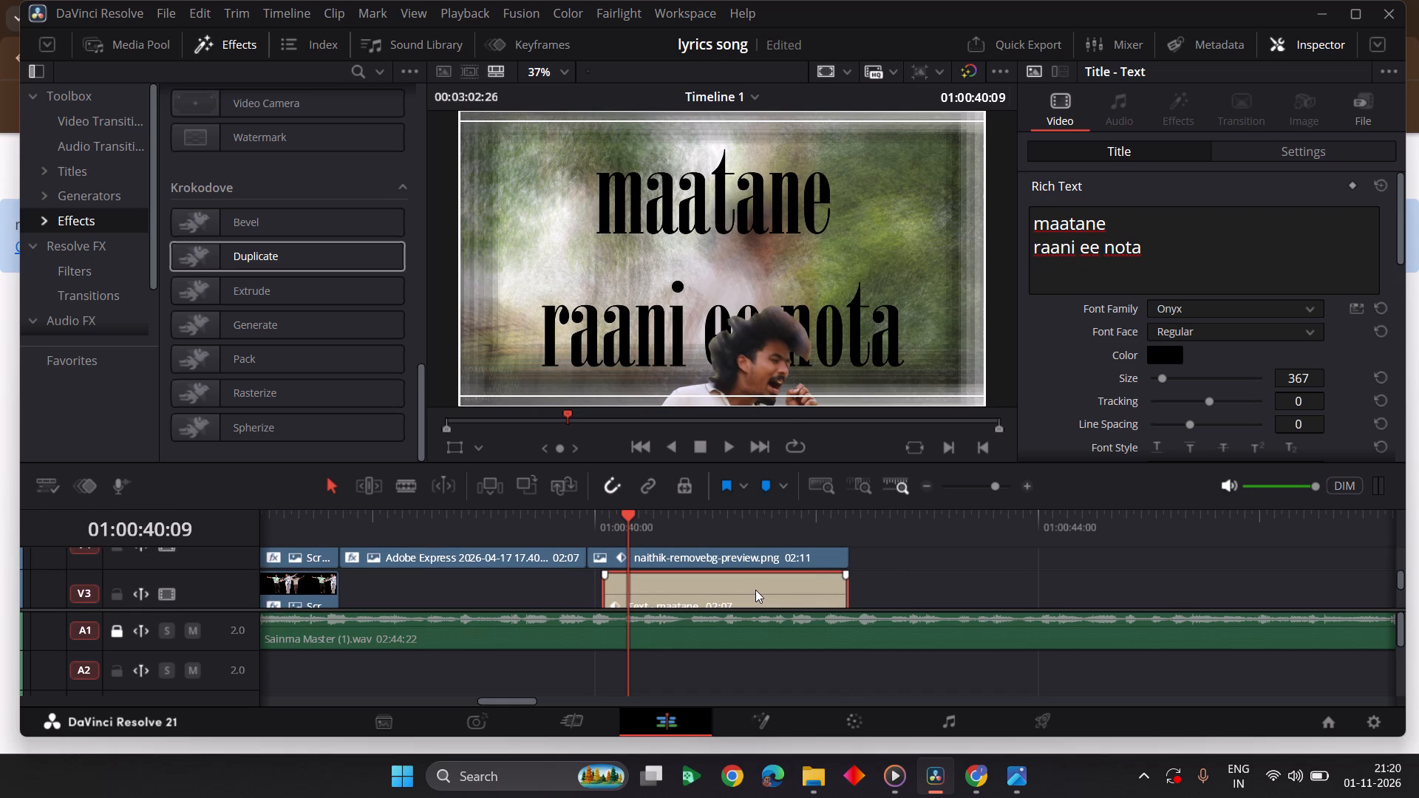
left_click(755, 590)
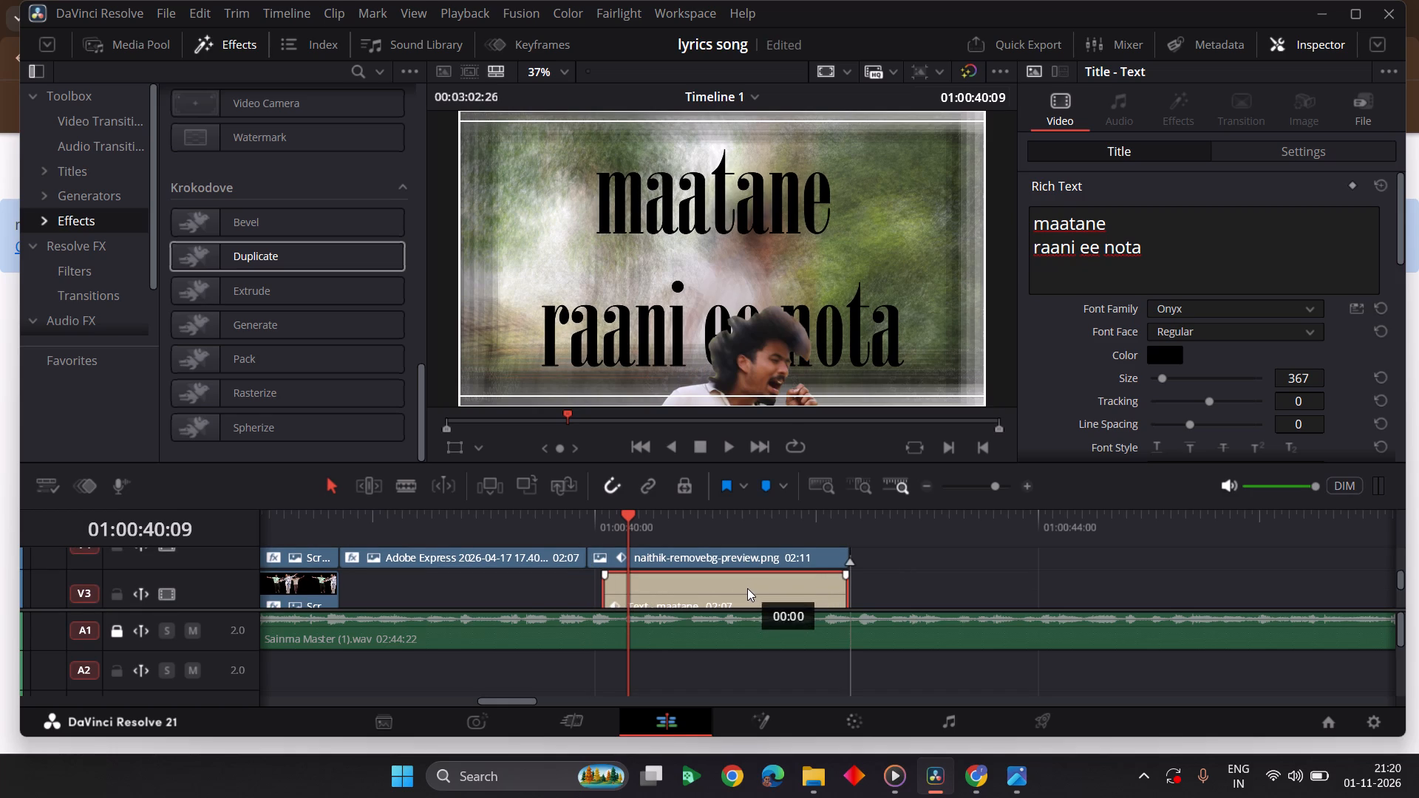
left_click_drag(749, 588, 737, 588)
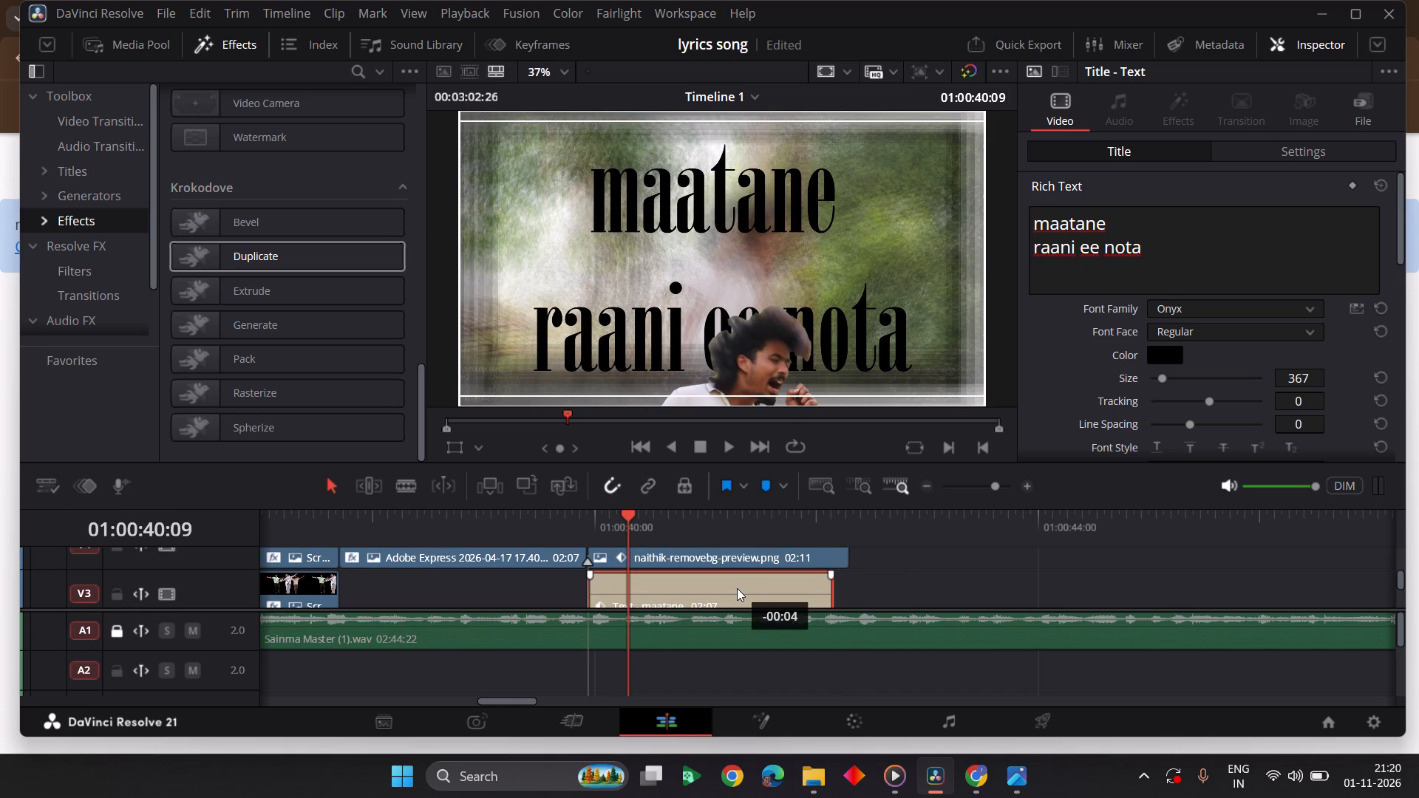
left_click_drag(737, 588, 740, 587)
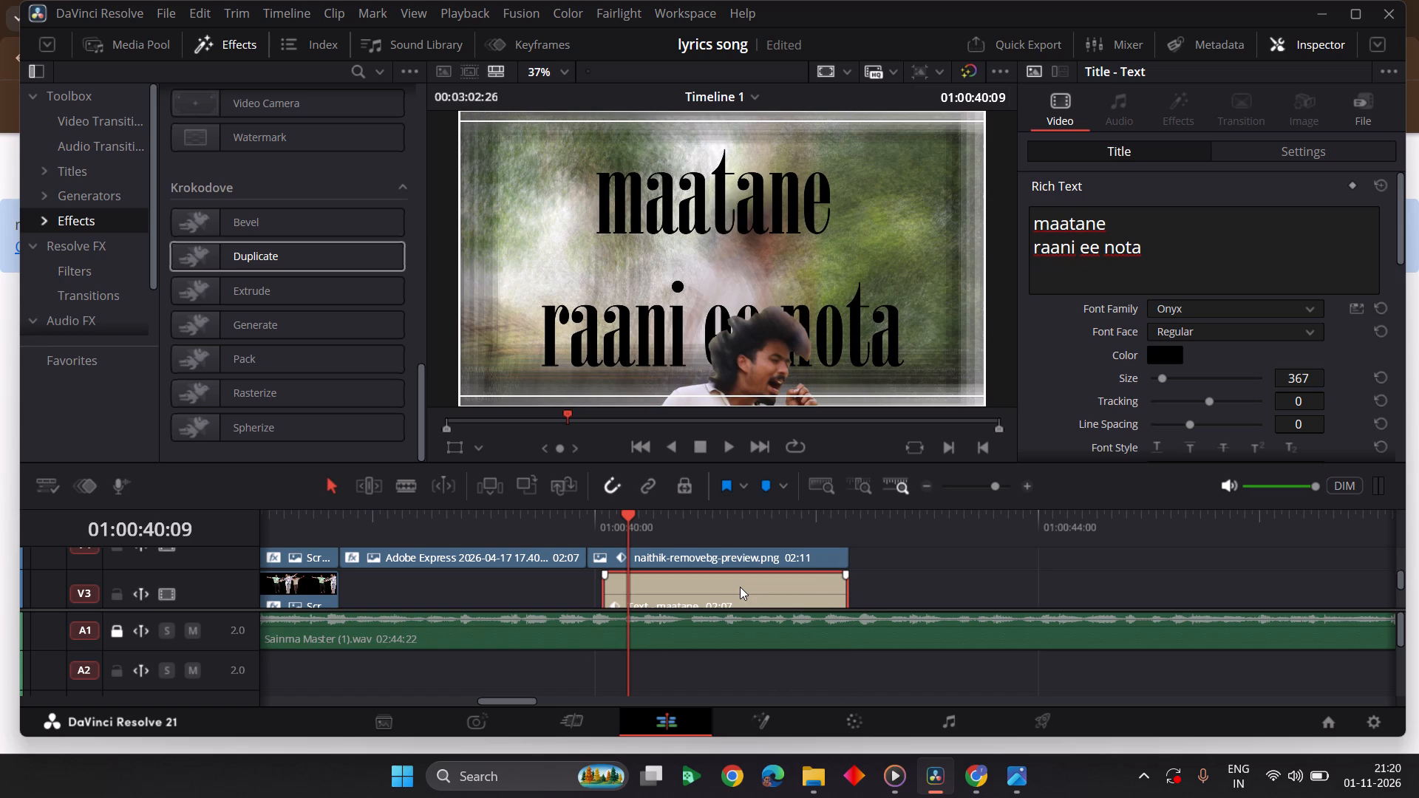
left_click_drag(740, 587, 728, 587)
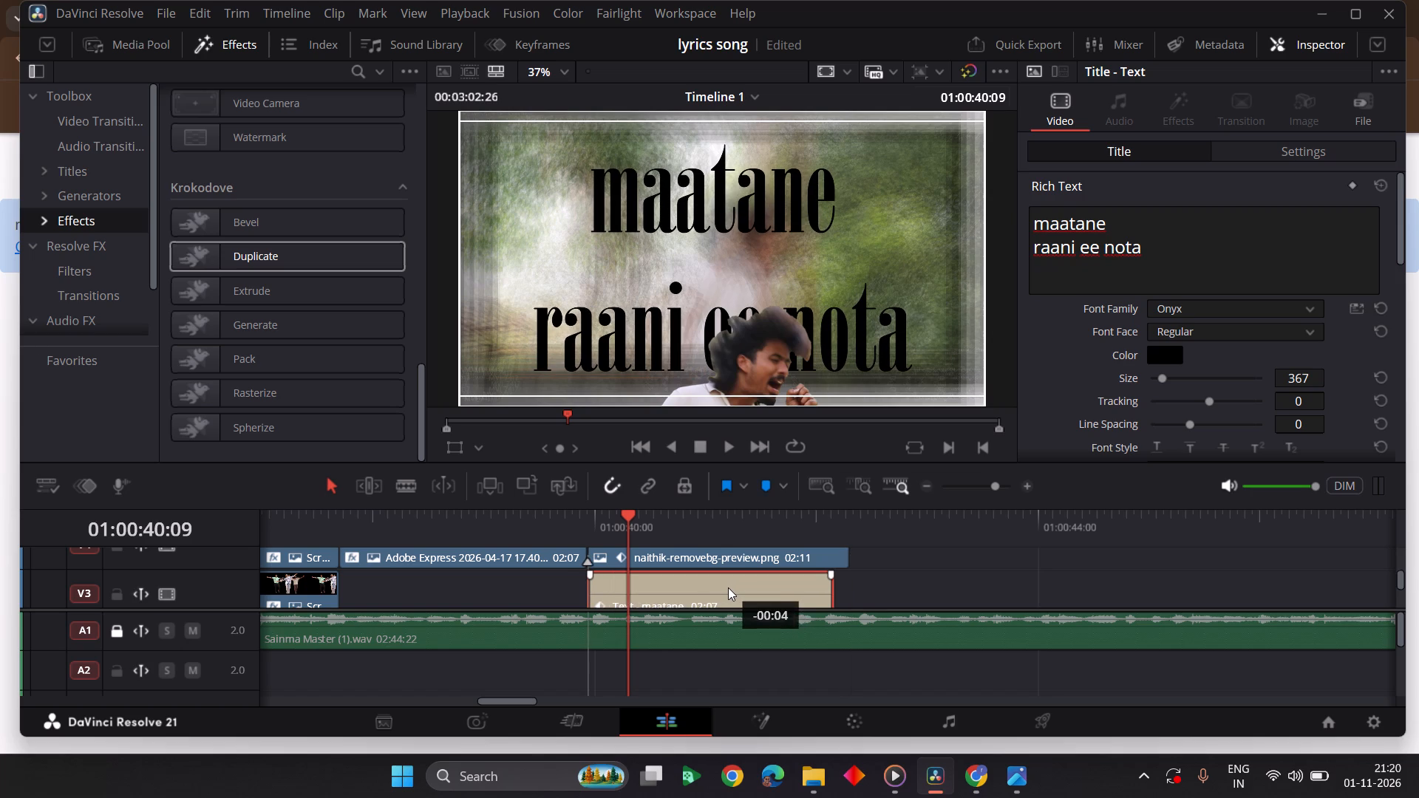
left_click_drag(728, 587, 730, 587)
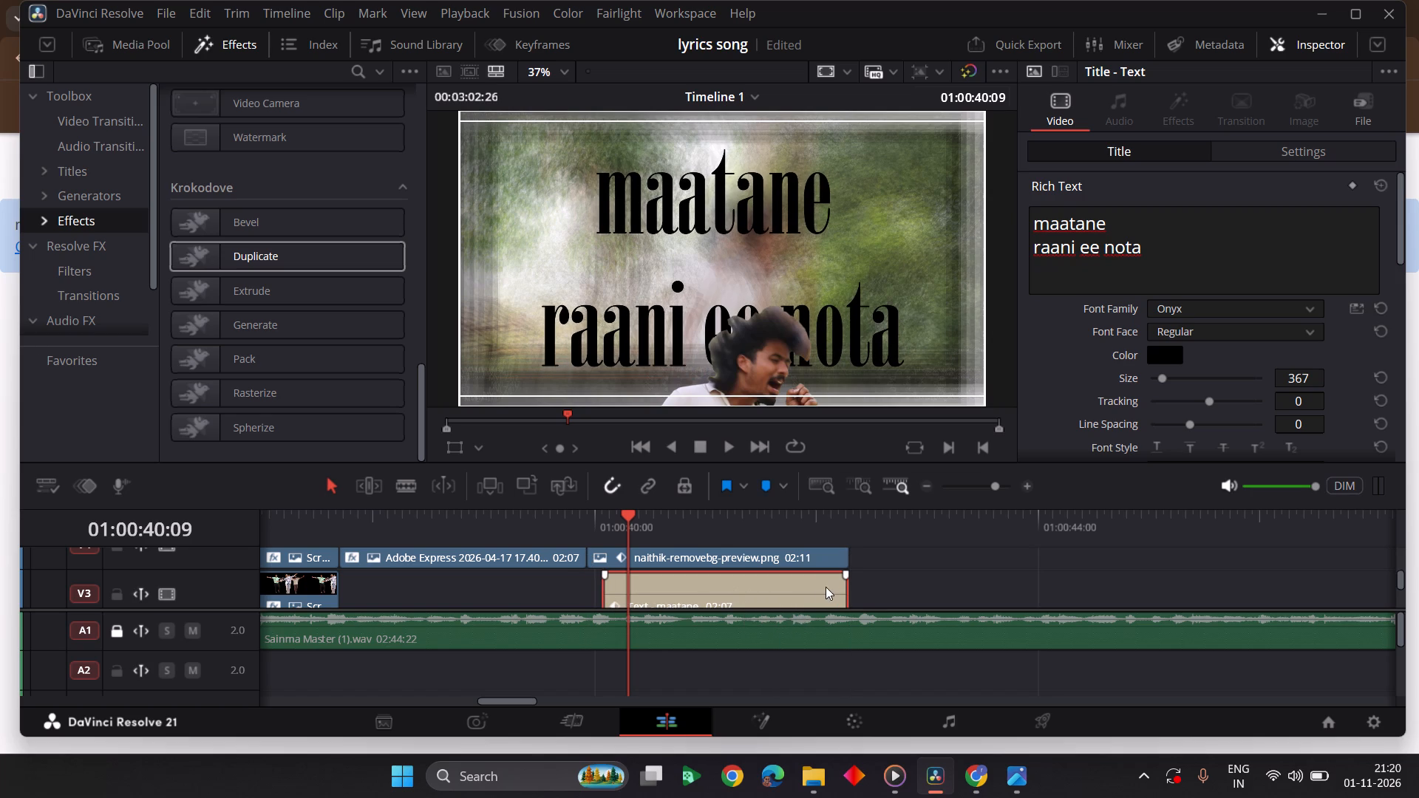
Replace the V3 title's text with "paatane" on the first line and "paadinche ee poota" on the second.
double_click(1171, 252)
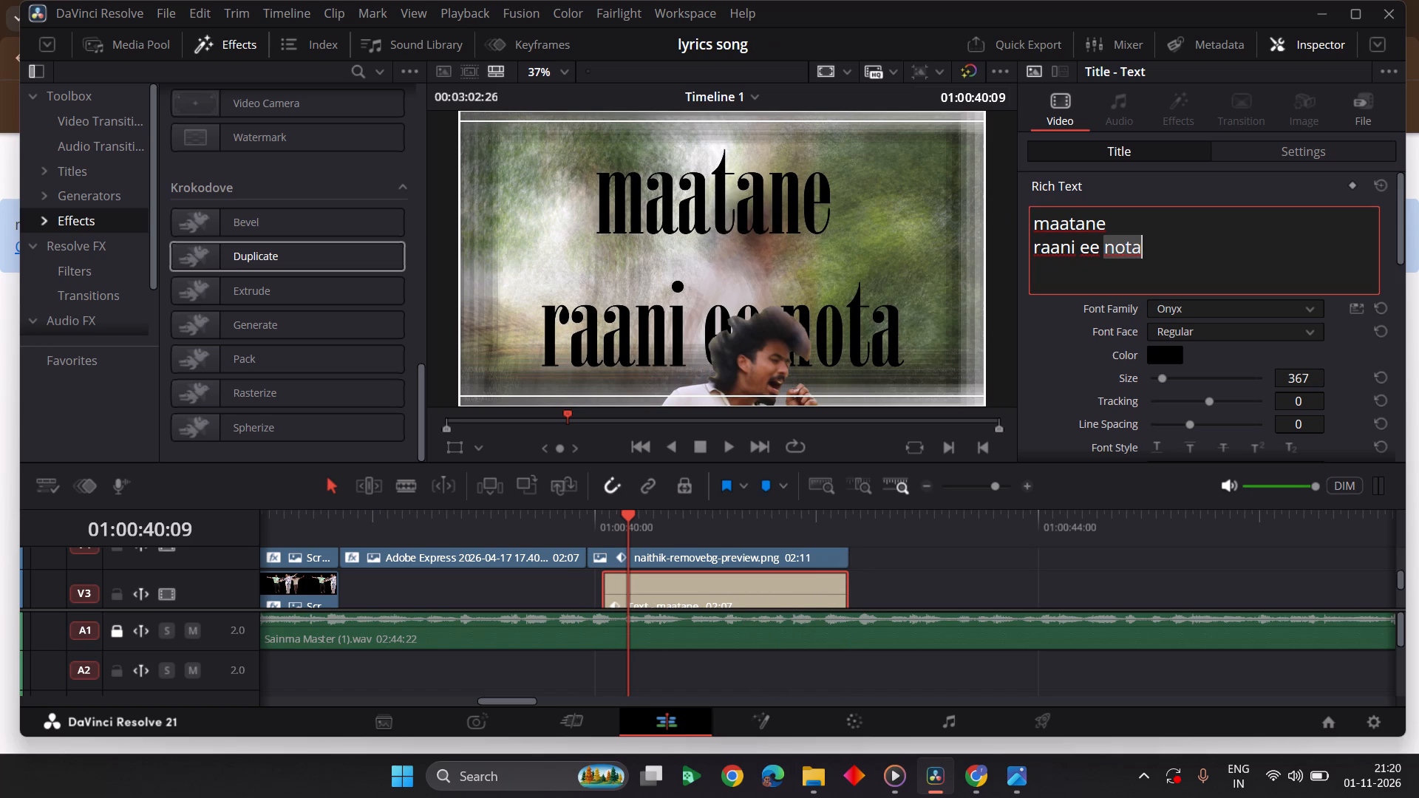
key("BackSpace")
key("BackSpace")
key("BackSpace")
key("BackSpace")
key("BackSpace")
key("BackSpace")
key("BackSpace")
key("BackSpace")
key("BackSpace")
key("BackSpace")
key("BackSpace")
key("BackSpace")
key("BackSpace")
key("BackSpace")
key("BackSpace")
key("BackSpace")
key("BackSpace")
key("BackSpace")
key("BackSpace")
key("BackSpace")
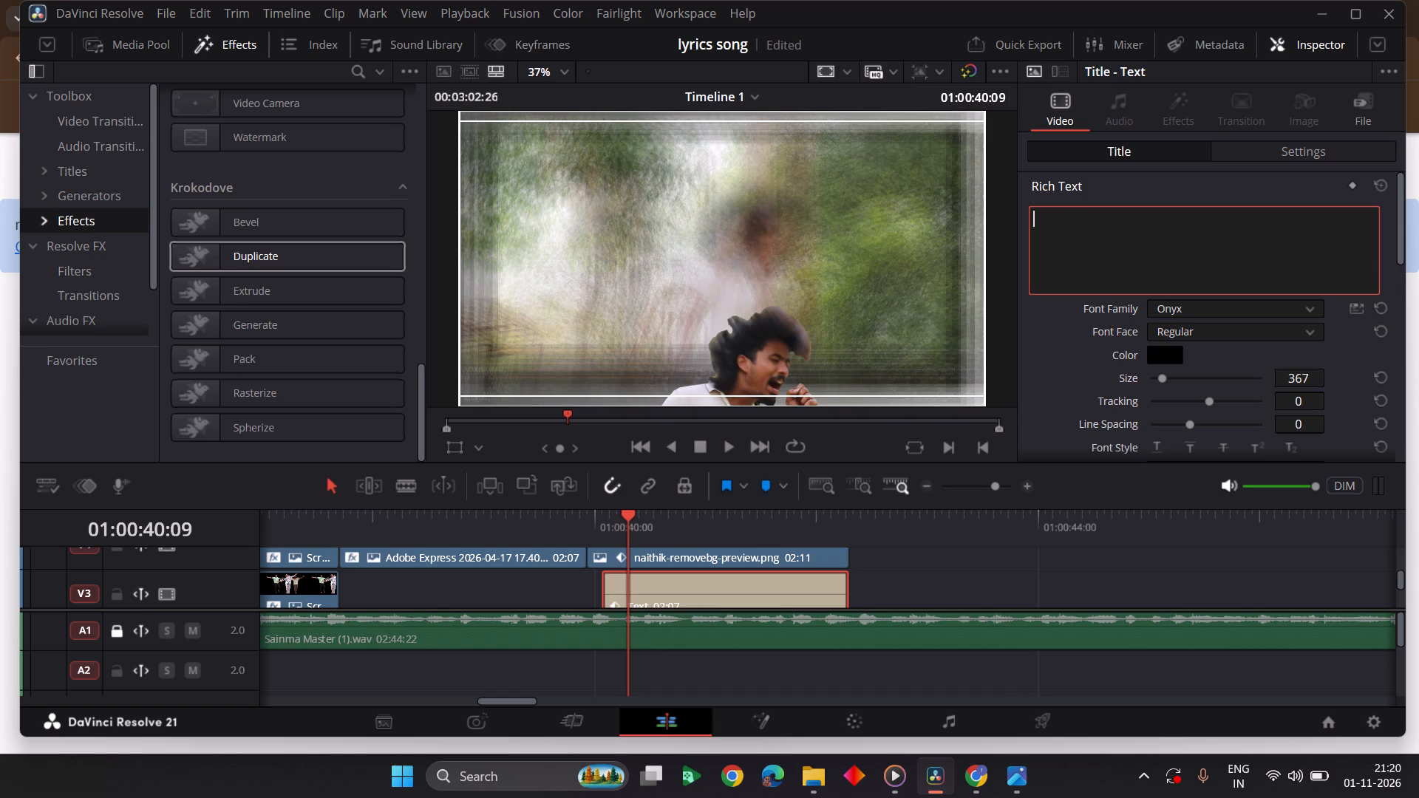
type("paatane")
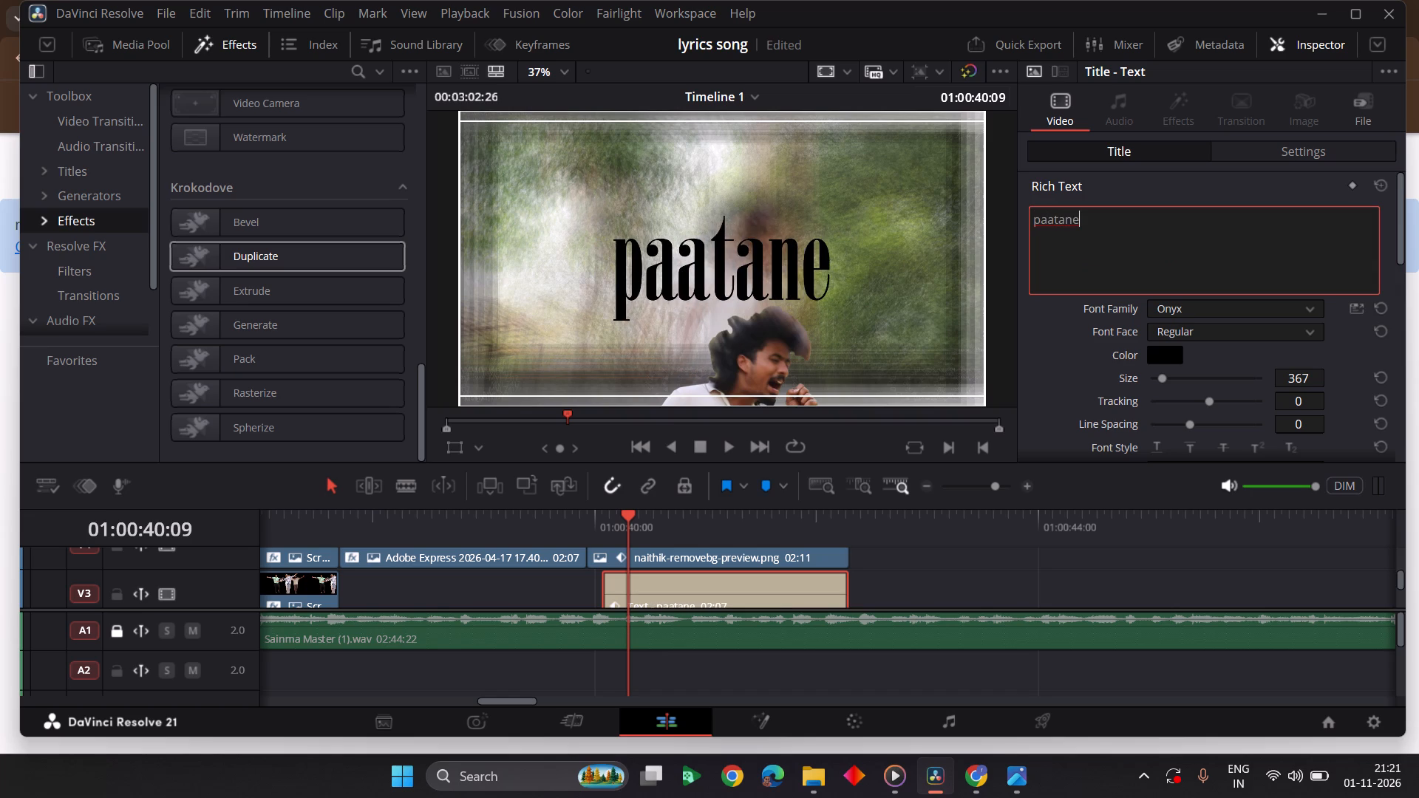
key("Return")
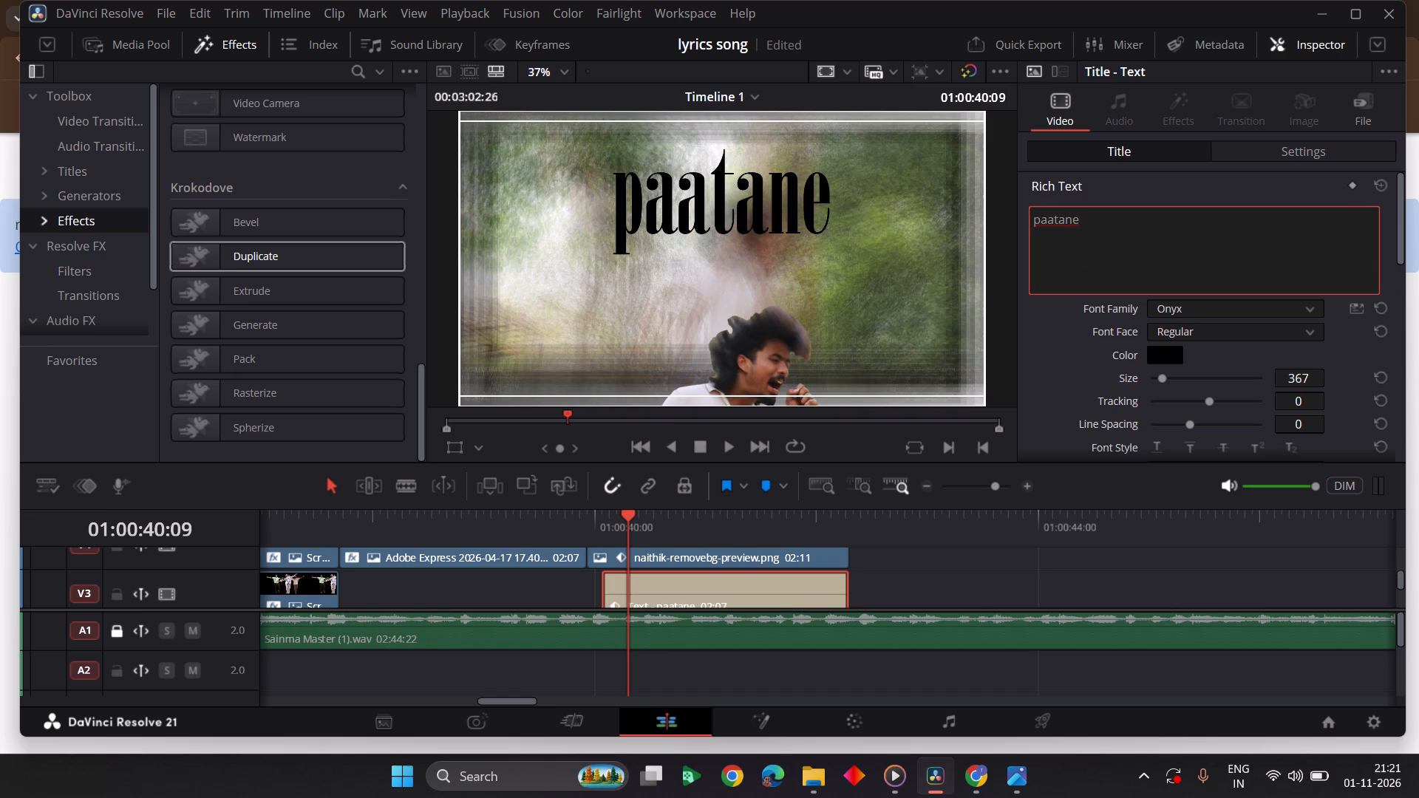
type("paadinche")
key("space")
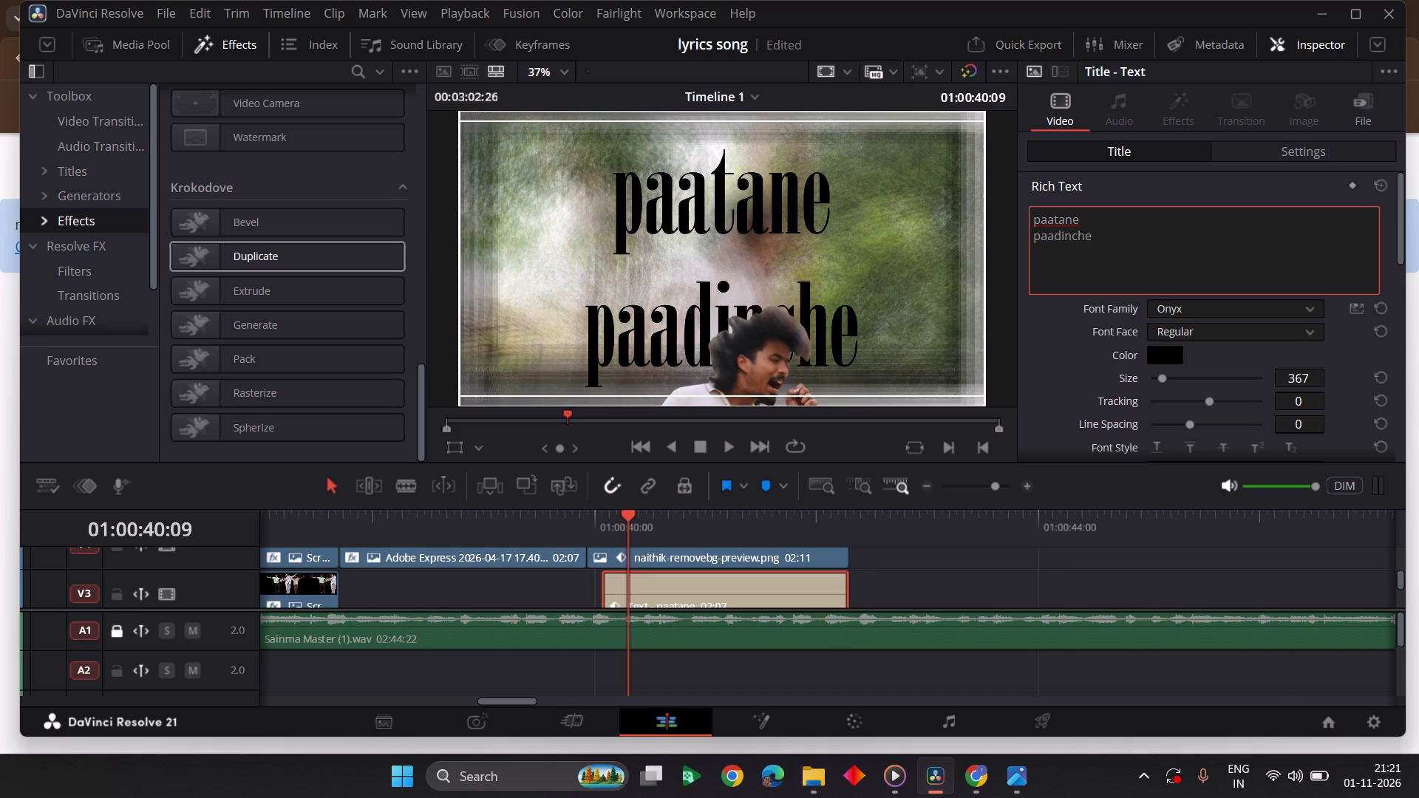
type("ee")
key("space")
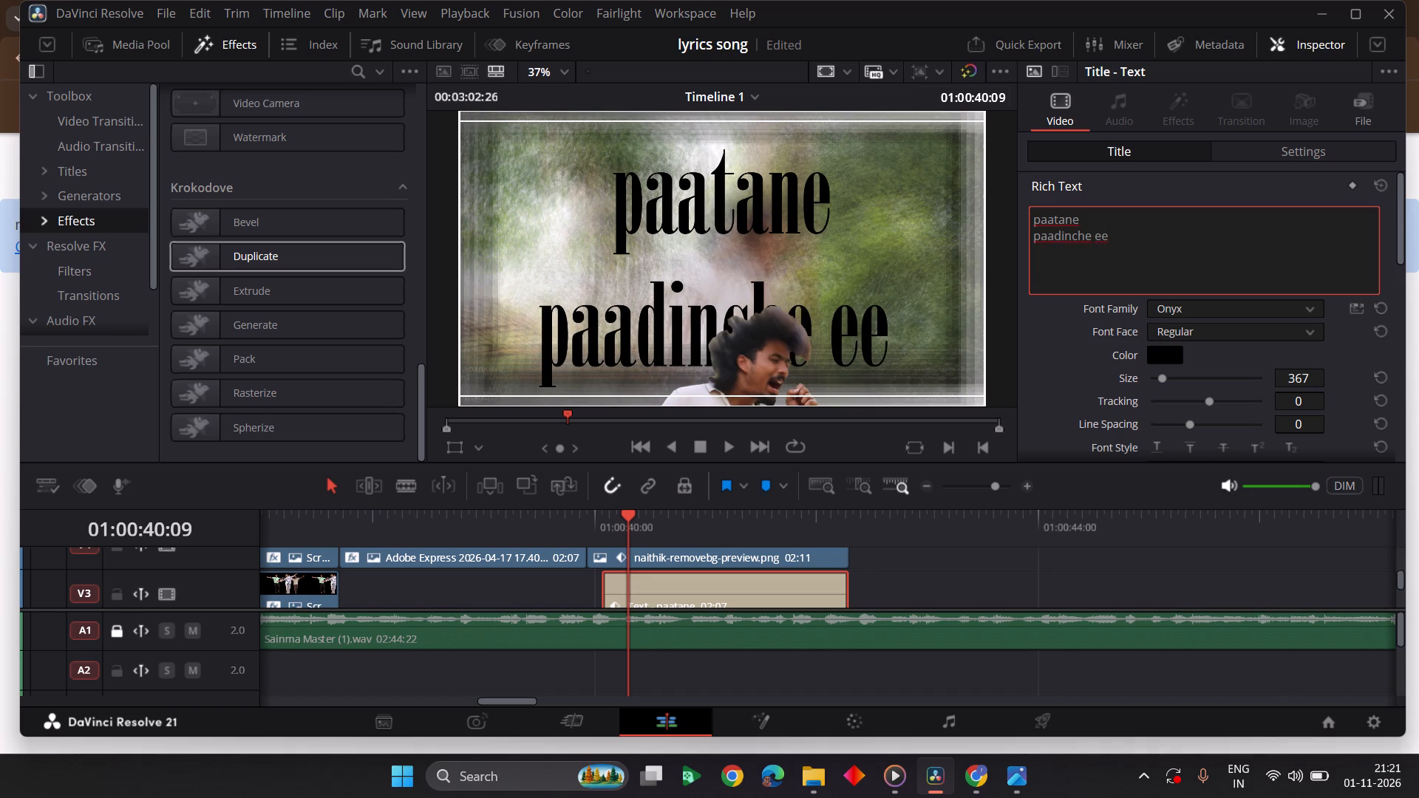
type("poota")
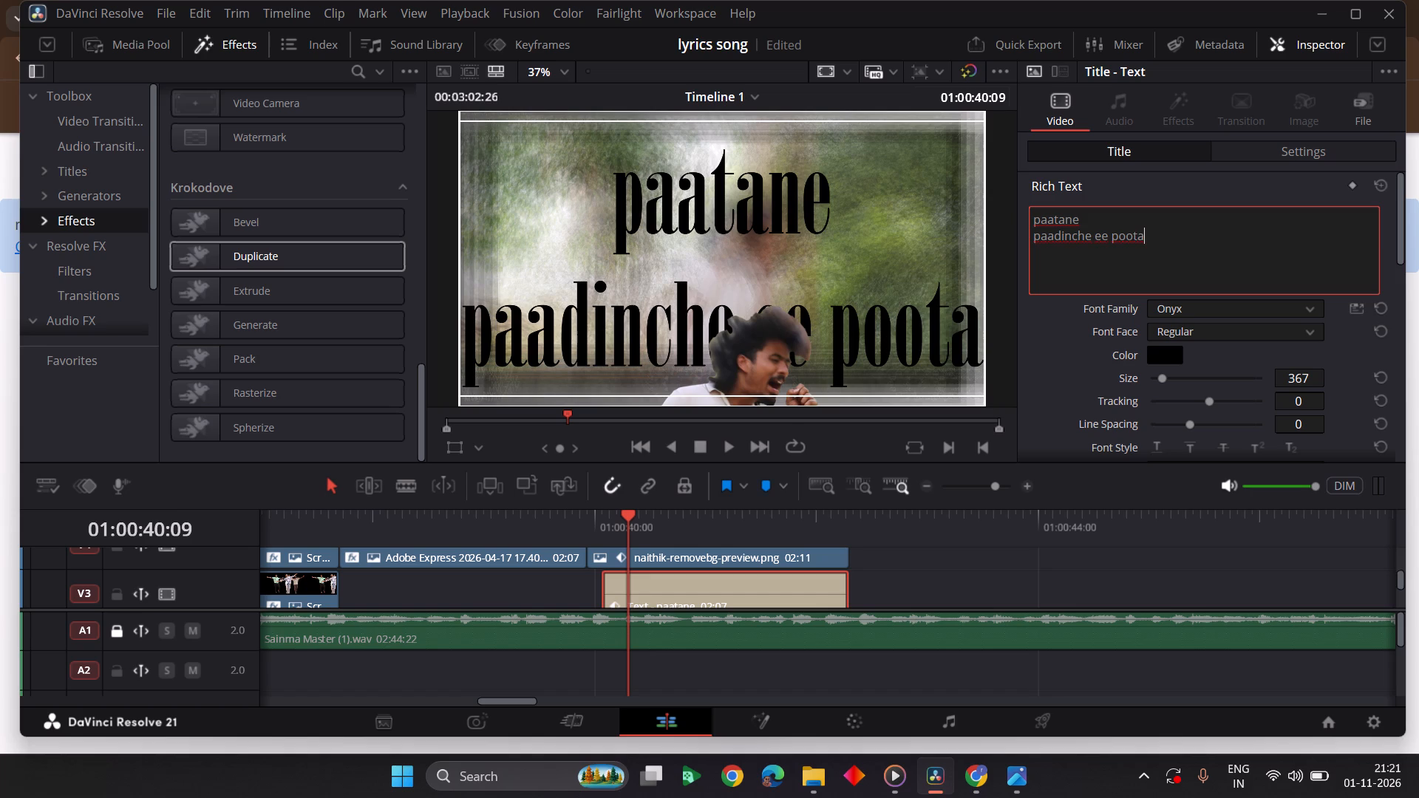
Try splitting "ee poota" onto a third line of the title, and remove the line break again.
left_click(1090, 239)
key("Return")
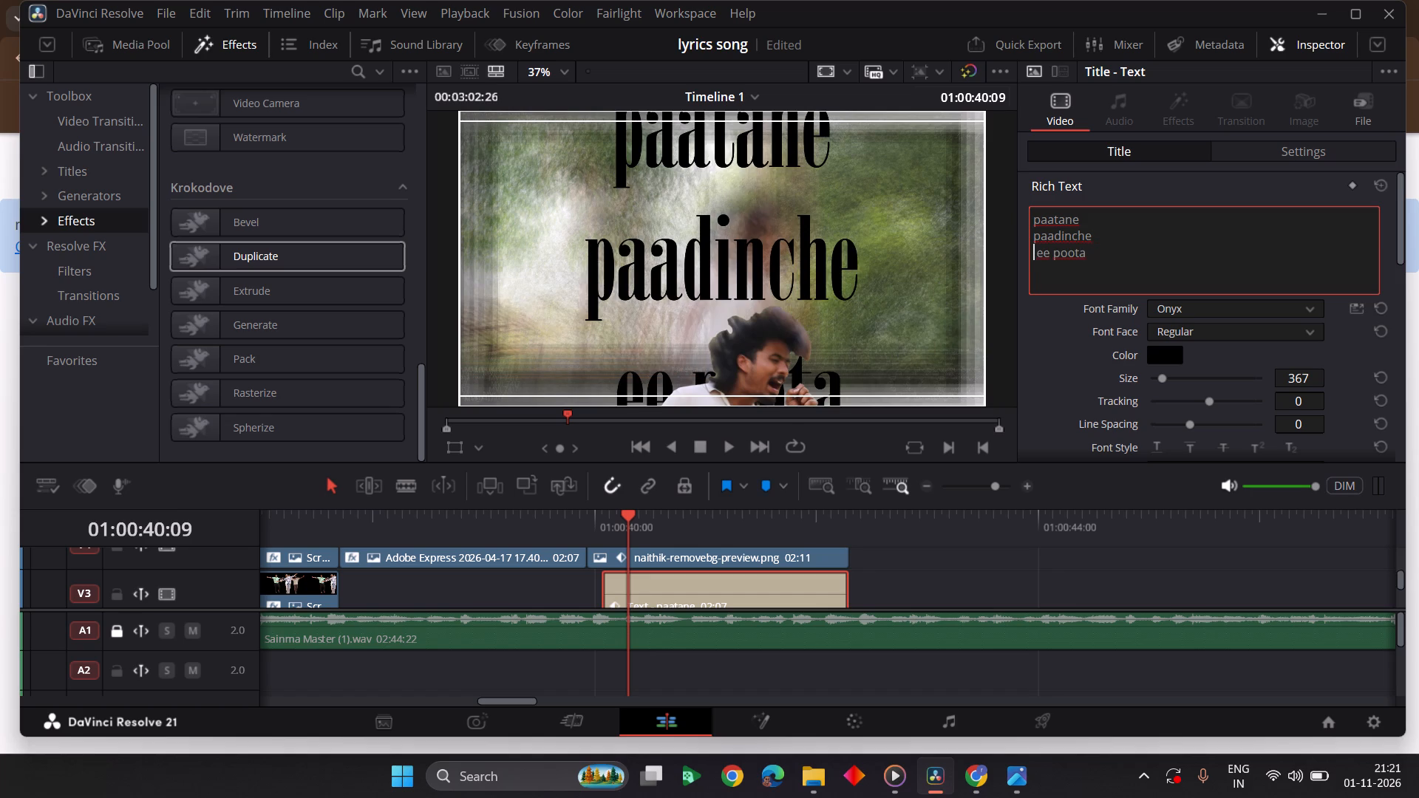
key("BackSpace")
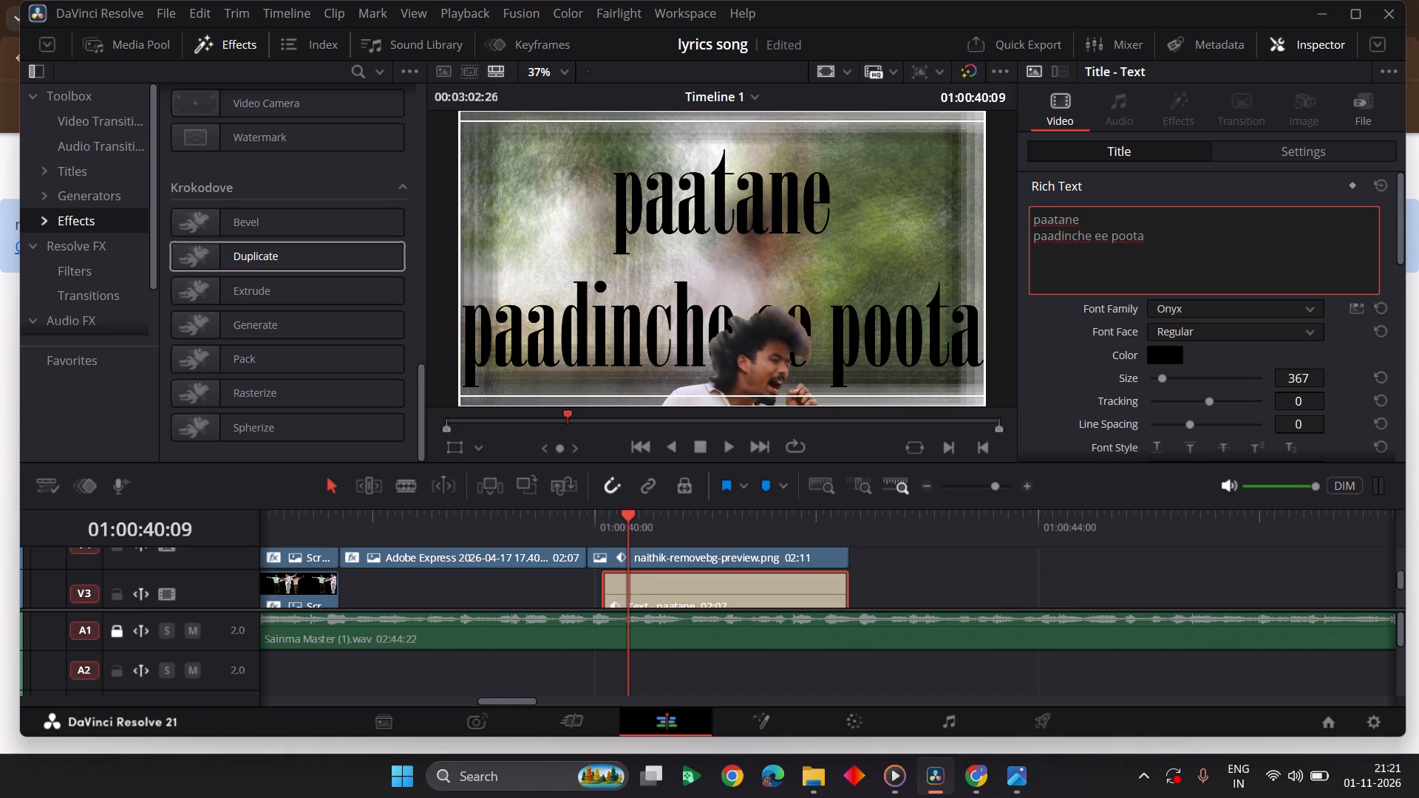
Set the paatane title's font size to 334.
scroll(1167, 239, "up", 1)
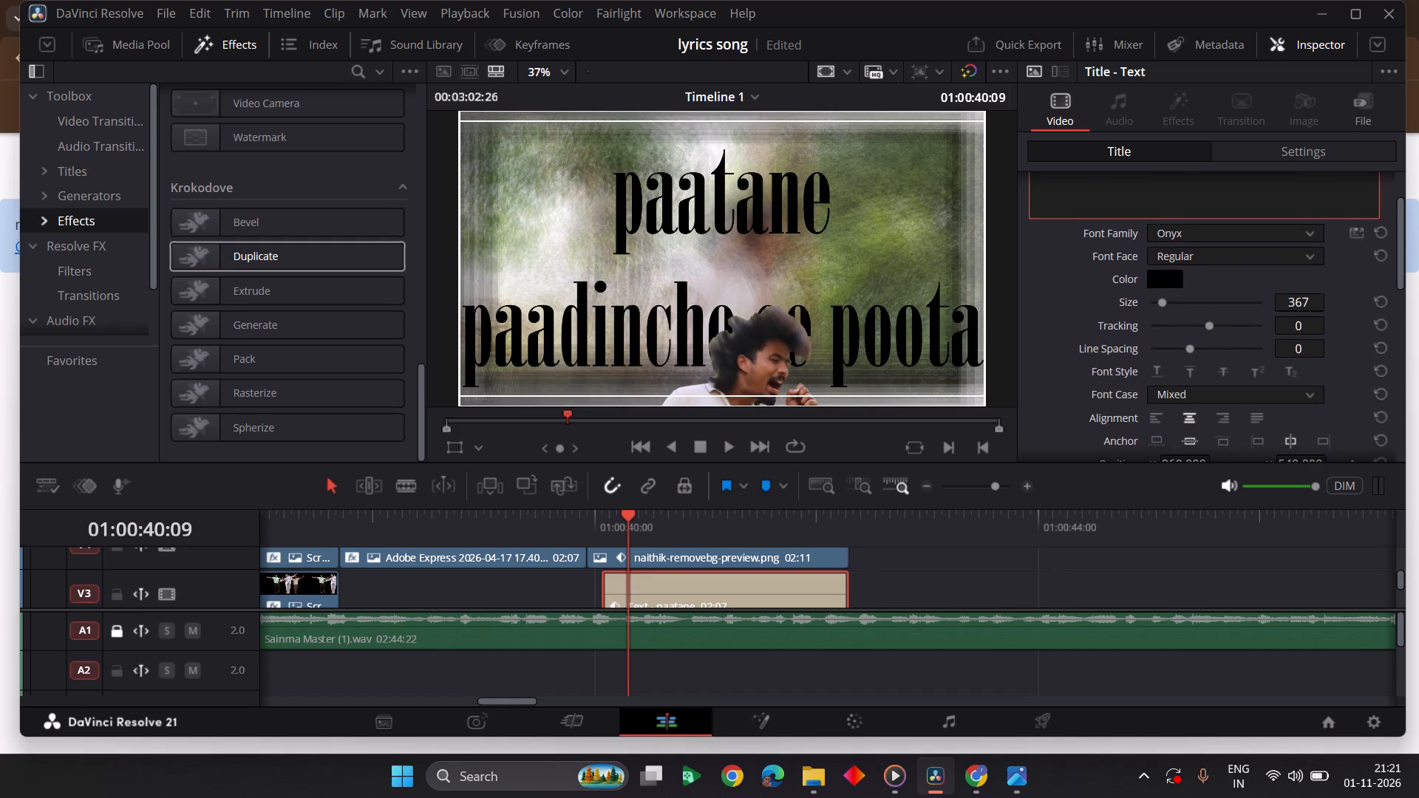
left_click(1163, 236)
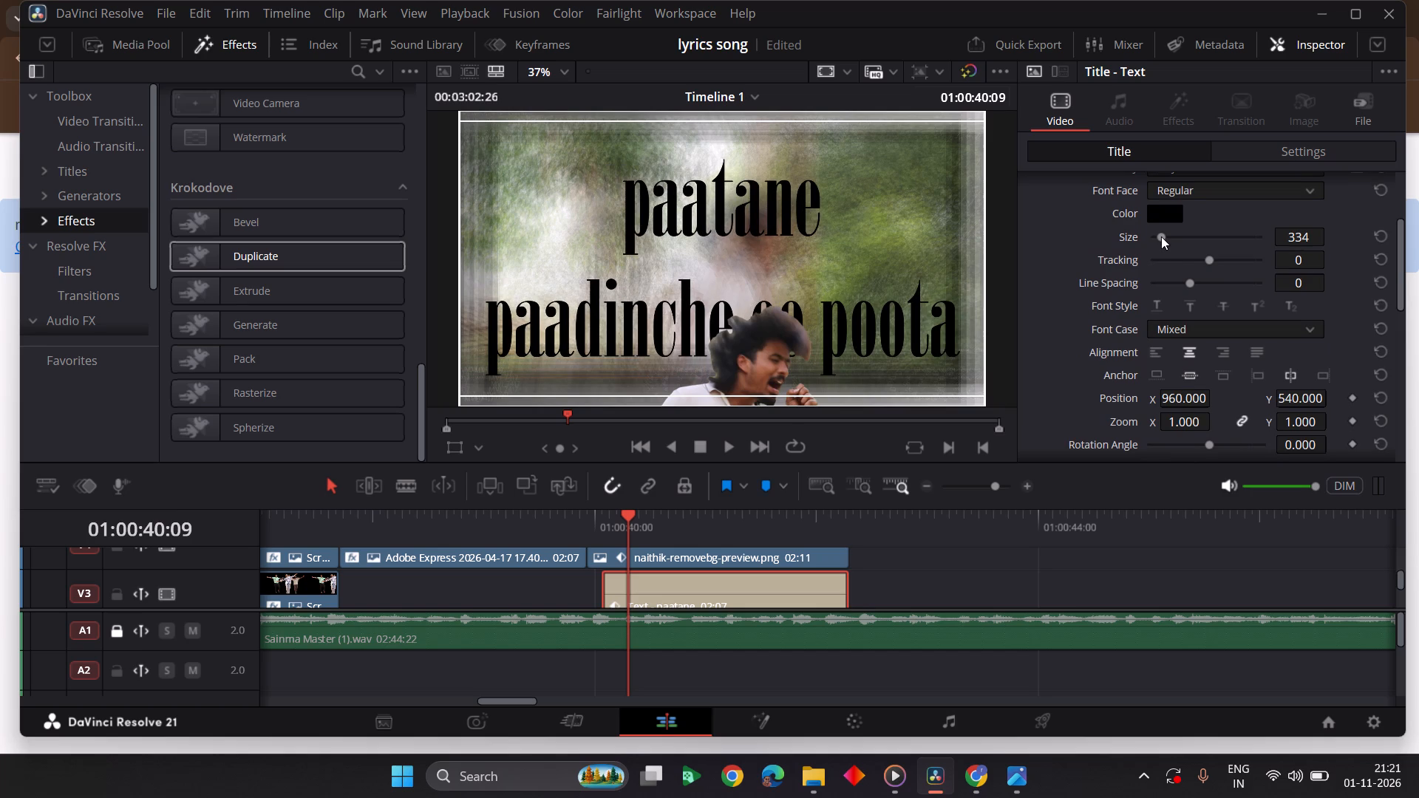
Set the paatane title's text color to white (#ffffff).
left_click(1168, 209)
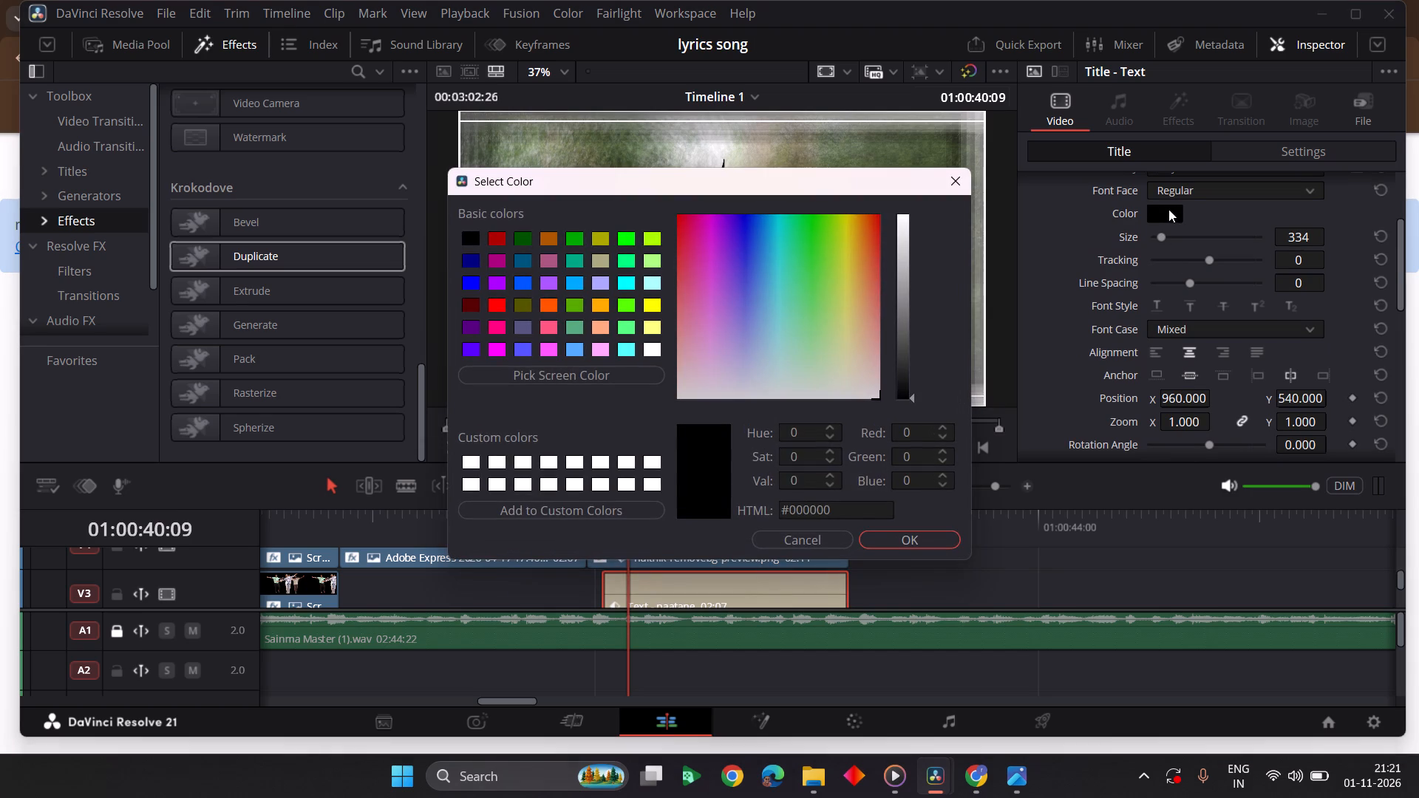
left_click(550, 467)
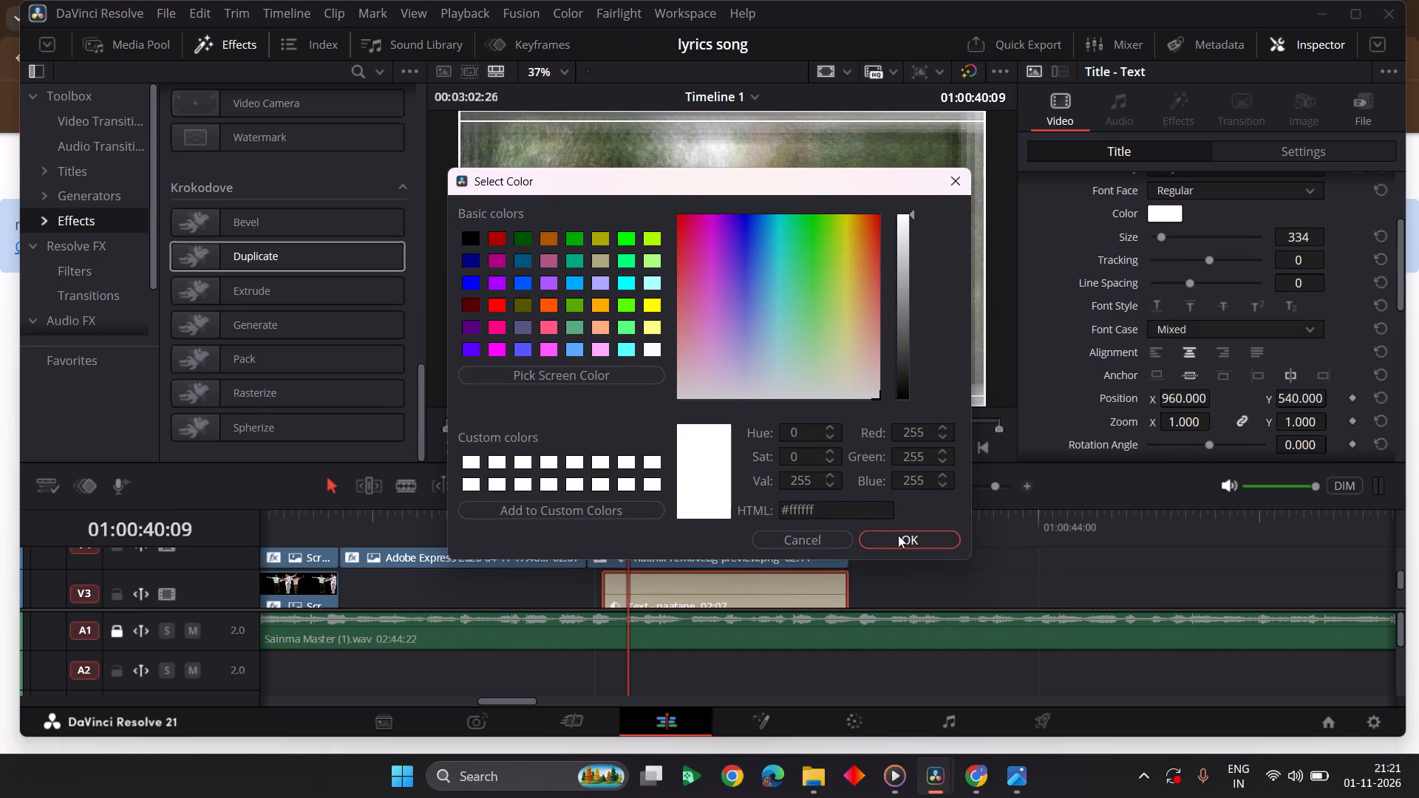
left_click(898, 535)
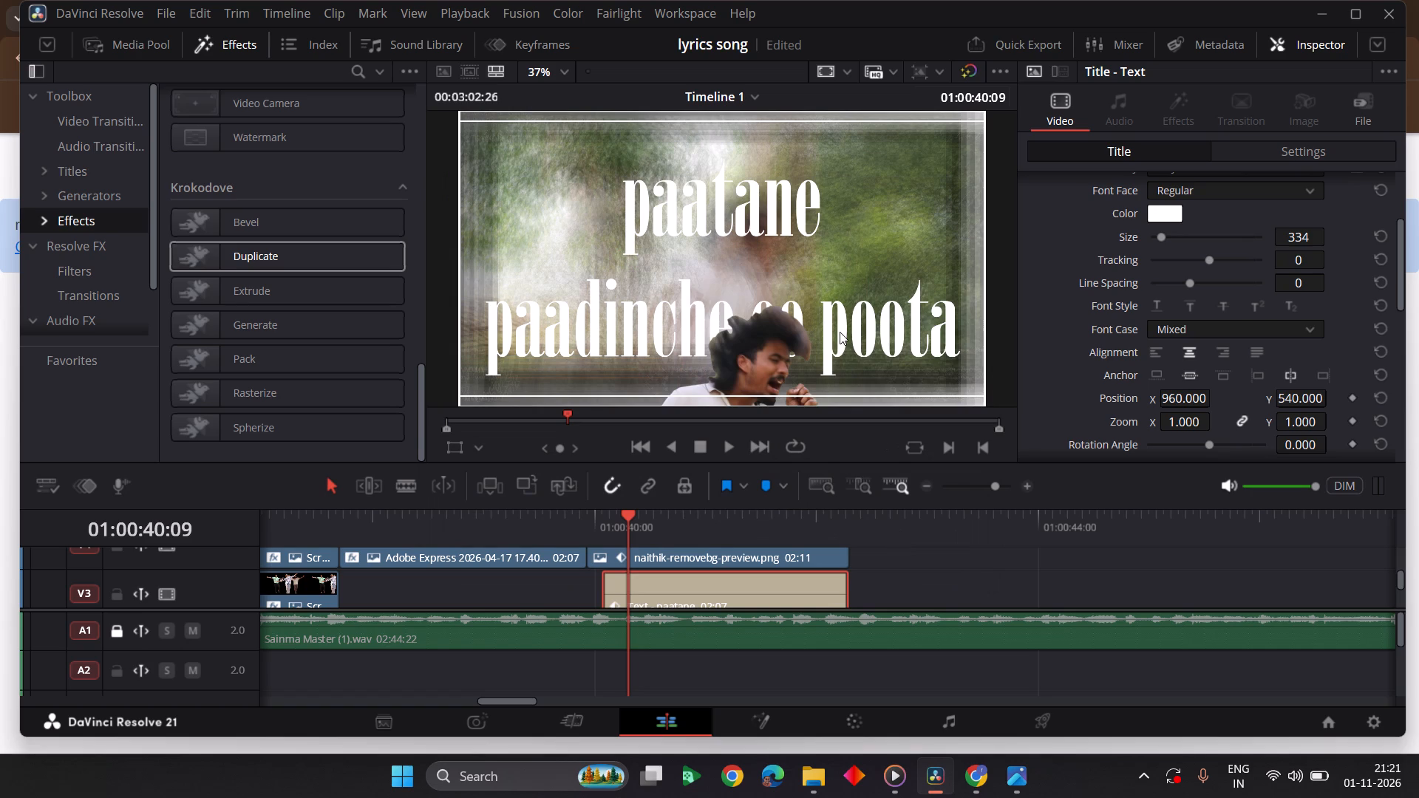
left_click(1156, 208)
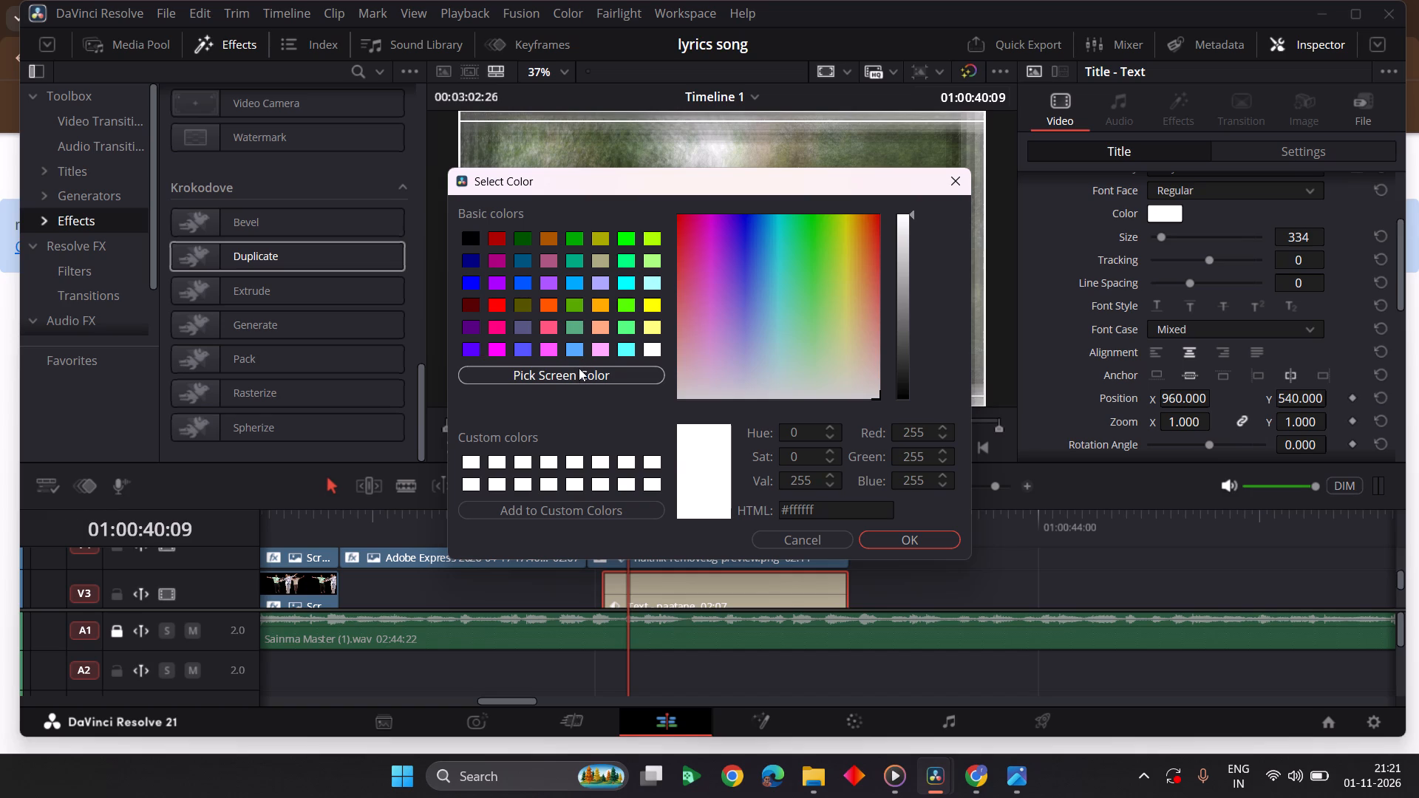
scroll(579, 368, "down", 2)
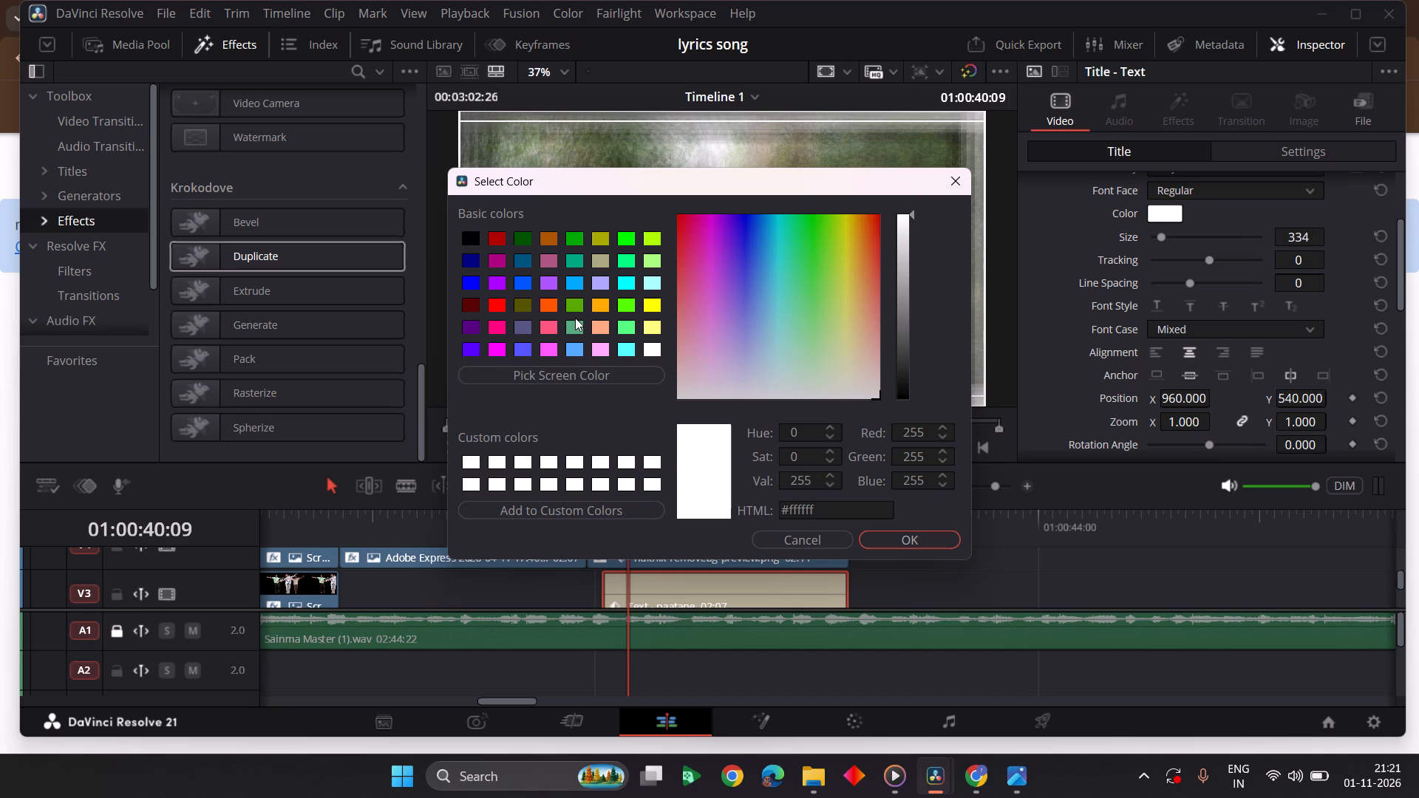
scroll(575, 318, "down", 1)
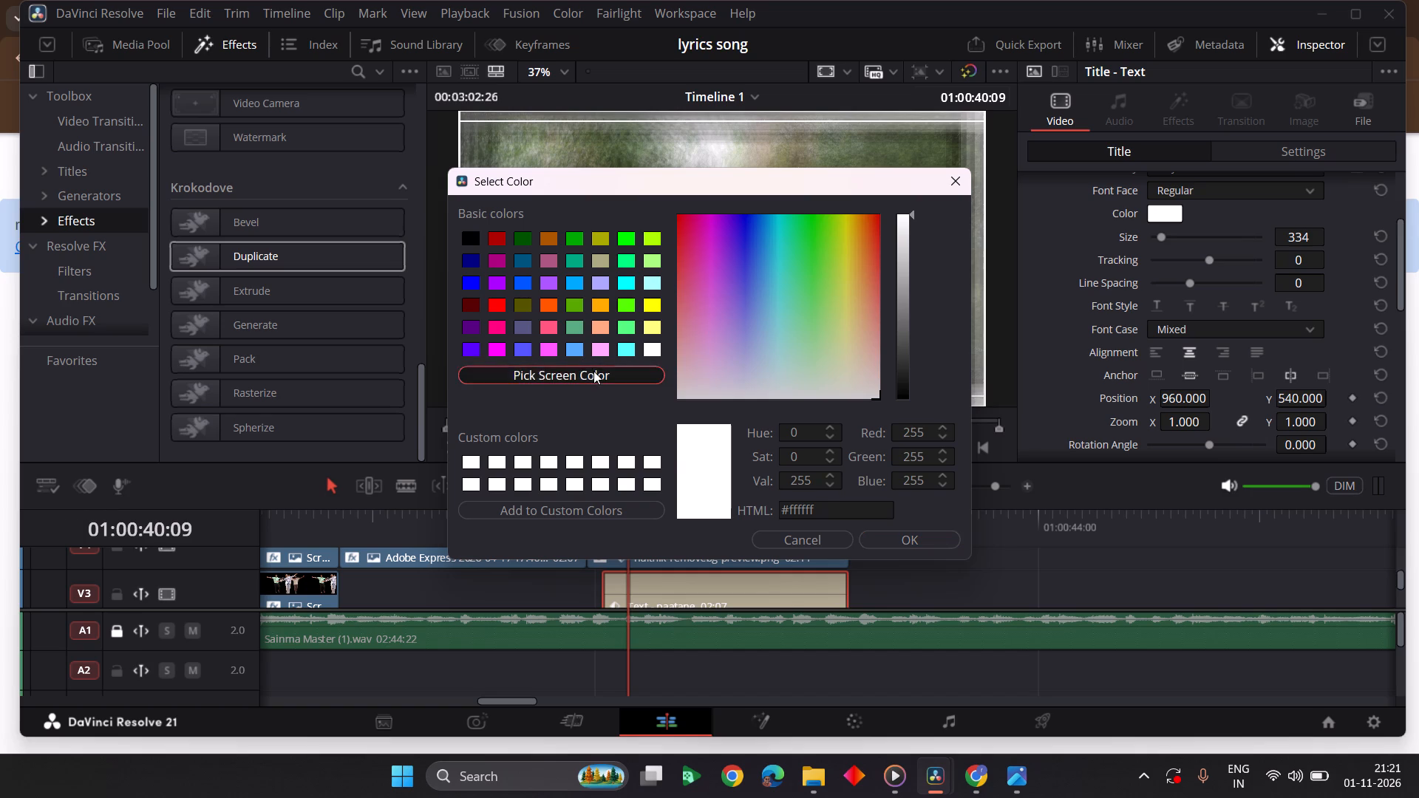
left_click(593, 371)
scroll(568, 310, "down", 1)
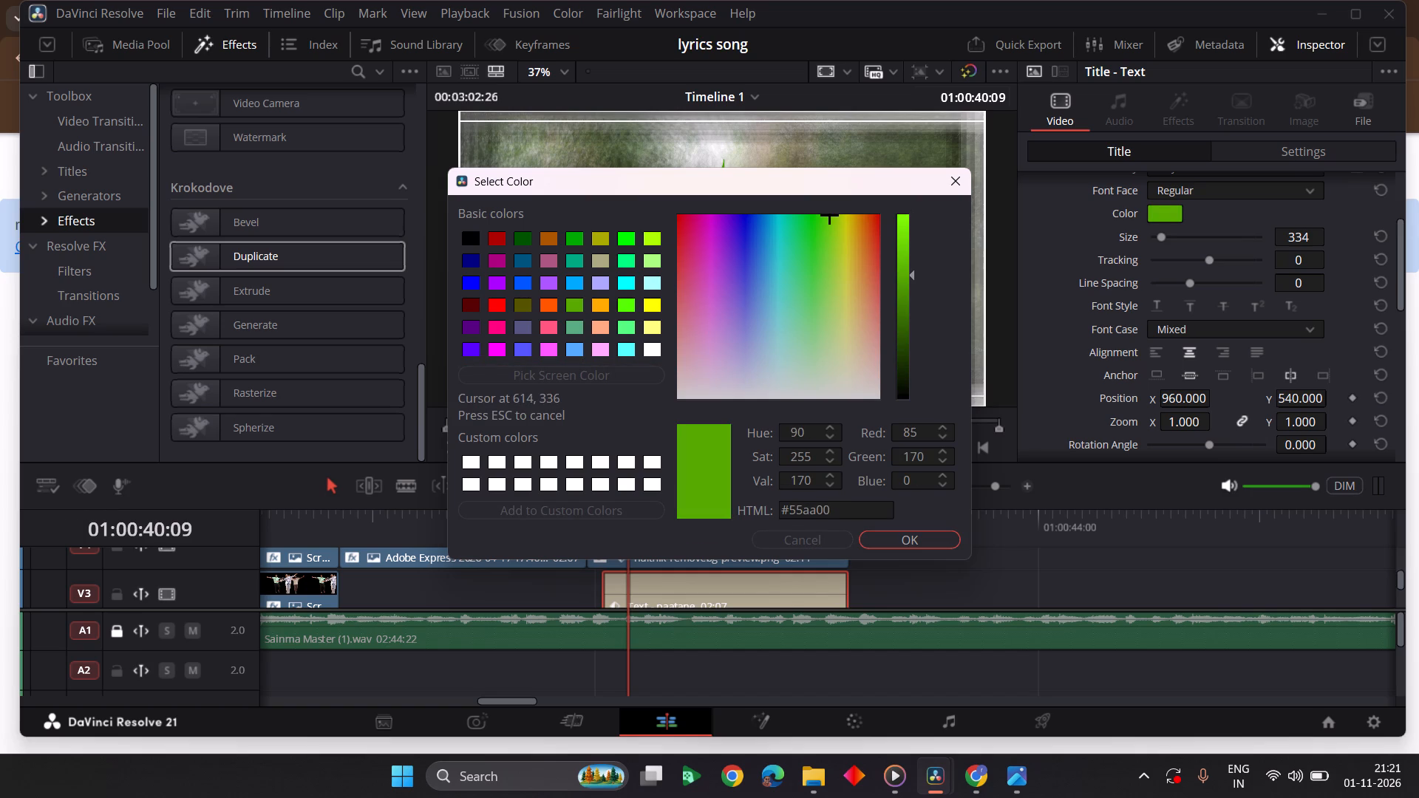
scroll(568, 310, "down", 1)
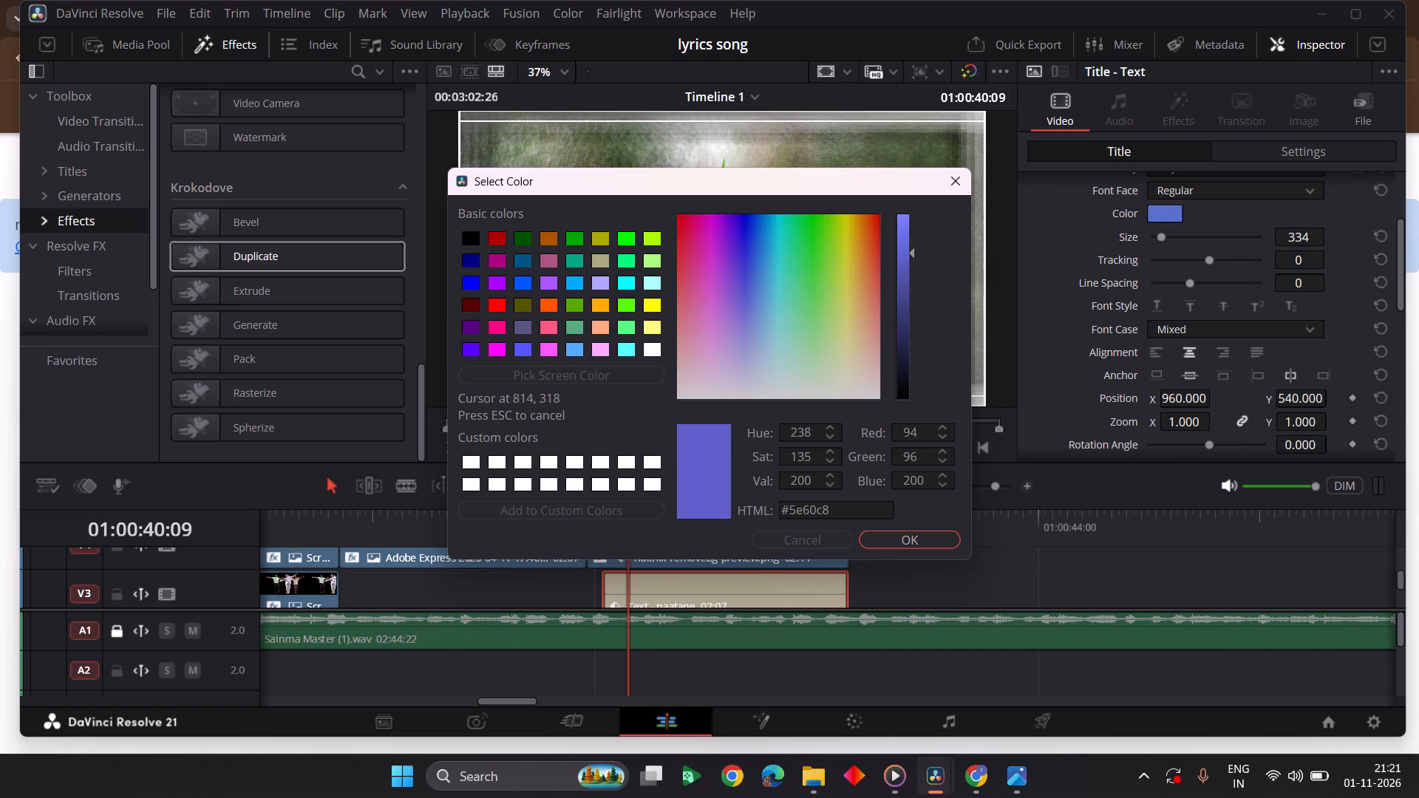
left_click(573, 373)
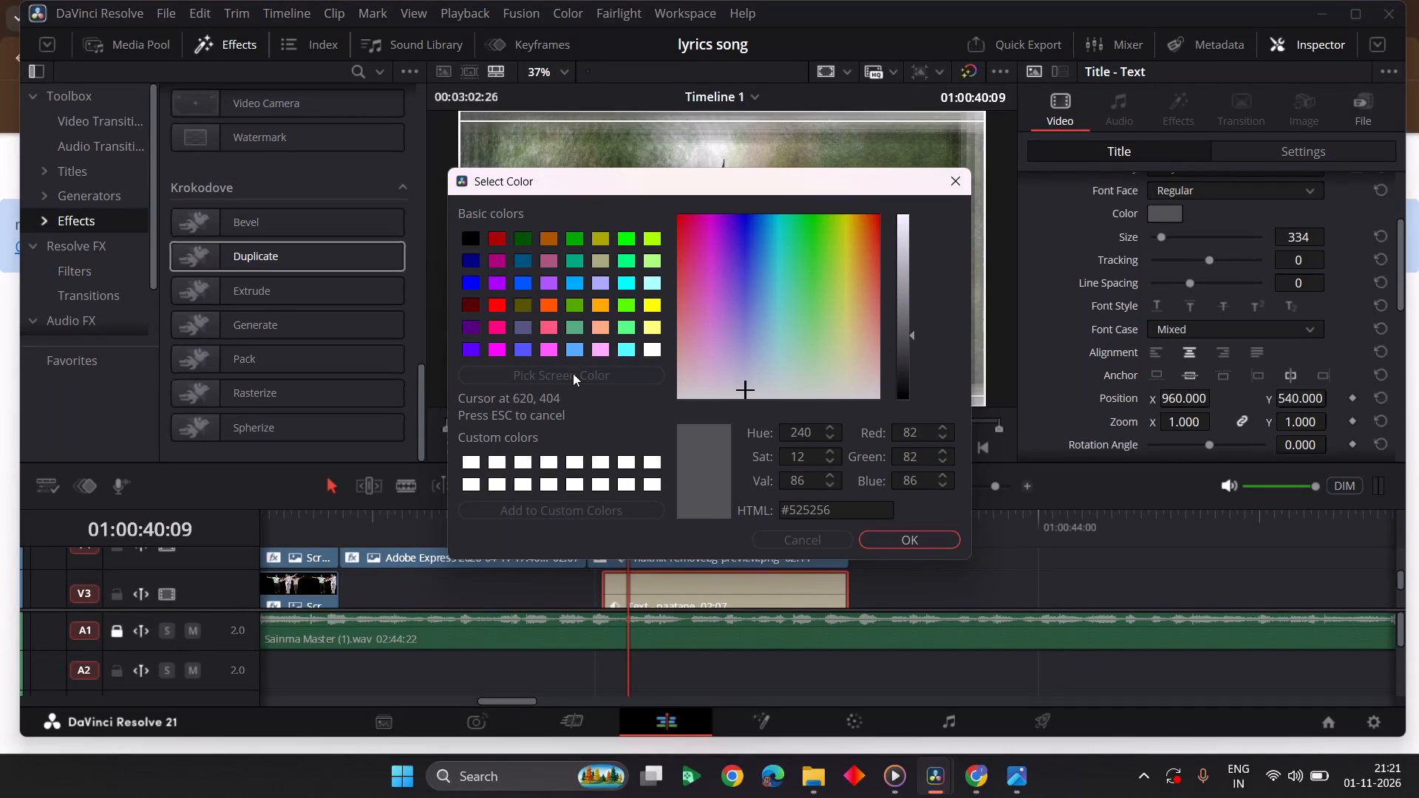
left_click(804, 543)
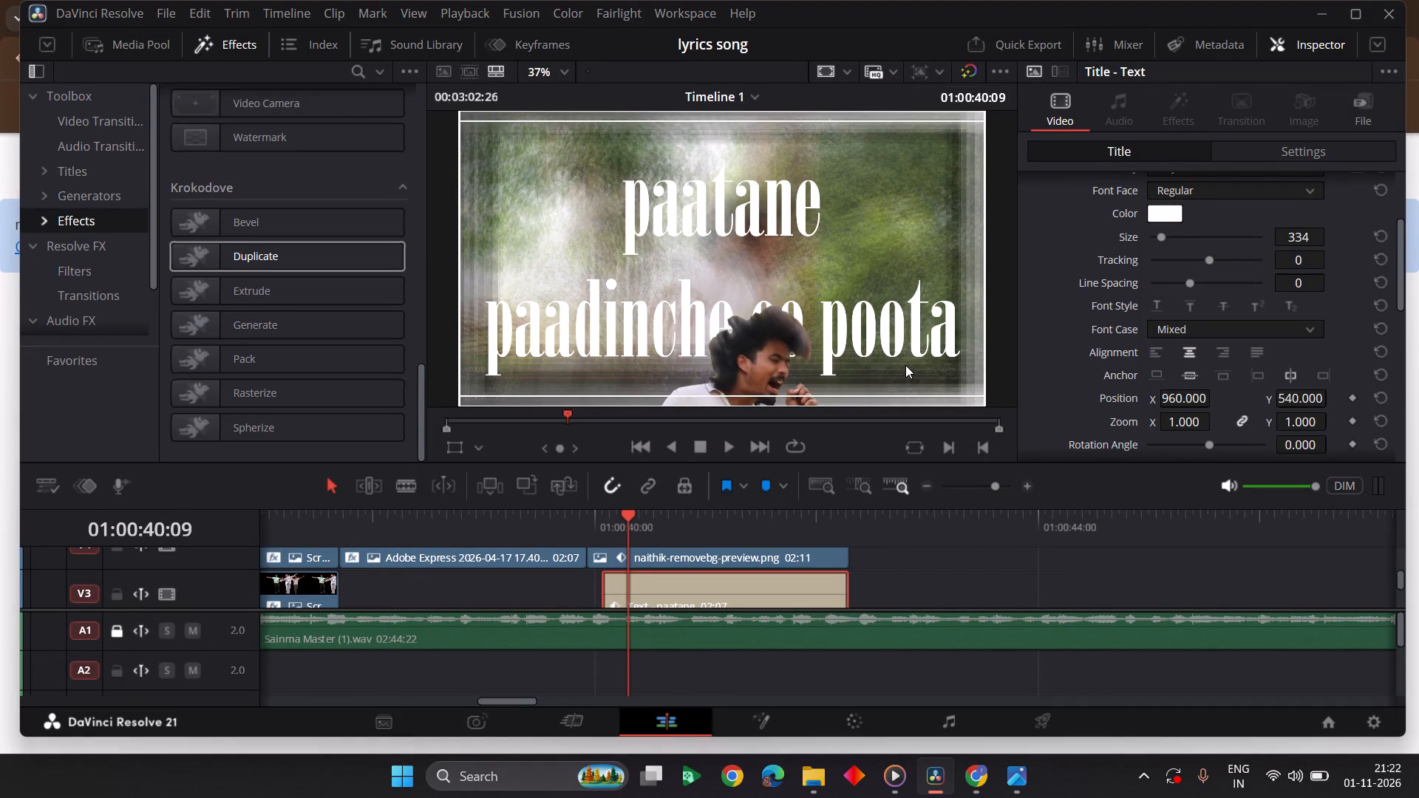
Play back the end of the maatane scene into the paatane scene to review the white title and cutout.
left_click(575, 519)
key("space")
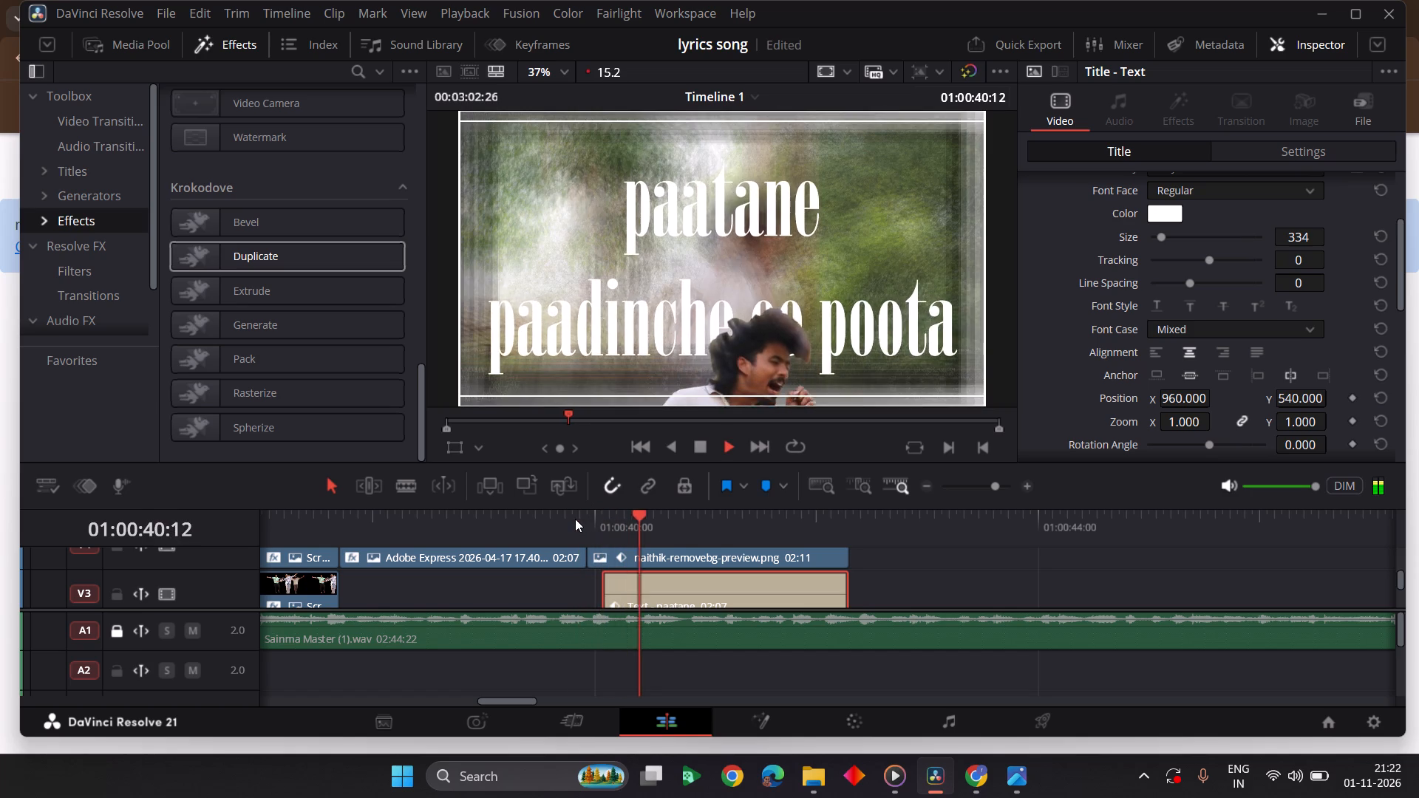
key("space")
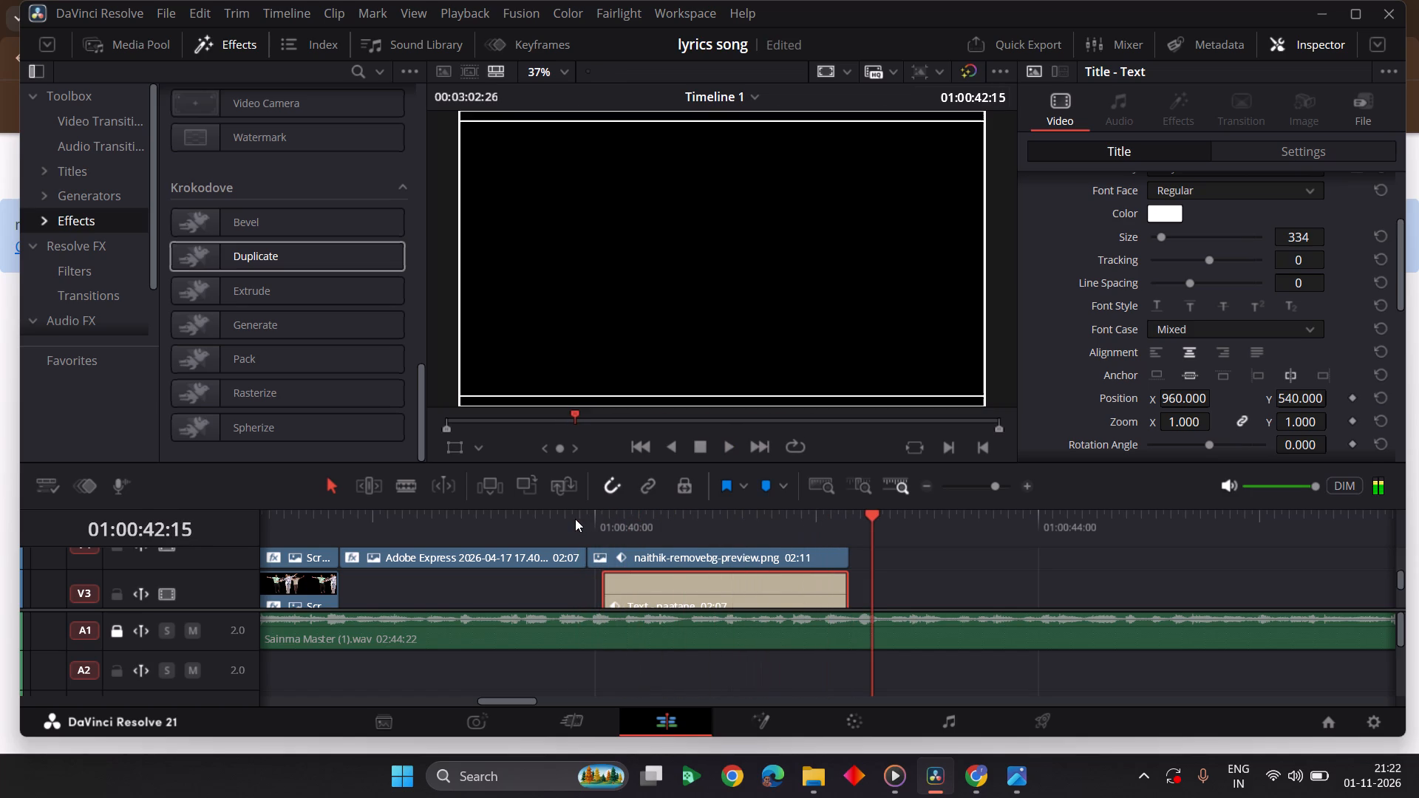
left_click(504, 539)
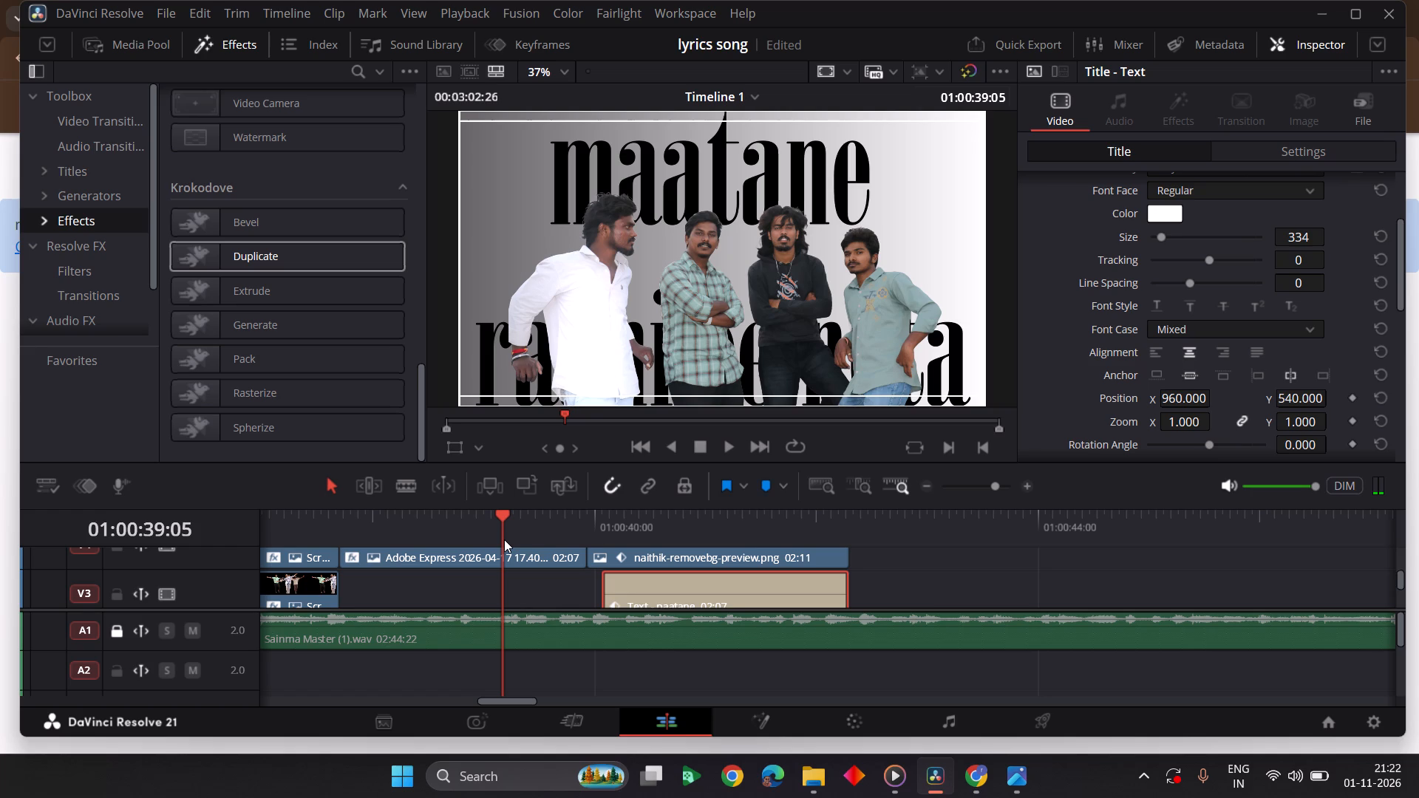
left_click(469, 528)
key("space")
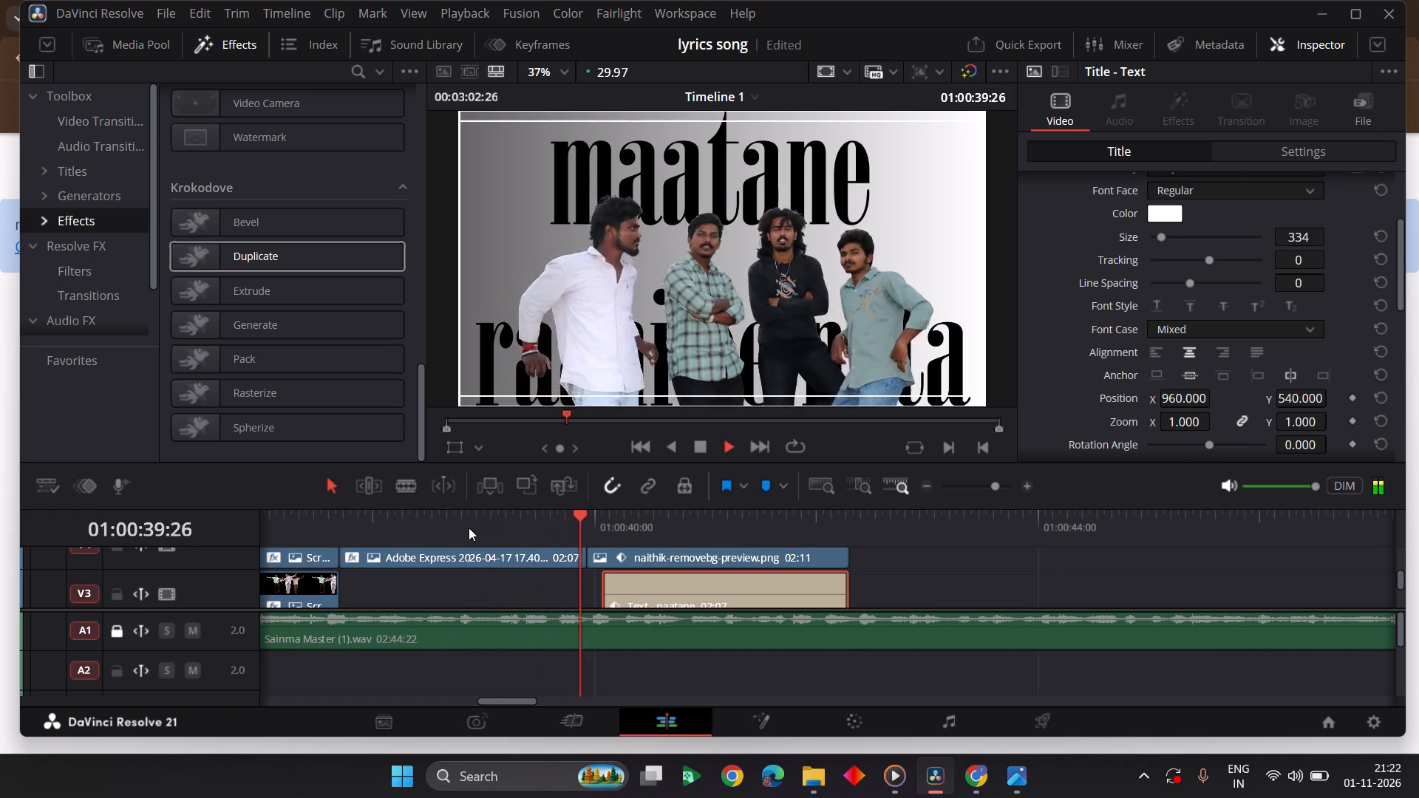
key("space")
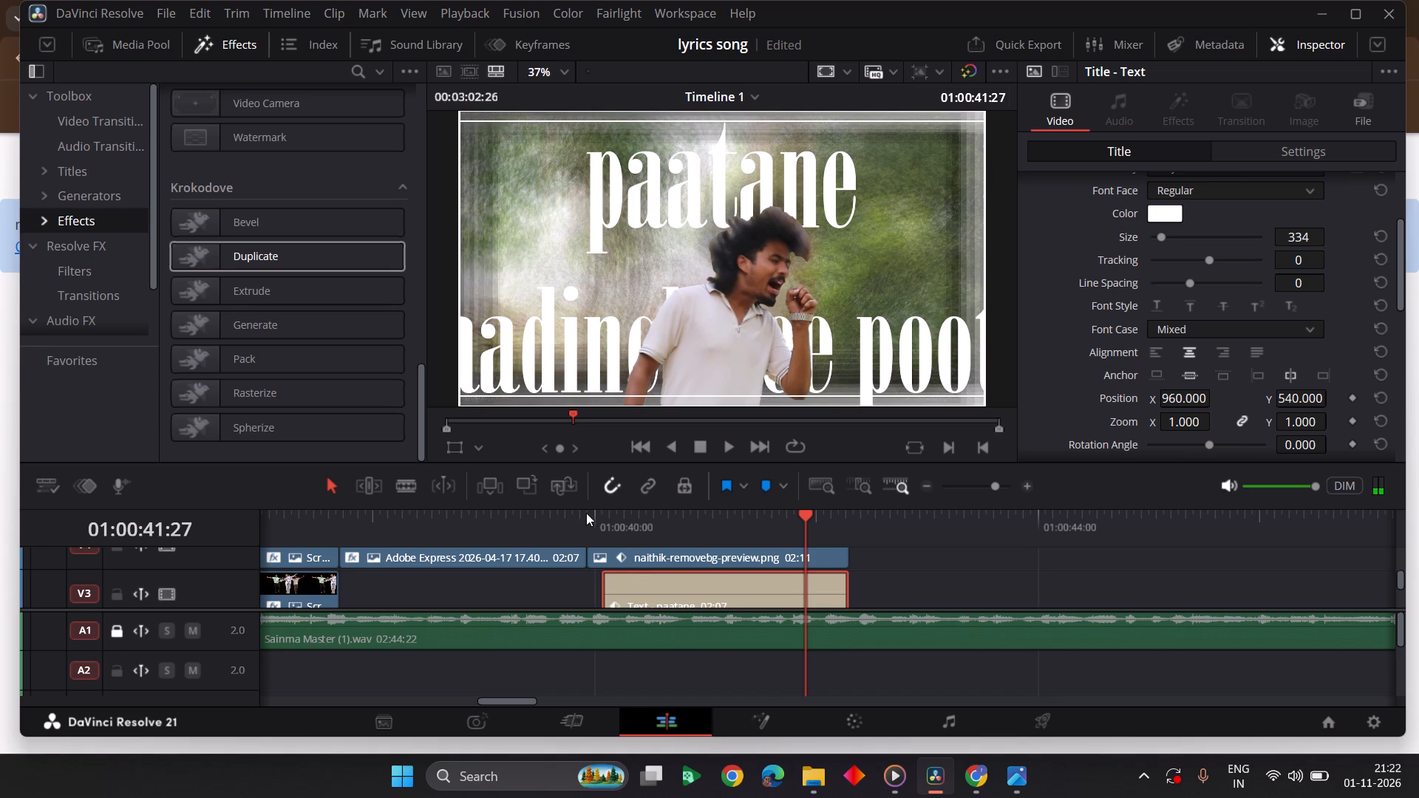
Extend the start of the V3 paatane title back to the start of the naithik cutout clip, making it 02:11 long.
left_click_drag(604, 592, 597, 593)
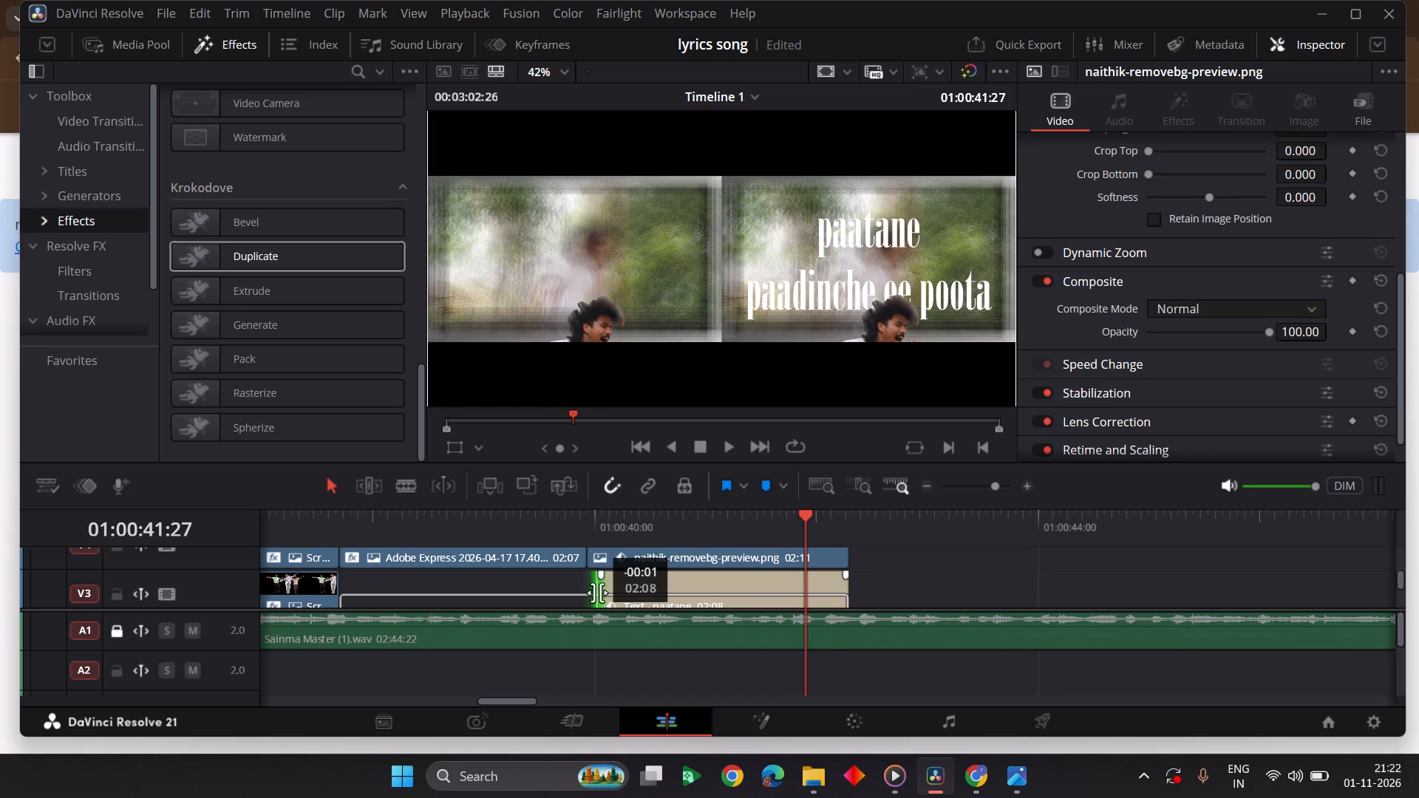
left_click_drag(597, 593, 596, 593)
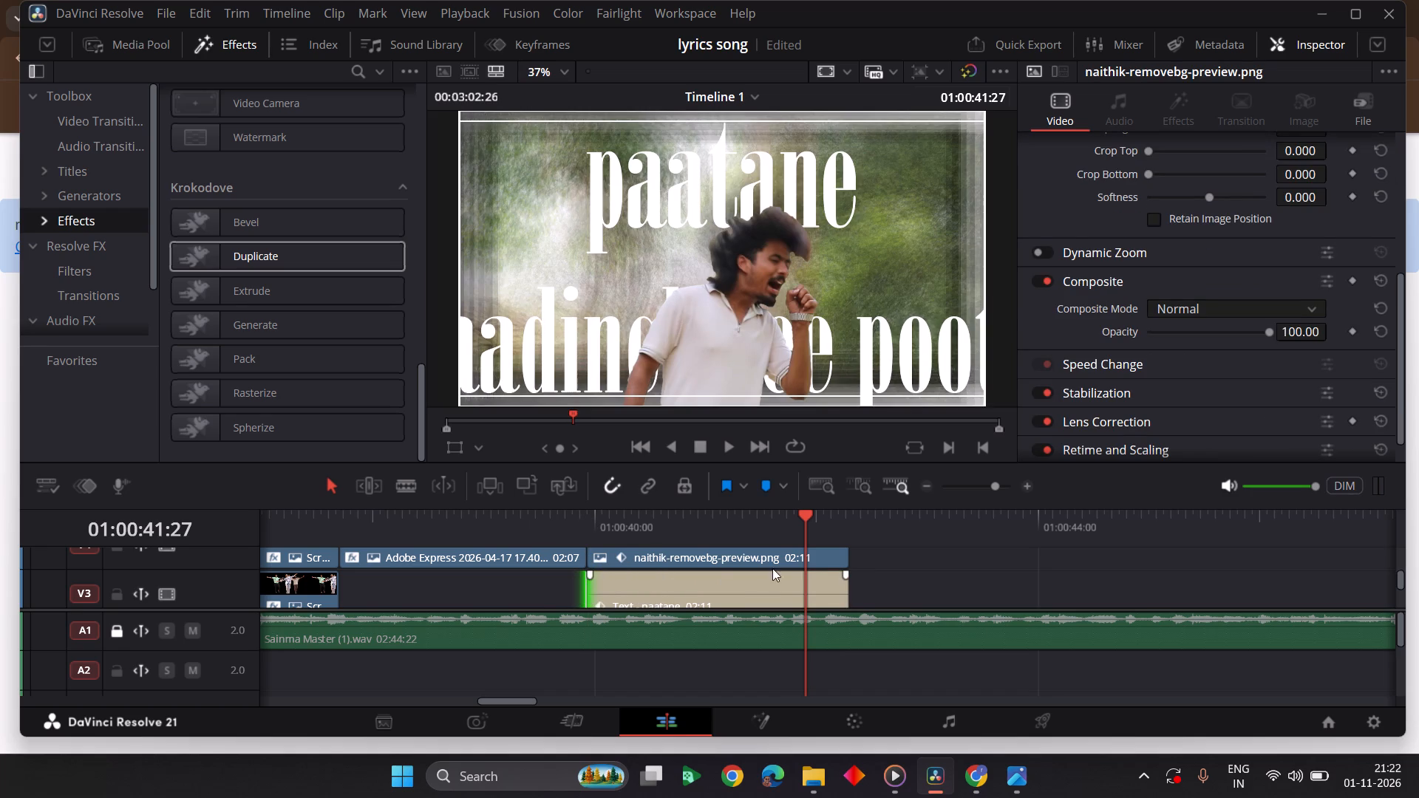
Set the naithik cutout's zoom to 0.800 on both axes.
scroll(1191, 283, "up", 1)
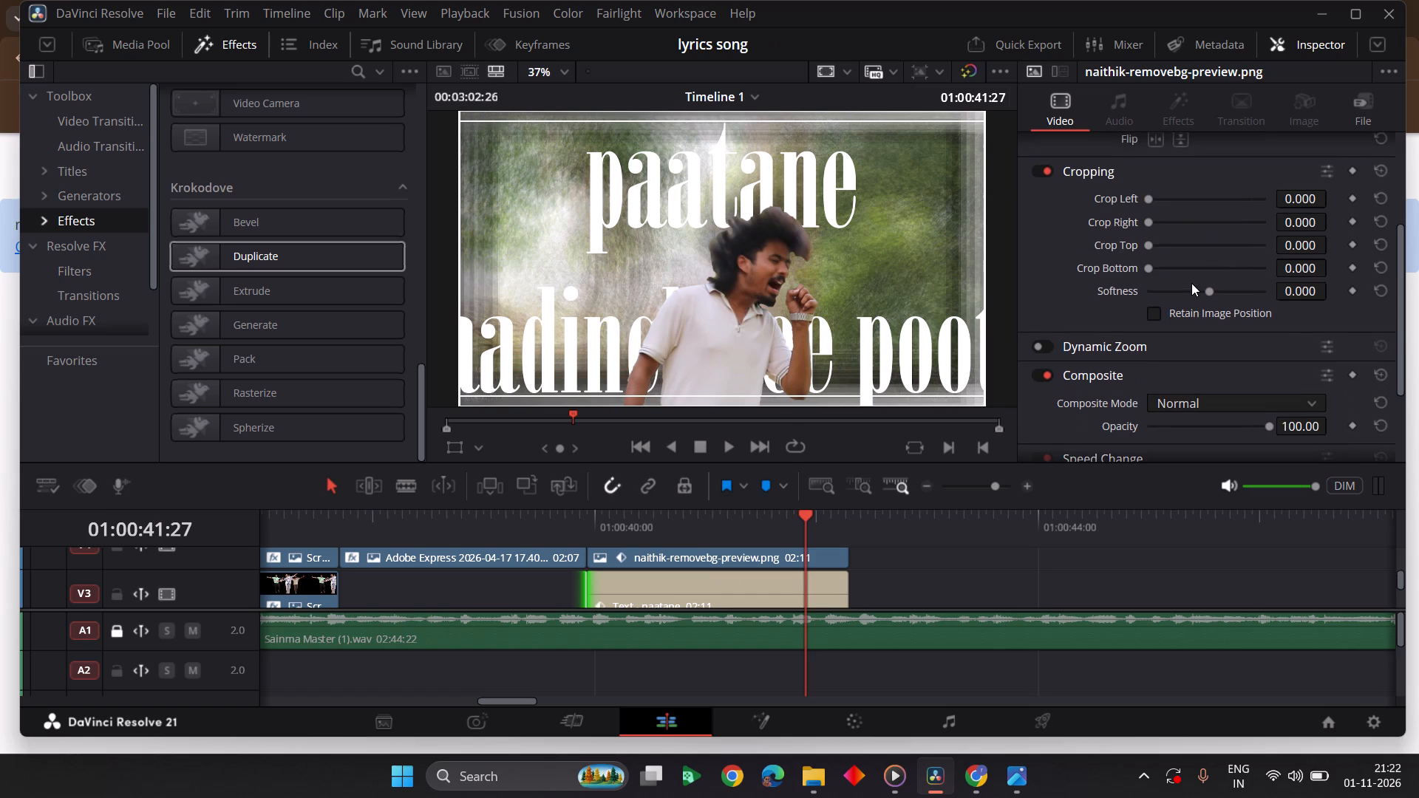
scroll(1191, 283, "up", 1)
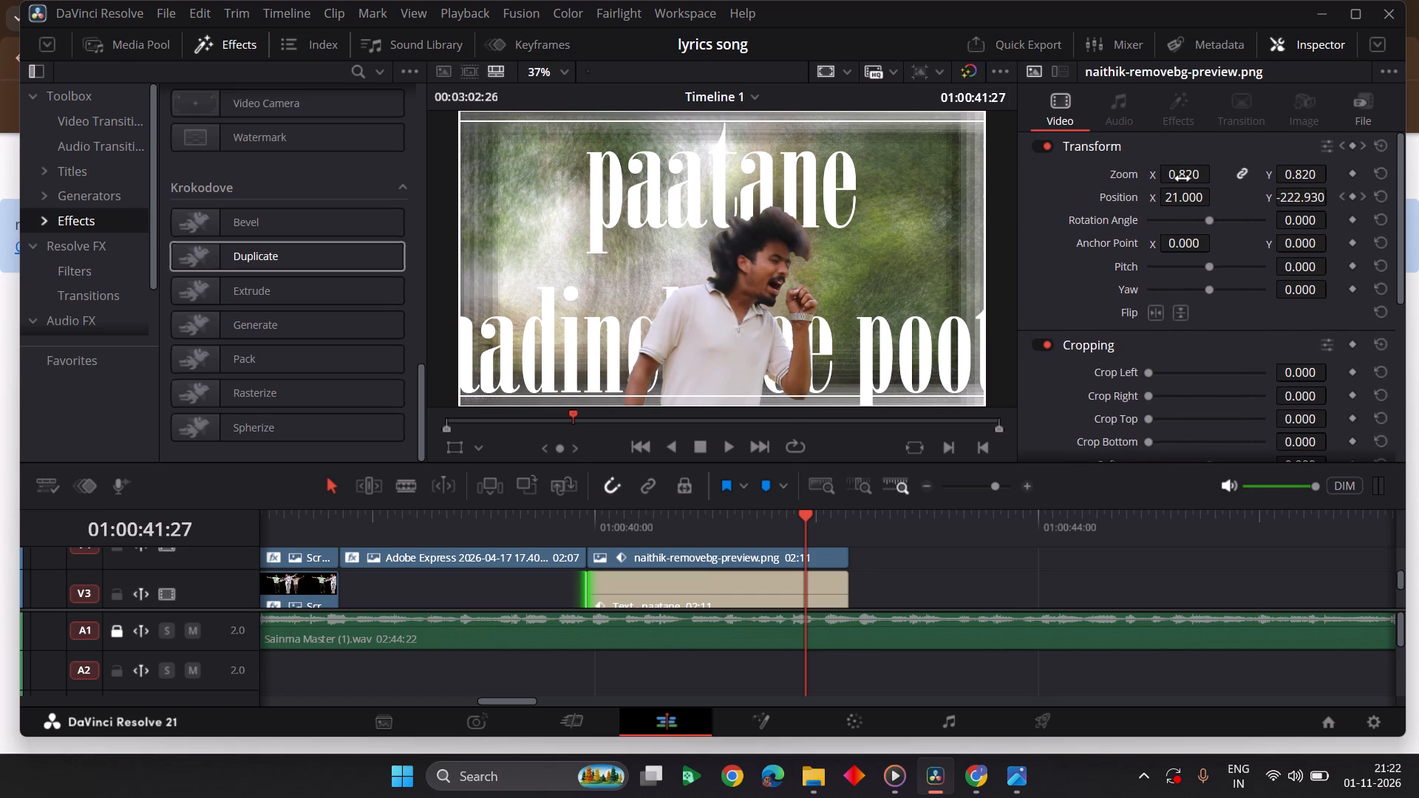
left_click(1182, 179)
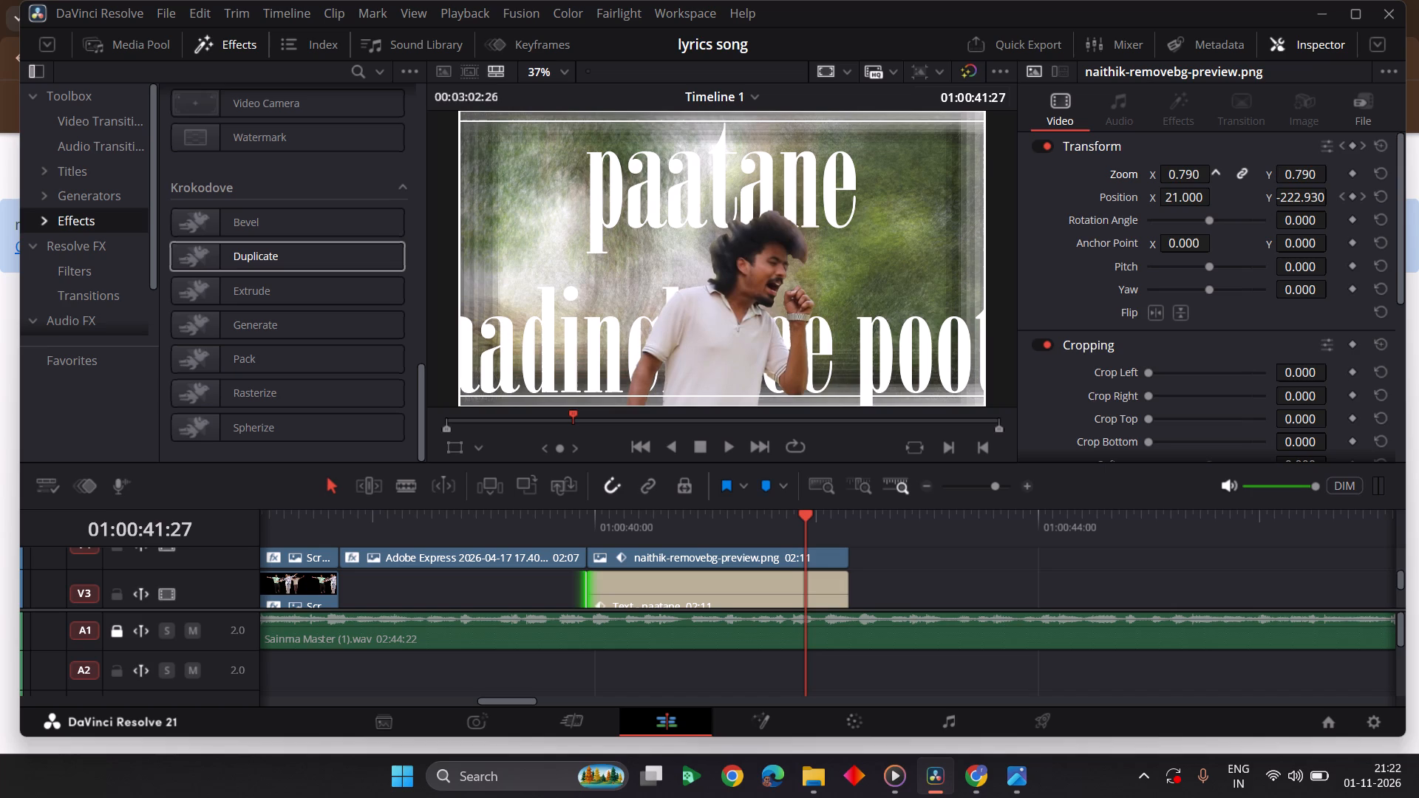
Set the paatane title's font size to 234.
left_click(778, 593)
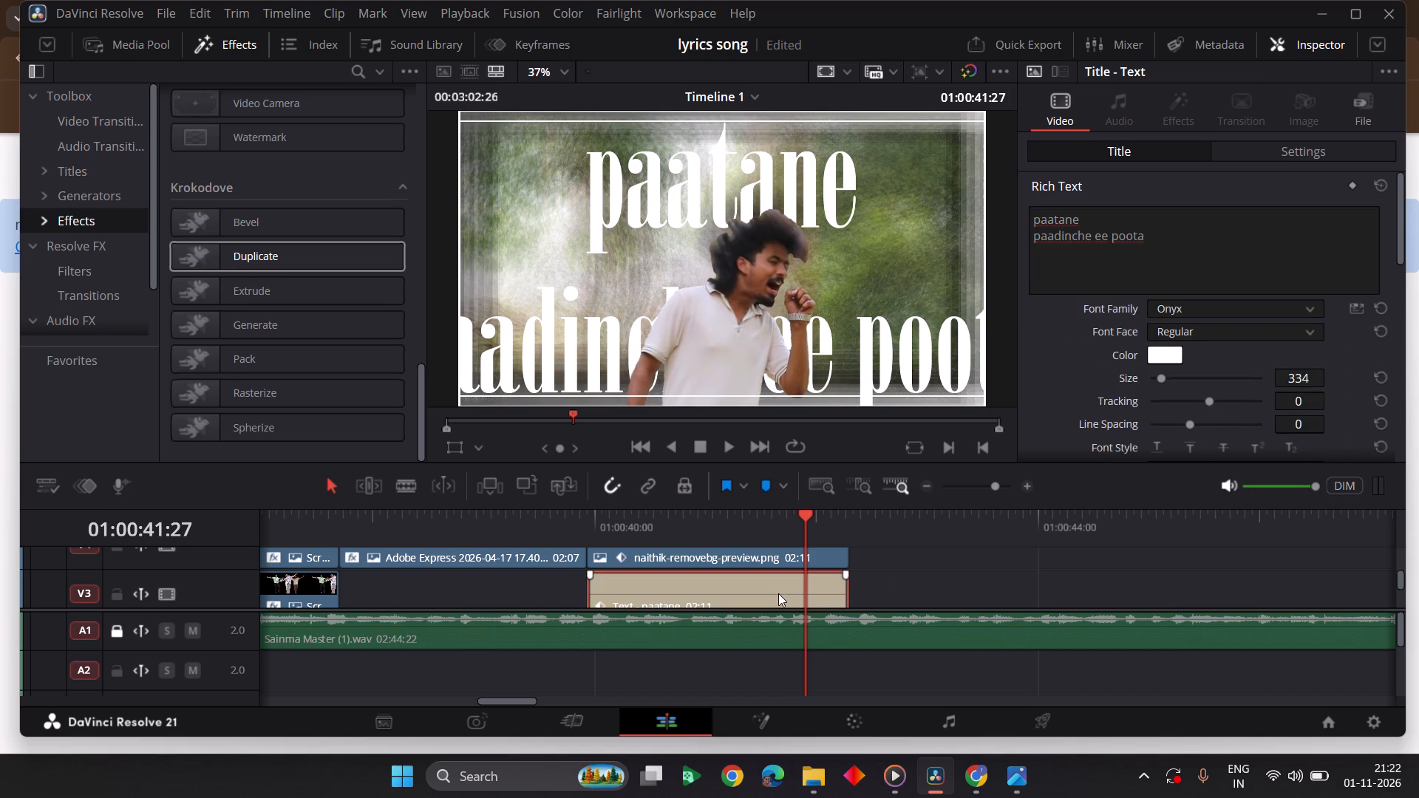
scroll(1183, 358, "down", 1)
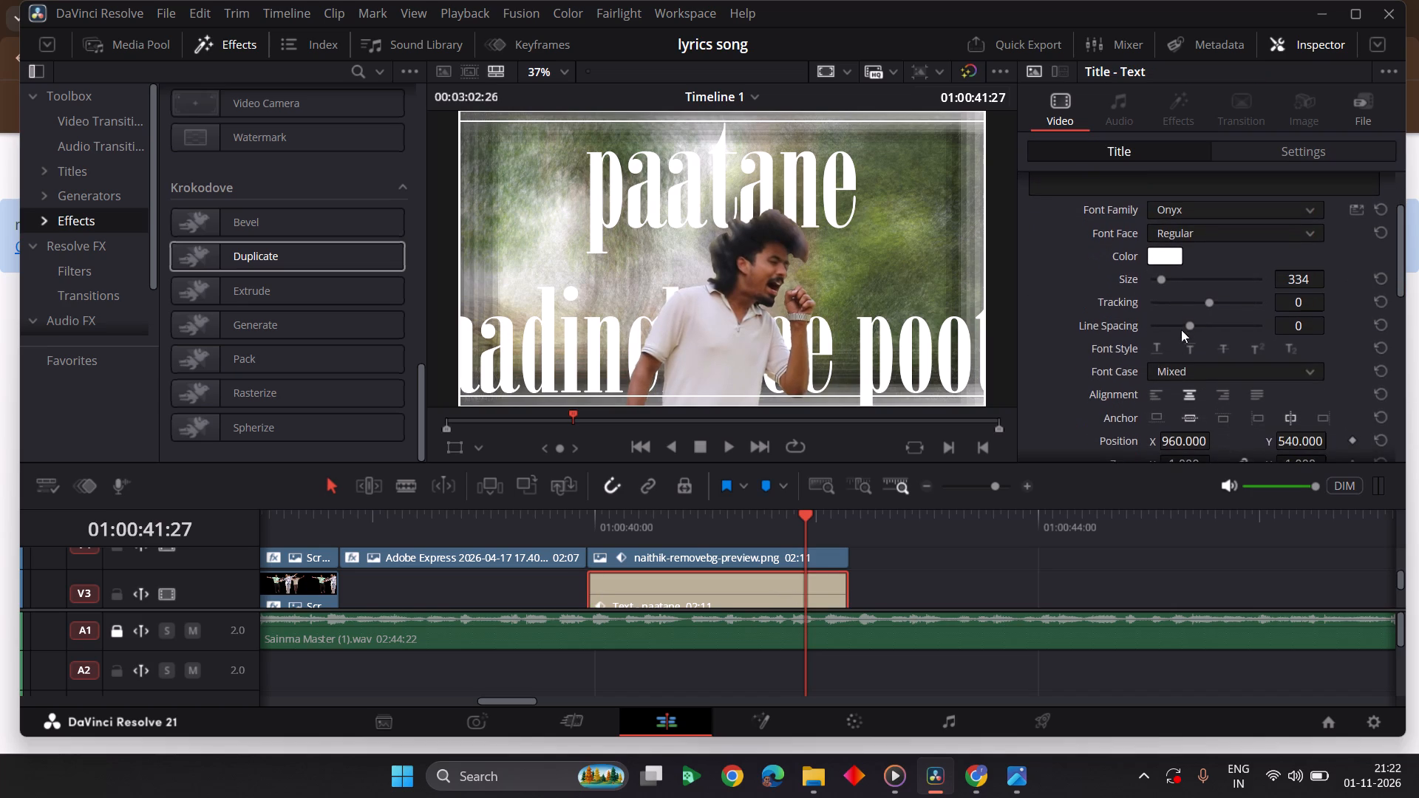
left_click(1161, 279)
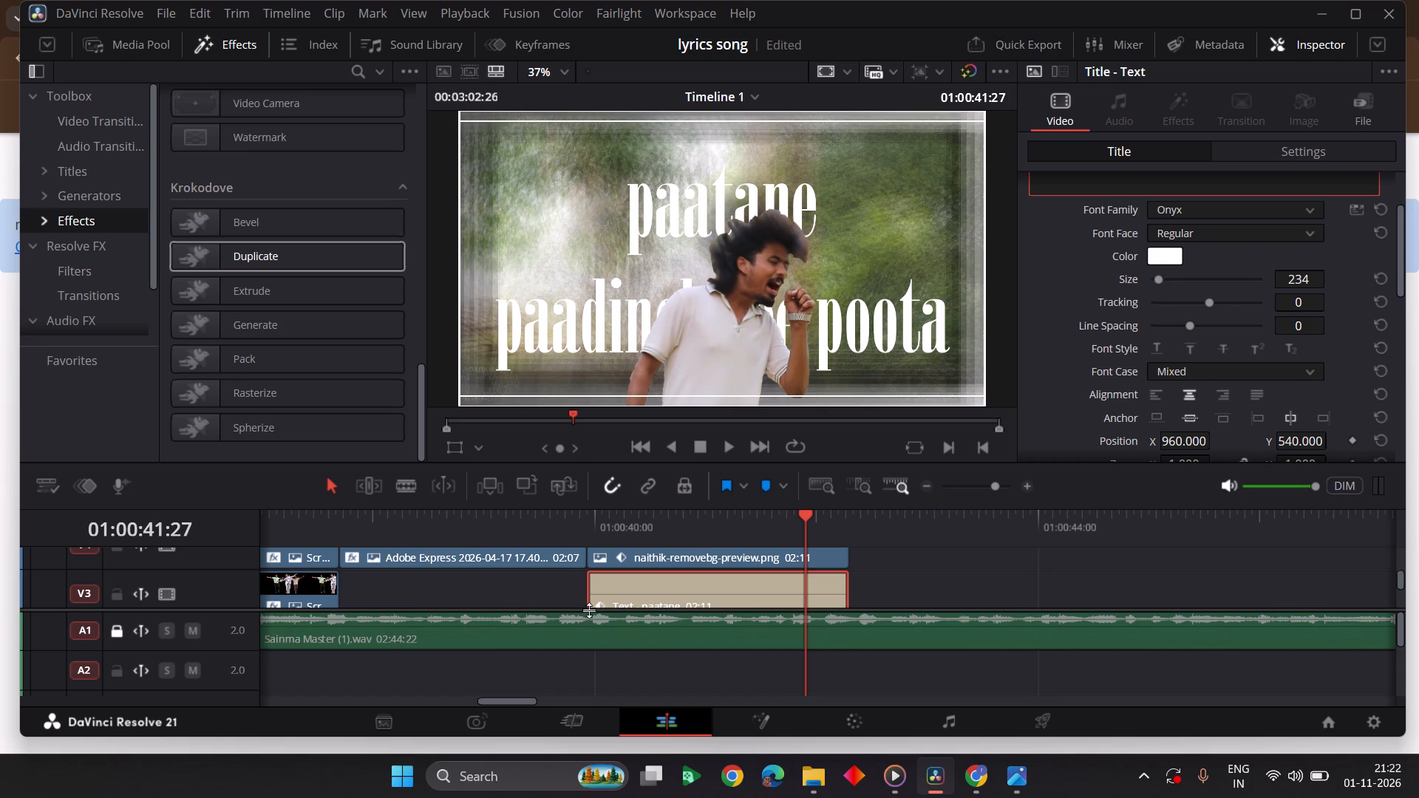
Play back the paatane scene twice from just before its start to check the resized title and cutout.
left_click(549, 516)
key("space")
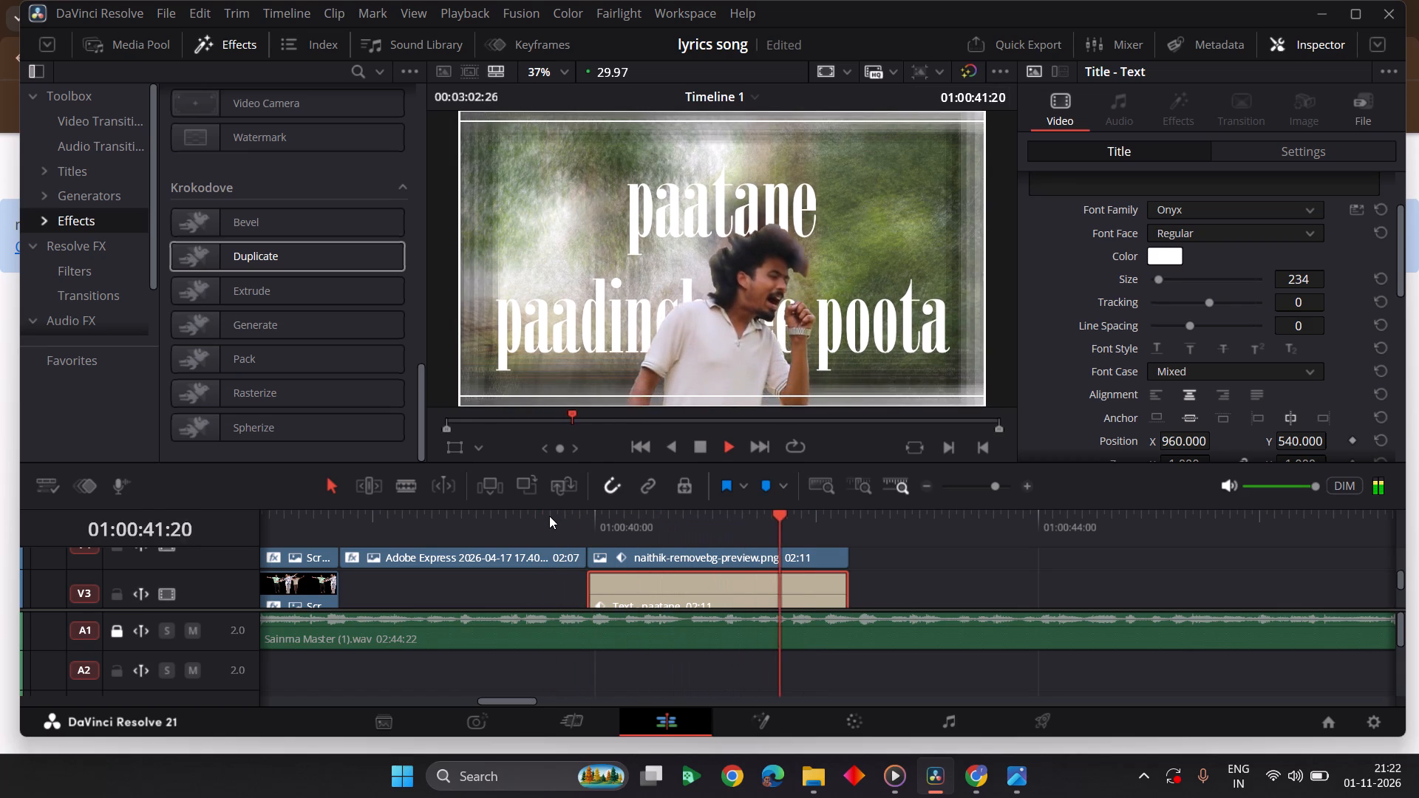
key("space")
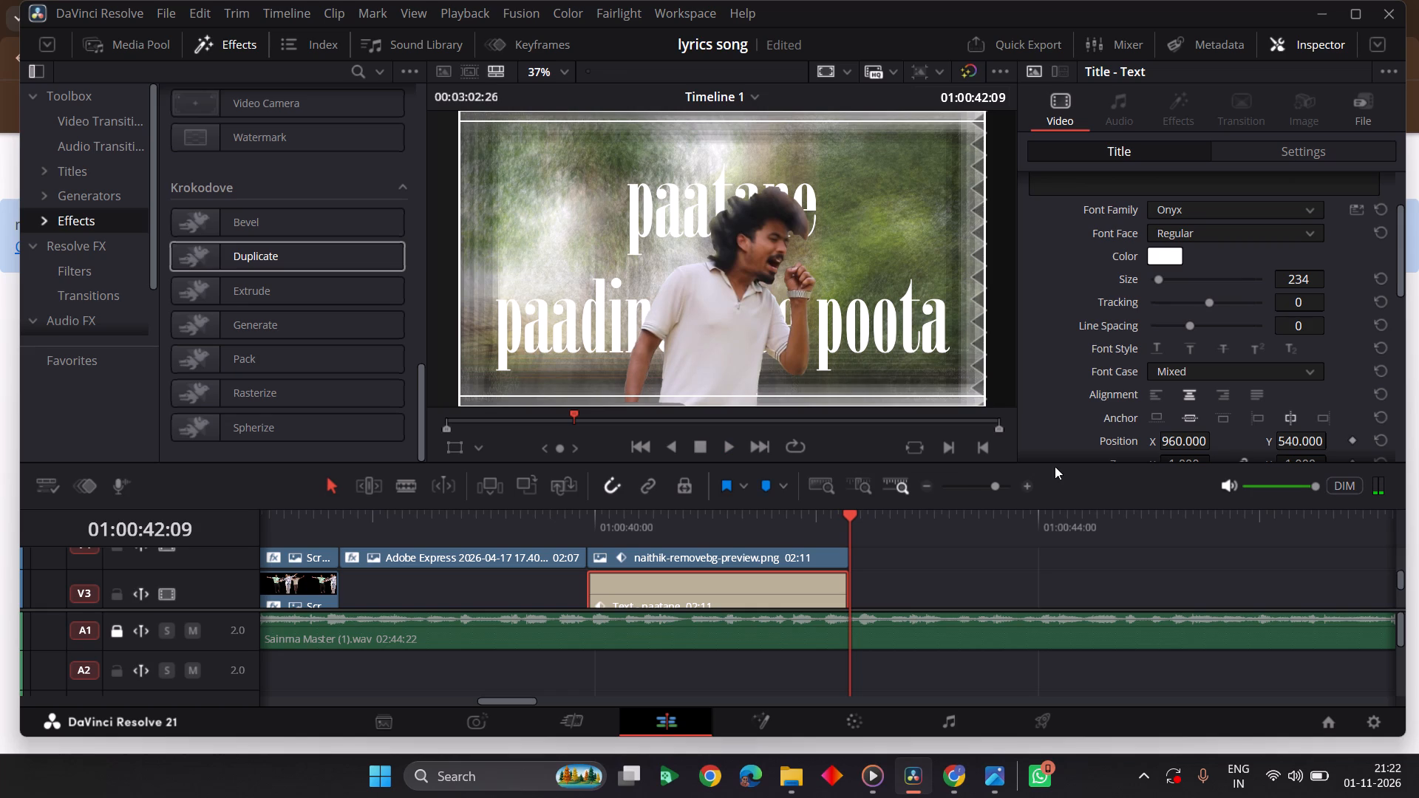
left_click(545, 519)
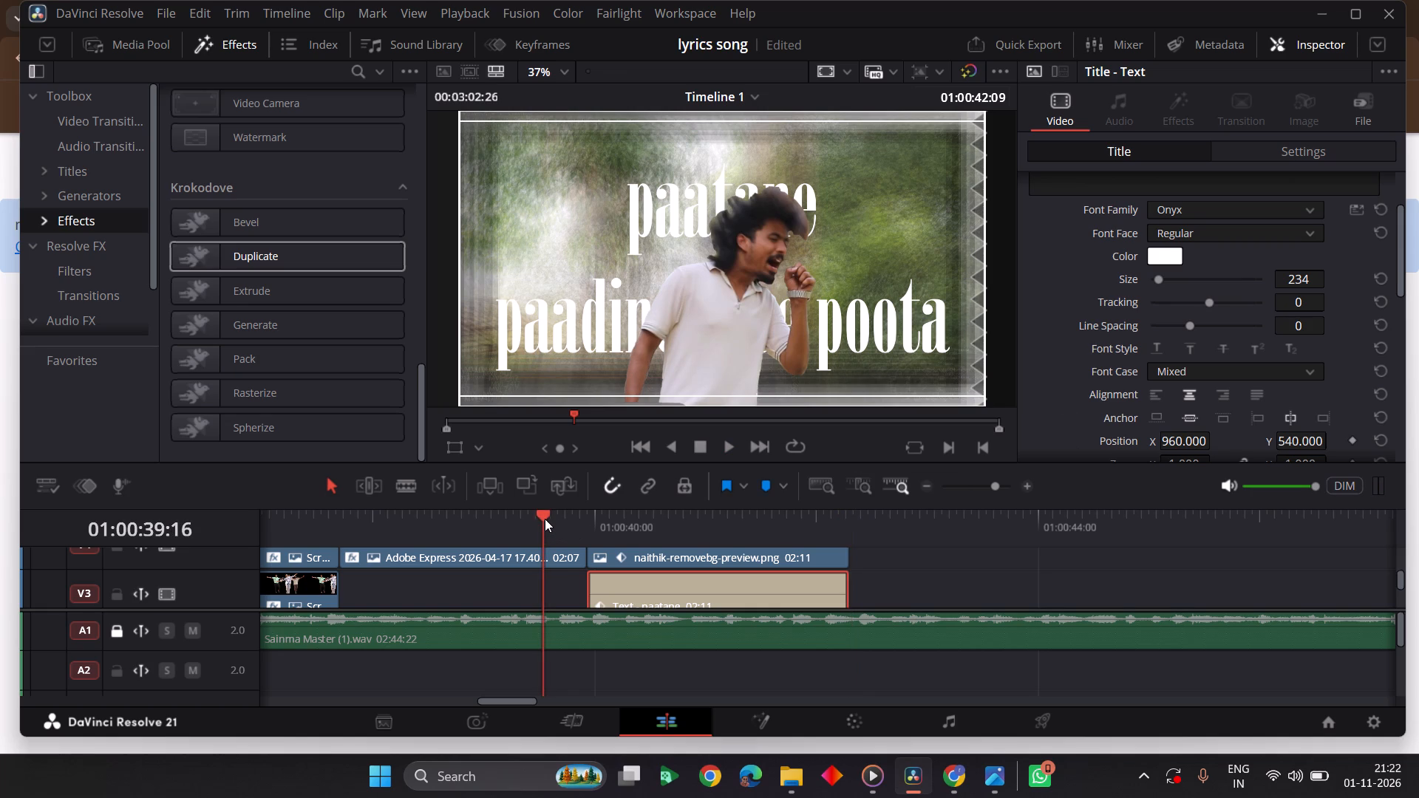
key("space")
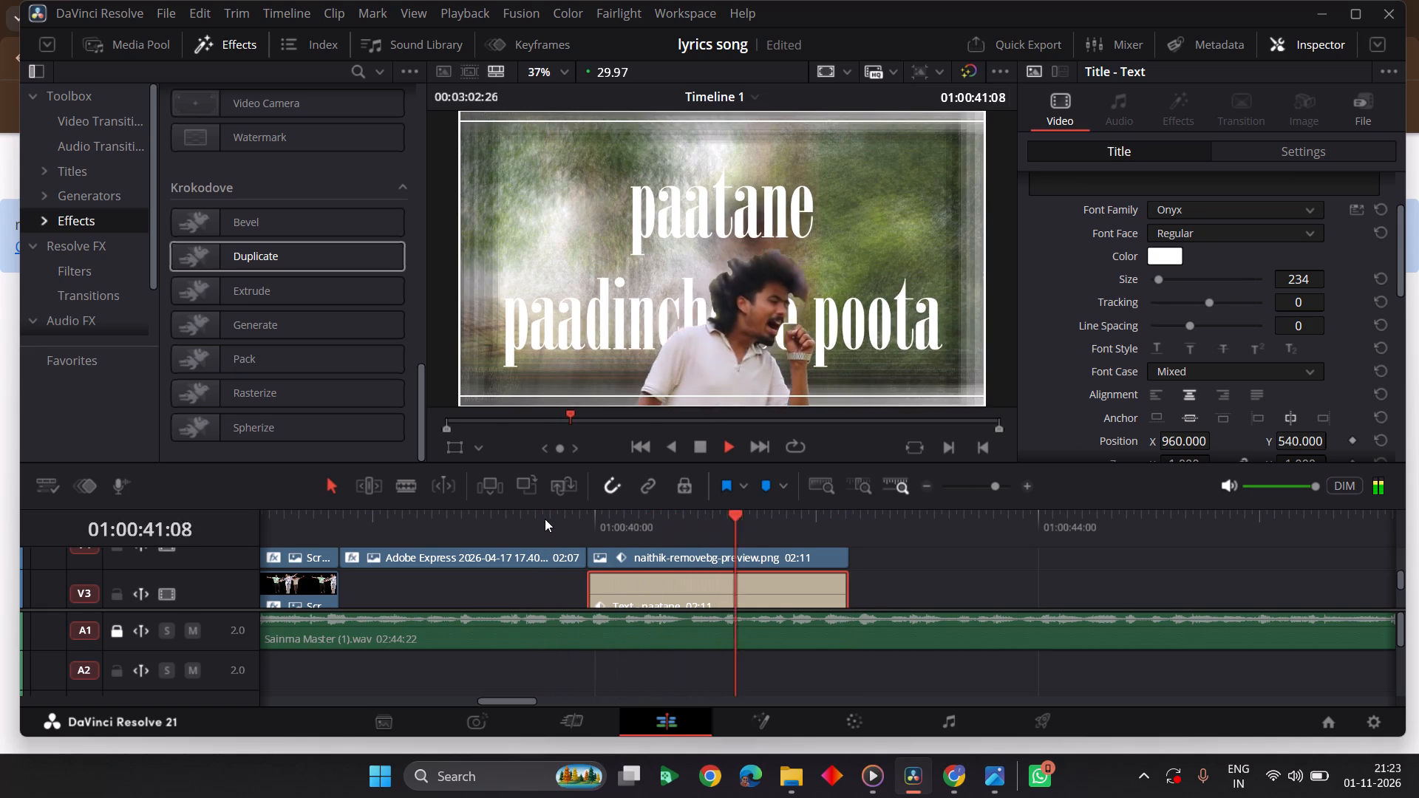
key("space")
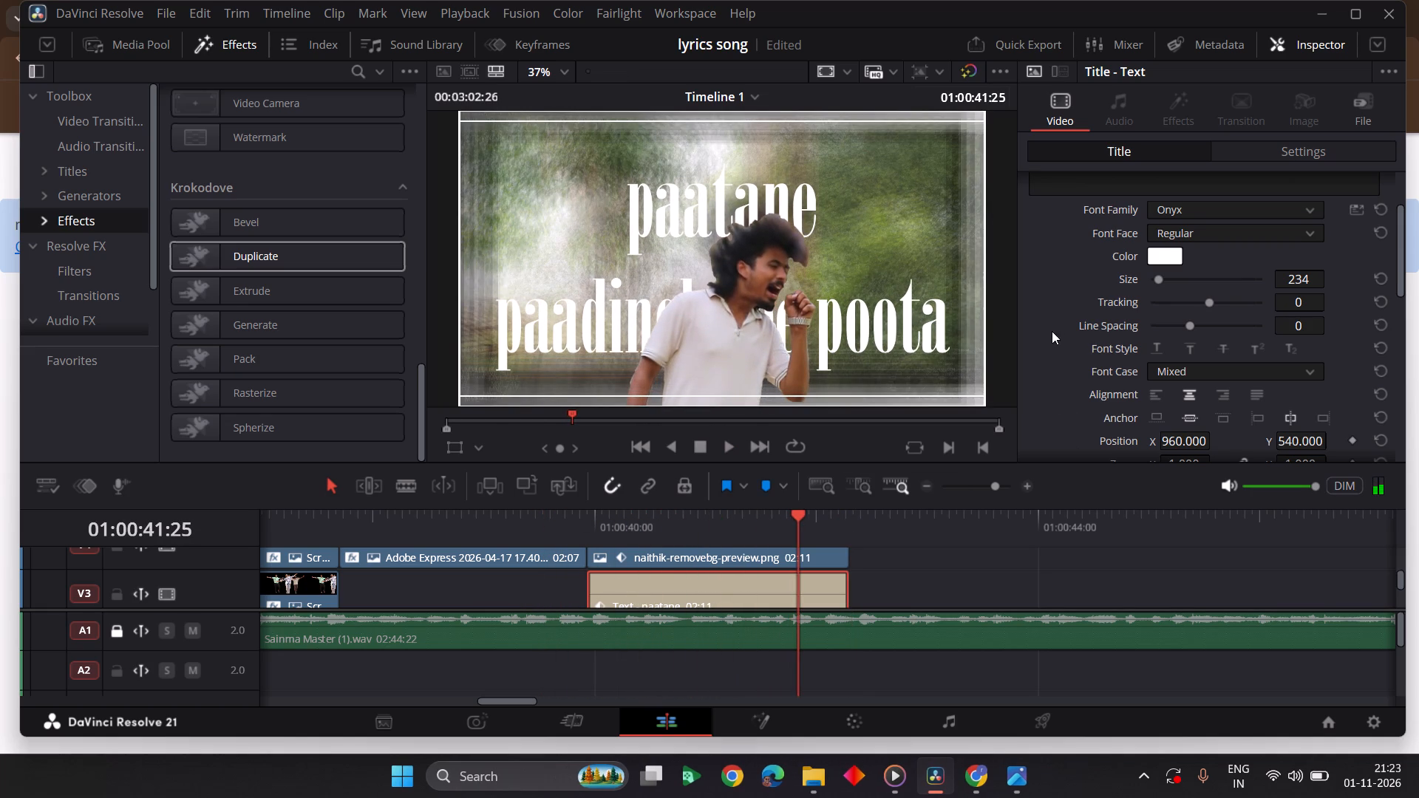
Set the paatane title's tracking to 6.
left_click(1207, 307)
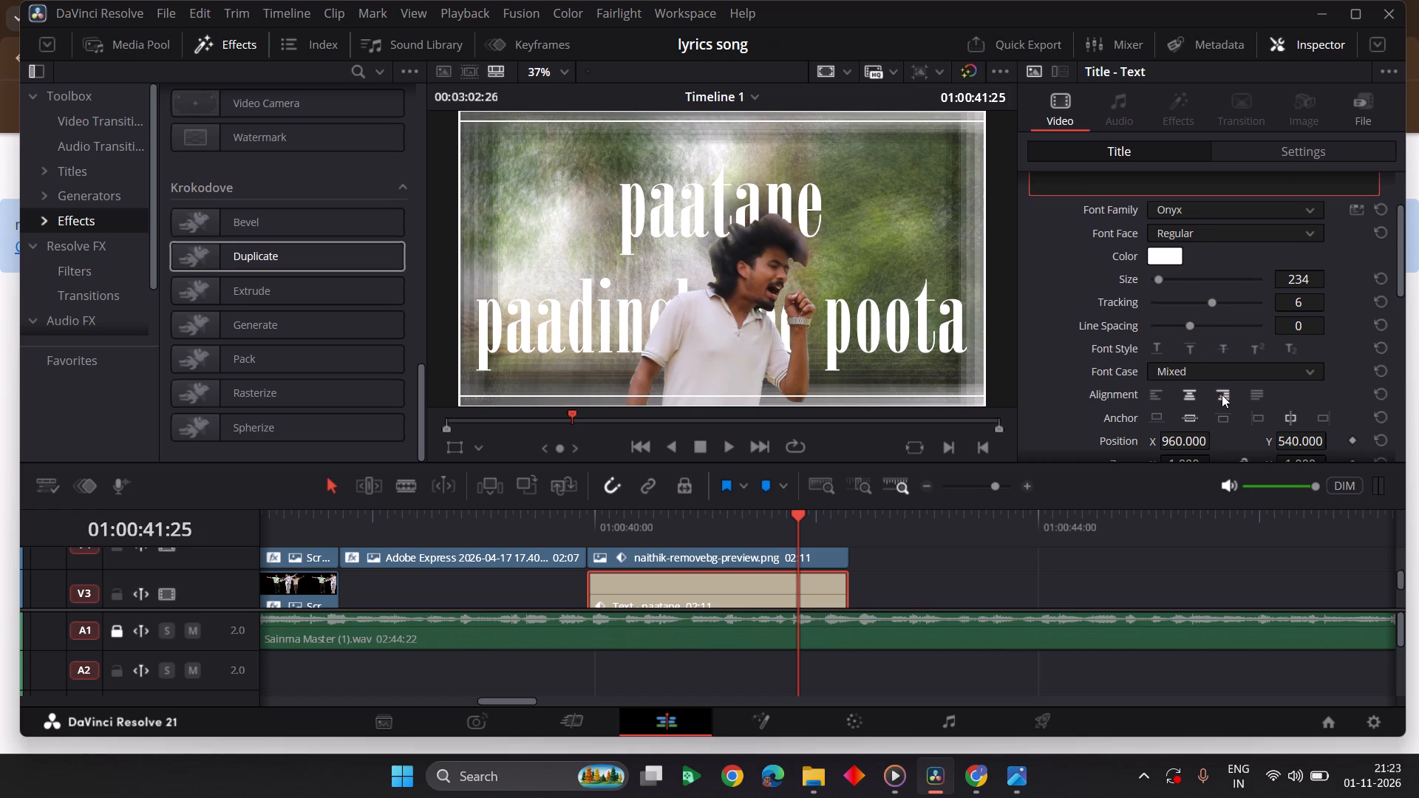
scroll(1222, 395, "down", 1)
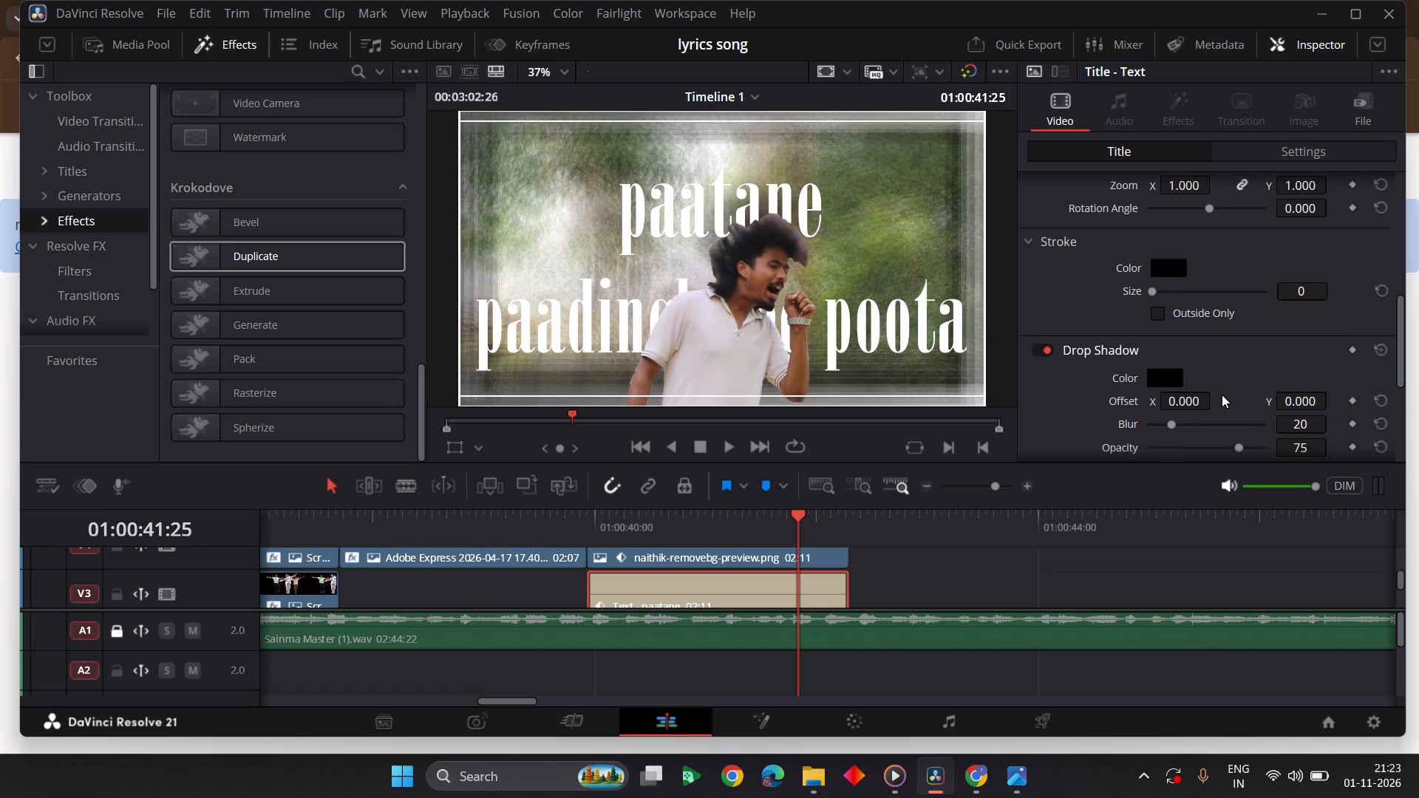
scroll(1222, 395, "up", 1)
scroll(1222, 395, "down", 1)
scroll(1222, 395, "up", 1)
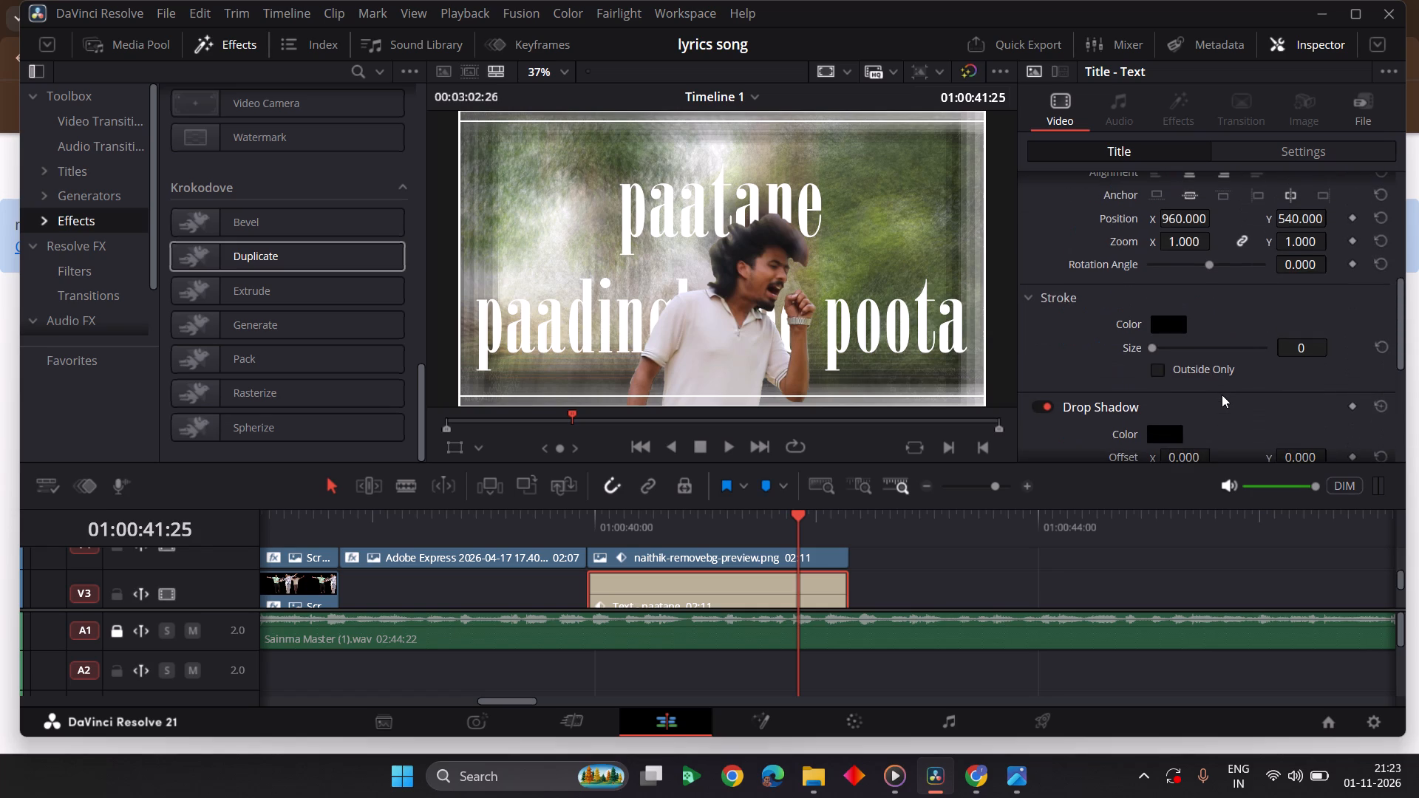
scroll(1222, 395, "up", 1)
Select the naithik cutout clip on V4 and open it on the Color page.
left_click(810, 550)
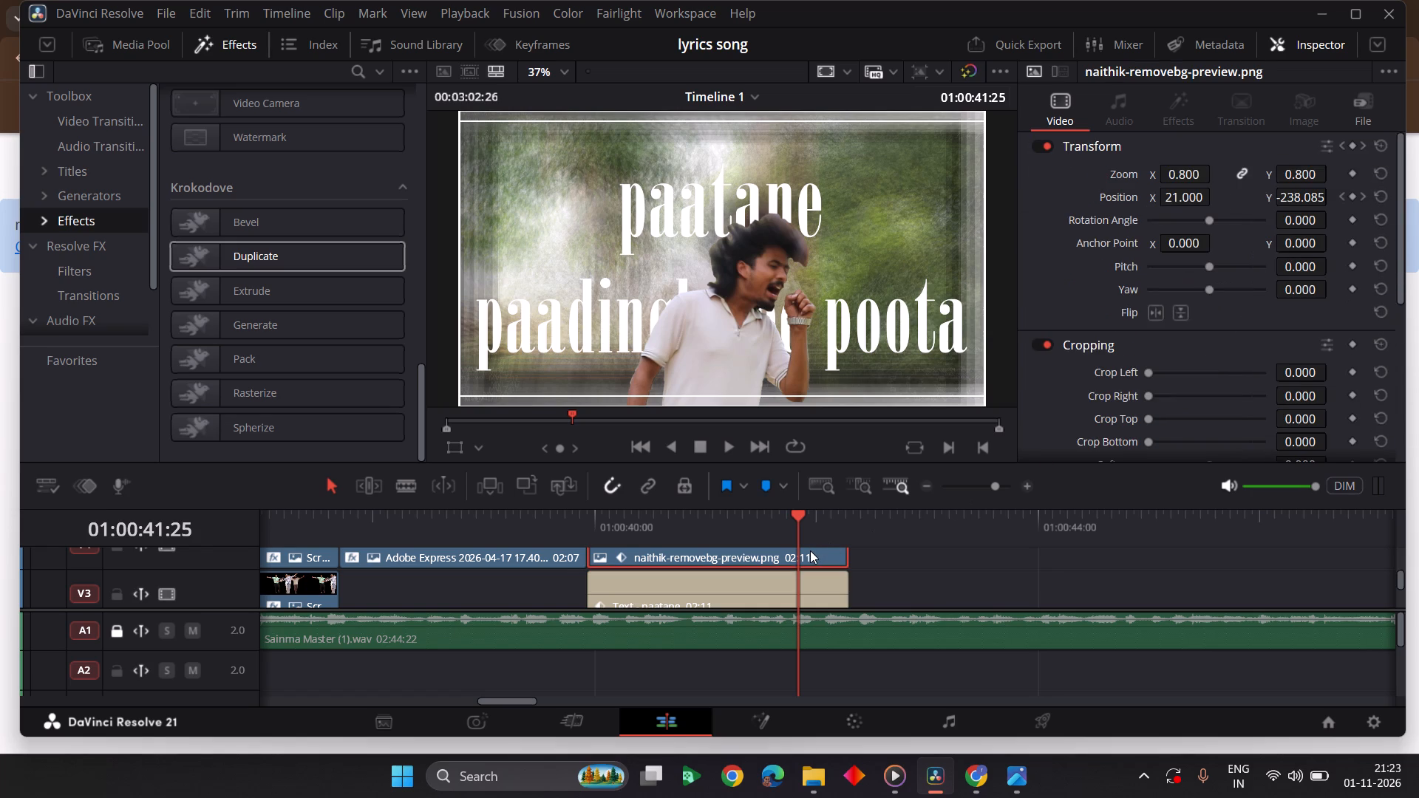
scroll(1231, 280, "down", 1)
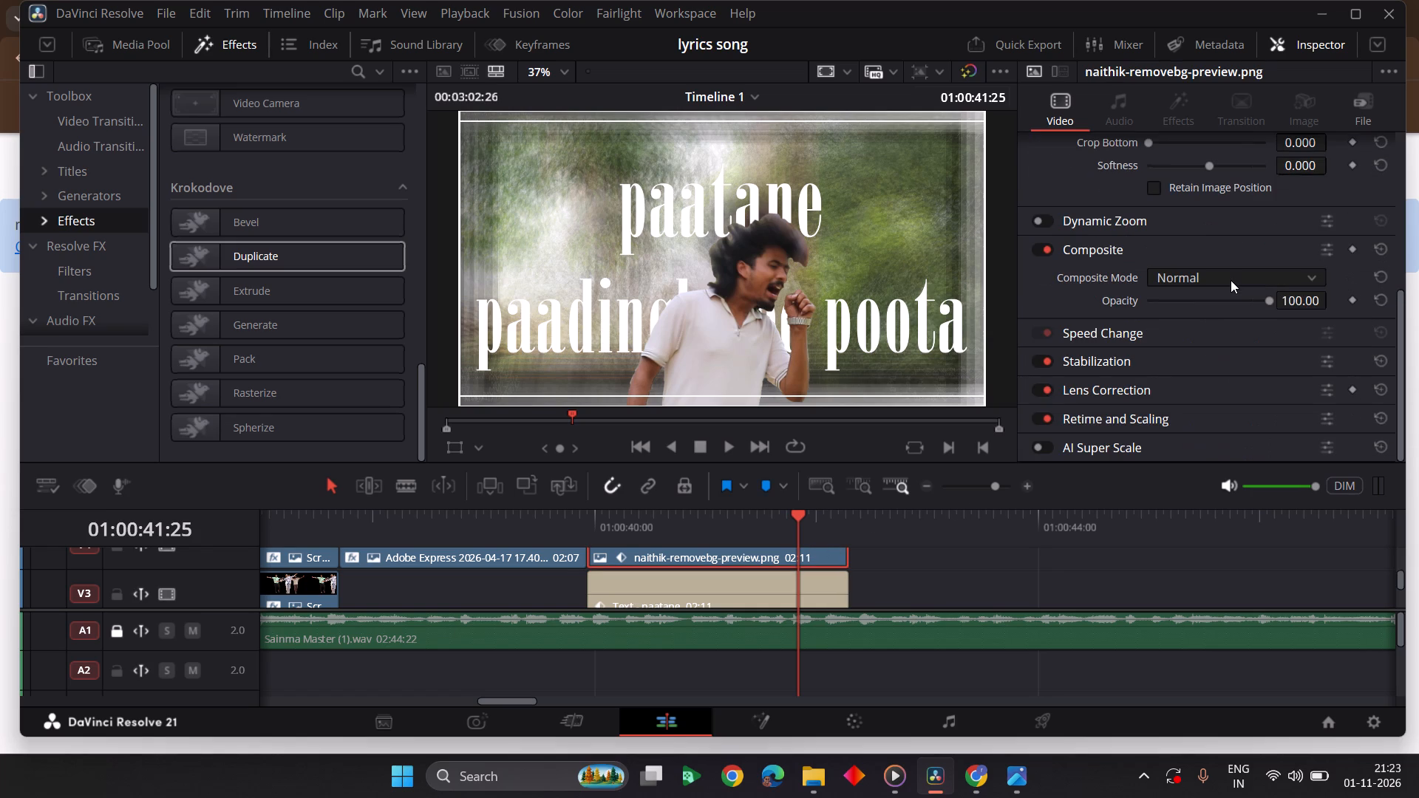
scroll(1231, 280, "down", 1)
scroll(1231, 280, "up", 1)
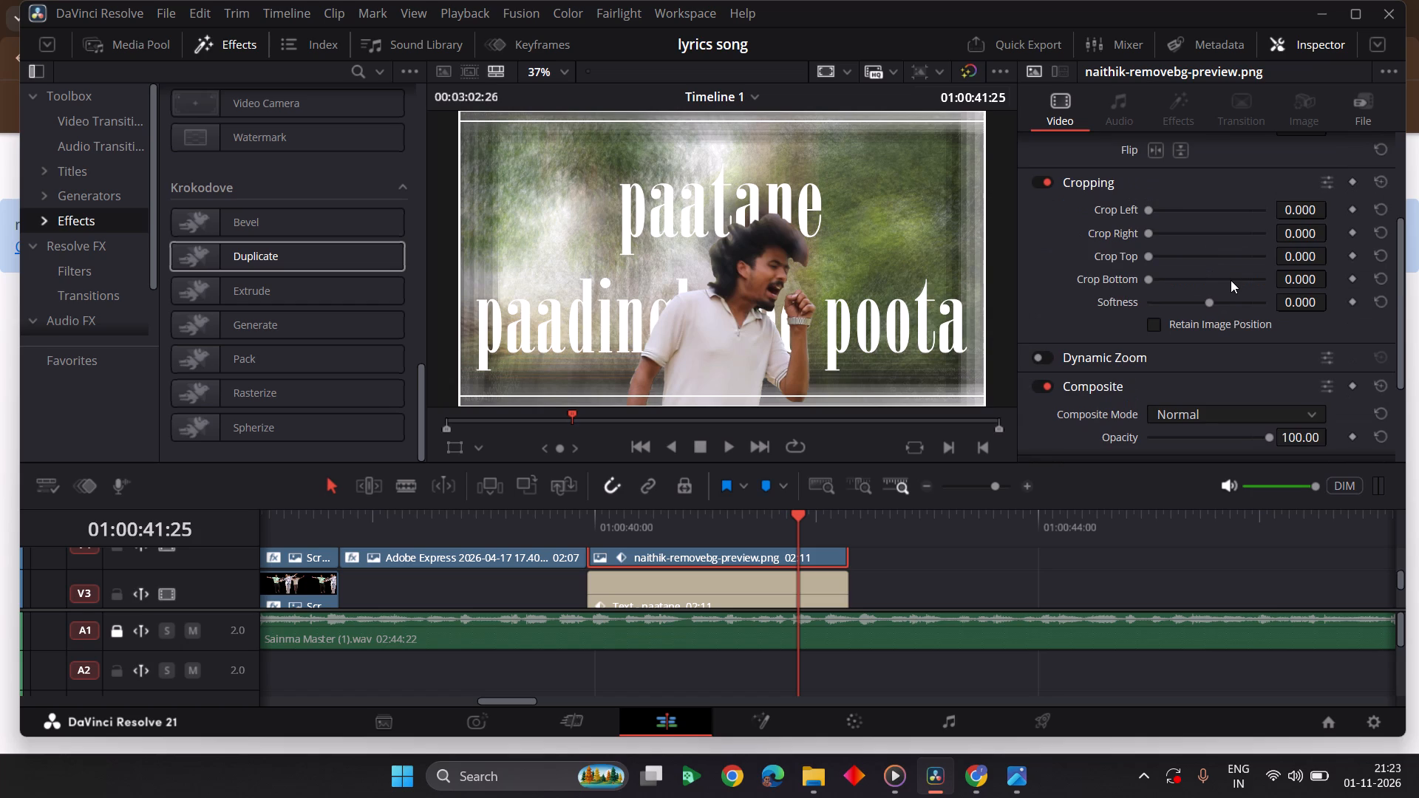
scroll(1231, 280, "up", 1)
left_click(849, 725)
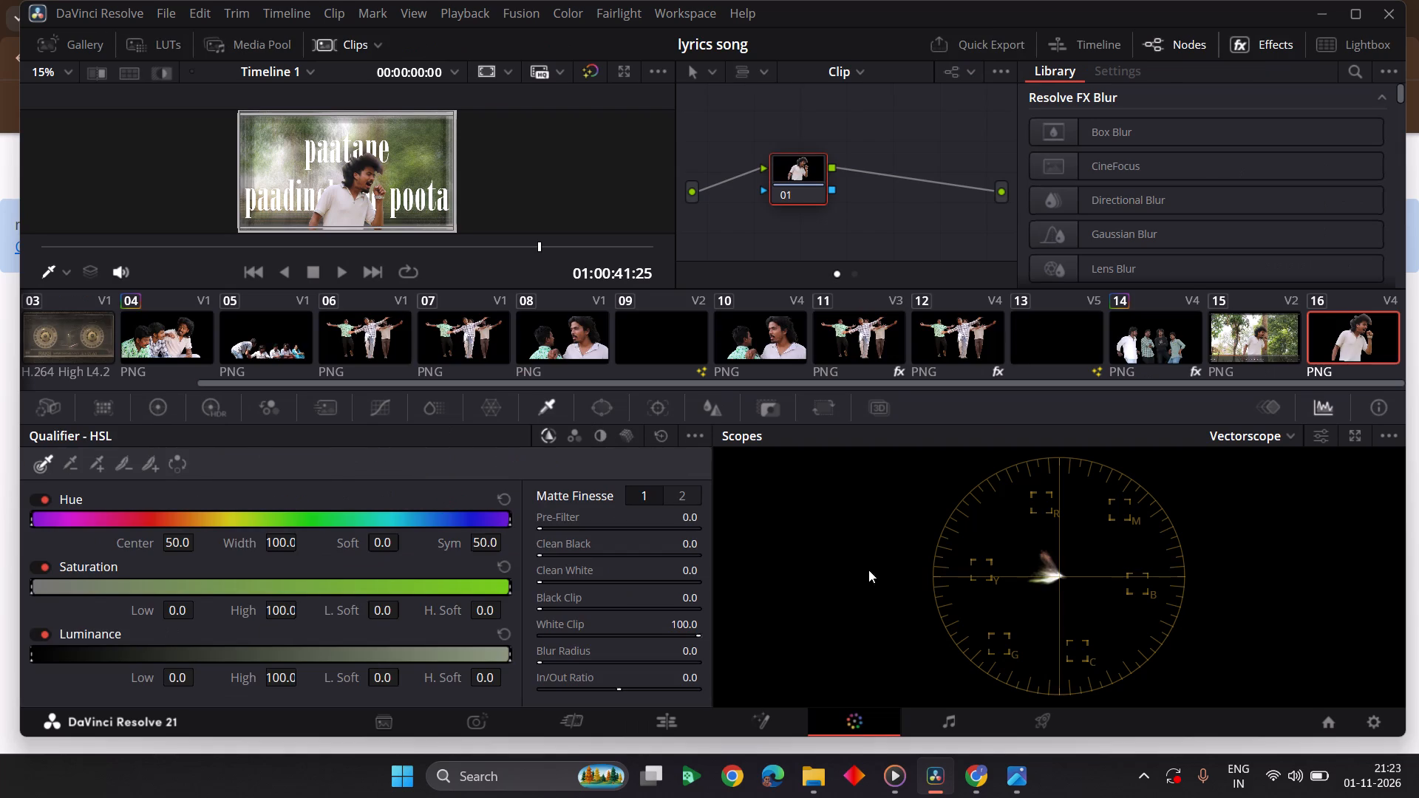
Search the effects library for Glow and apply it to node 01 of the naithik cutout.
scroll(1136, 205, "down", 1)
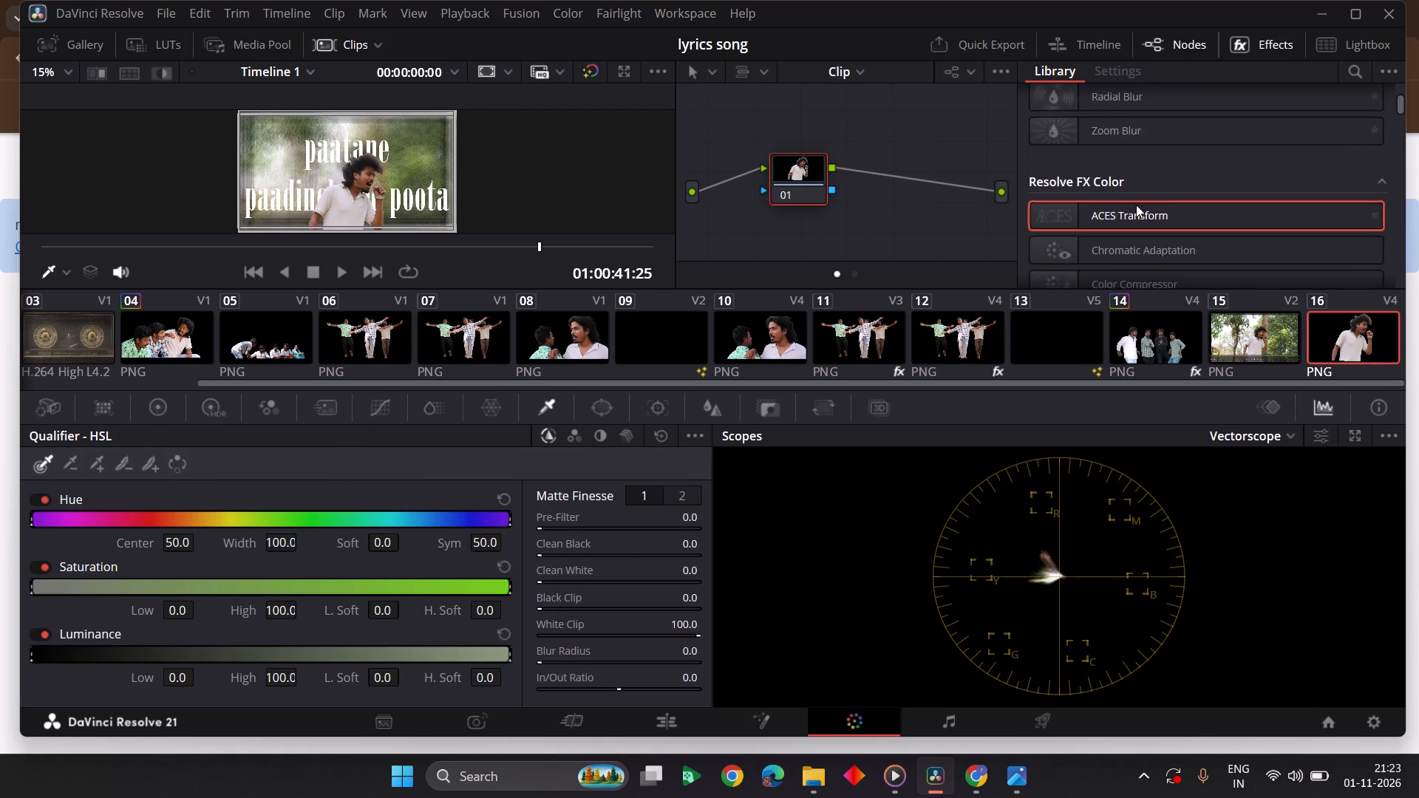
scroll(1136, 205, "down", 1)
scroll(1136, 205, "up", 1)
scroll(1136, 205, "down", 1)
scroll(1136, 205, "up", 7)
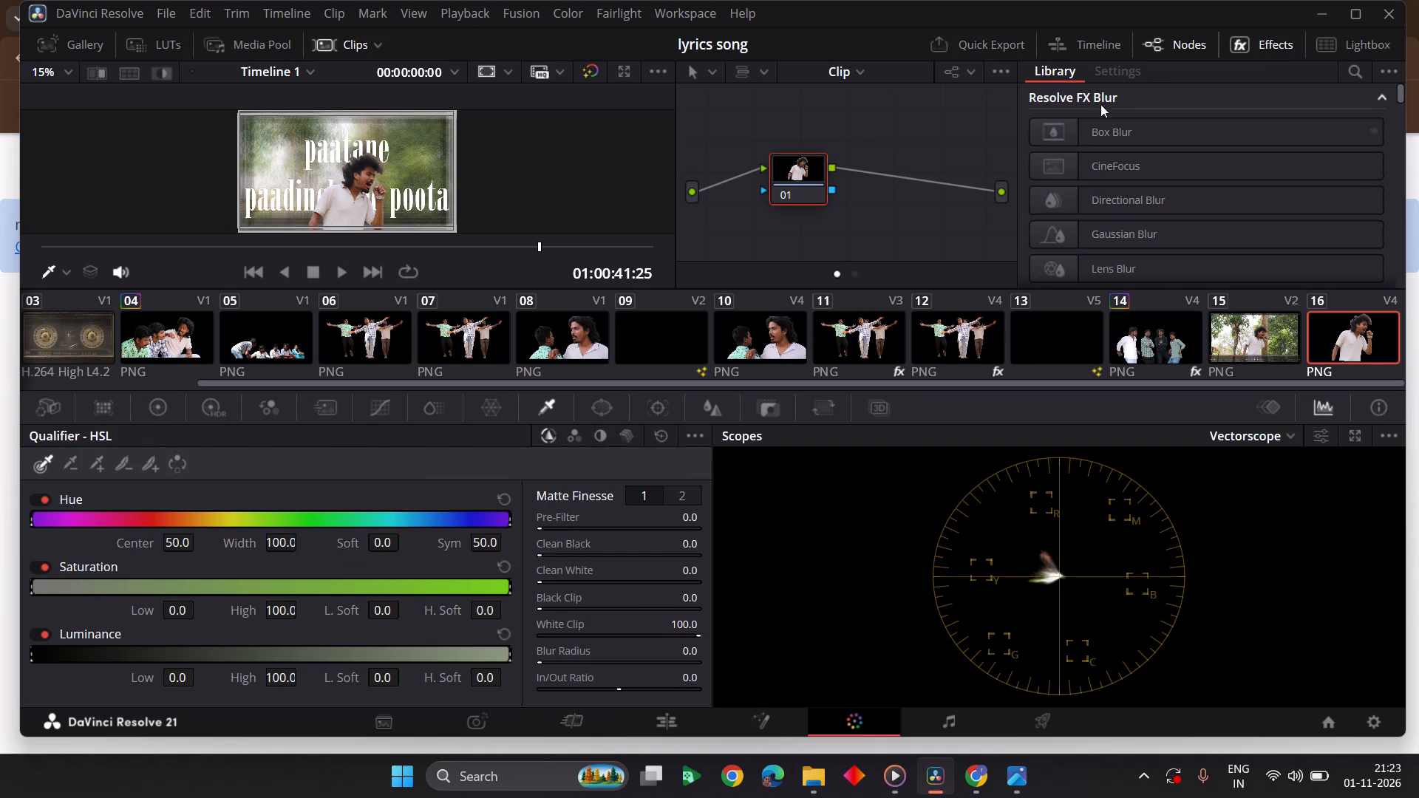
left_click(1350, 70)
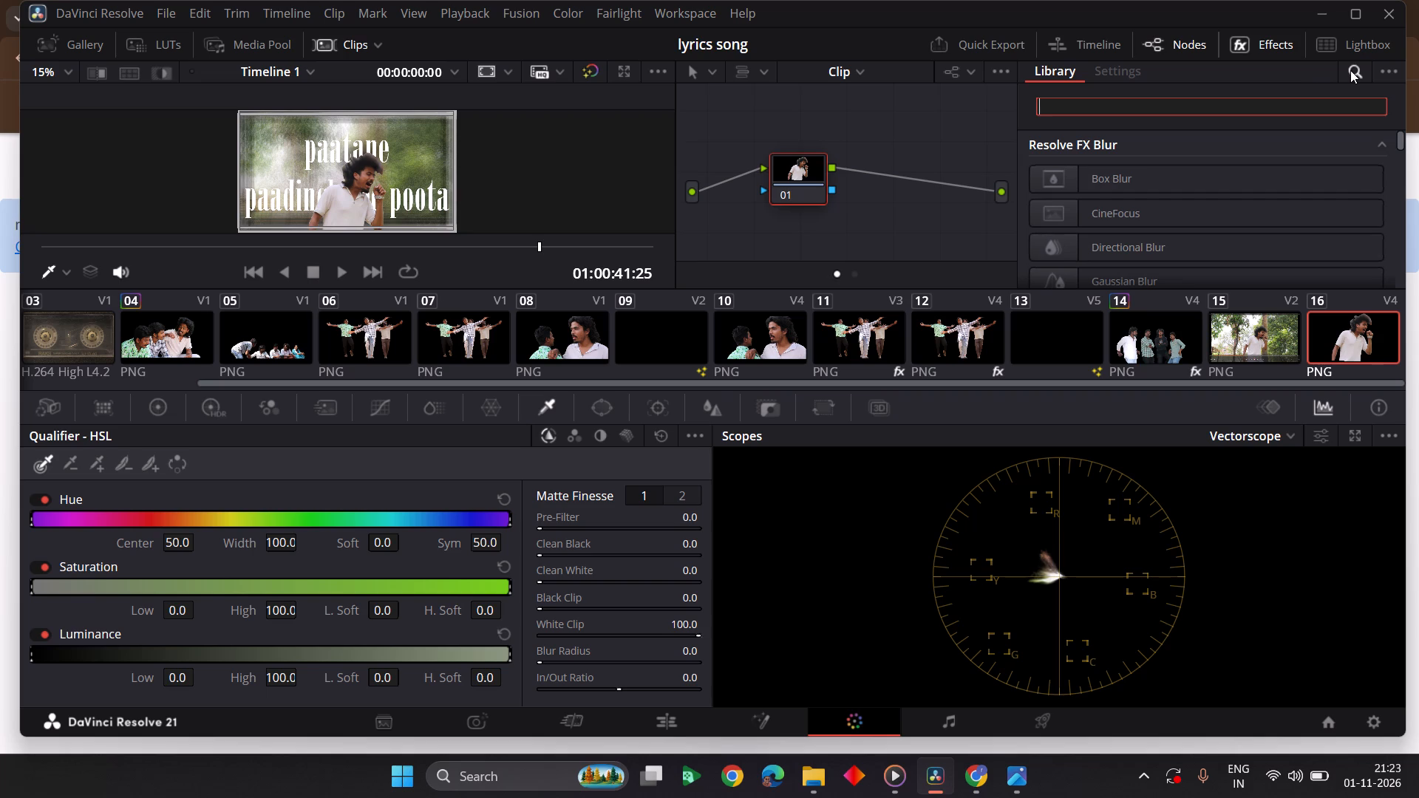
key("g")
key("l")
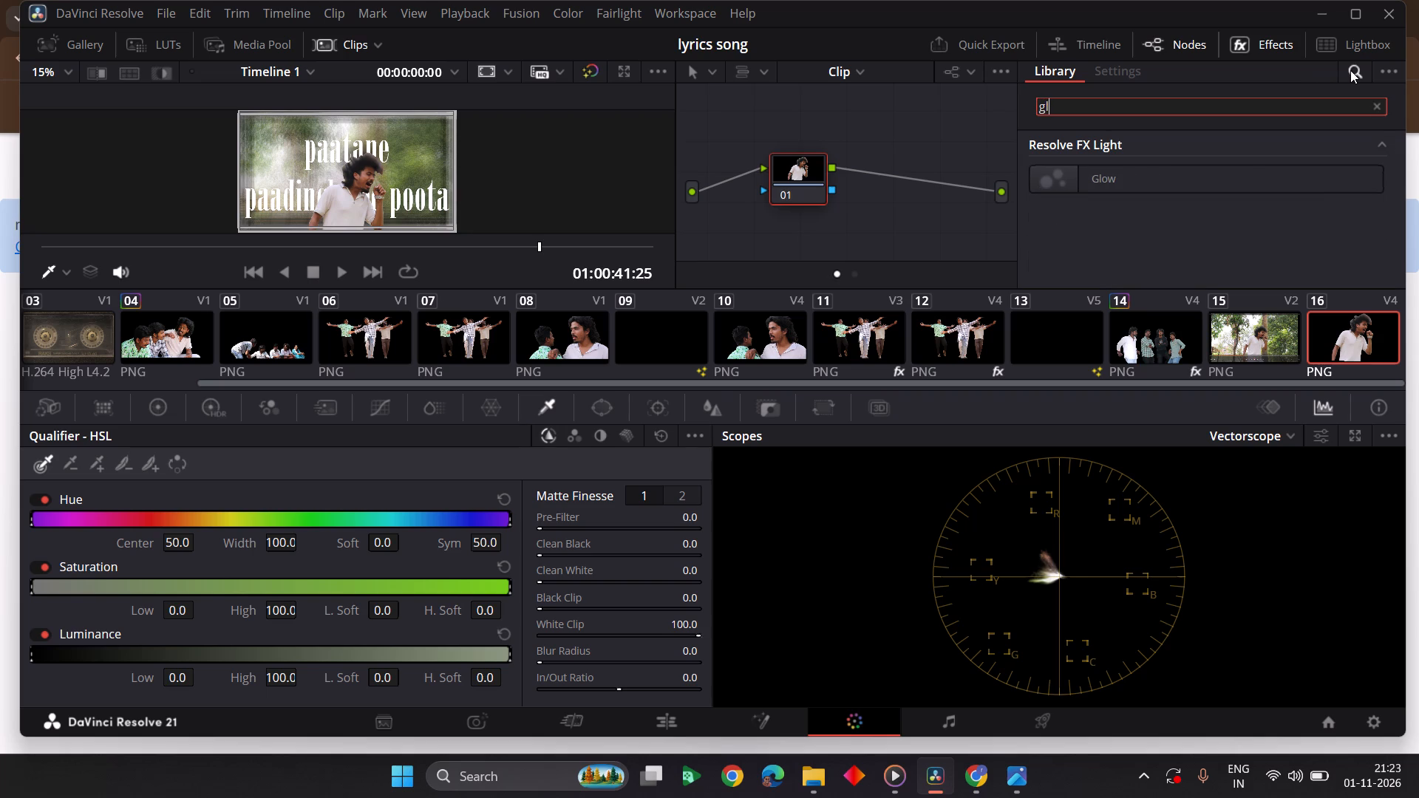
left_click_drag(1228, 171, 828, 187)
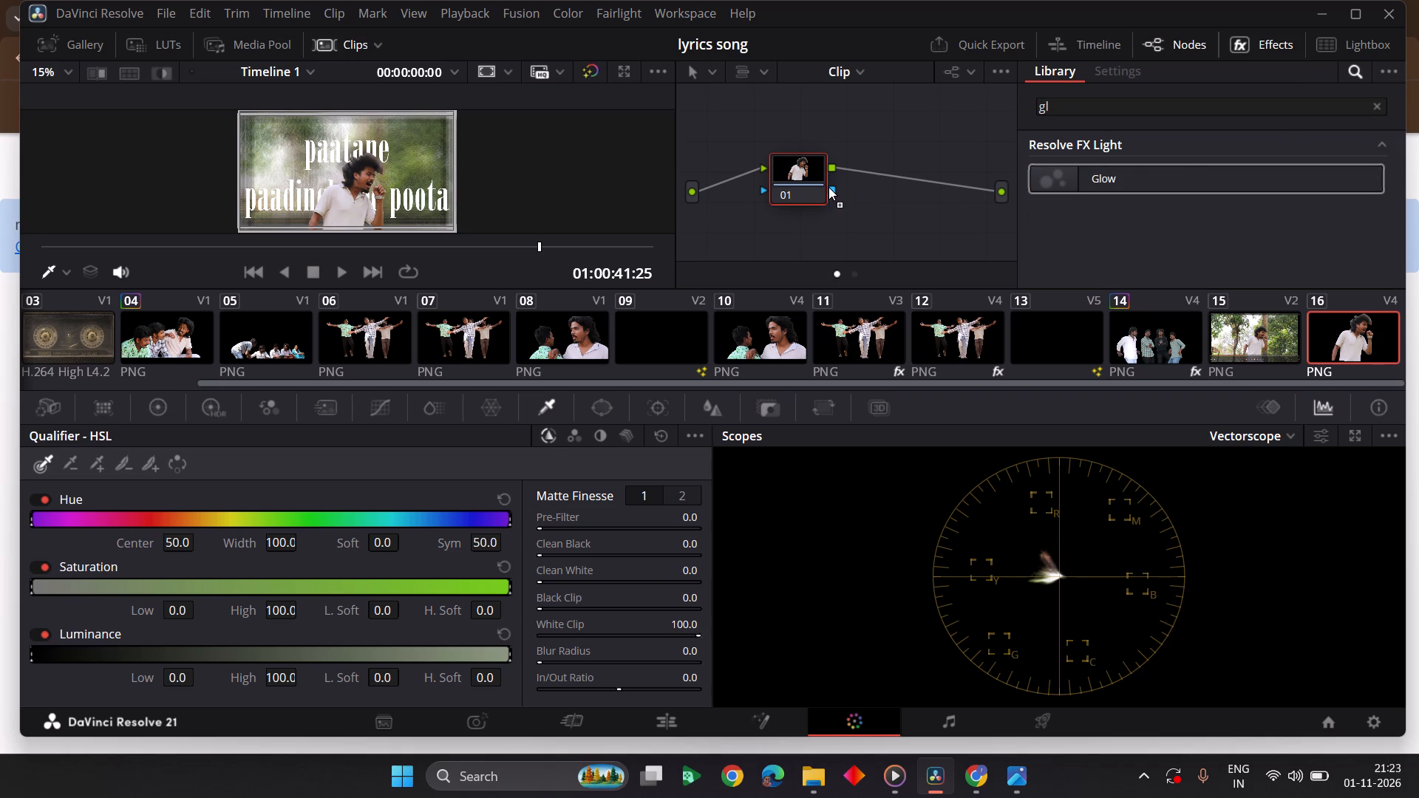
left_click_drag(828, 187, 800, 178)
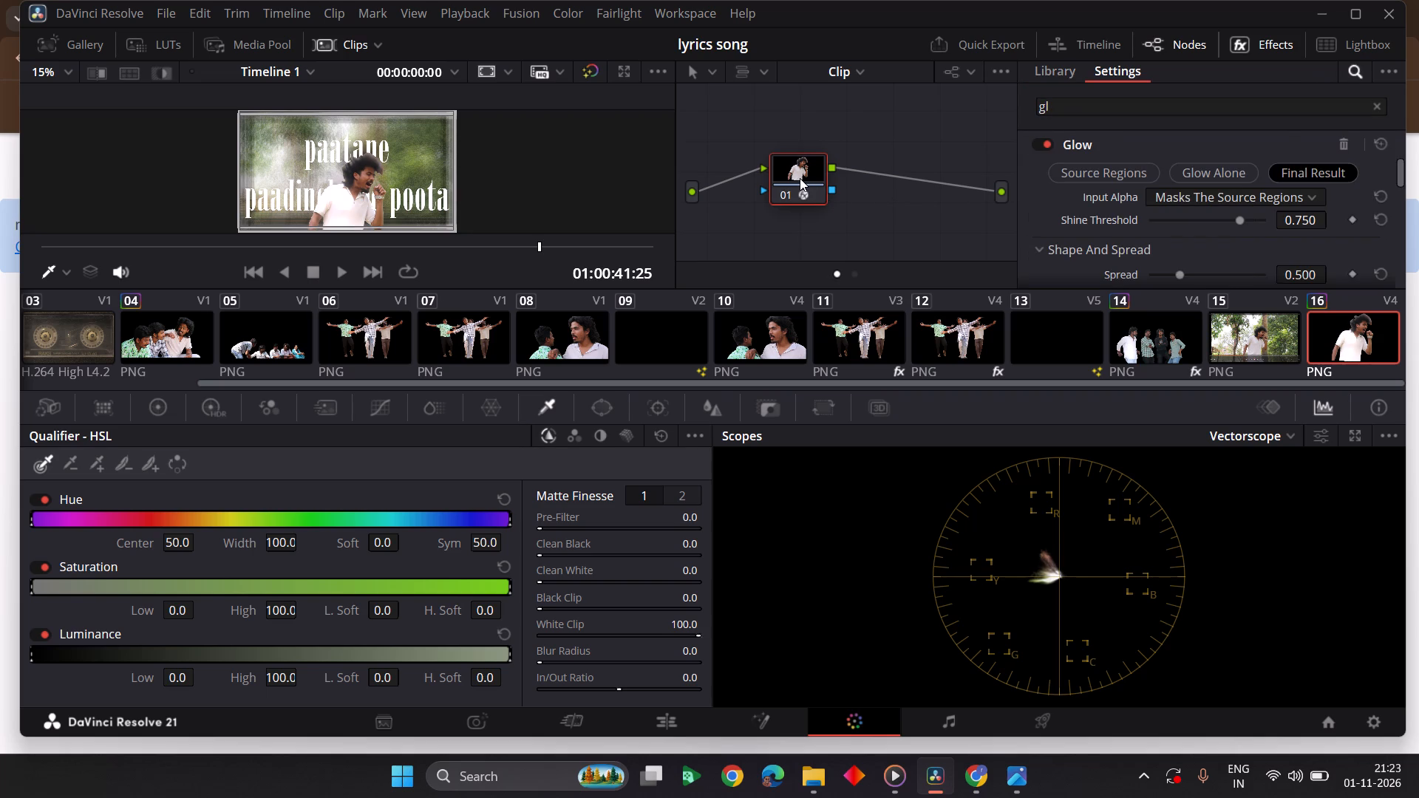
Switch to the Cut page and play back the paatane scene twice to check the glow on the cutout.
left_click(574, 727)
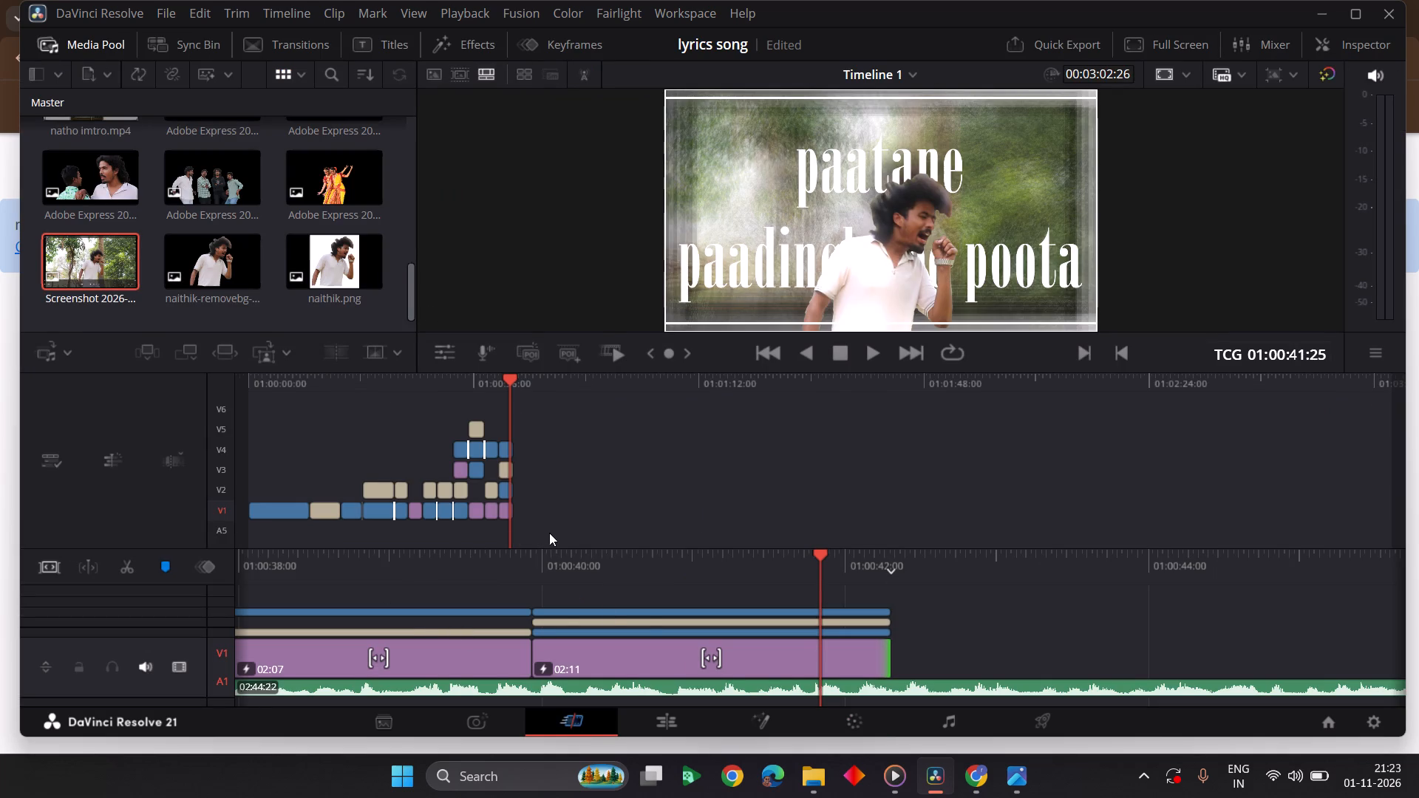
scroll(542, 563, "right", 1)
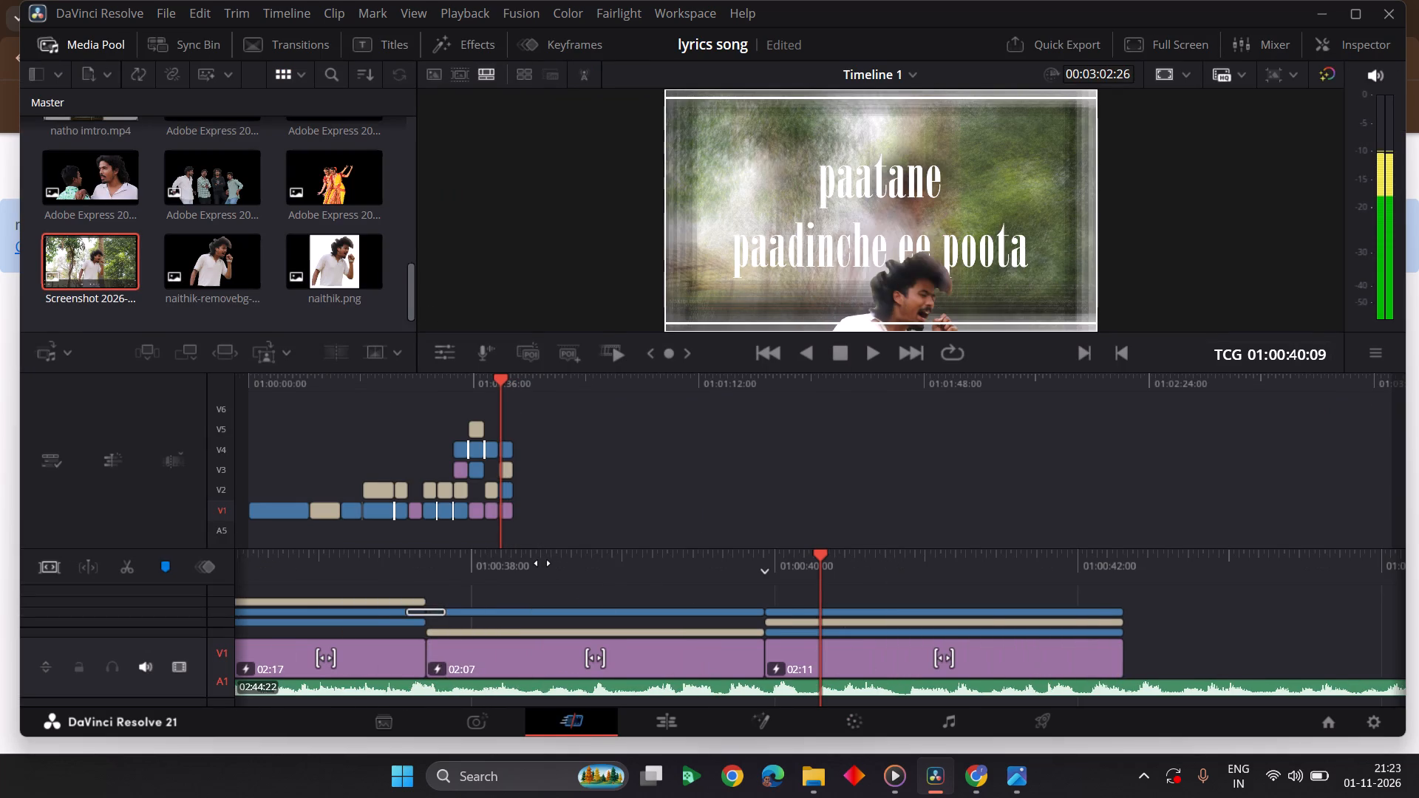
scroll(542, 563, "right", 2)
key("space")
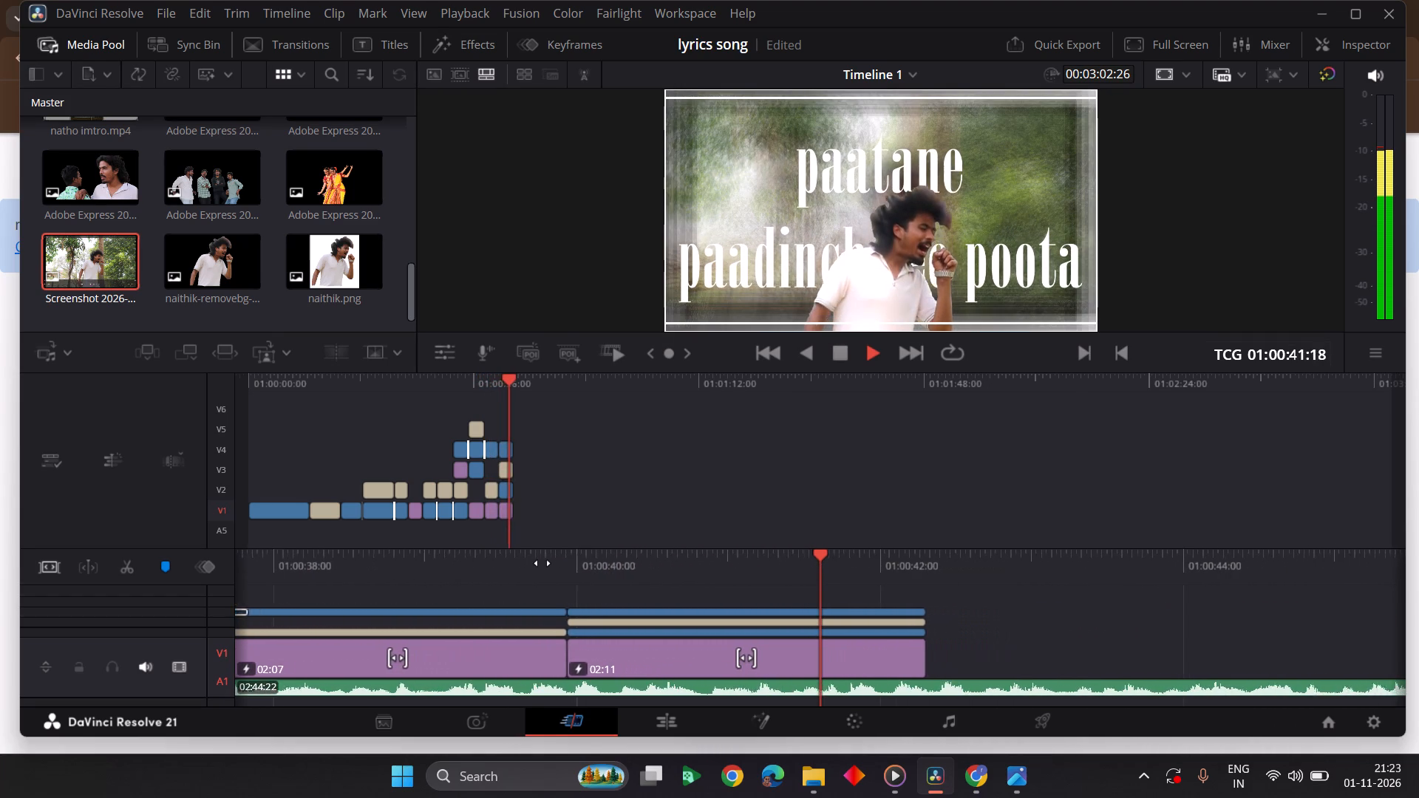
key("space")
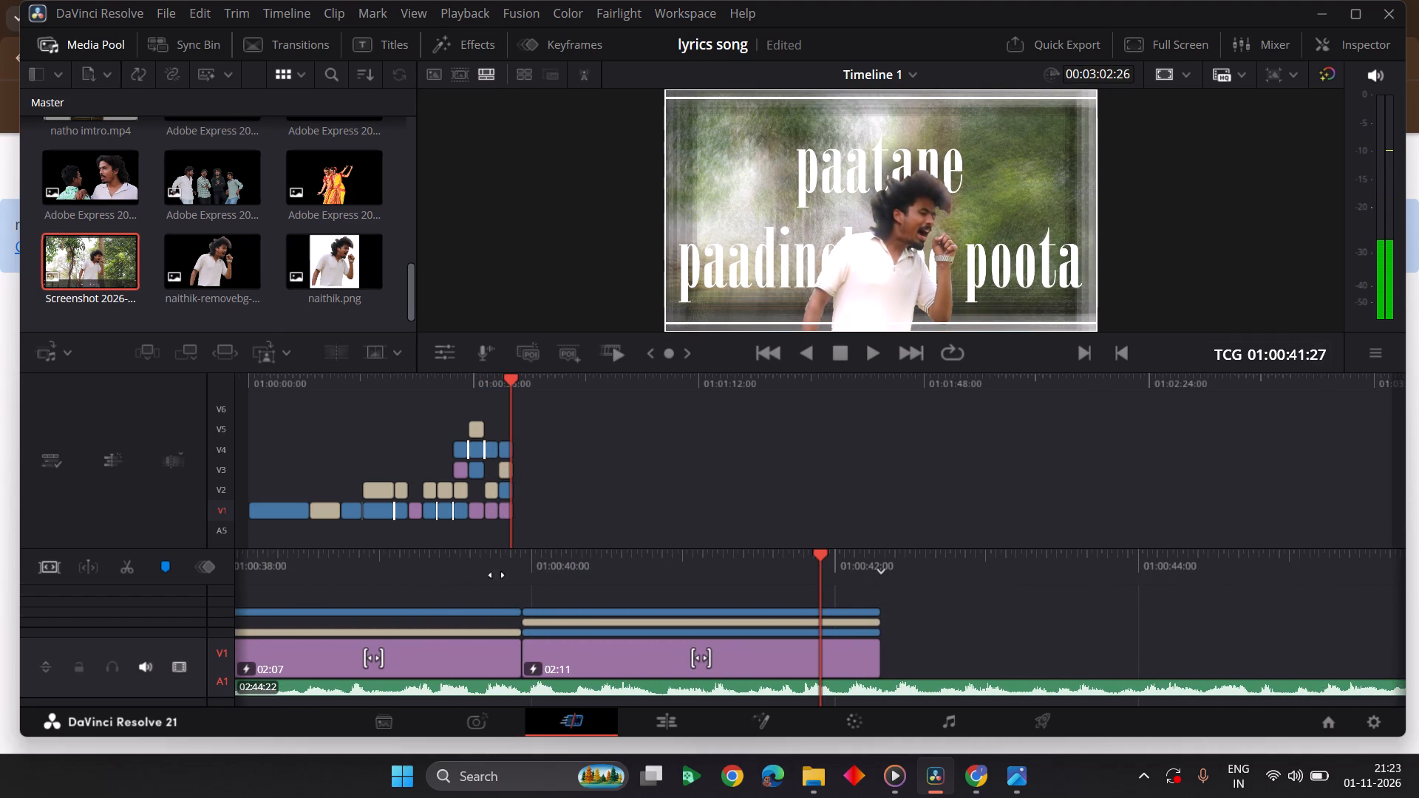
scroll(508, 568, "right", 1)
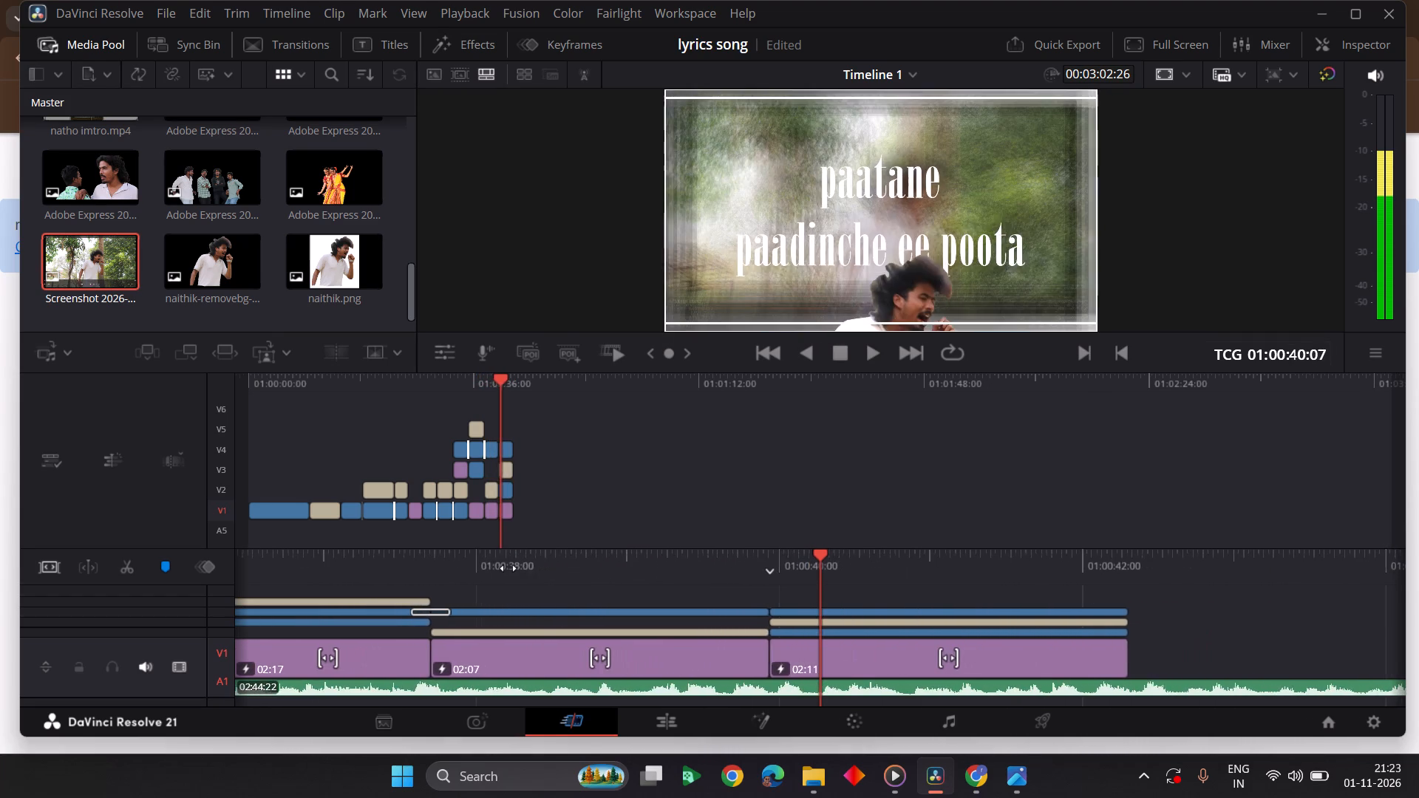
scroll(508, 568, "right", 1)
key("space")
key("space")
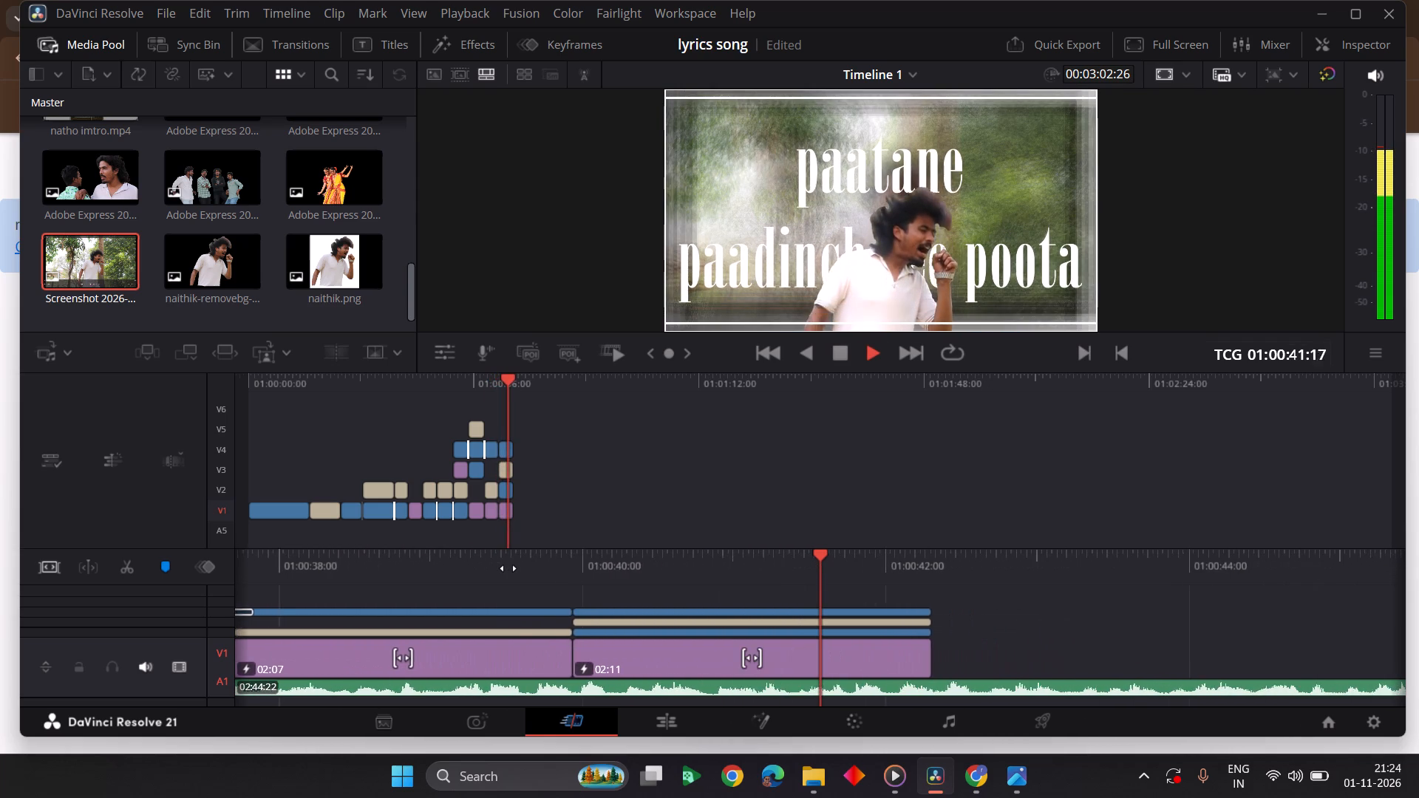
key("space")
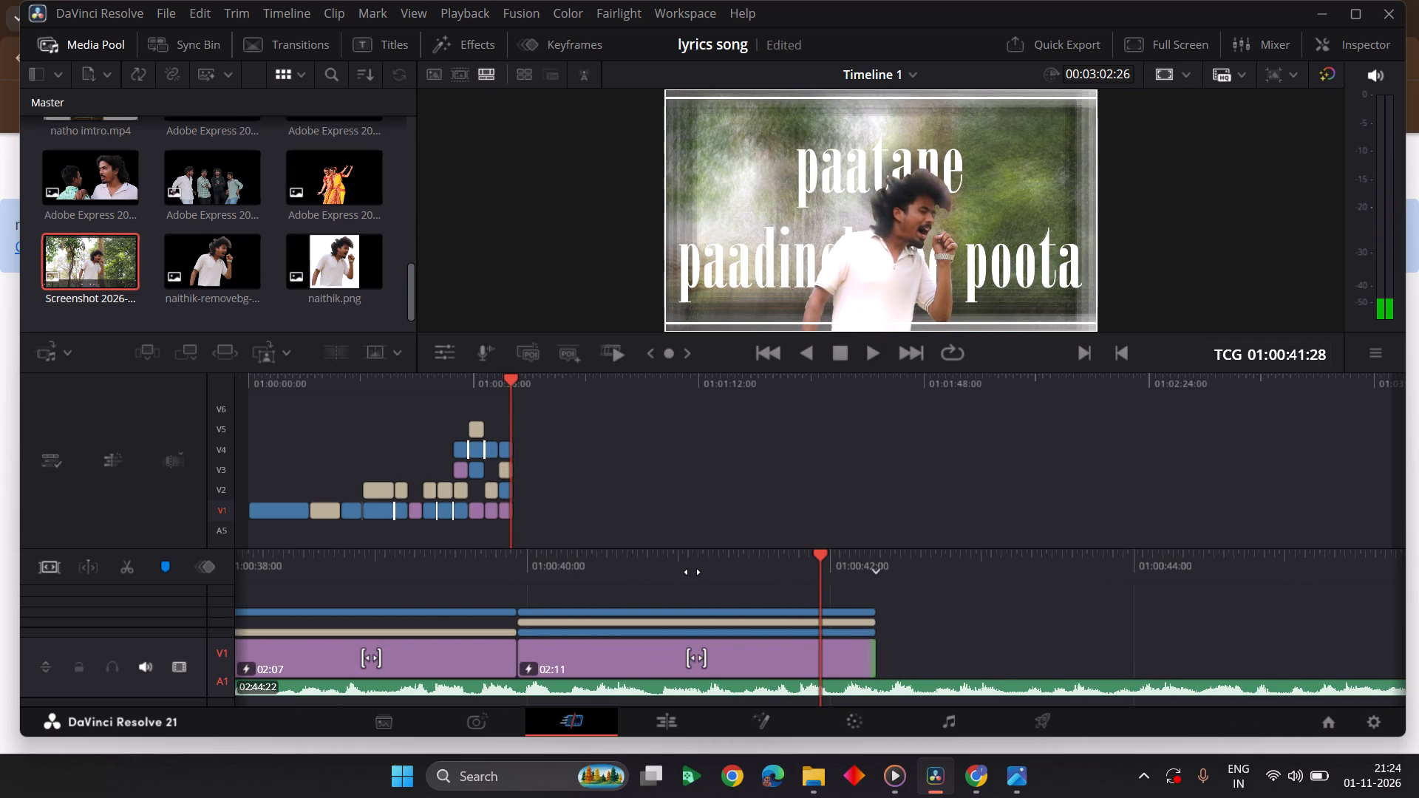
On the Edit page, find Glow among the Resolve FX filters and try to apply it to the naithik cutout clip on V4.
left_click(658, 727)
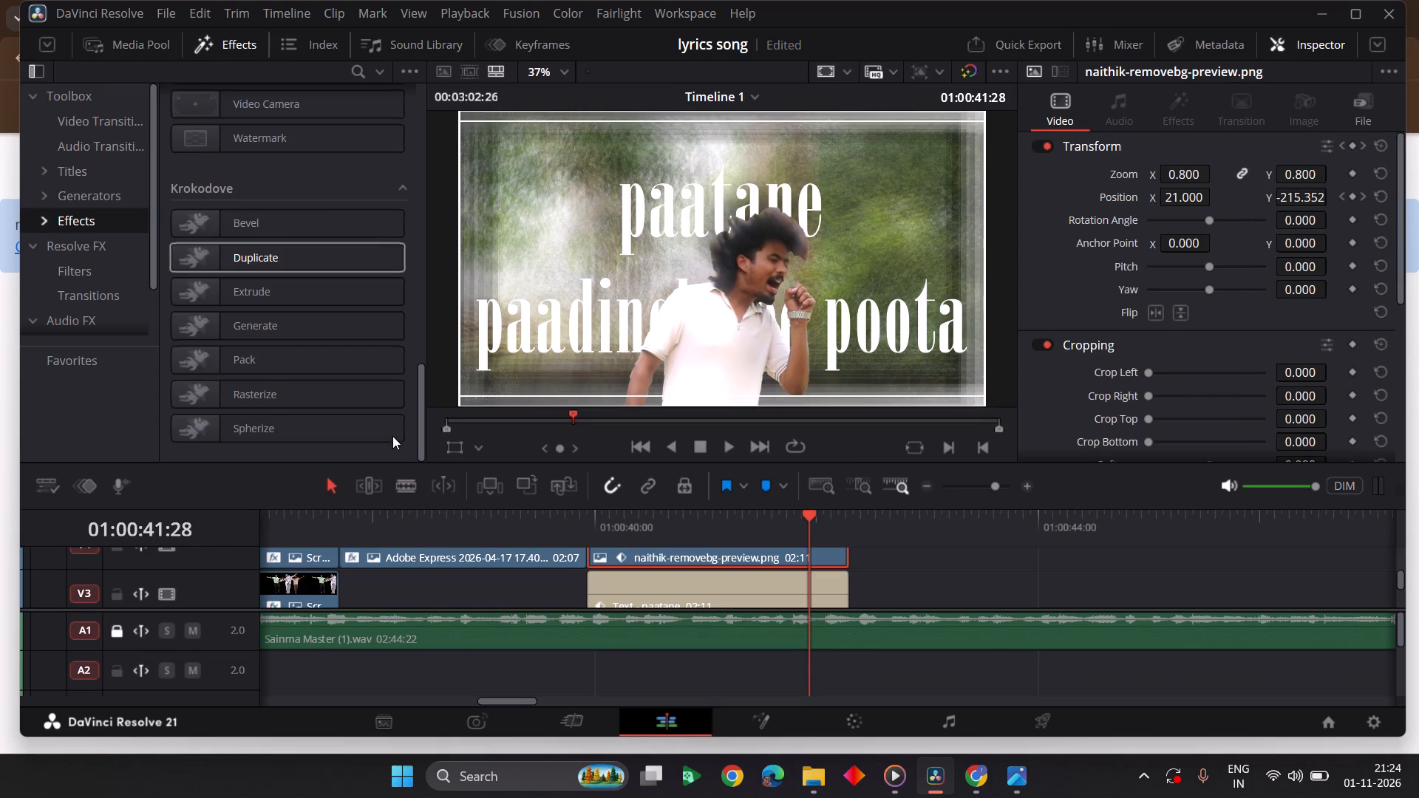
scroll(227, 117, "up", 3)
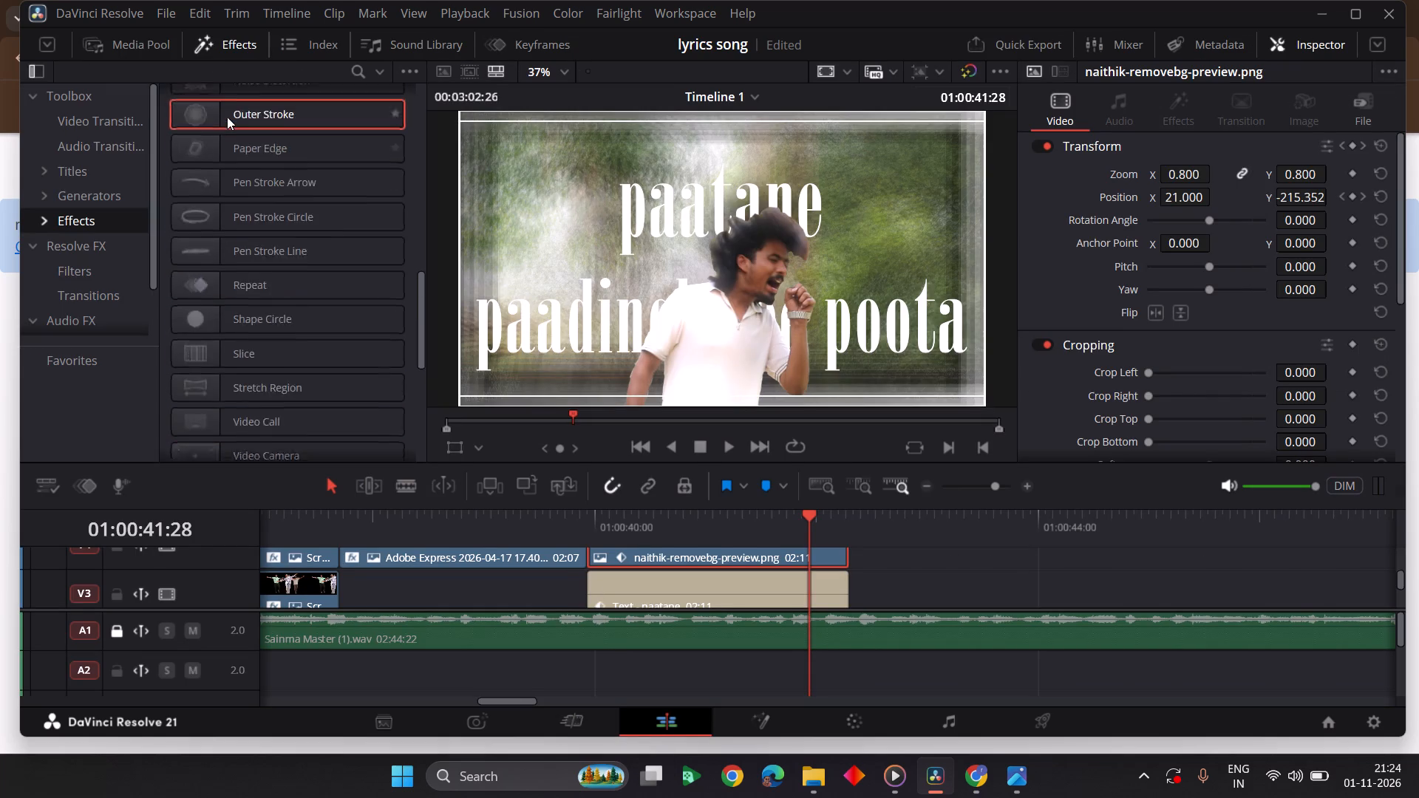
scroll(227, 117, "up", 5)
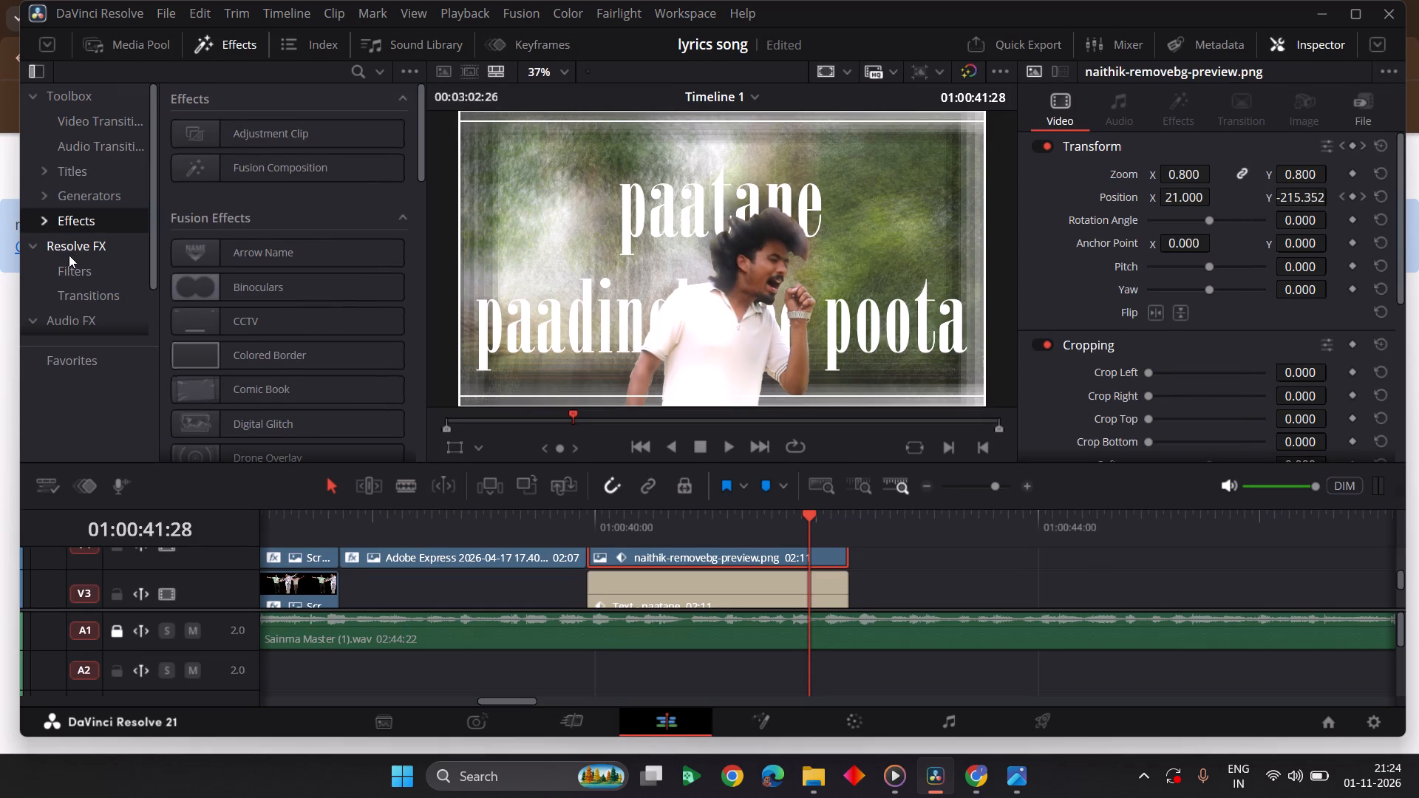
left_click(69, 267)
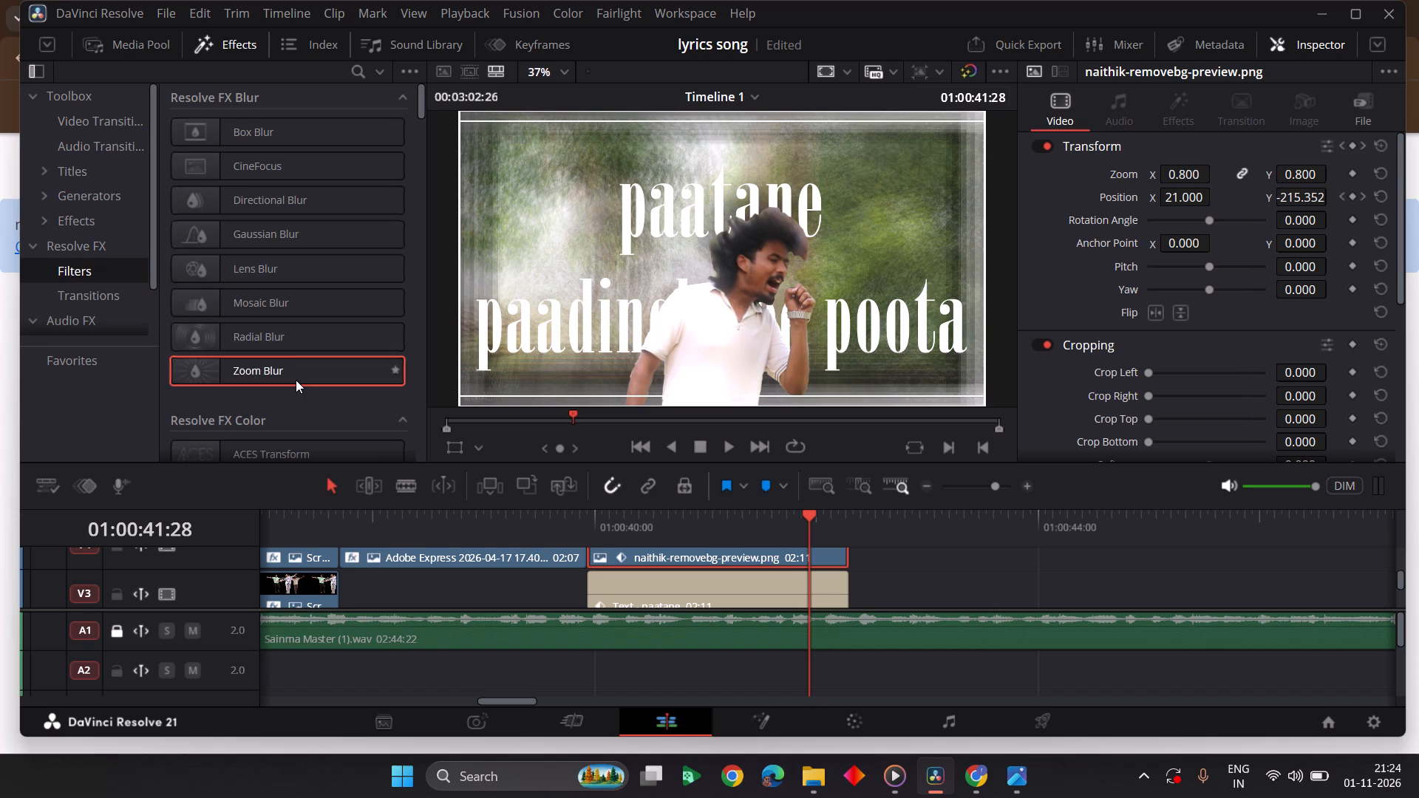
scroll(296, 380, "down", 3)
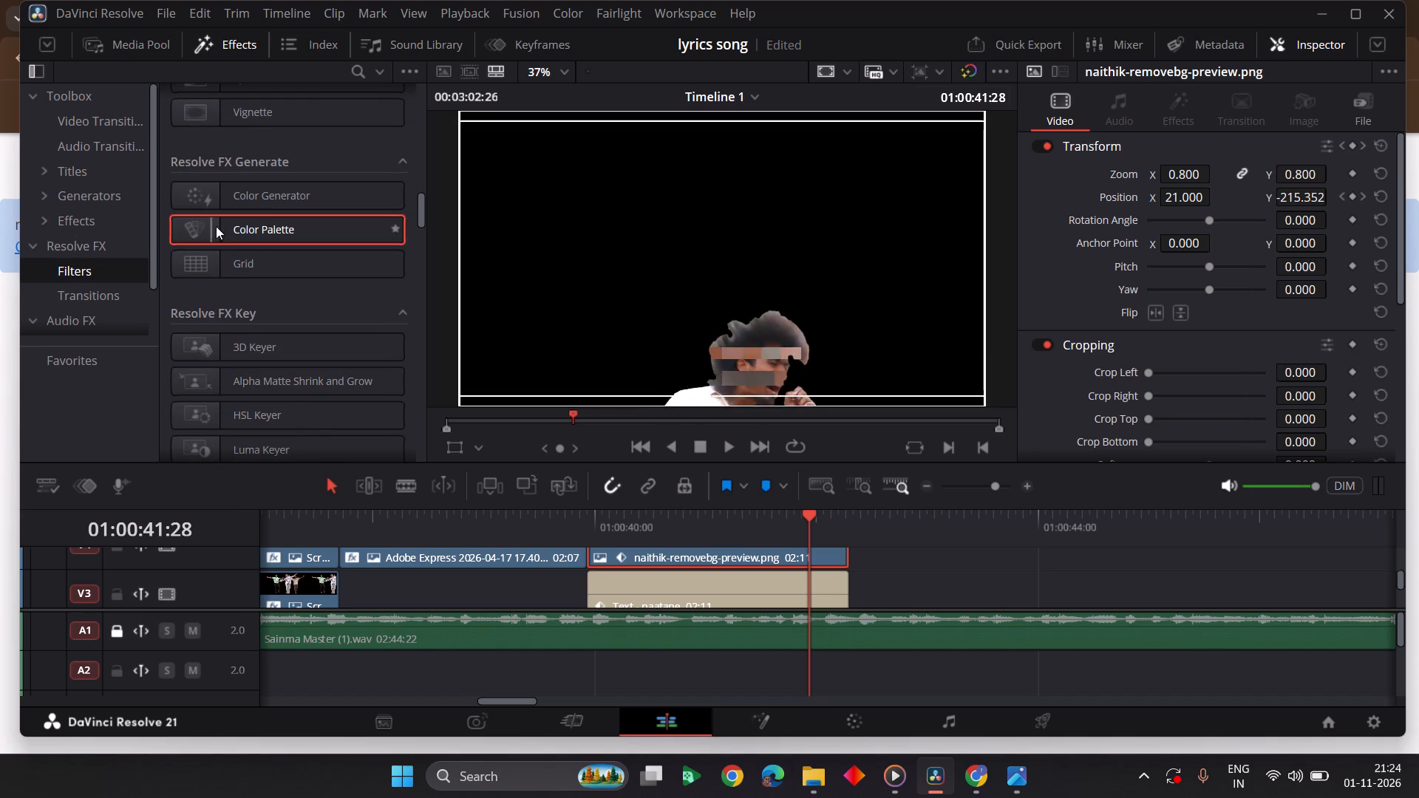
scroll(233, 261, "down", 1)
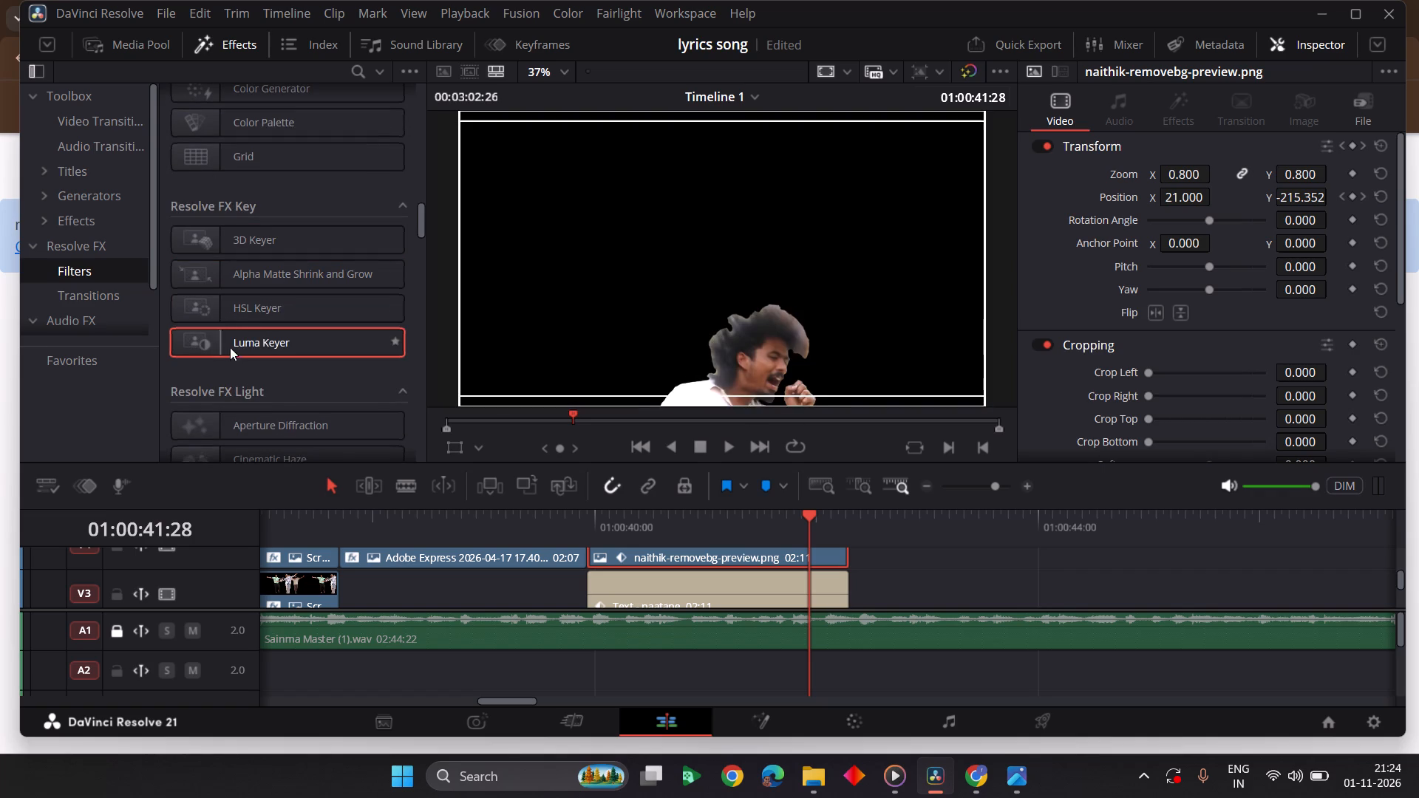
scroll(281, 339, "down", 1)
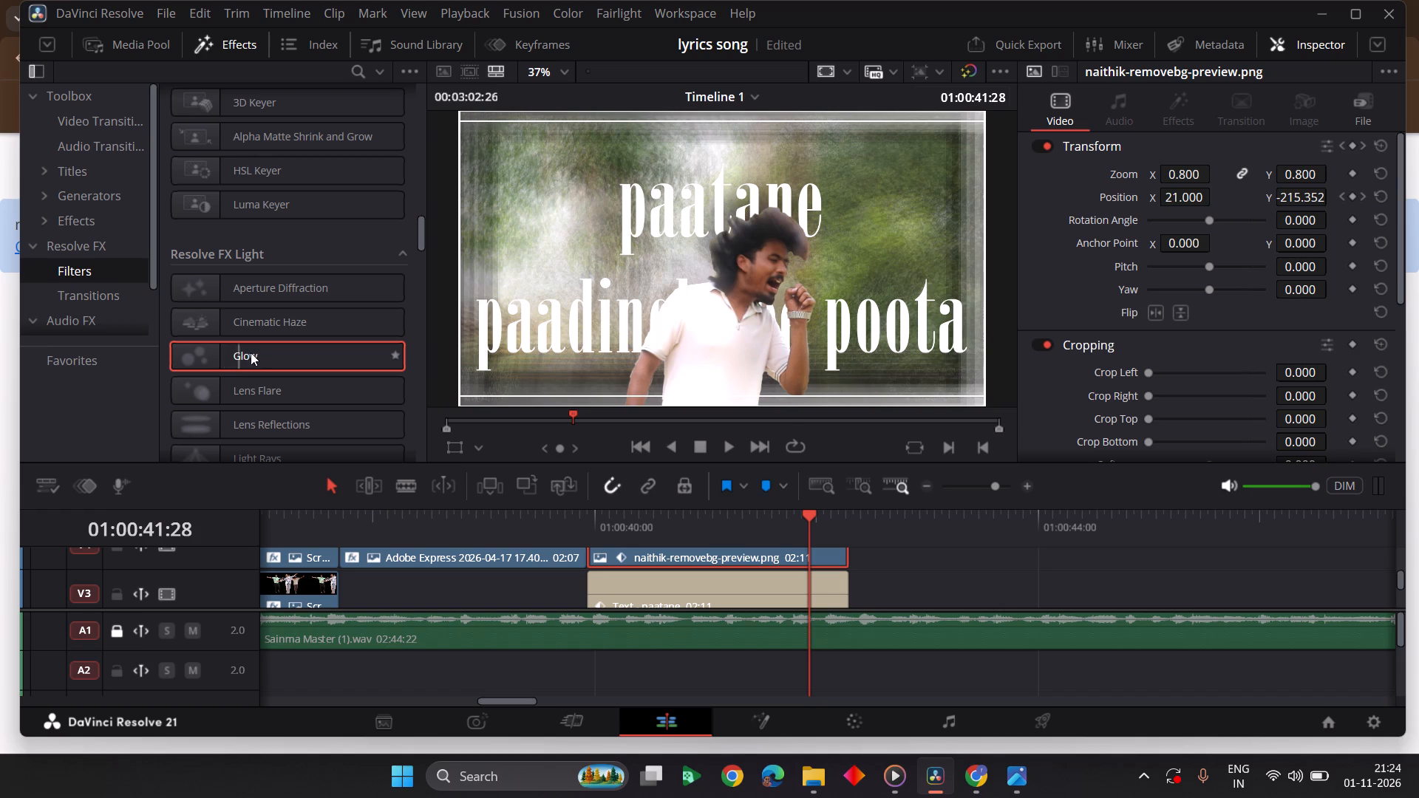
left_click_drag(265, 352, 392, 360)
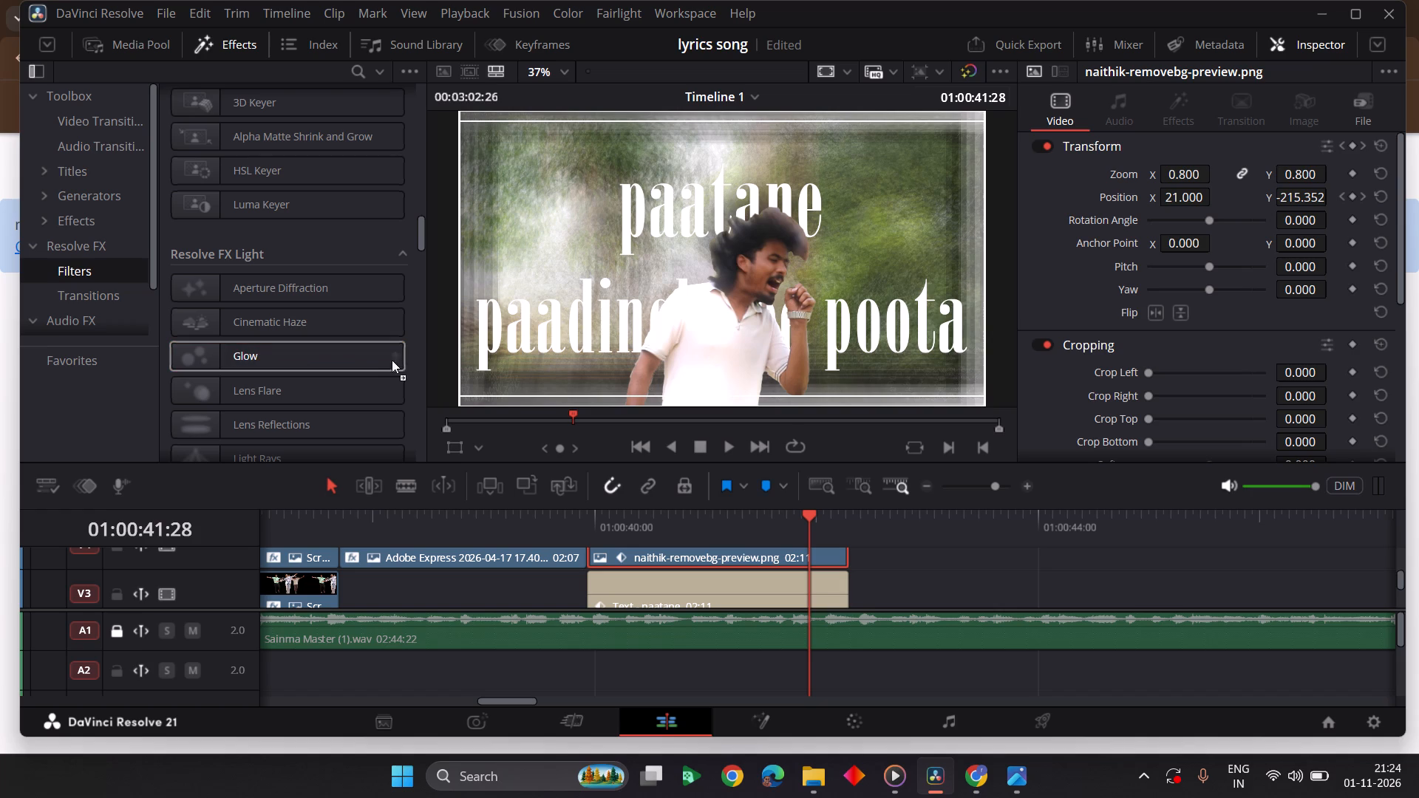
left_click_drag(392, 360, 633, 553)
scroll(478, 420, "right", 1)
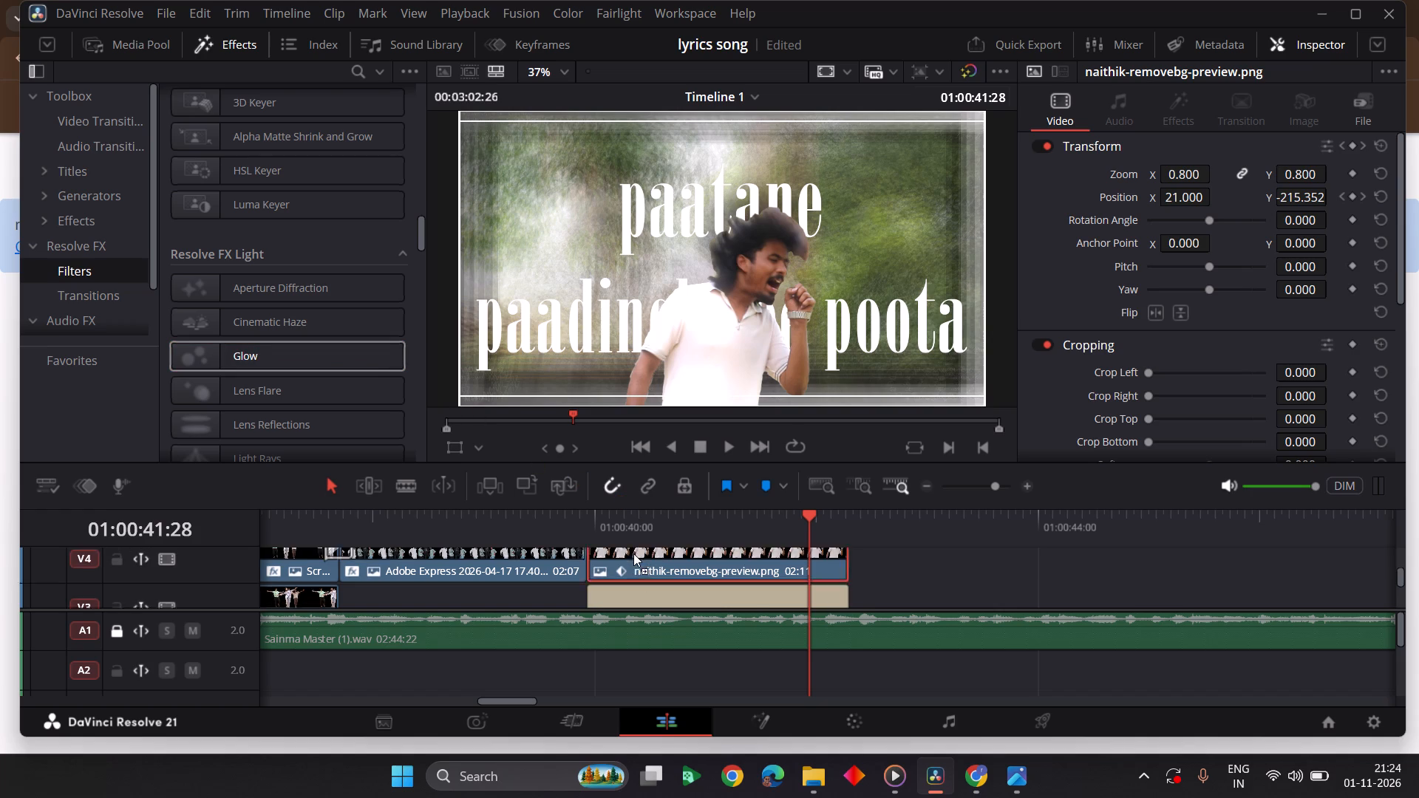
left_click_drag(633, 553, 633, 550)
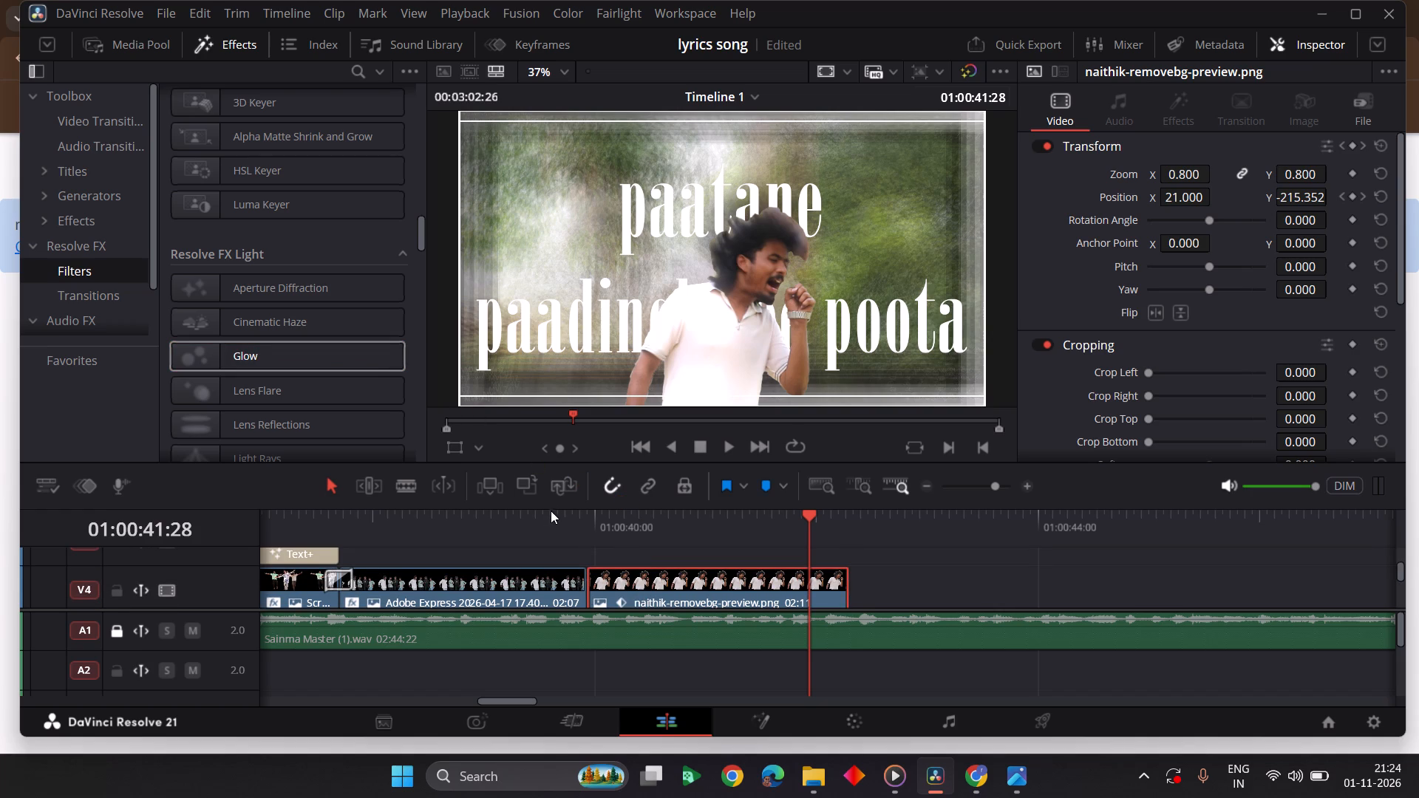
Try to play back the timeline from 01:00:39:18, just before the paatane scene, to check the cutout.
left_click(552, 519)
key("space")
key("space")
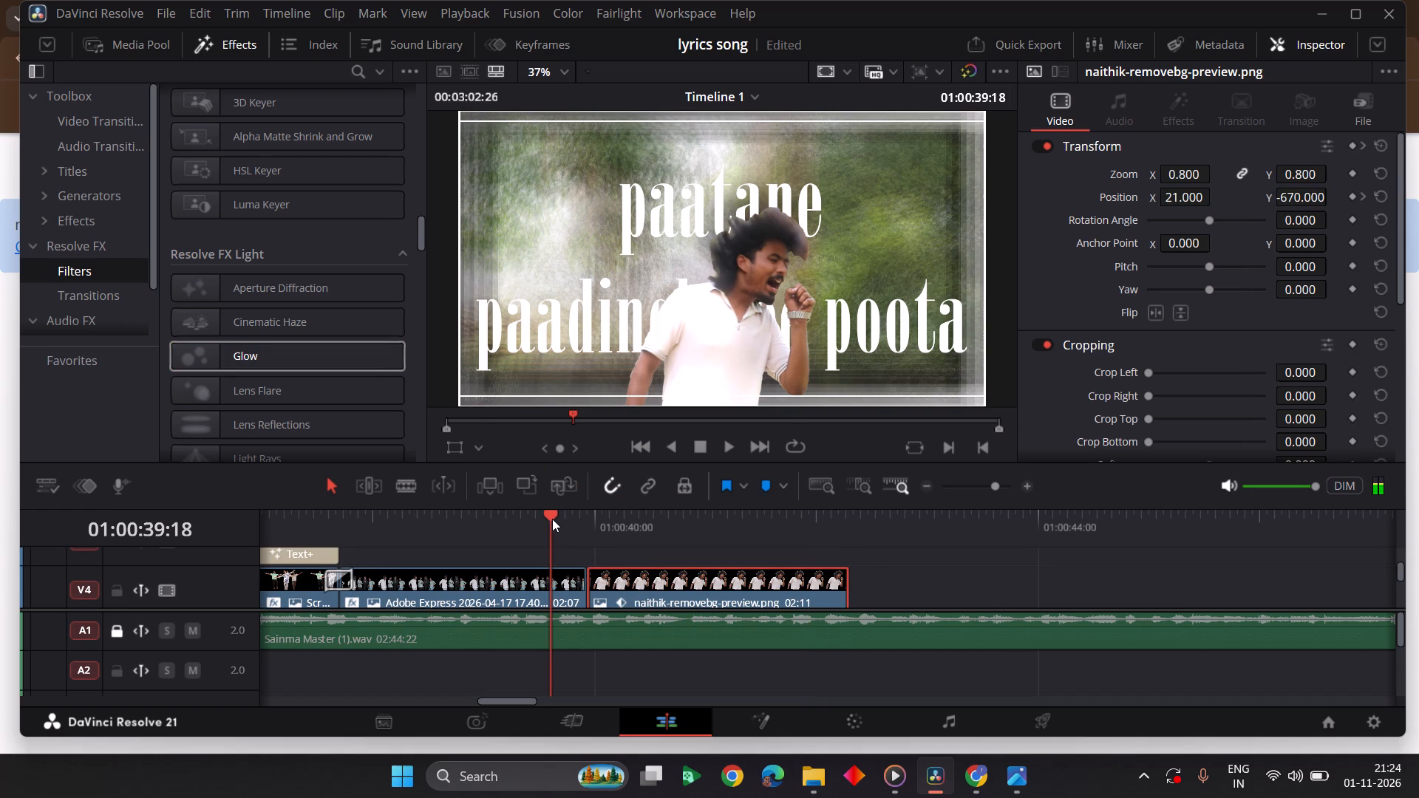
key("space")
key("space")
key("space")
key("space")
key("space")
key("space")
key("space")
key("space")
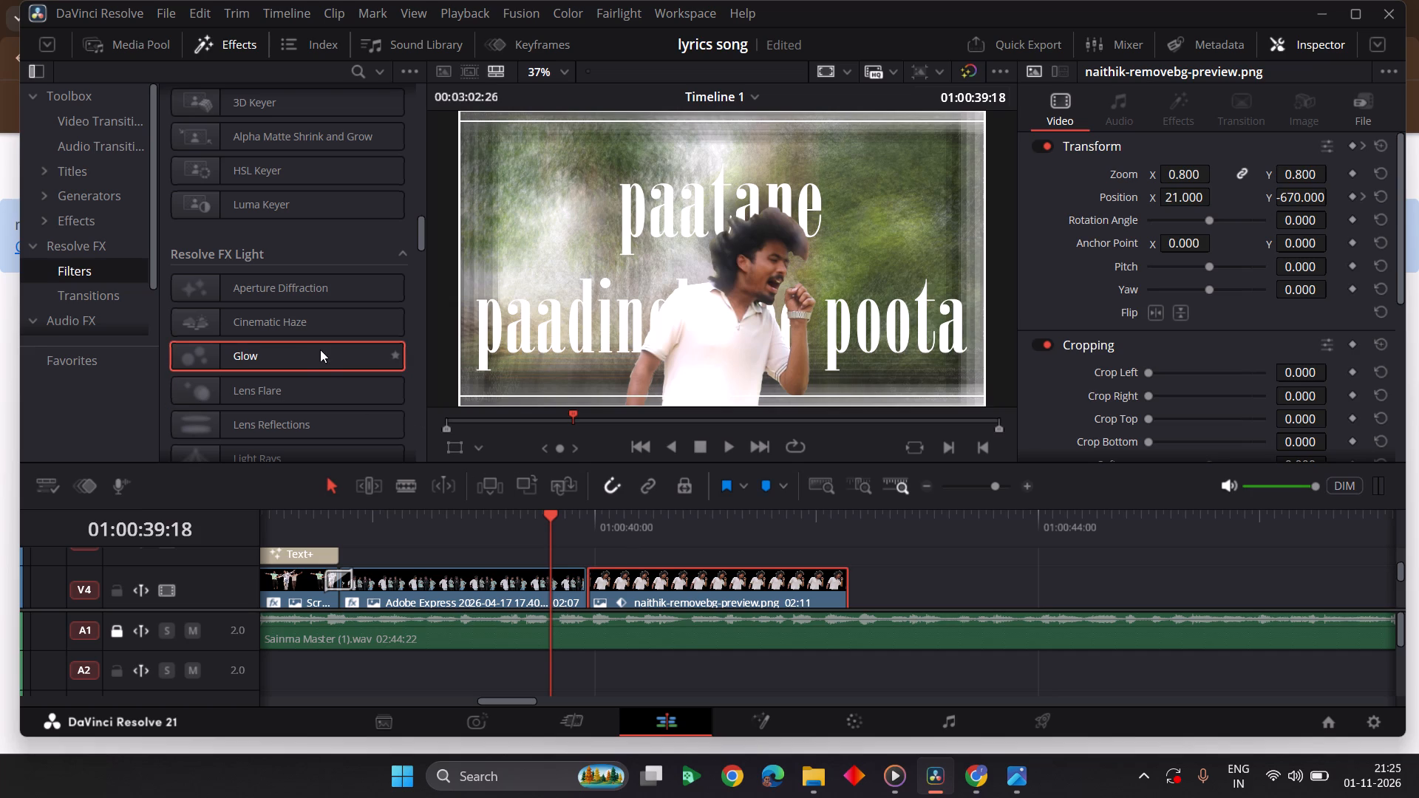
Apply the Resolve FX Glow filter to the naithik cutout clip on V4.
left_click_drag(310, 357, 644, 565)
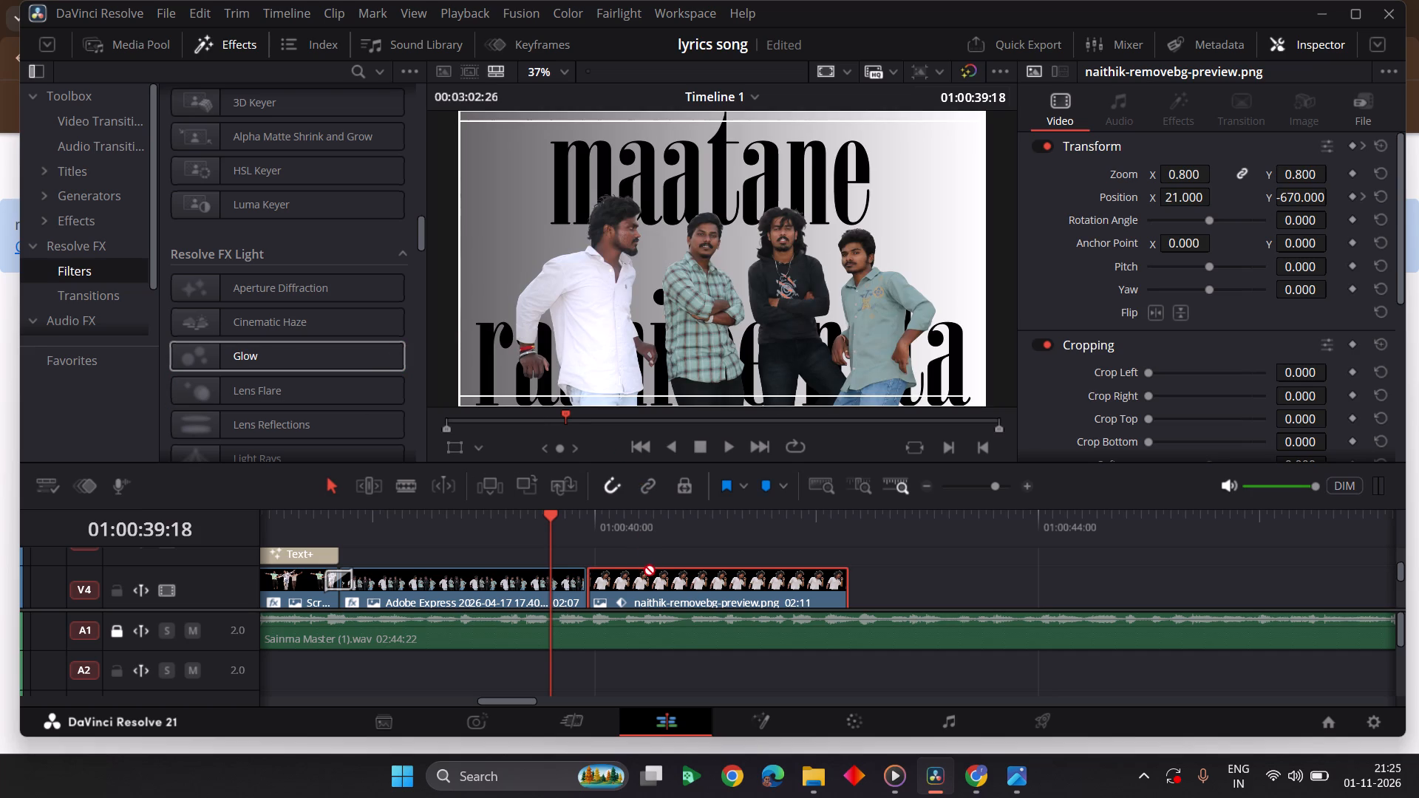
left_click_drag(644, 565, 647, 574)
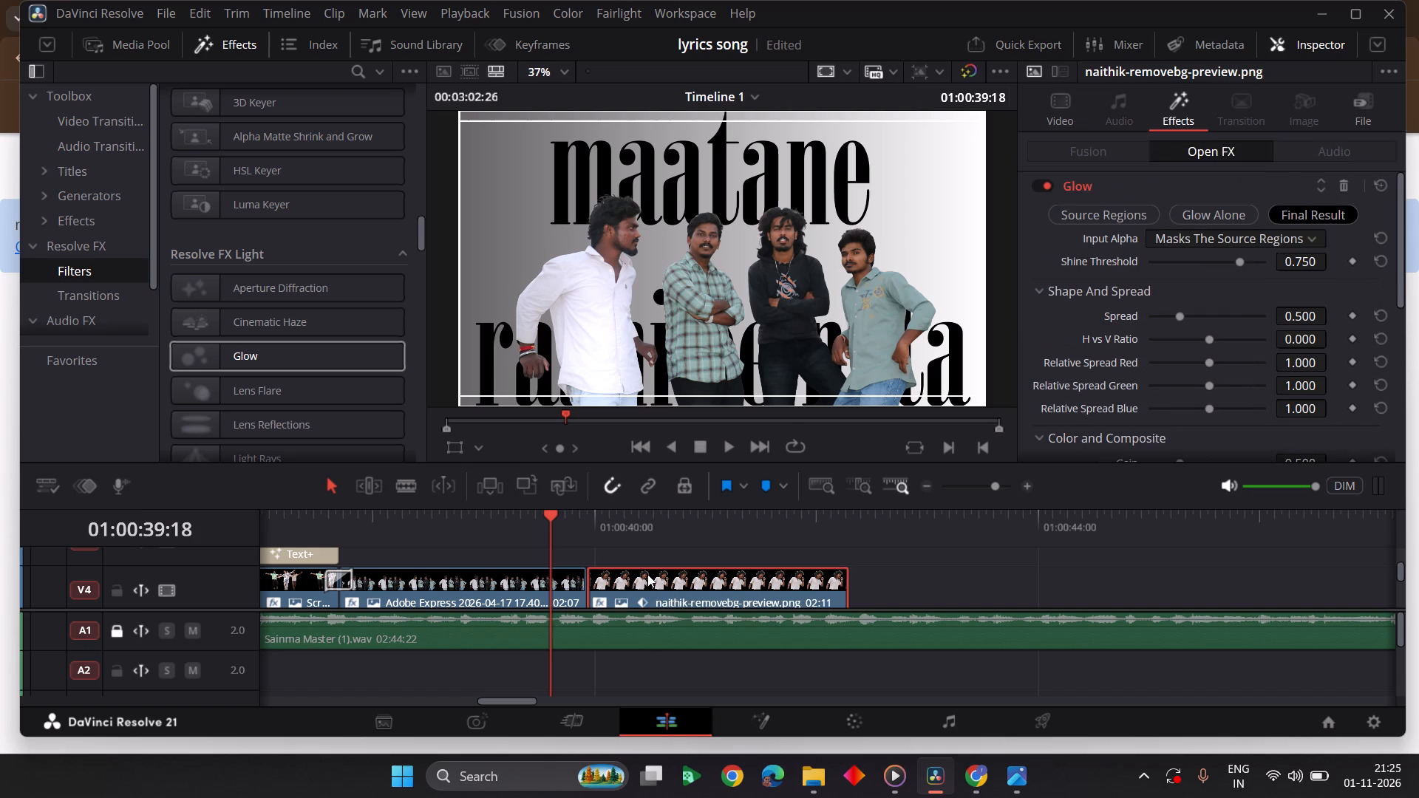
Play back the paatane scene from just before its start to check the Glow effect on the cutout.
left_click(591, 533)
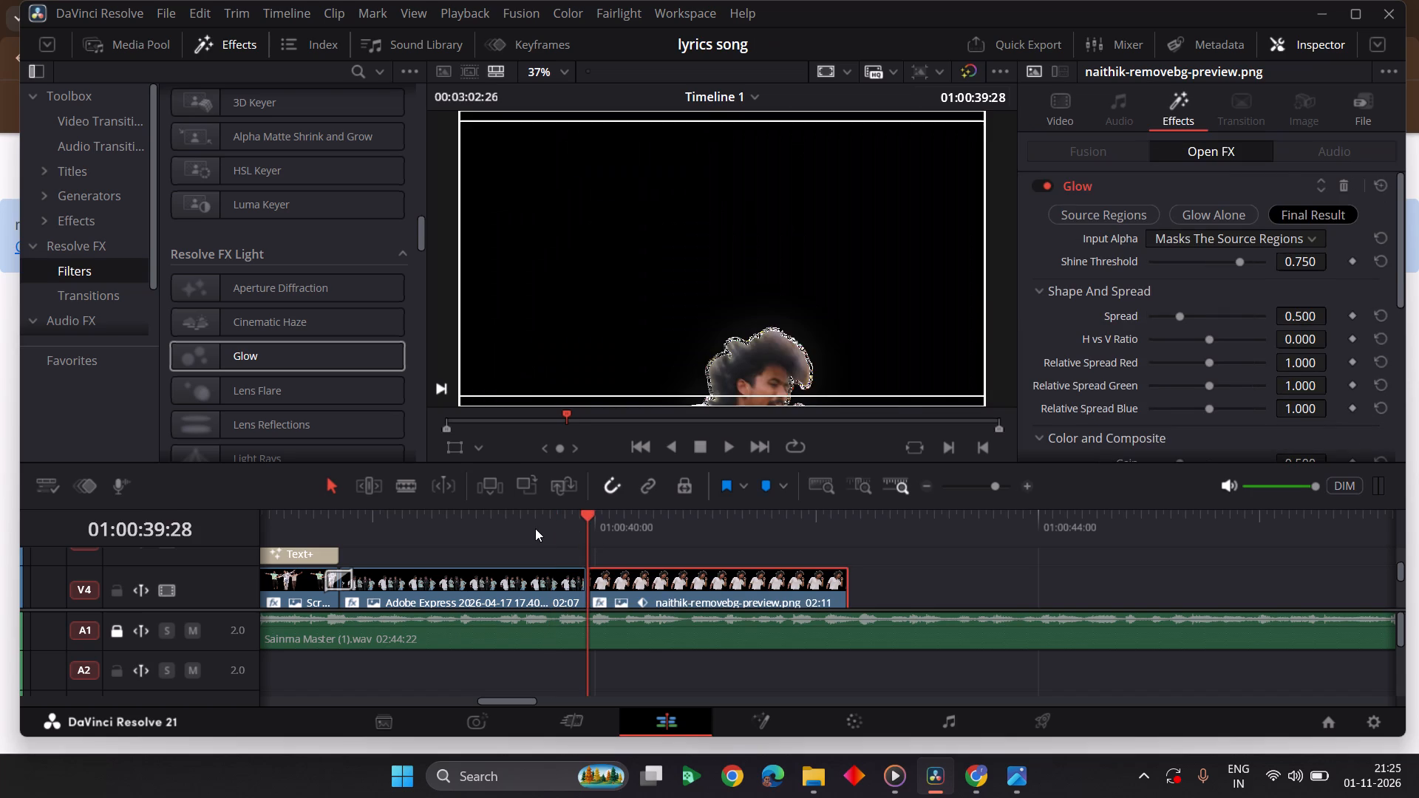
left_click(535, 528)
key("space")
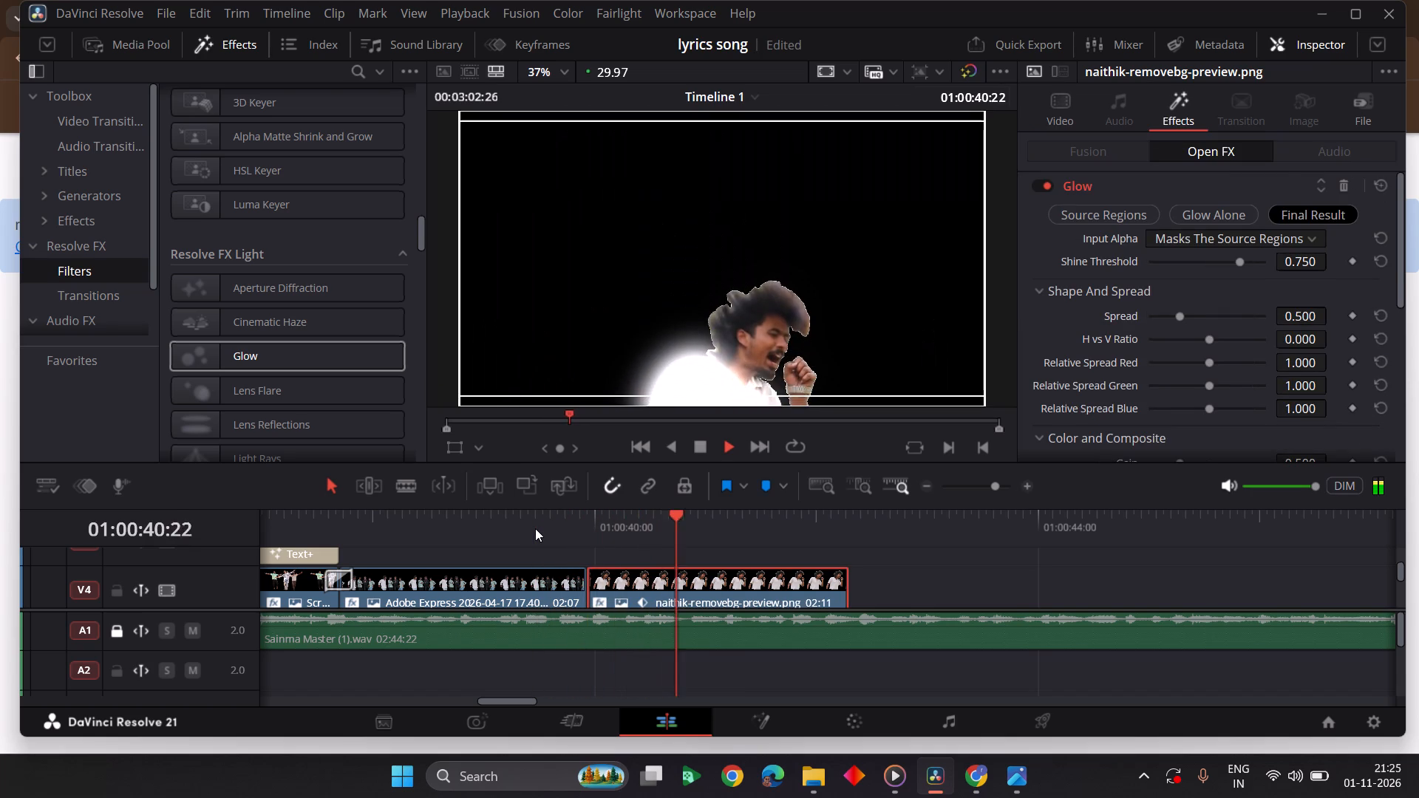
key("space")
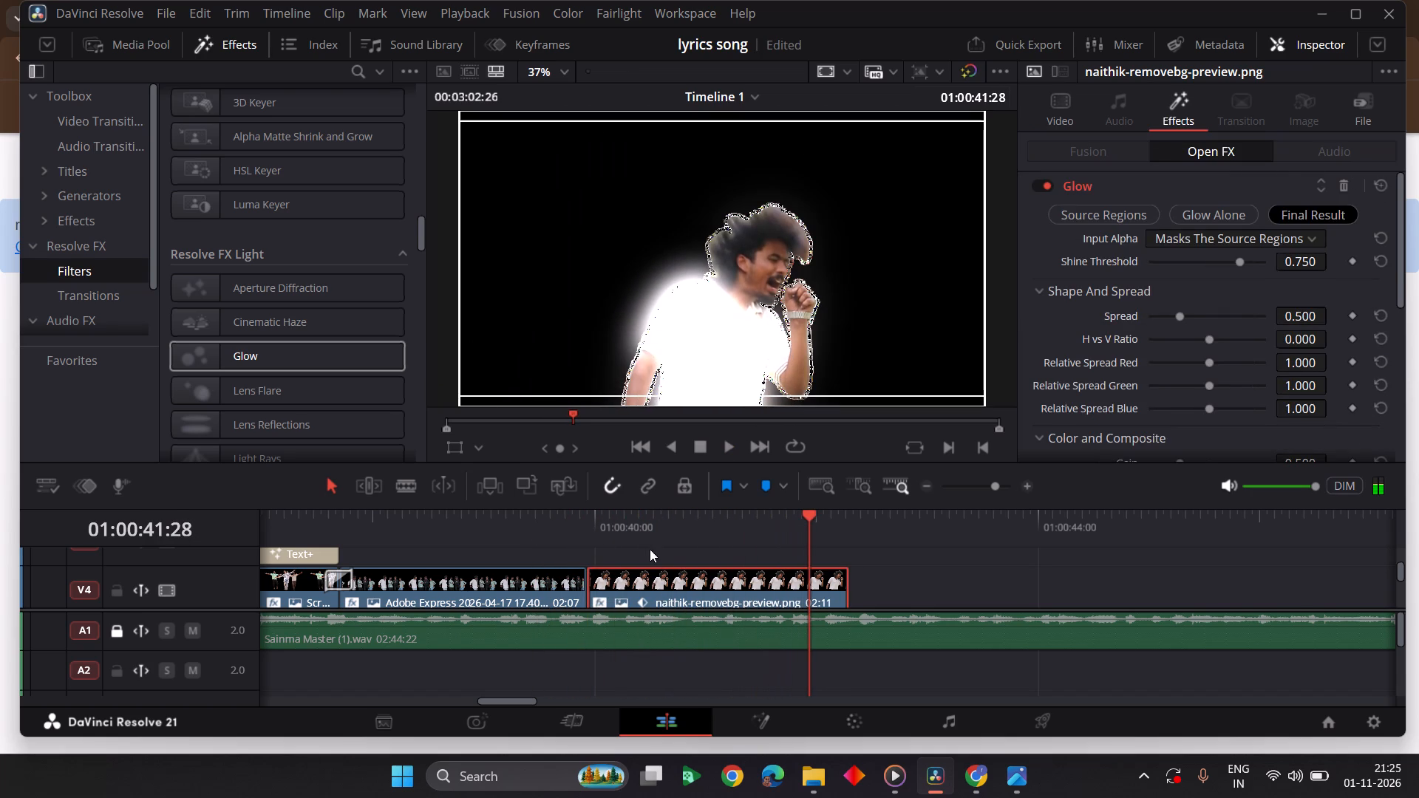
Check the effect settings of the screenshot background clip on V2 in the paatane scene.
scroll(706, 544, "down", 1)
scroll(908, 588, "down", 1)
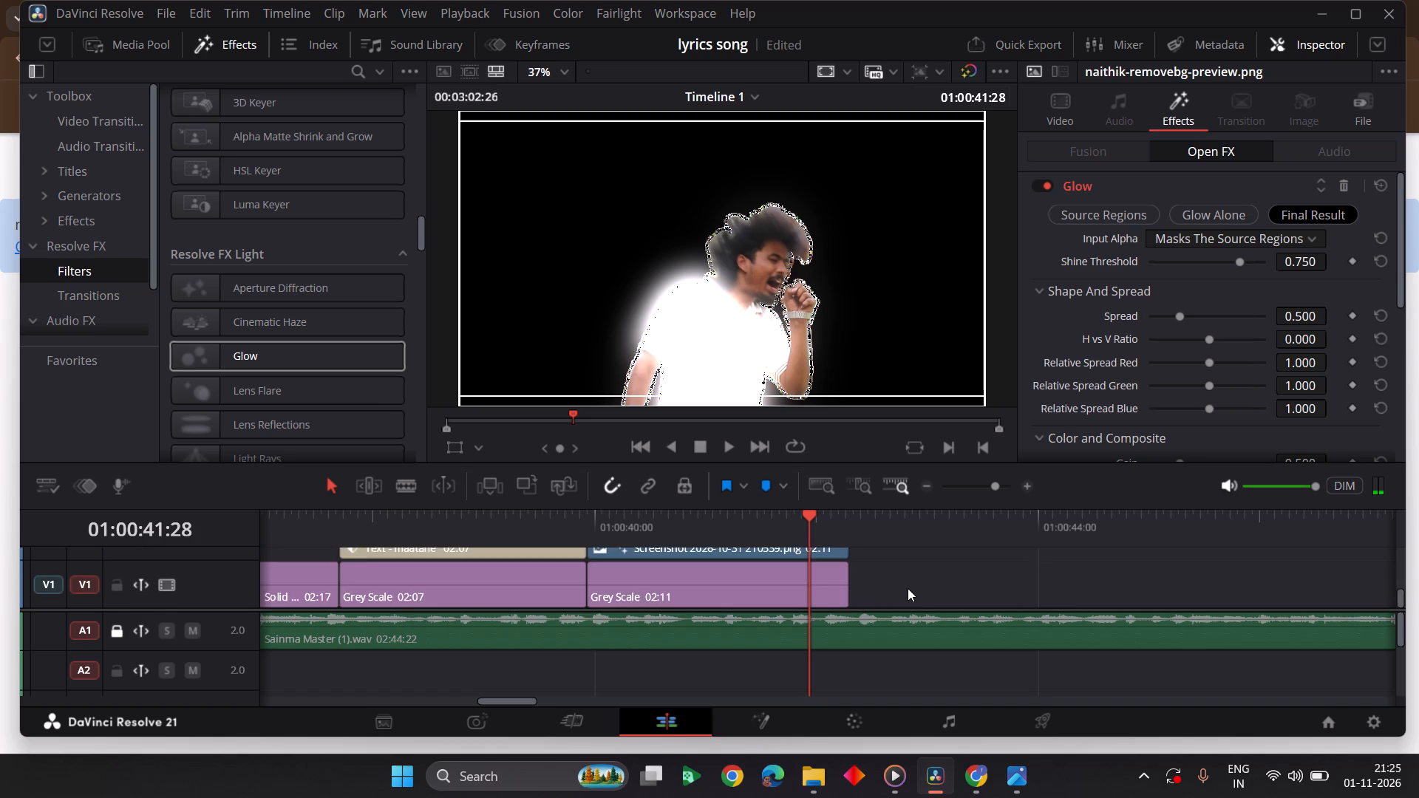
scroll(908, 588, "down", 1)
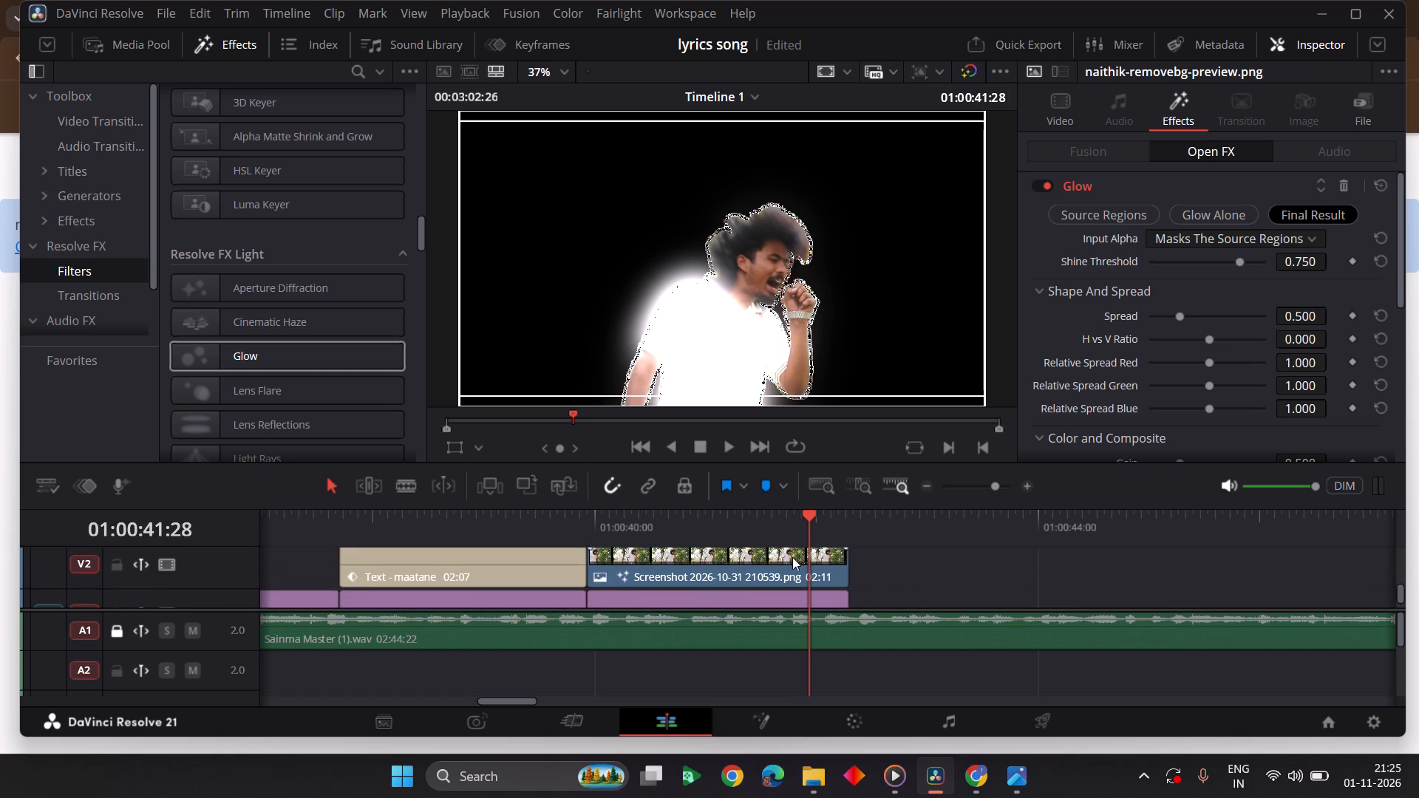
left_click(760, 553)
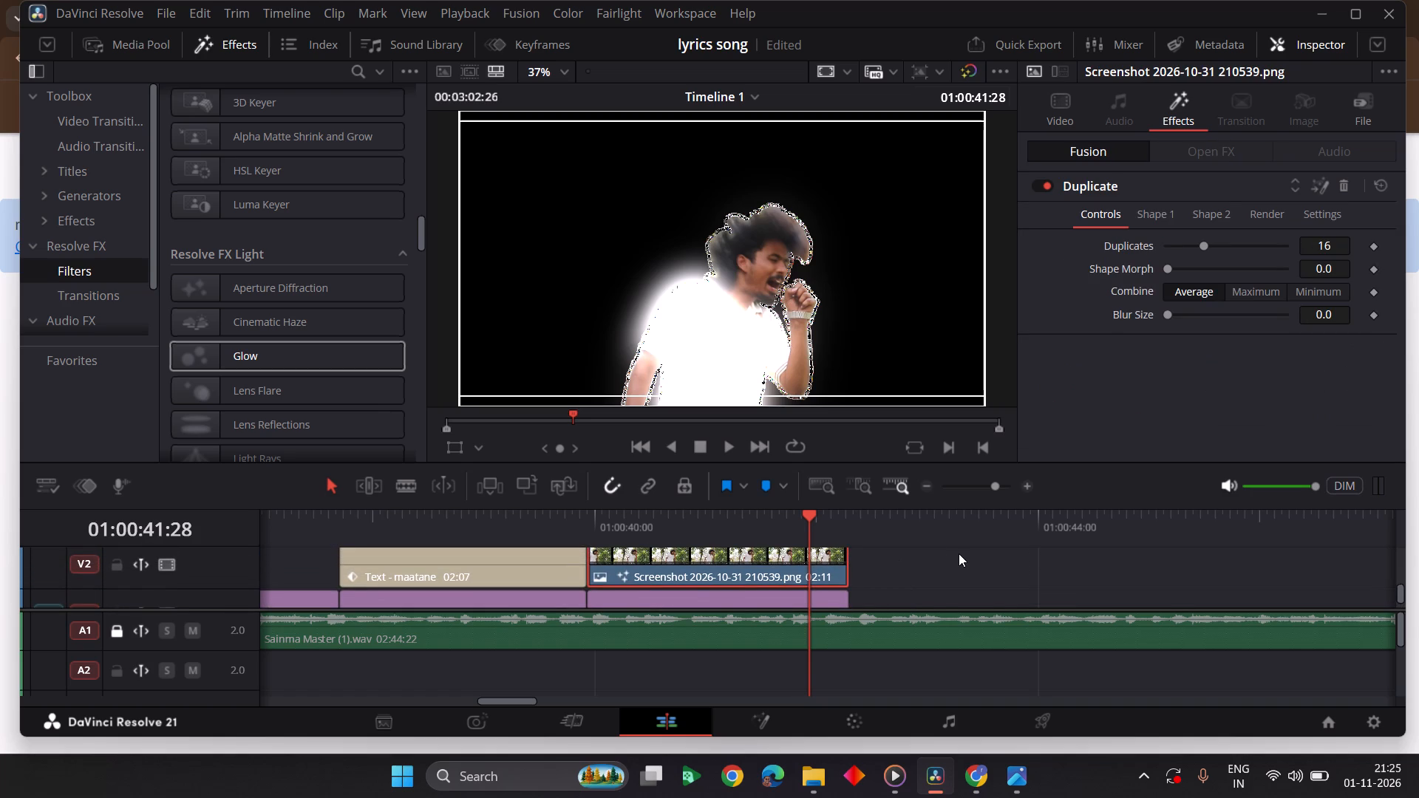
Play back the paatane scene from just before its start to check how its layers look together.
scroll(959, 553, "up", 1)
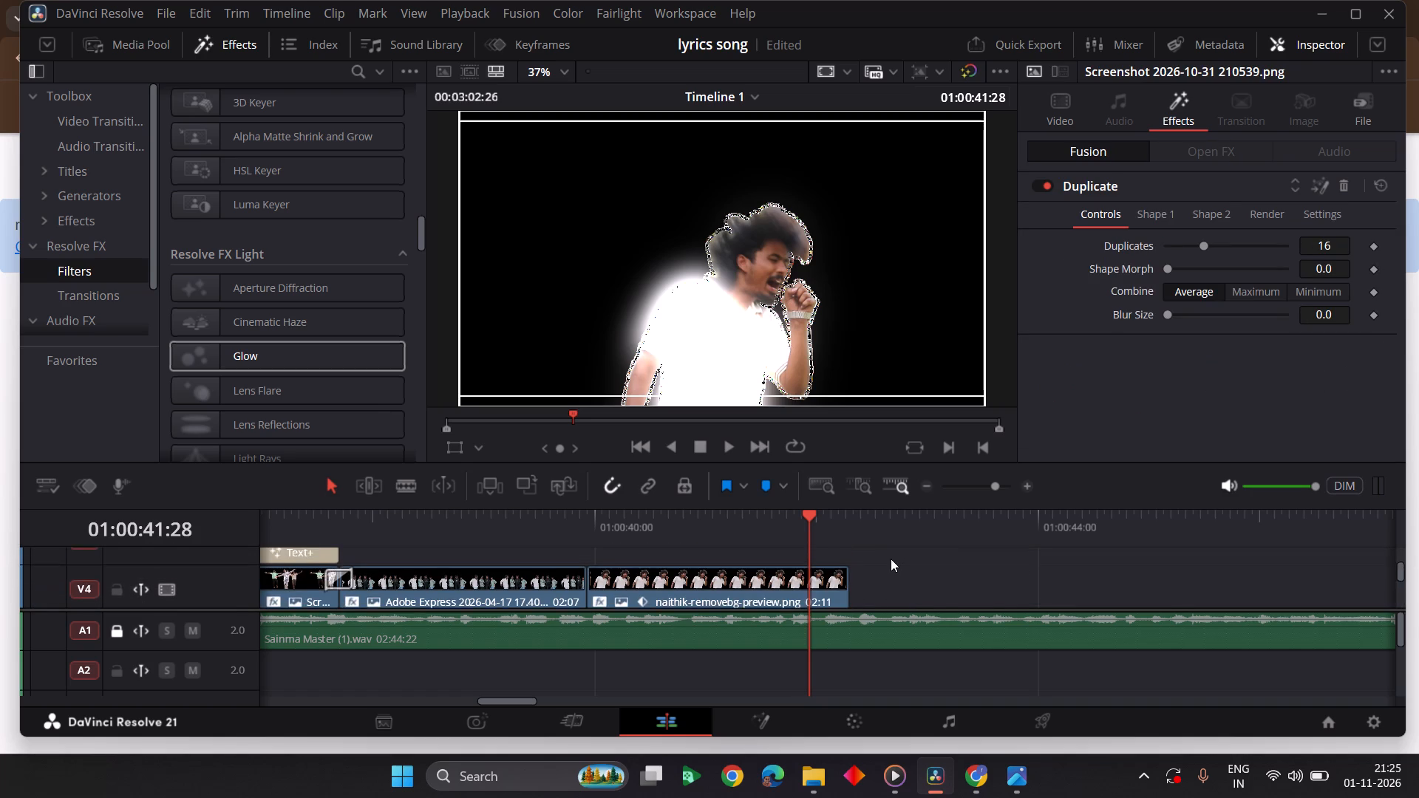
left_click(540, 531)
key("space")
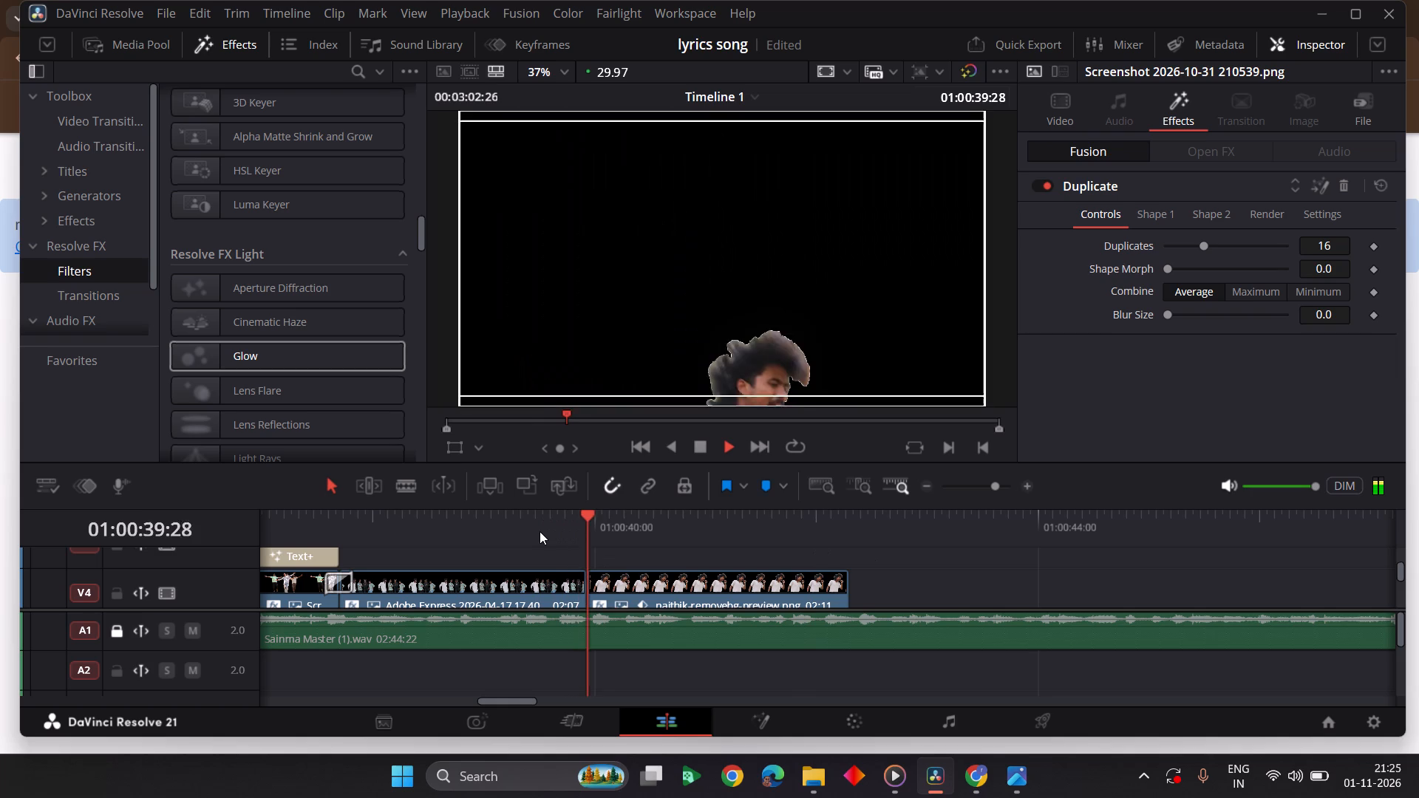
key("space")
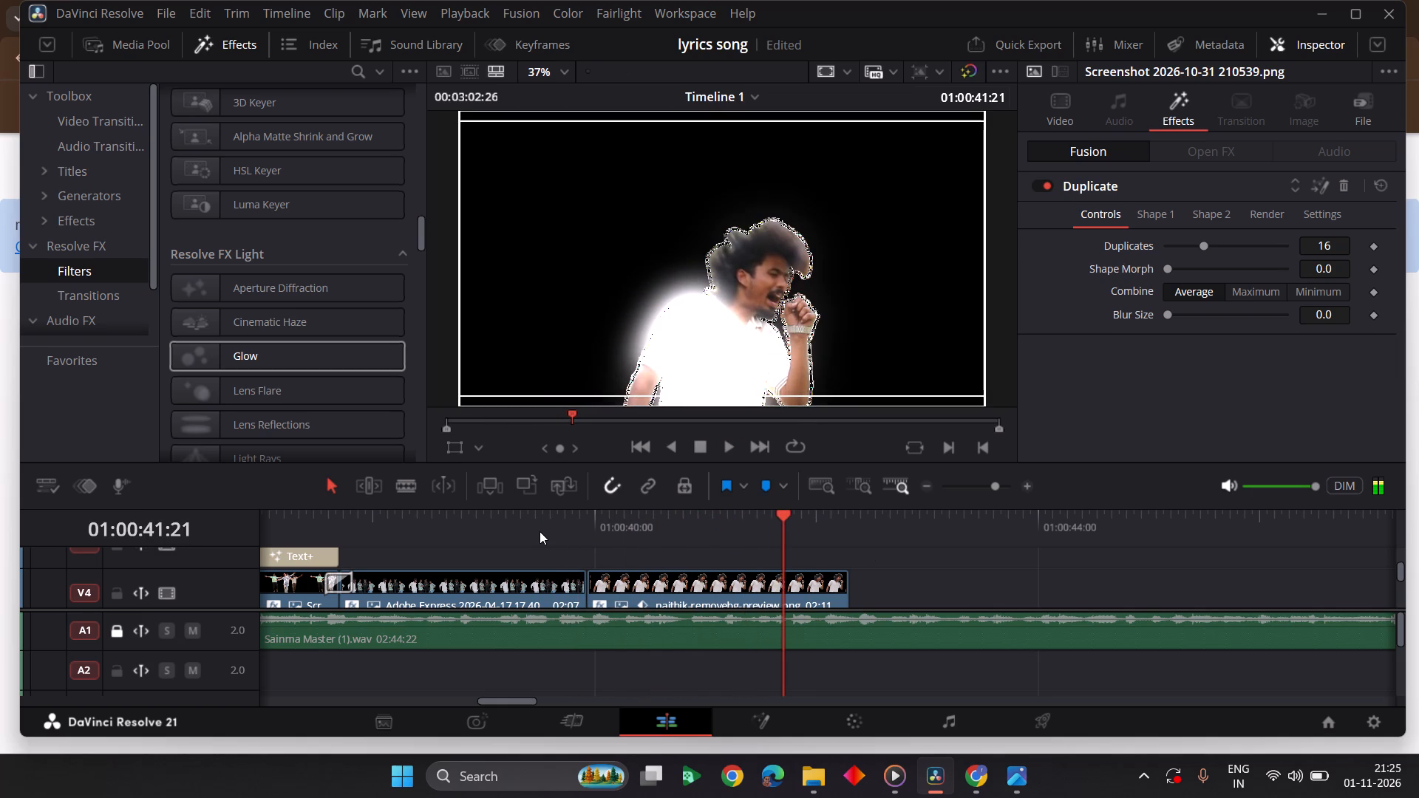
Examine the Glow settings of the naithik cutout on V4 and the settings of the title clip beneath it.
scroll(840, 549, "down", 2)
scroll(845, 584, "up", 1)
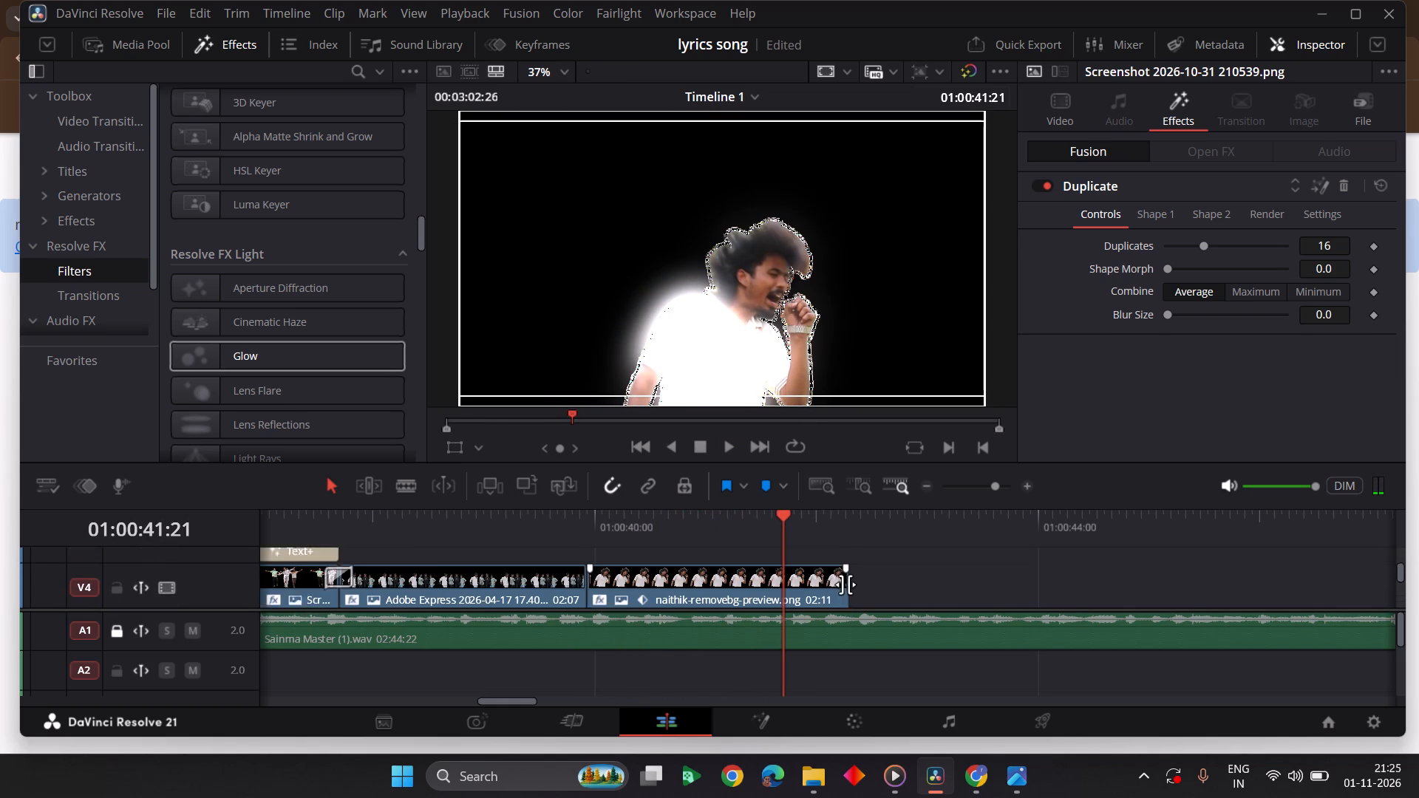
scroll(845, 584, "up", 1)
left_click(805, 570)
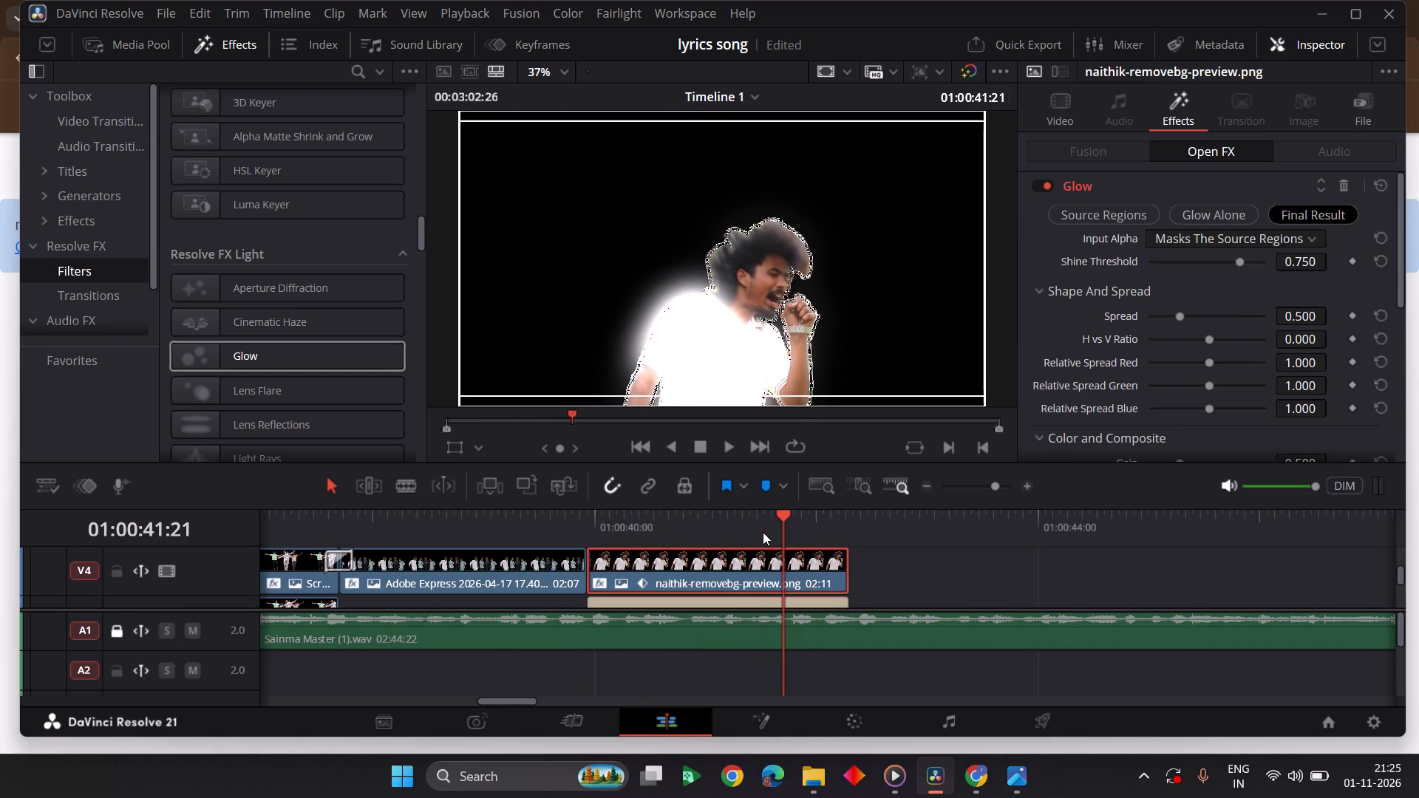
left_click(732, 601)
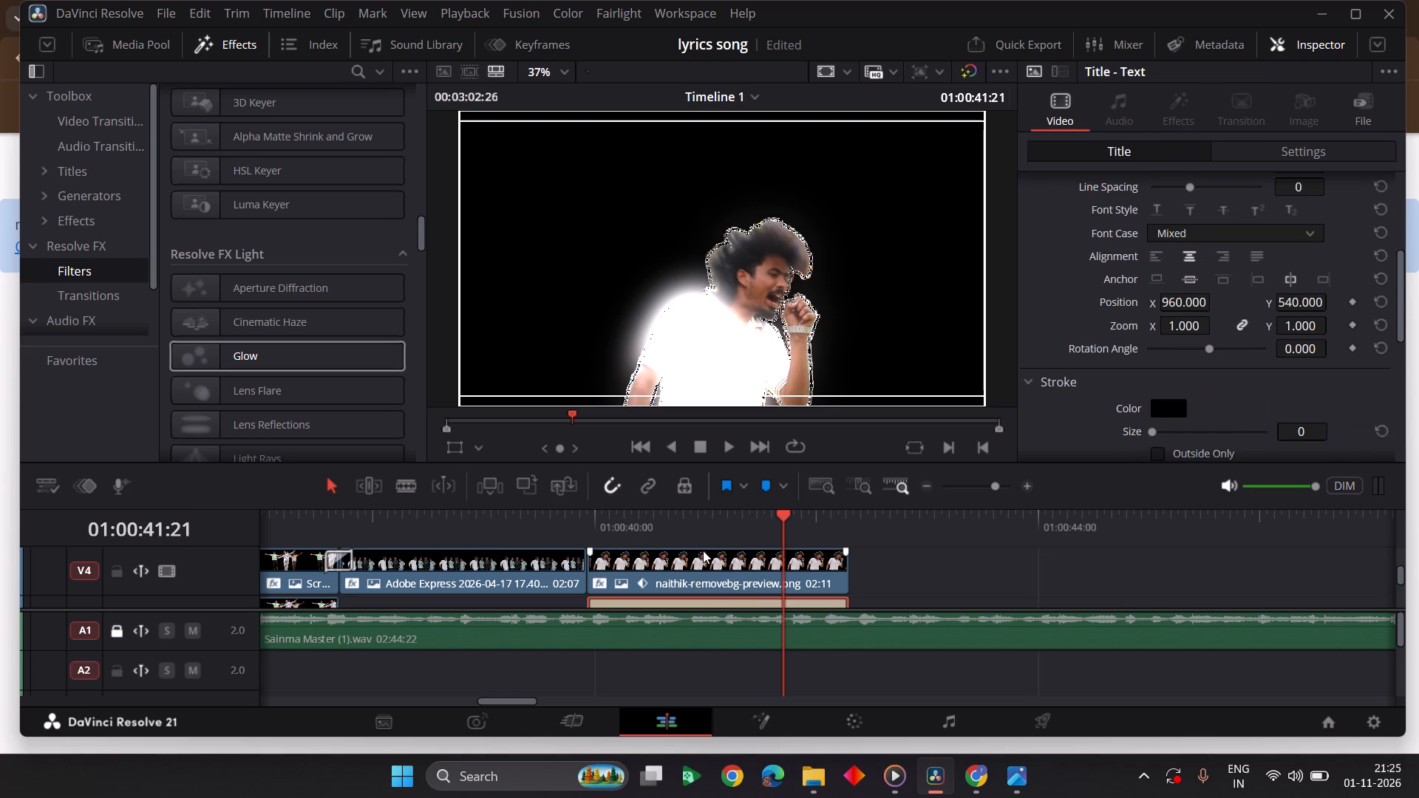
scroll(699, 528, "down", 1)
left_click(958, 568)
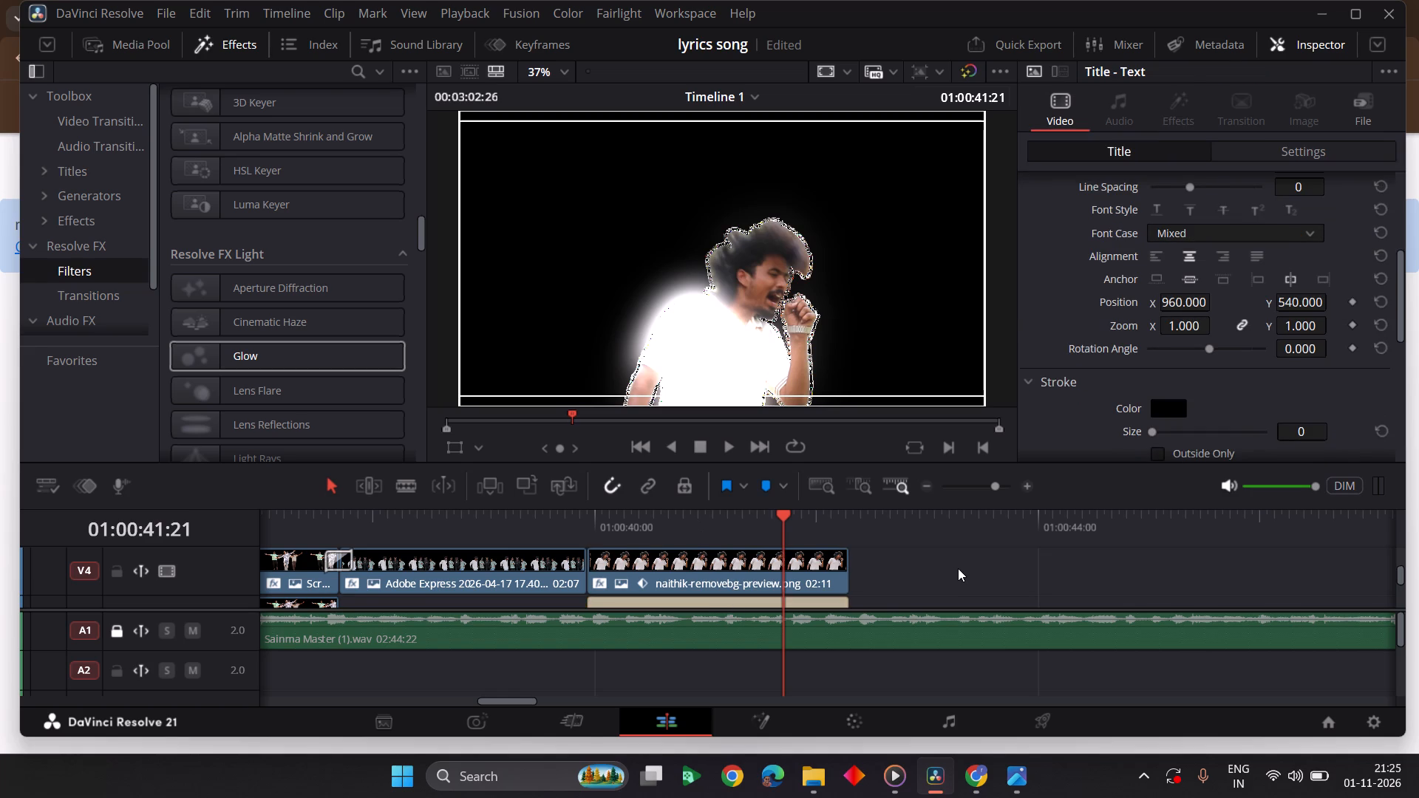
left_click(958, 568)
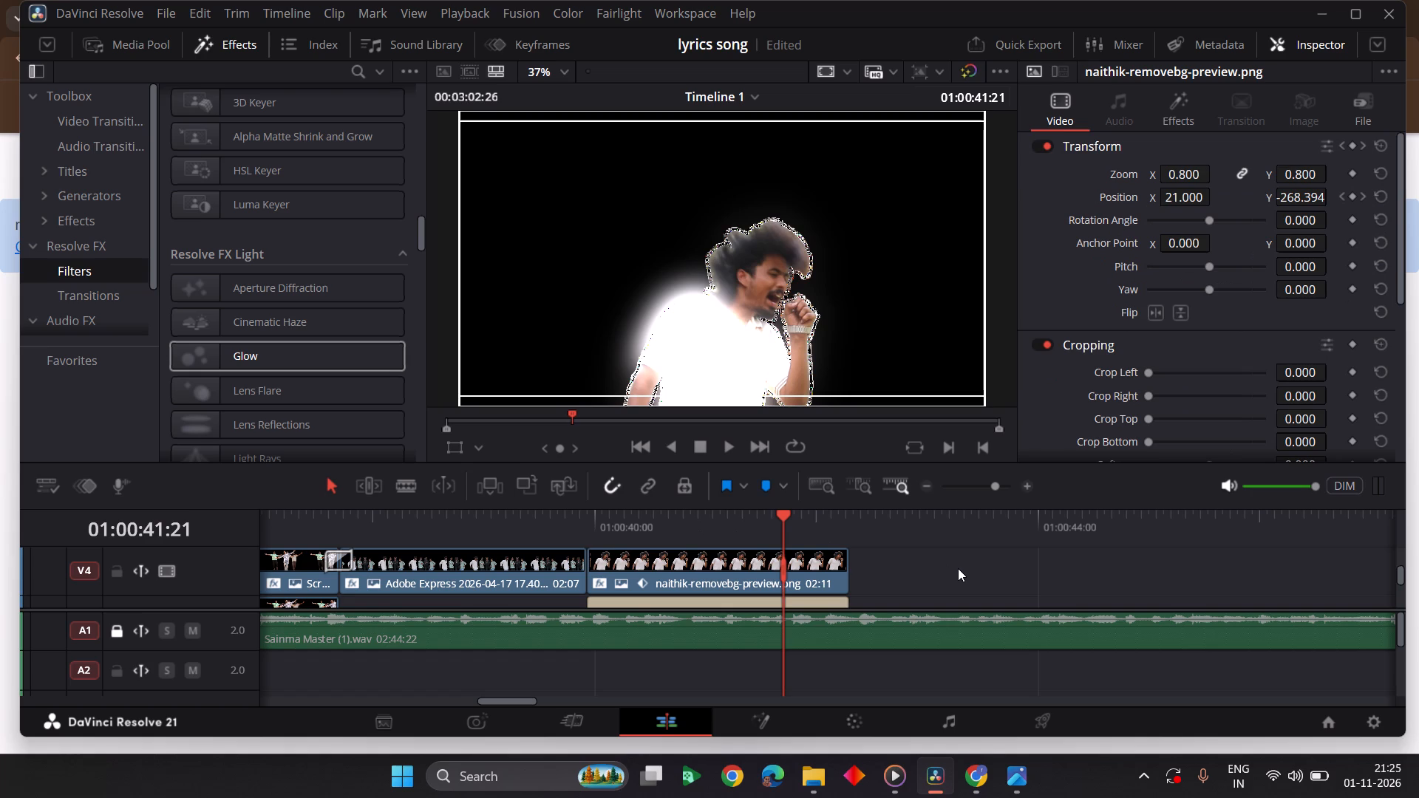
Play back the timeline from 01:00:25:15 through the paatane scene to review the edit.
scroll(881, 613, "right", 10)
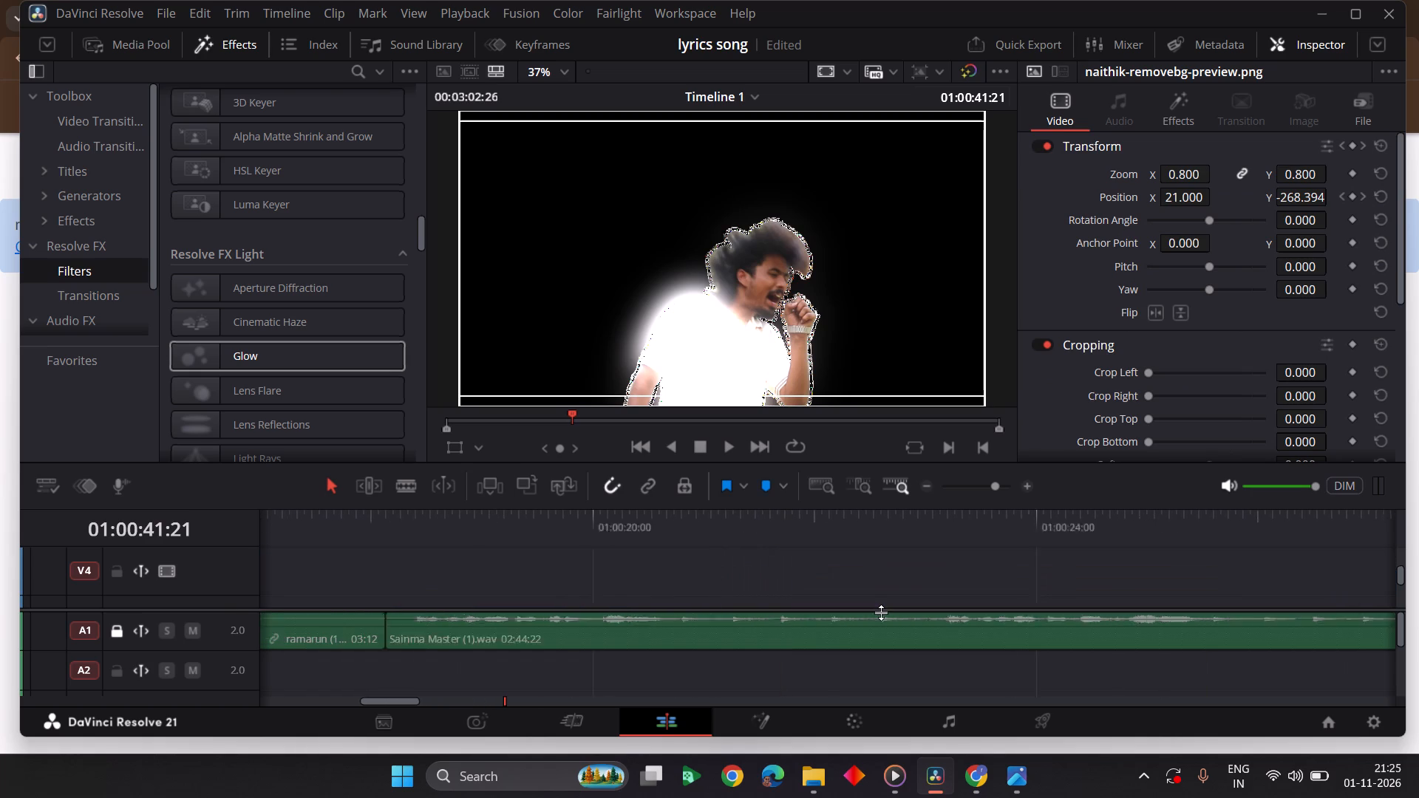
scroll(881, 613, "right", 1)
scroll(881, 613, "left", 2)
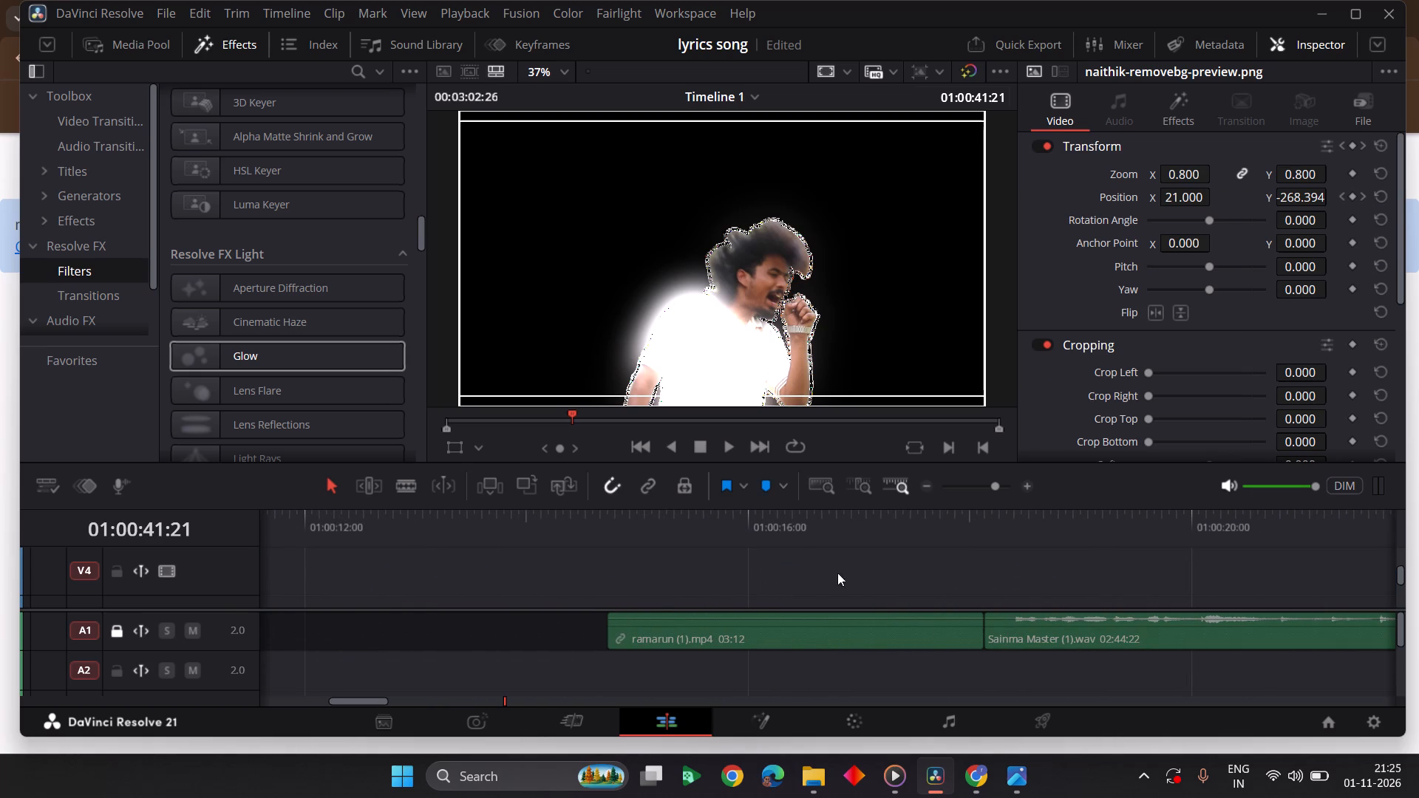
left_click(810, 539)
scroll(810, 539, "left", 2)
left_click(810, 539)
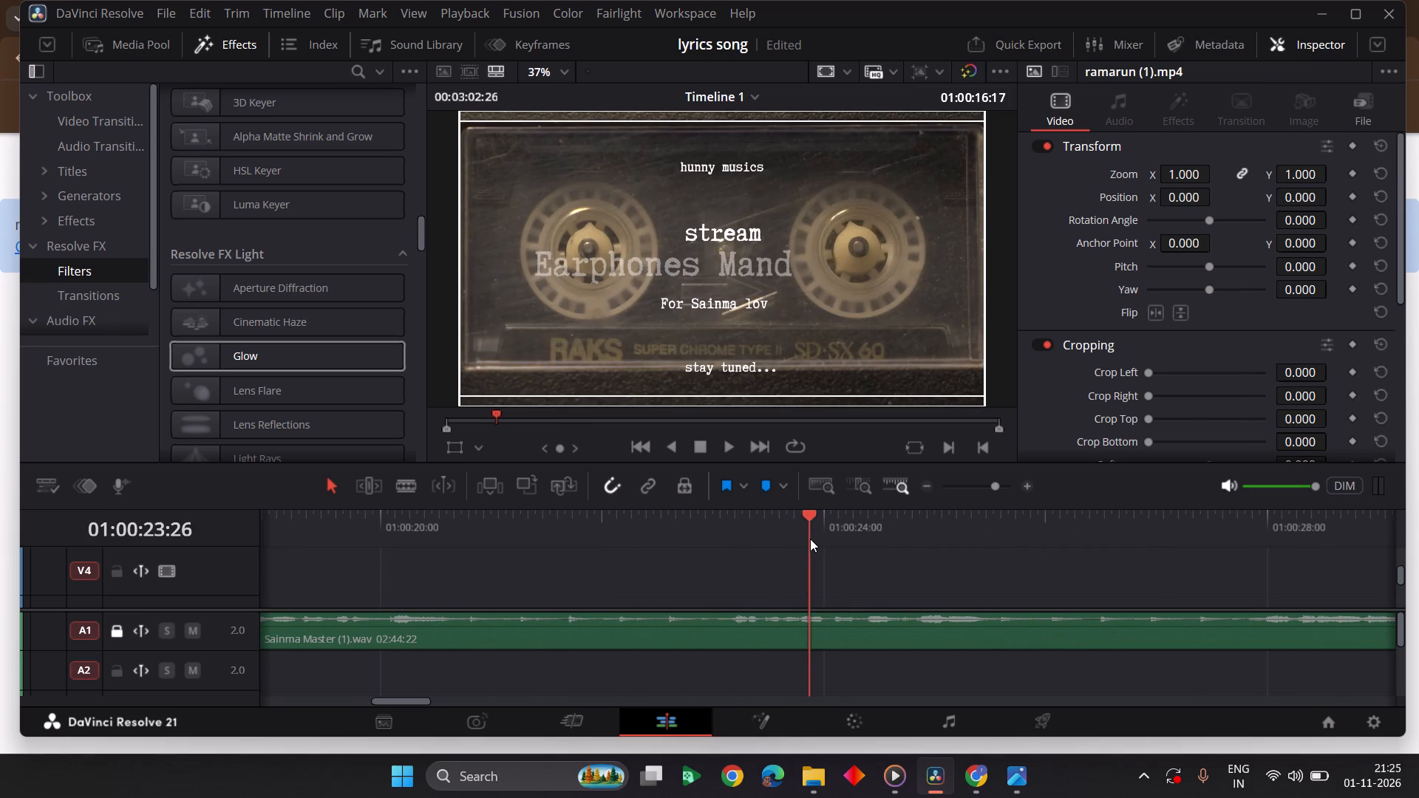
left_click(983, 532)
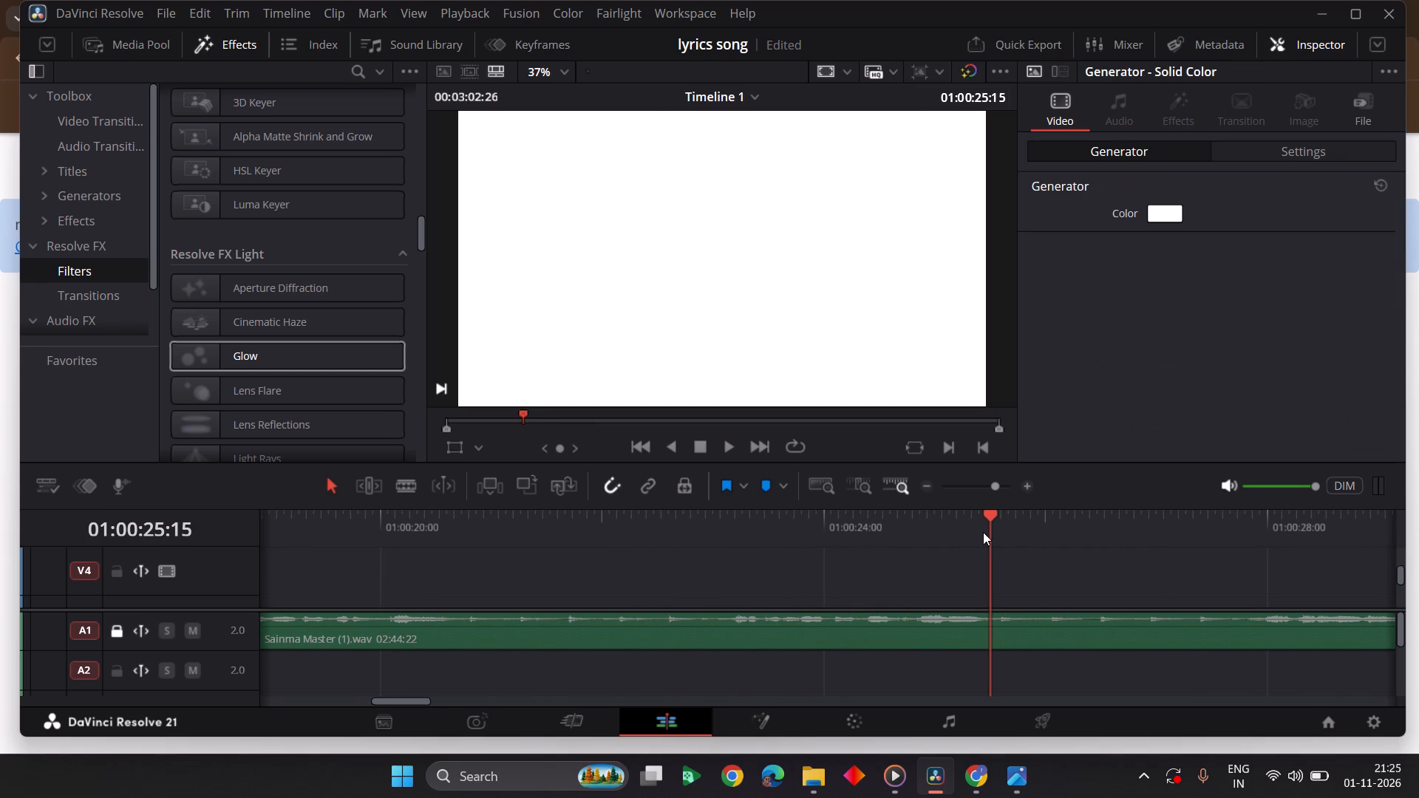
key("space")
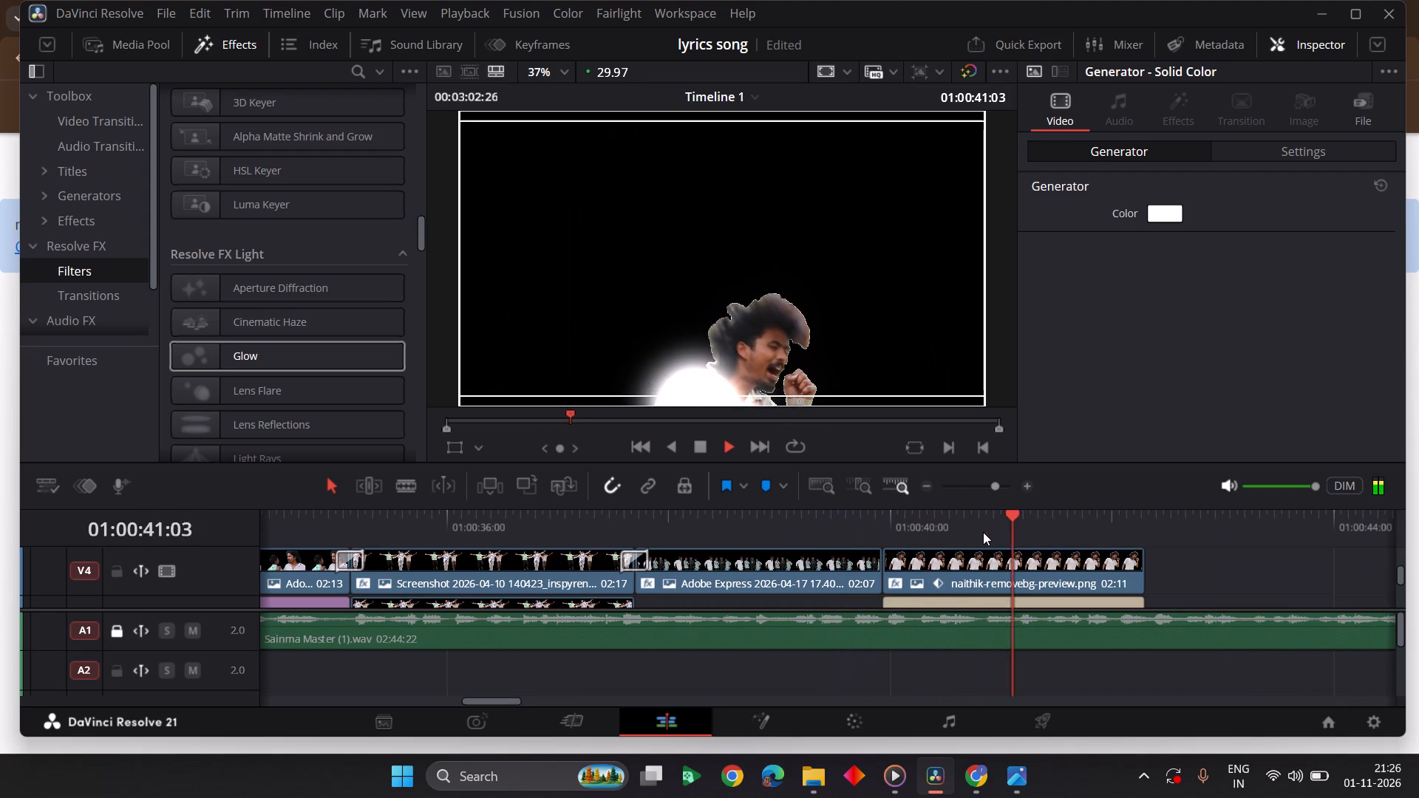
key("space")
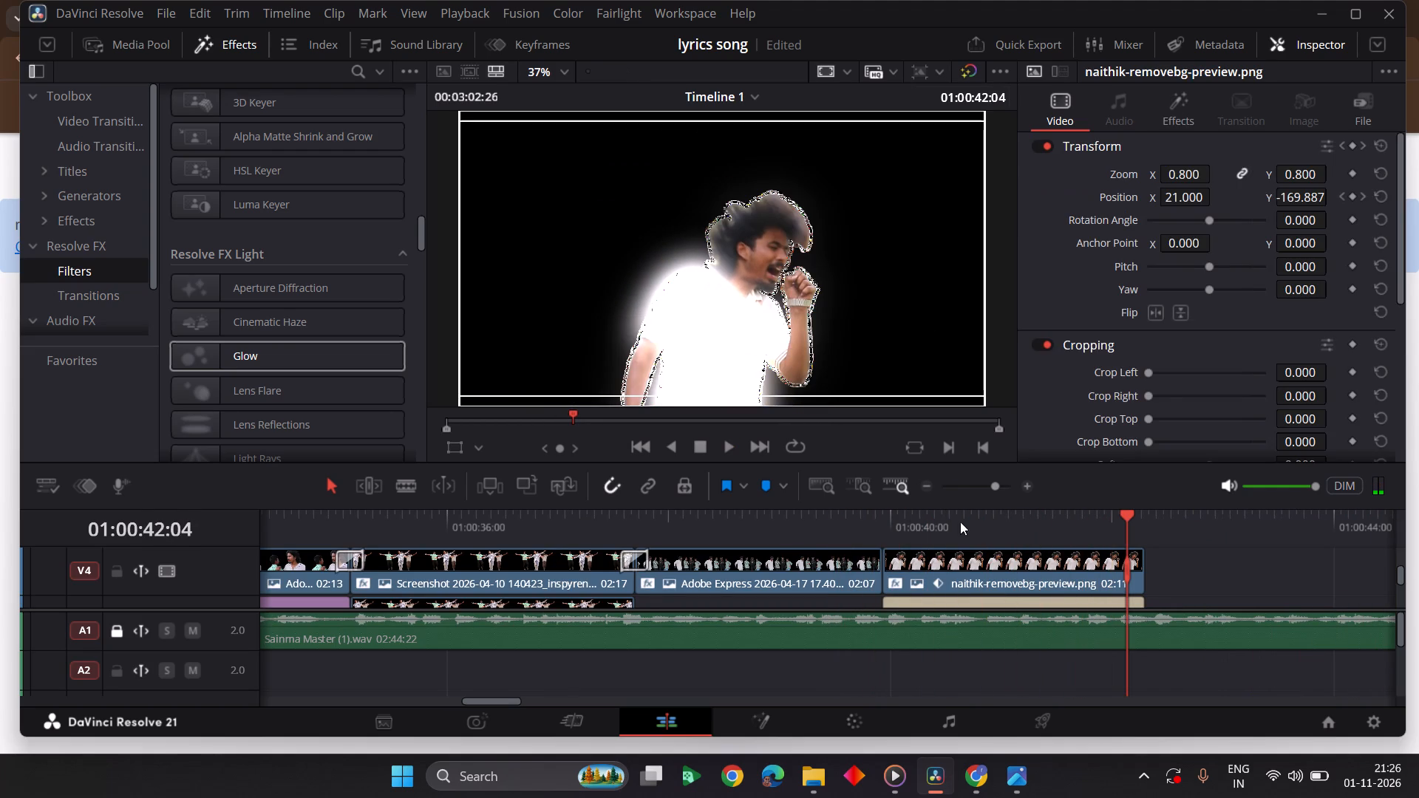
Examine the frames around the cut from maatane to paatane and the transform settings of the screenshot background clip on V2.
left_click(826, 522)
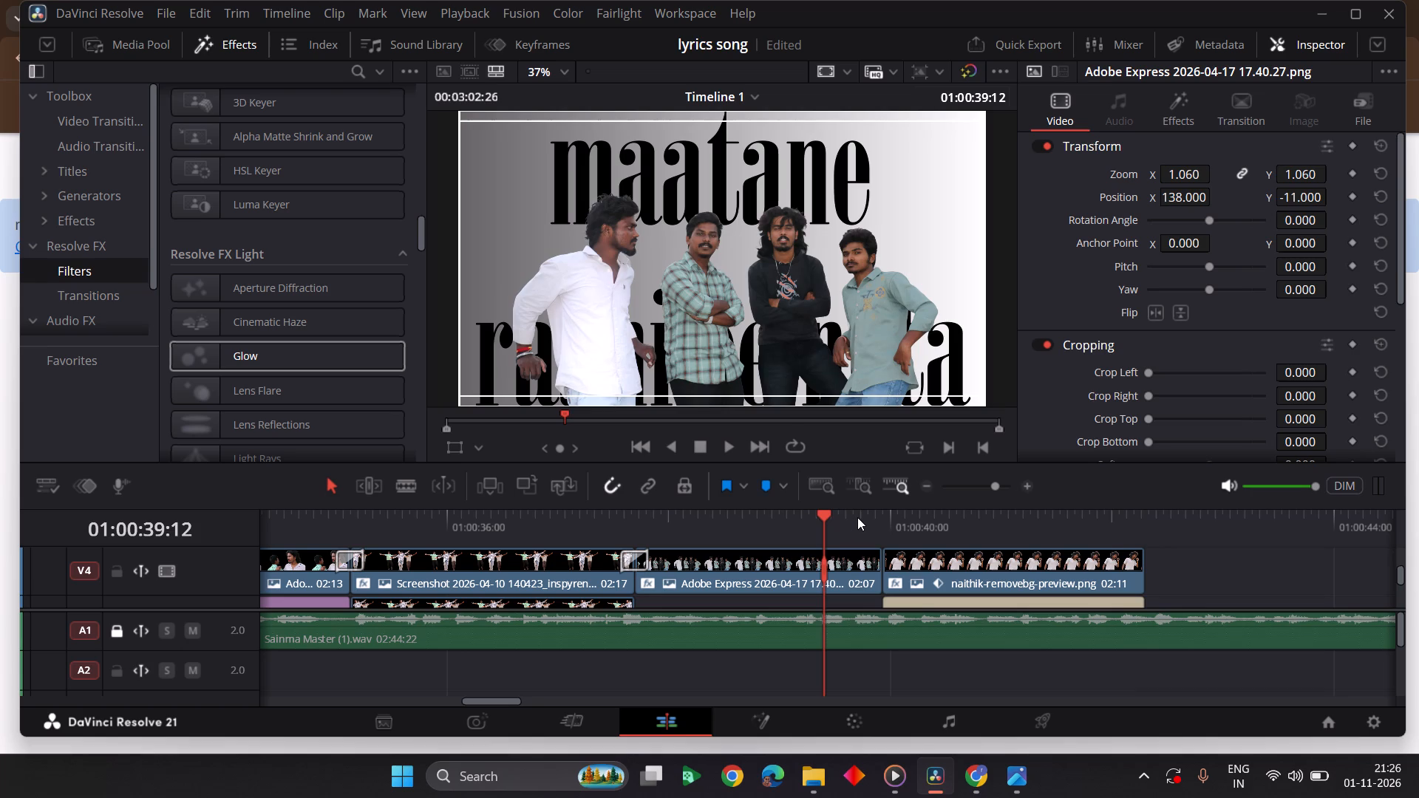
left_click(857, 517)
left_click(871, 517)
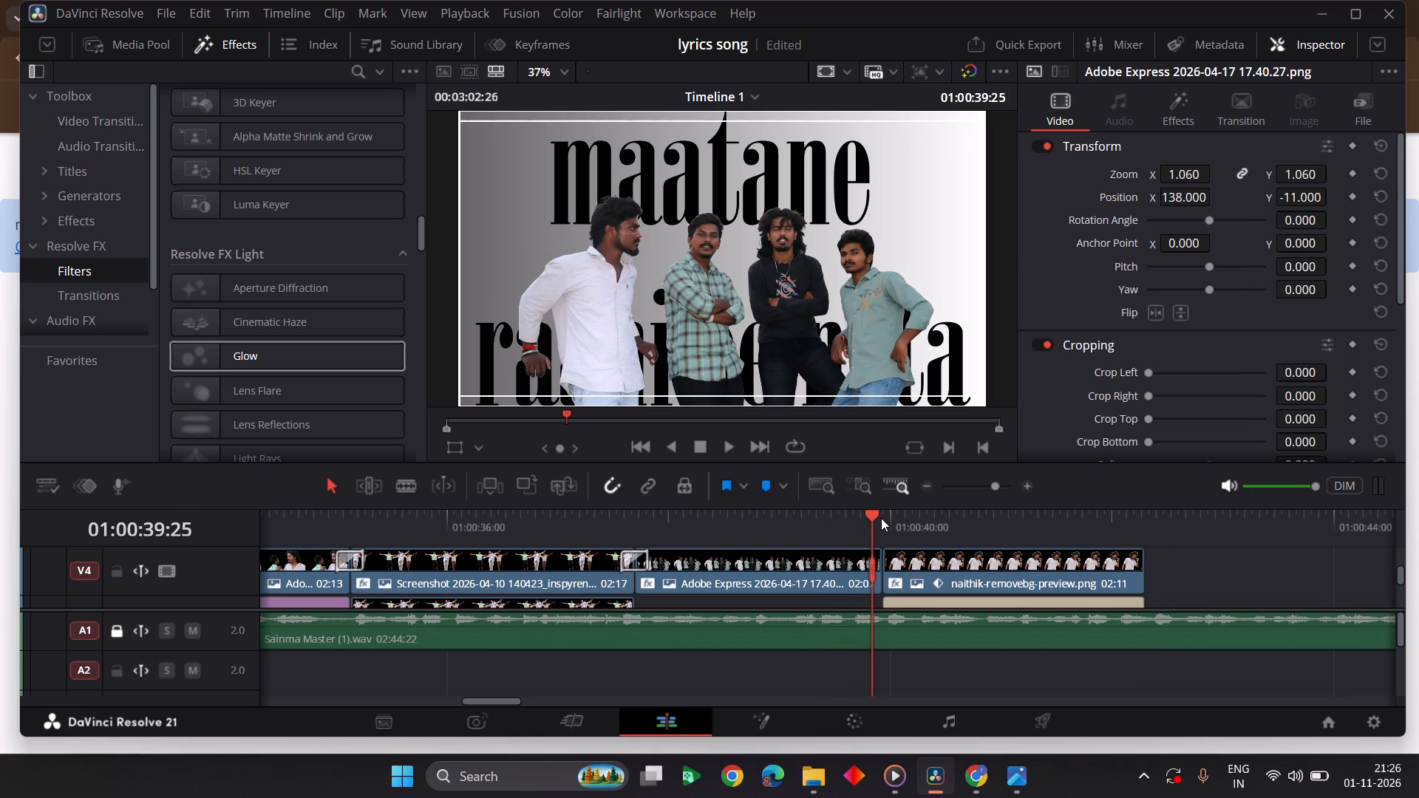
left_click(881, 519)
left_click(899, 527)
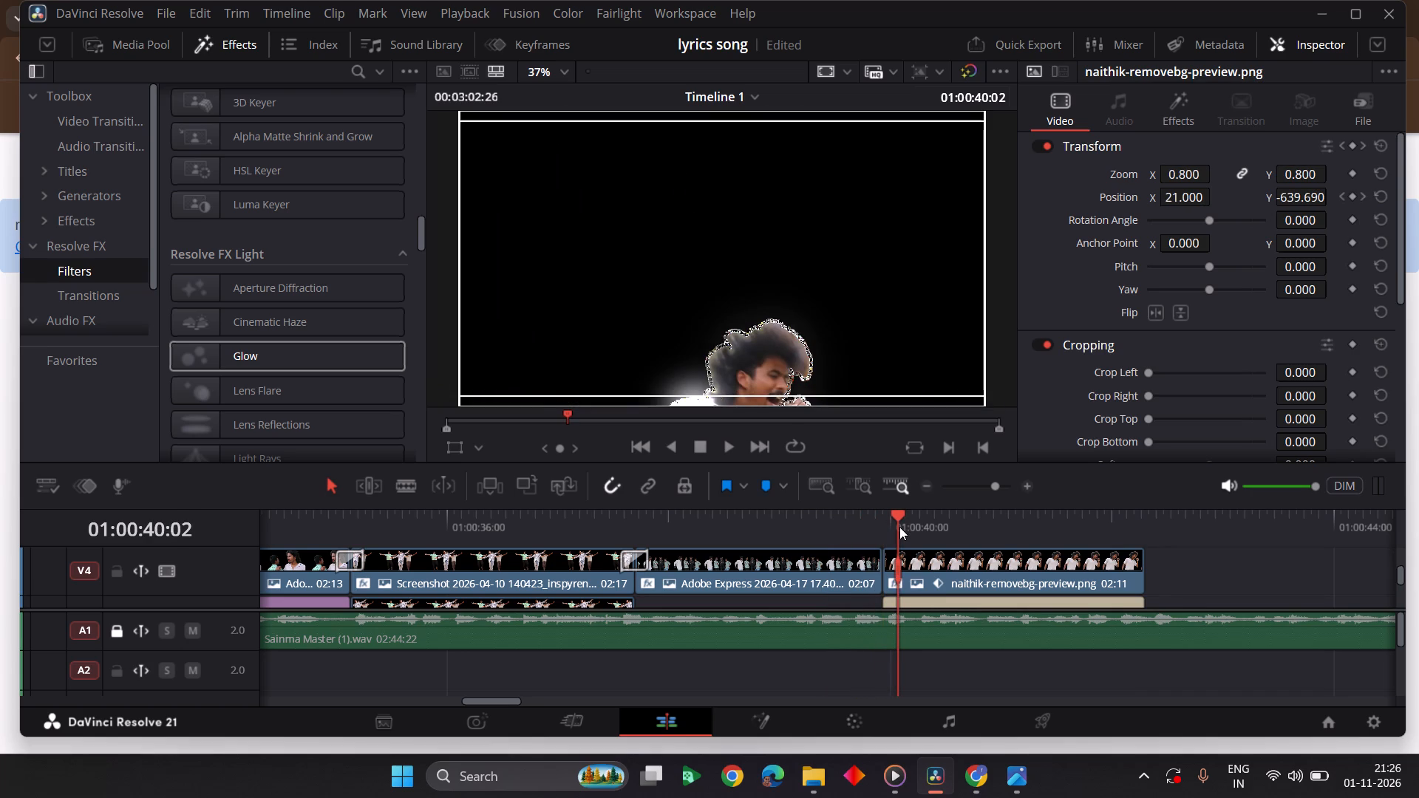
scroll(899, 527, "down", 1)
scroll(1187, 580, "down", 1)
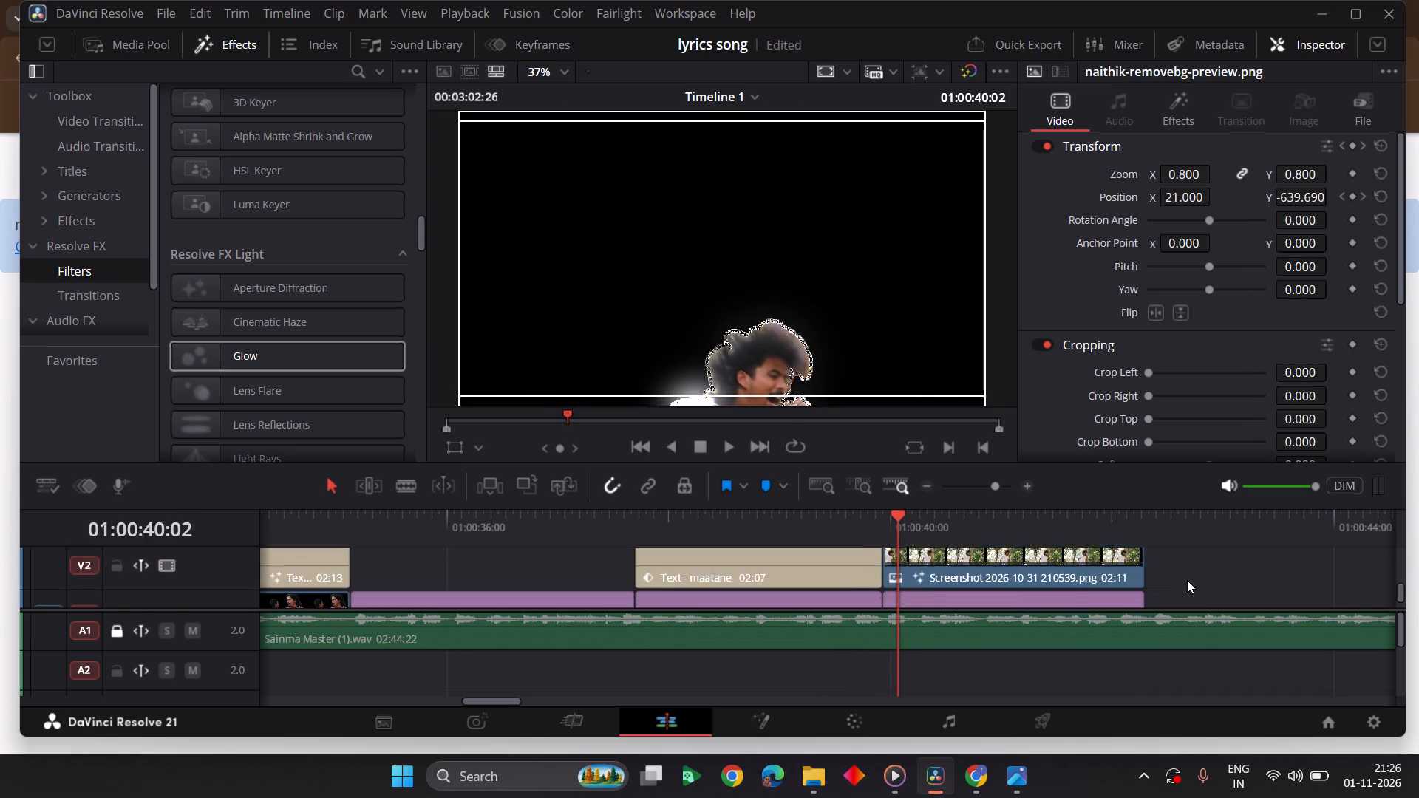
scroll(1187, 580, "down", 1)
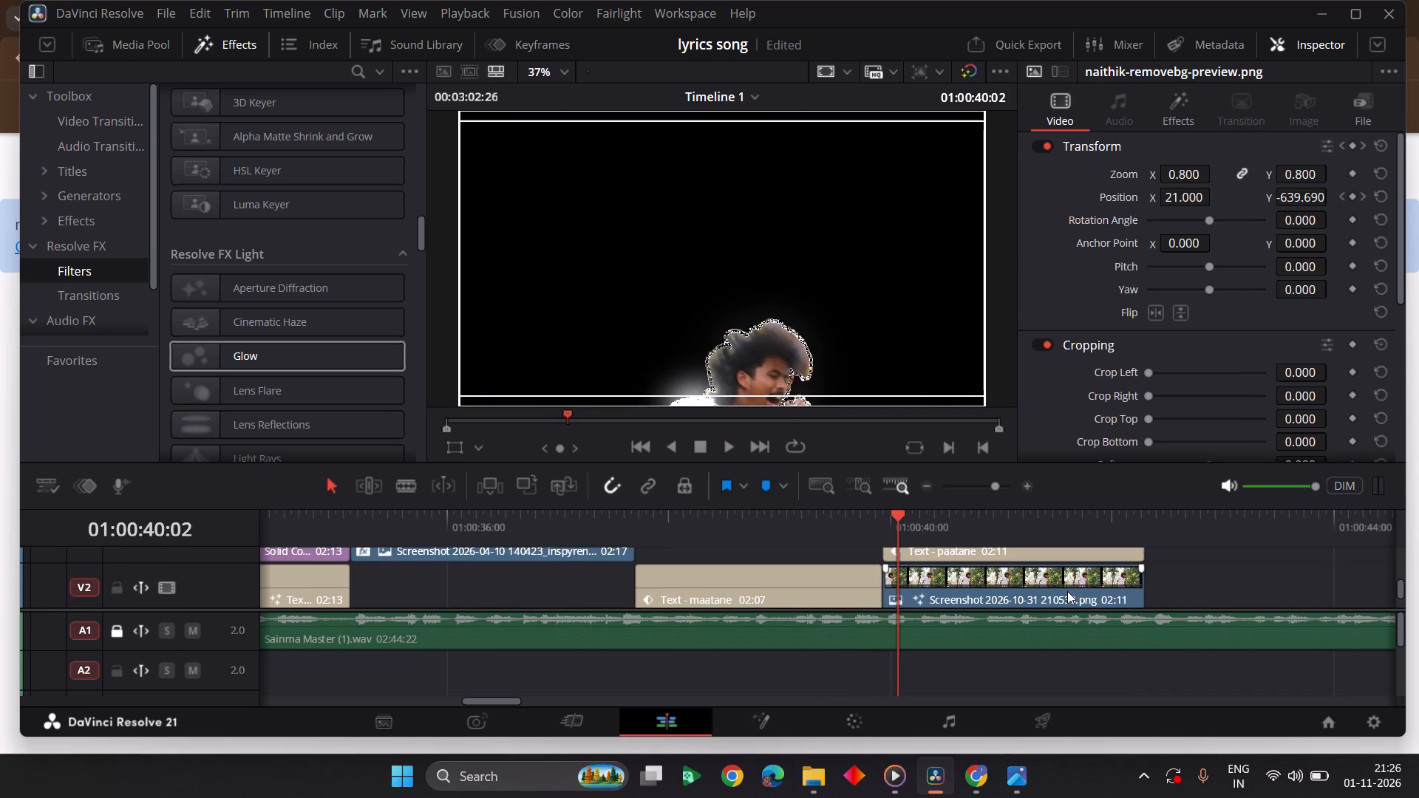
left_click(1067, 591)
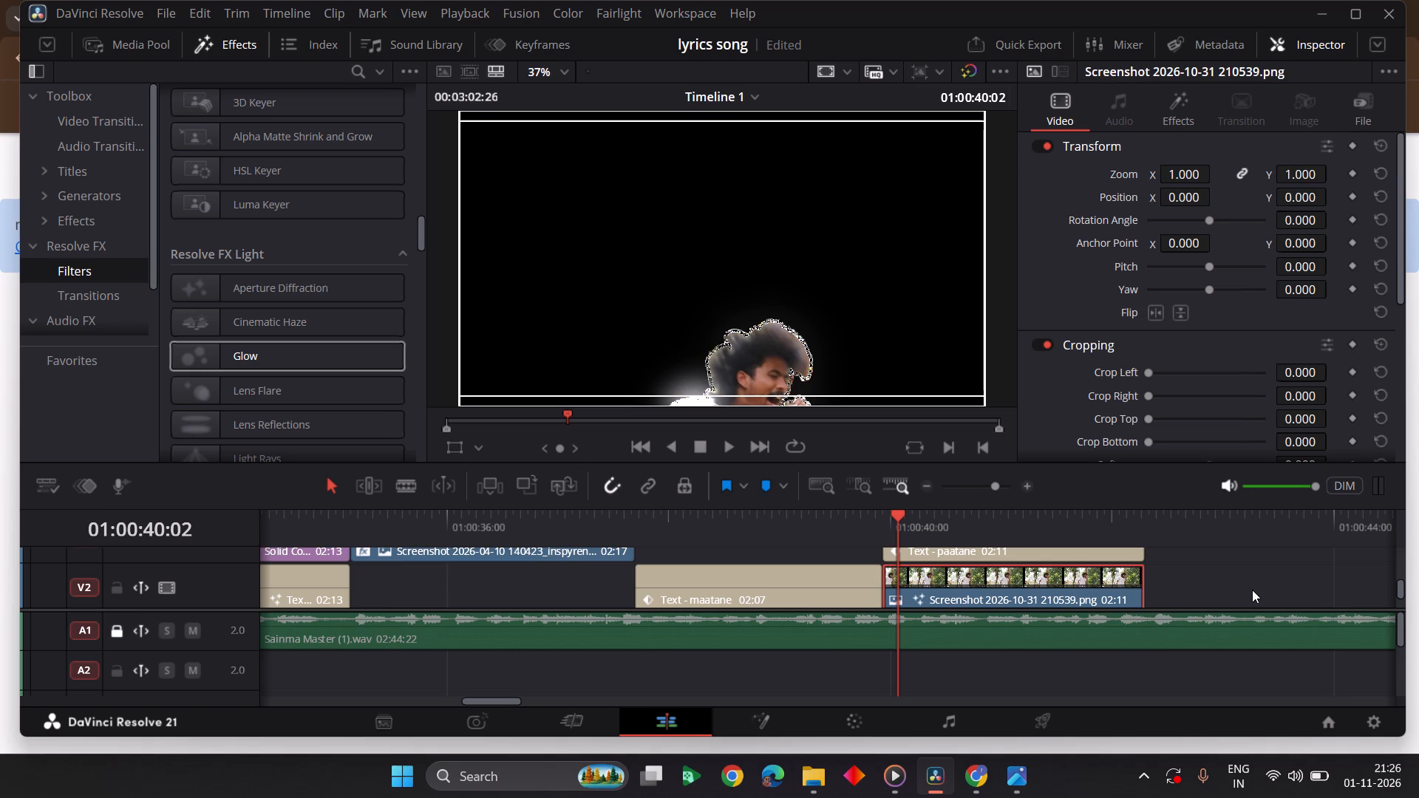
Maximize the editing window.
left_click(1352, 16)
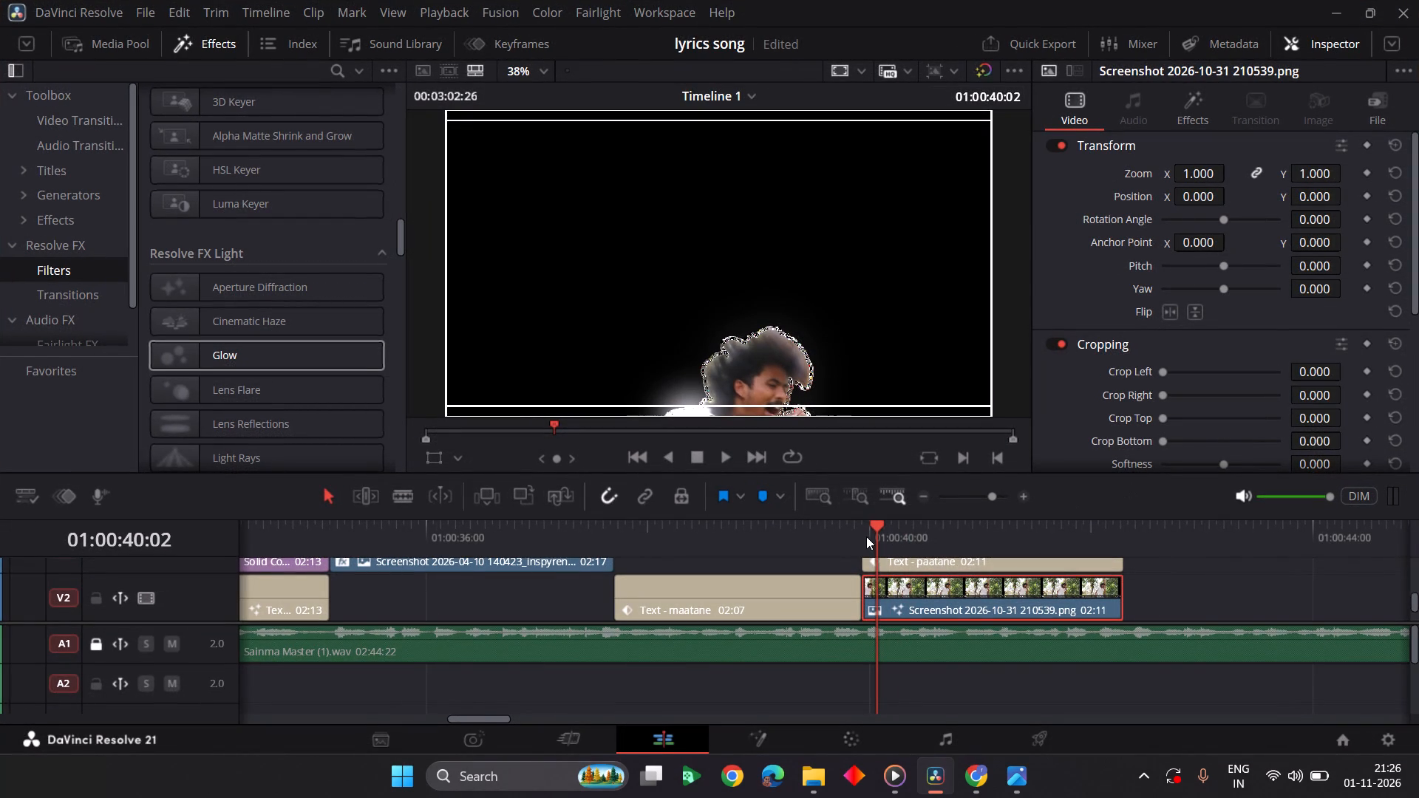
Play back the paatane scene from just before its start through to its end.
left_click(866, 536)
key("space")
key("space")
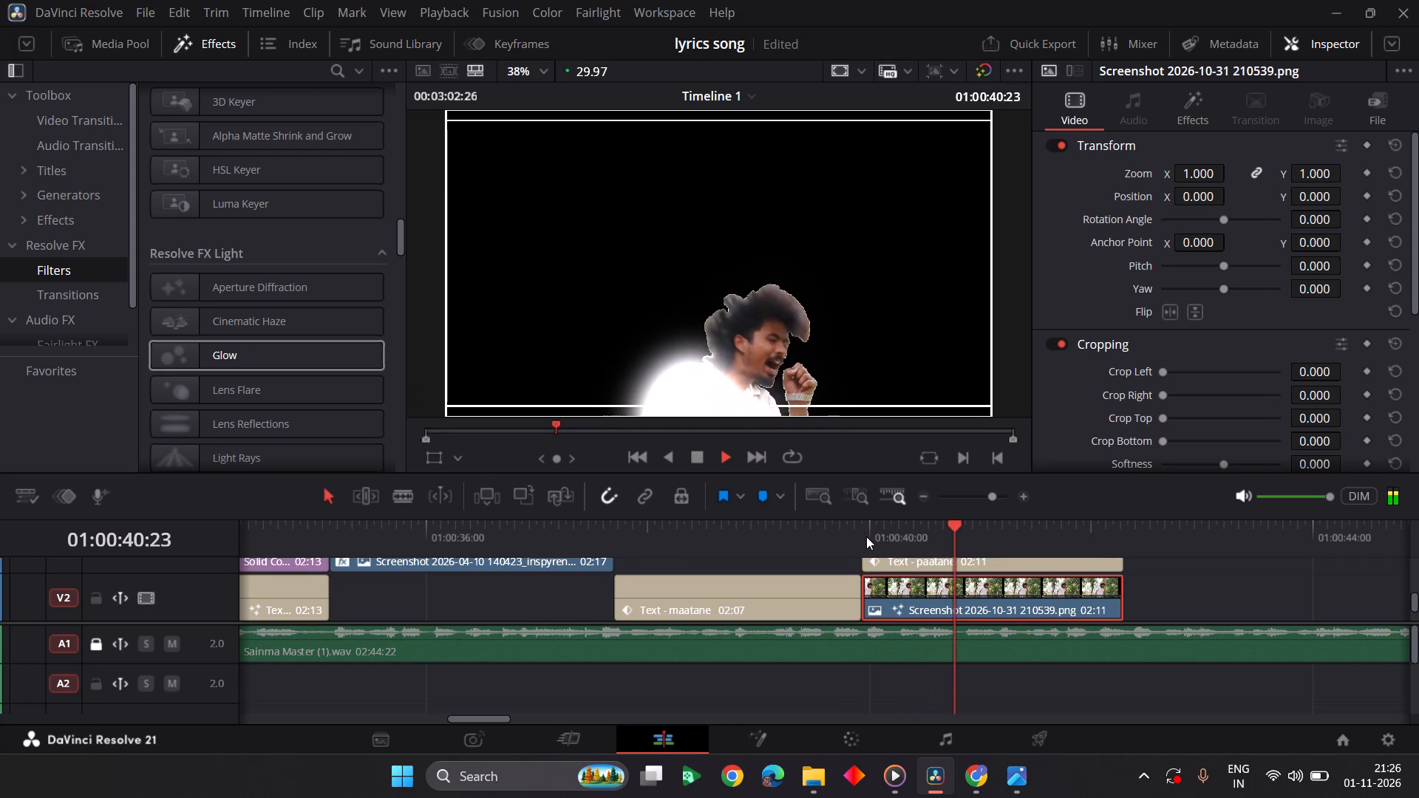
key("space")
key("space")
key("space")
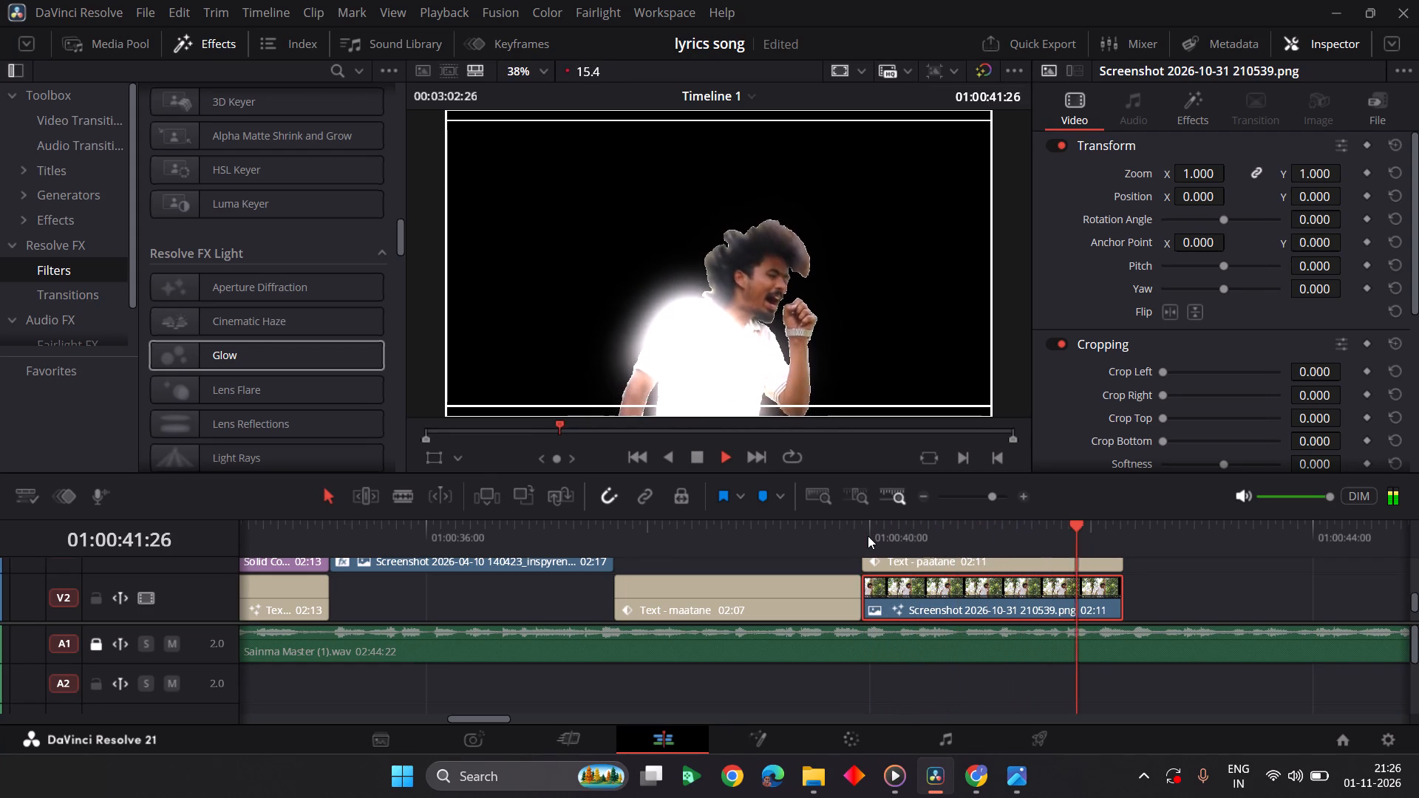
key("space")
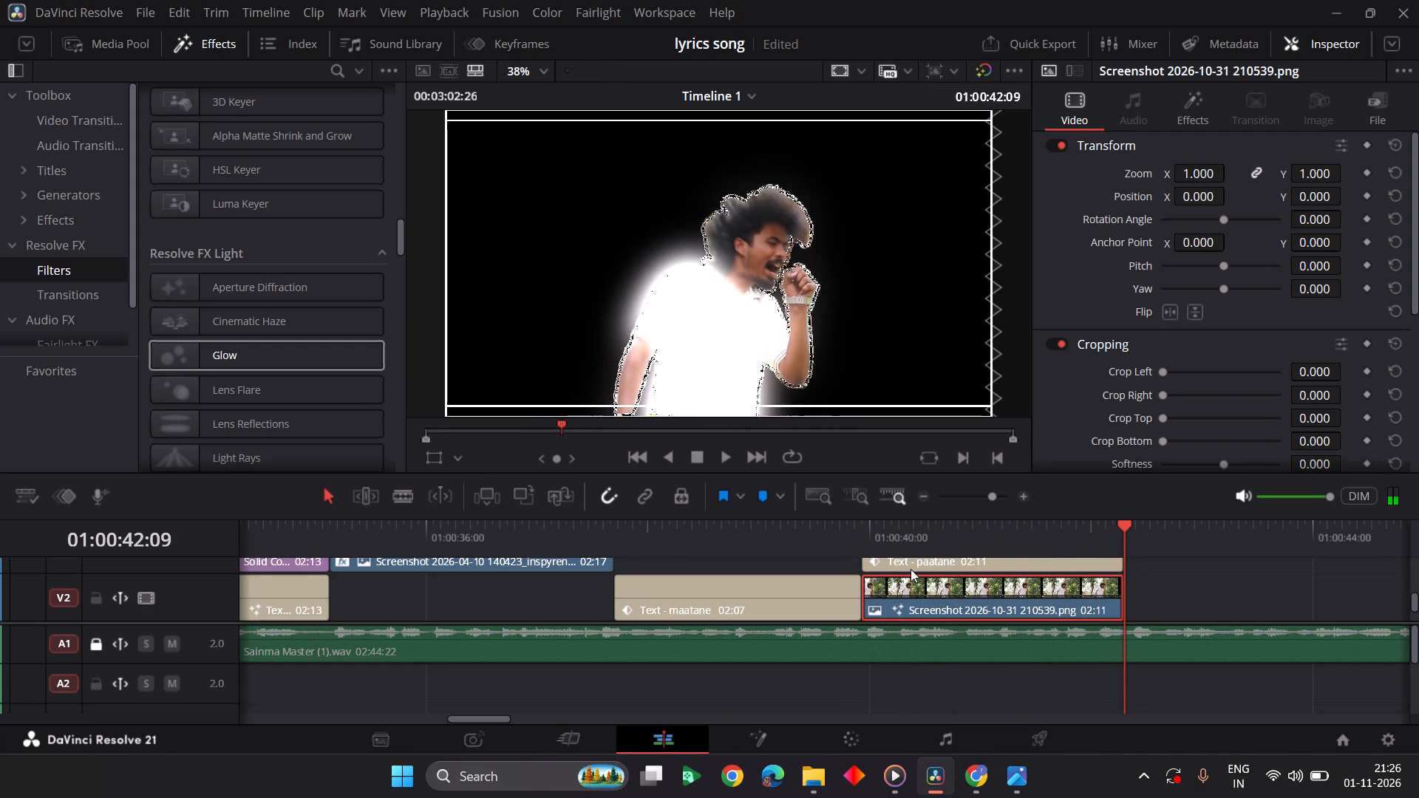
Examine the paatane title's text settings, the Grey Scale generator's settings on V1, and the scene's track stacking.
left_click(911, 562)
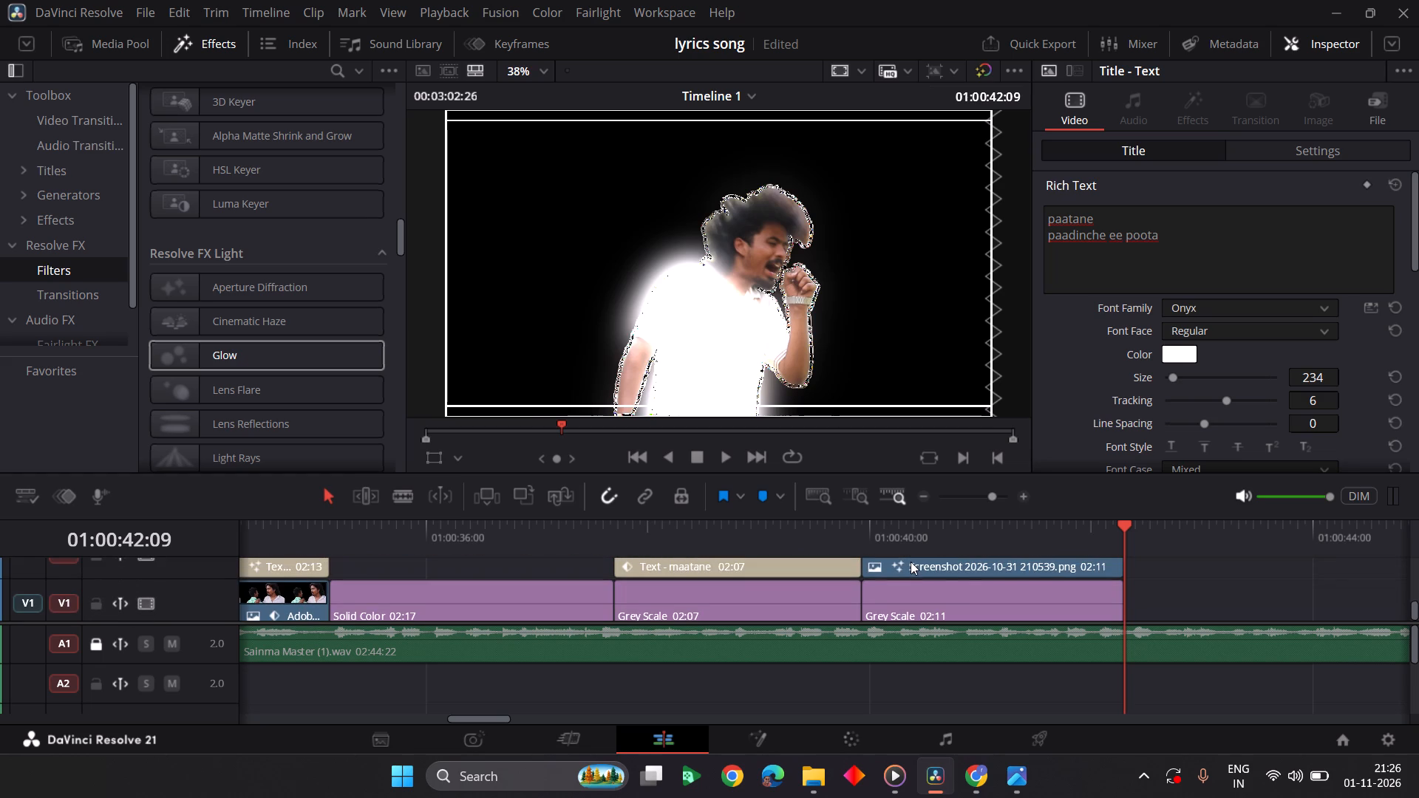
left_click(911, 562)
left_click(913, 587)
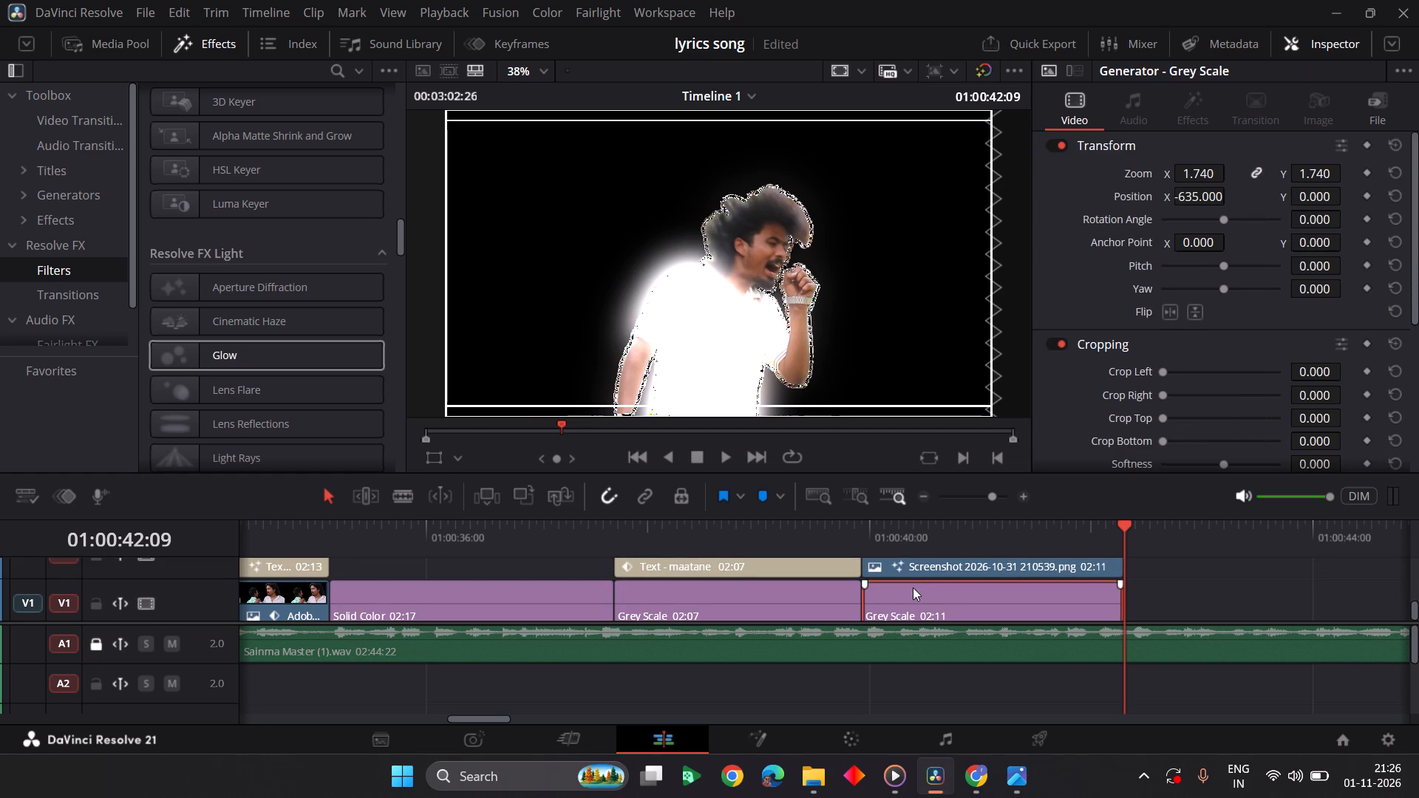
scroll(913, 587, "up", 1)
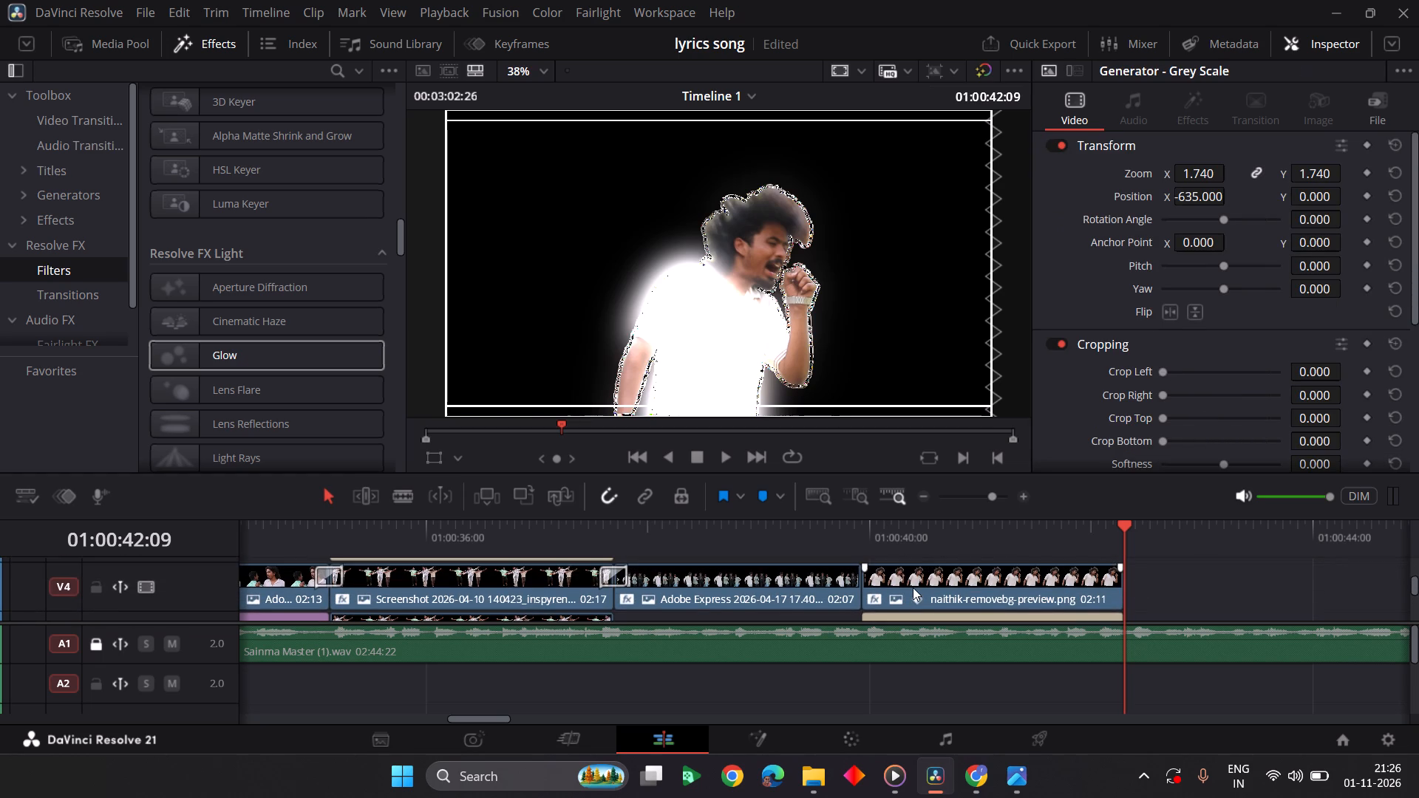
scroll(913, 587, "up", 2)
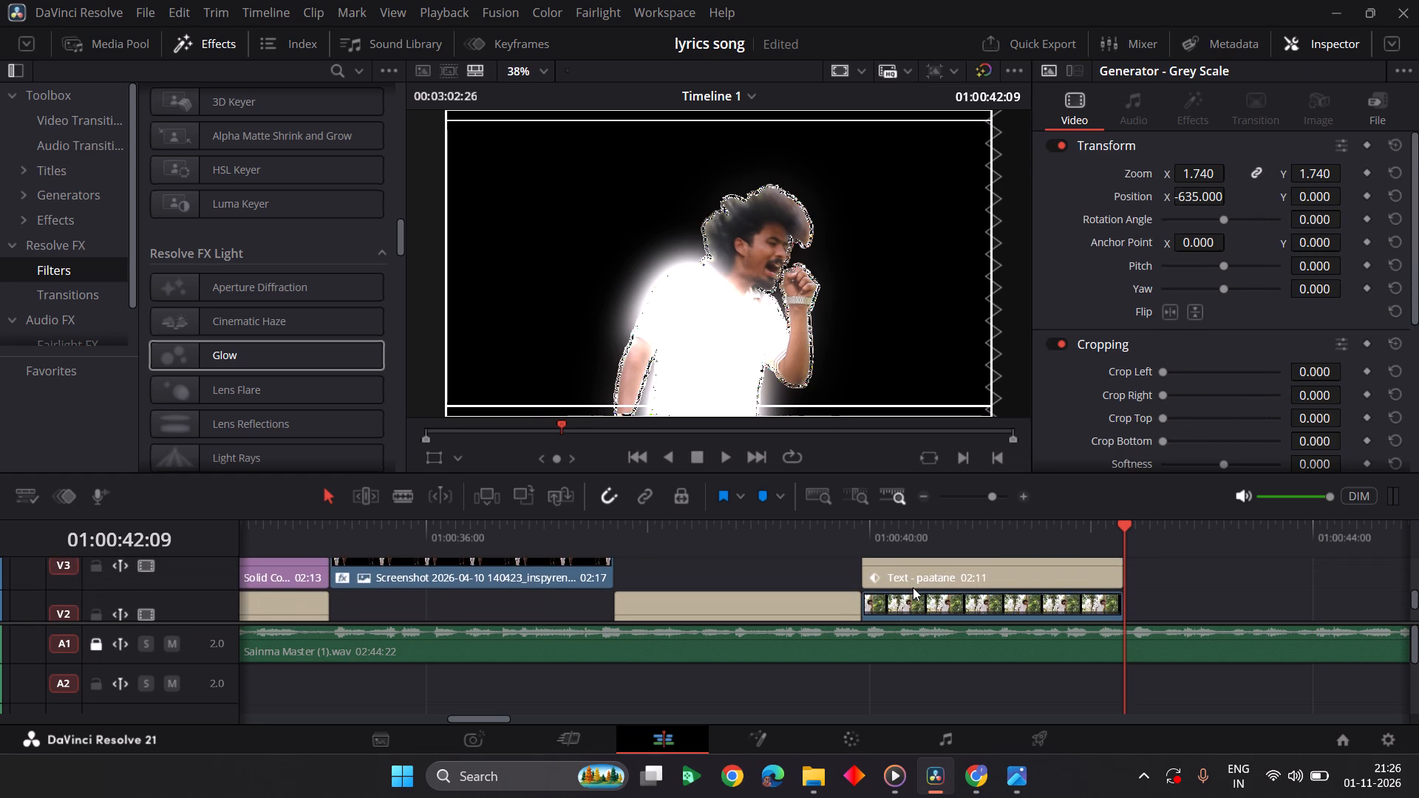
scroll(913, 587, "up", 1)
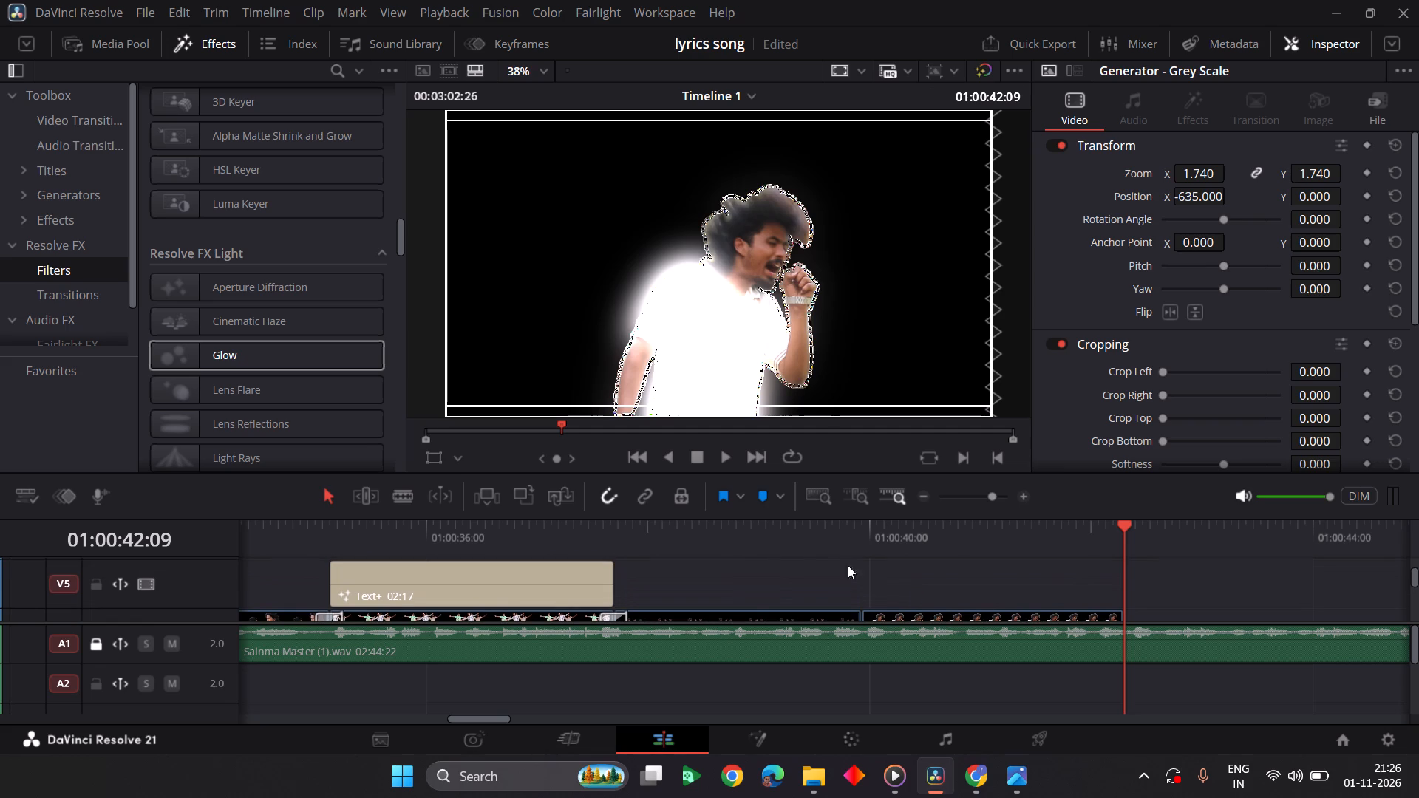
Play back from the maatane scene into the paatane scene to check the cutout's entrance.
left_click(757, 544)
key("space")
key("space")
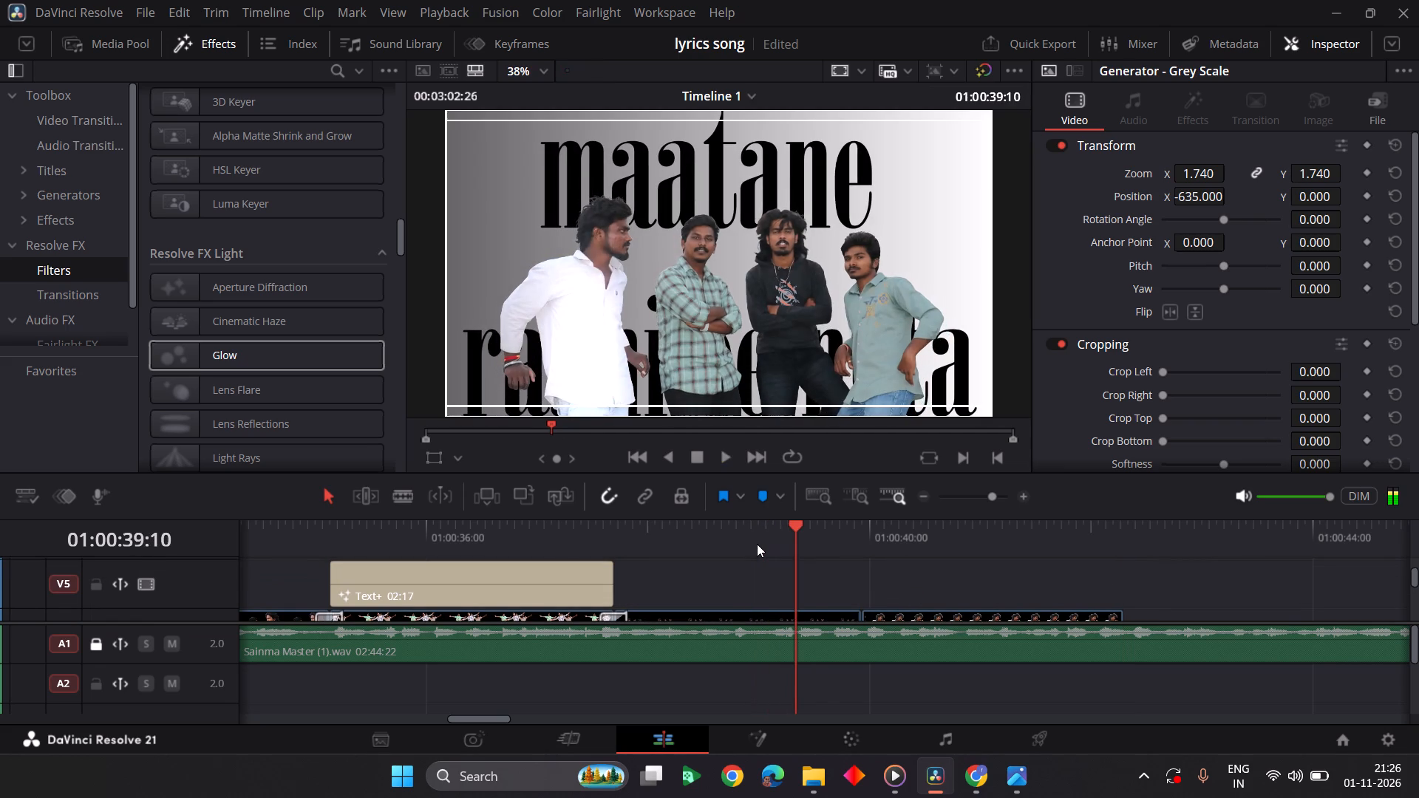
key("space")
key("space")
key("space")
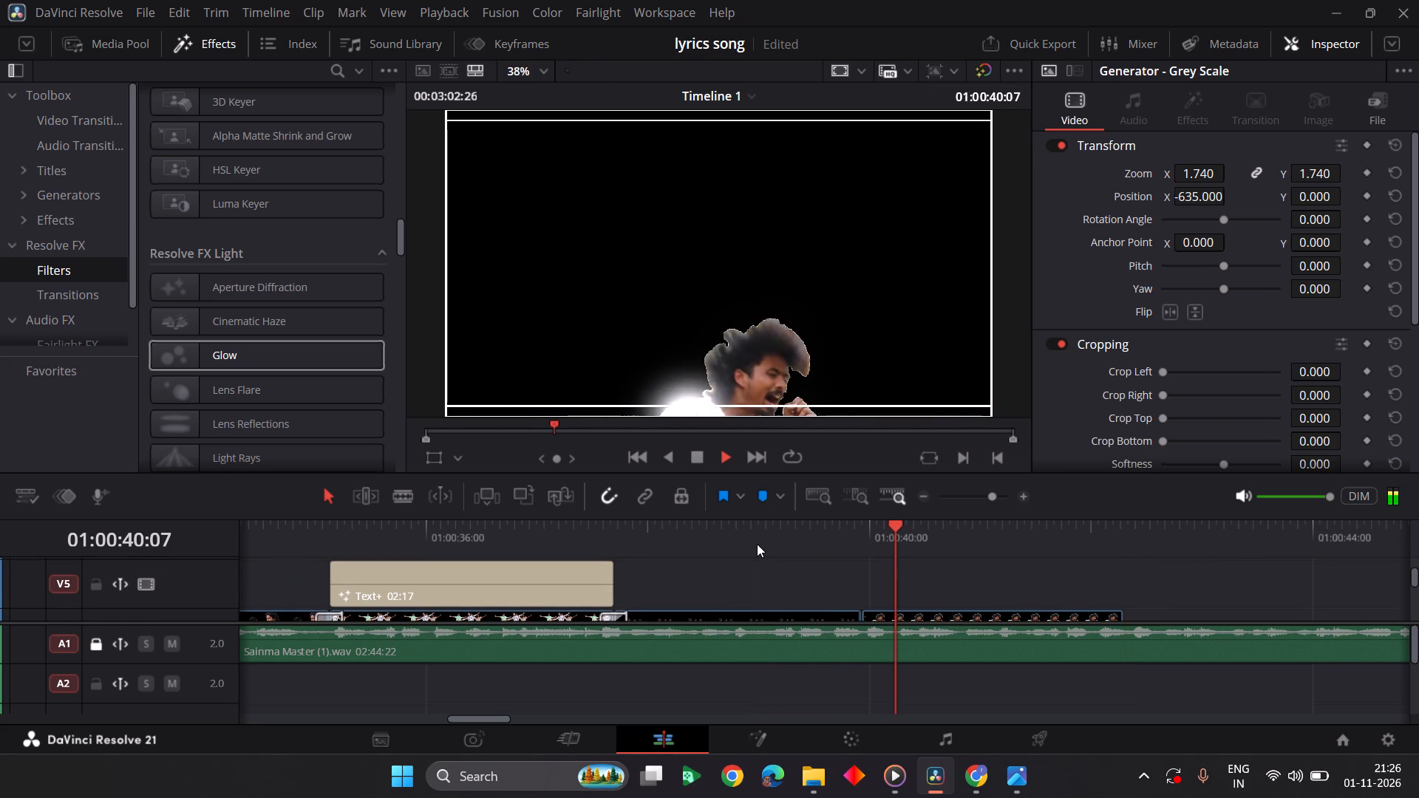
key("space")
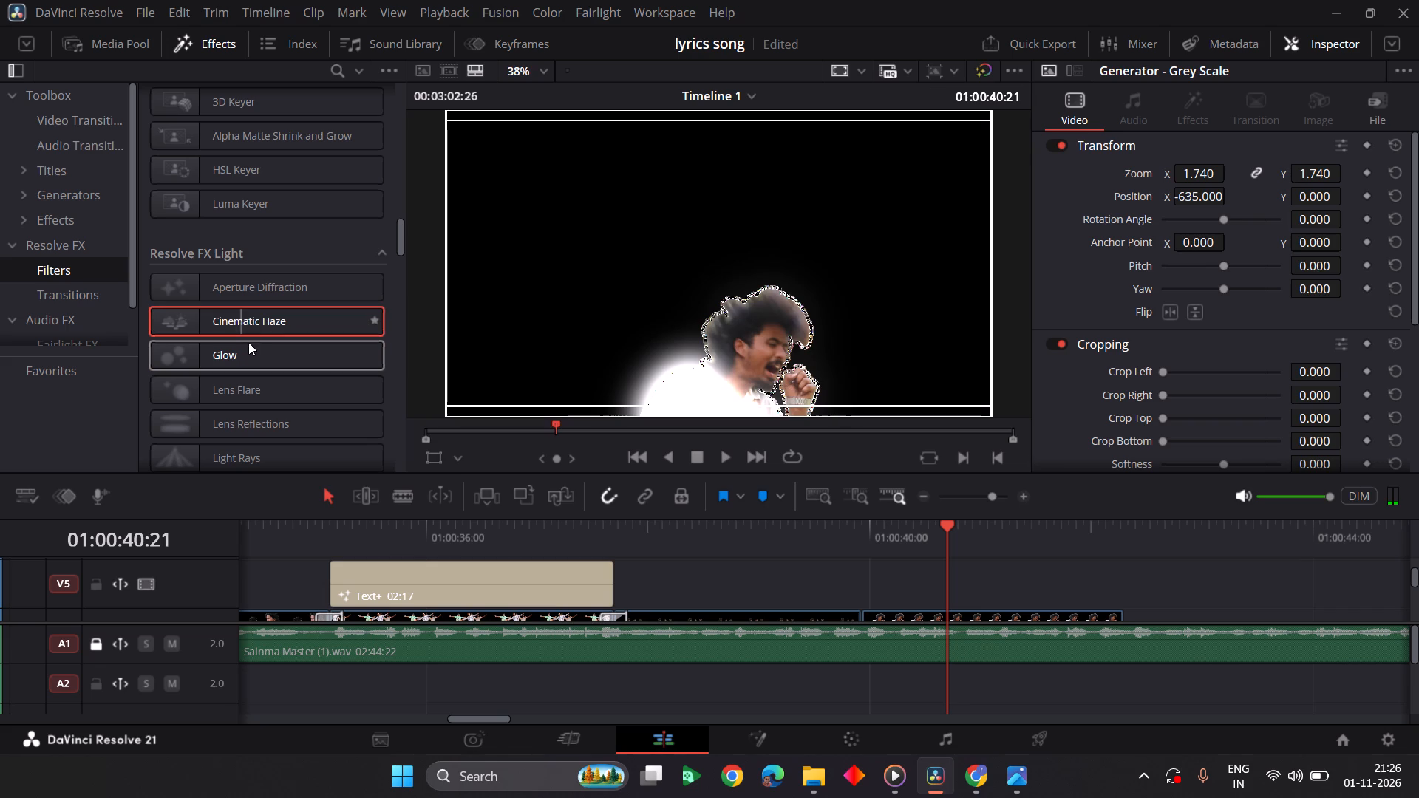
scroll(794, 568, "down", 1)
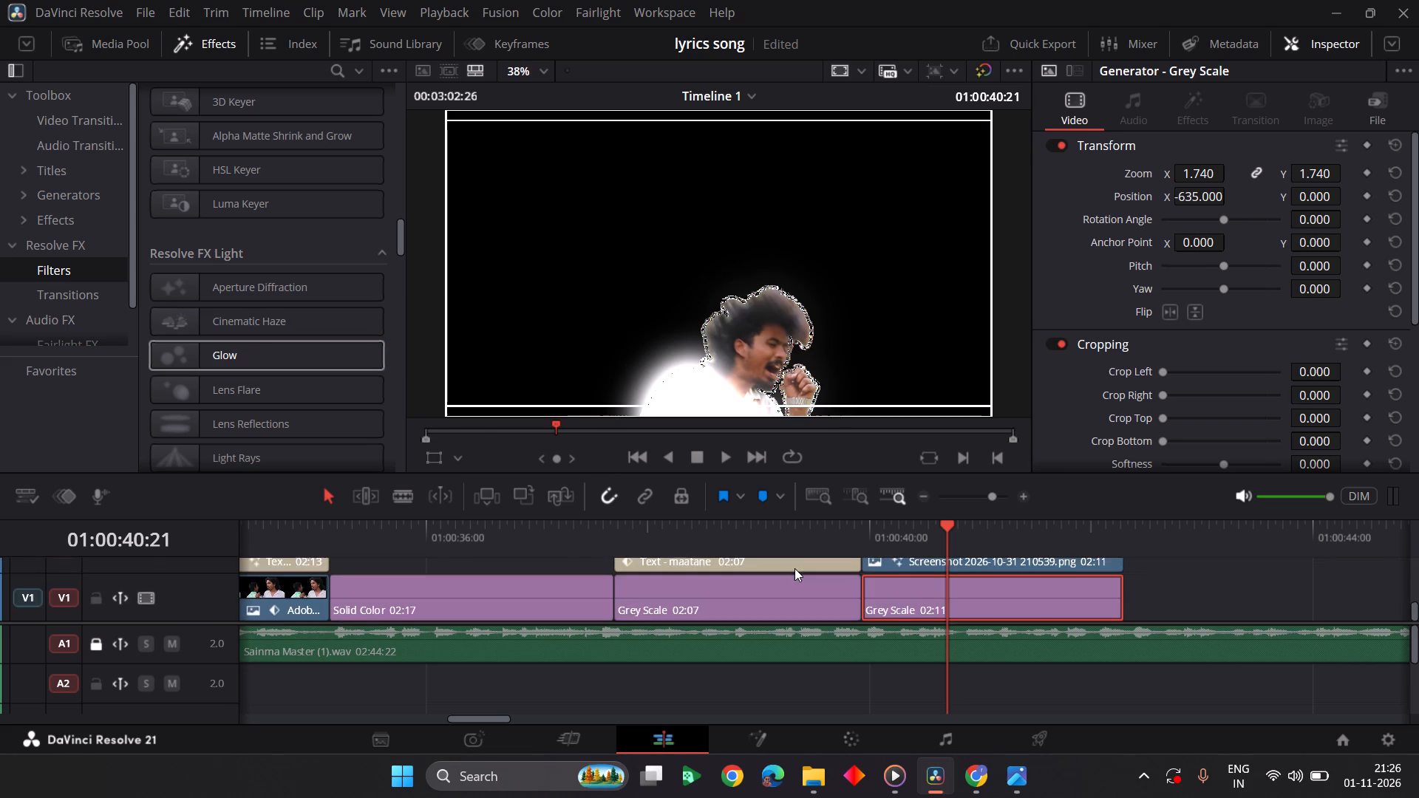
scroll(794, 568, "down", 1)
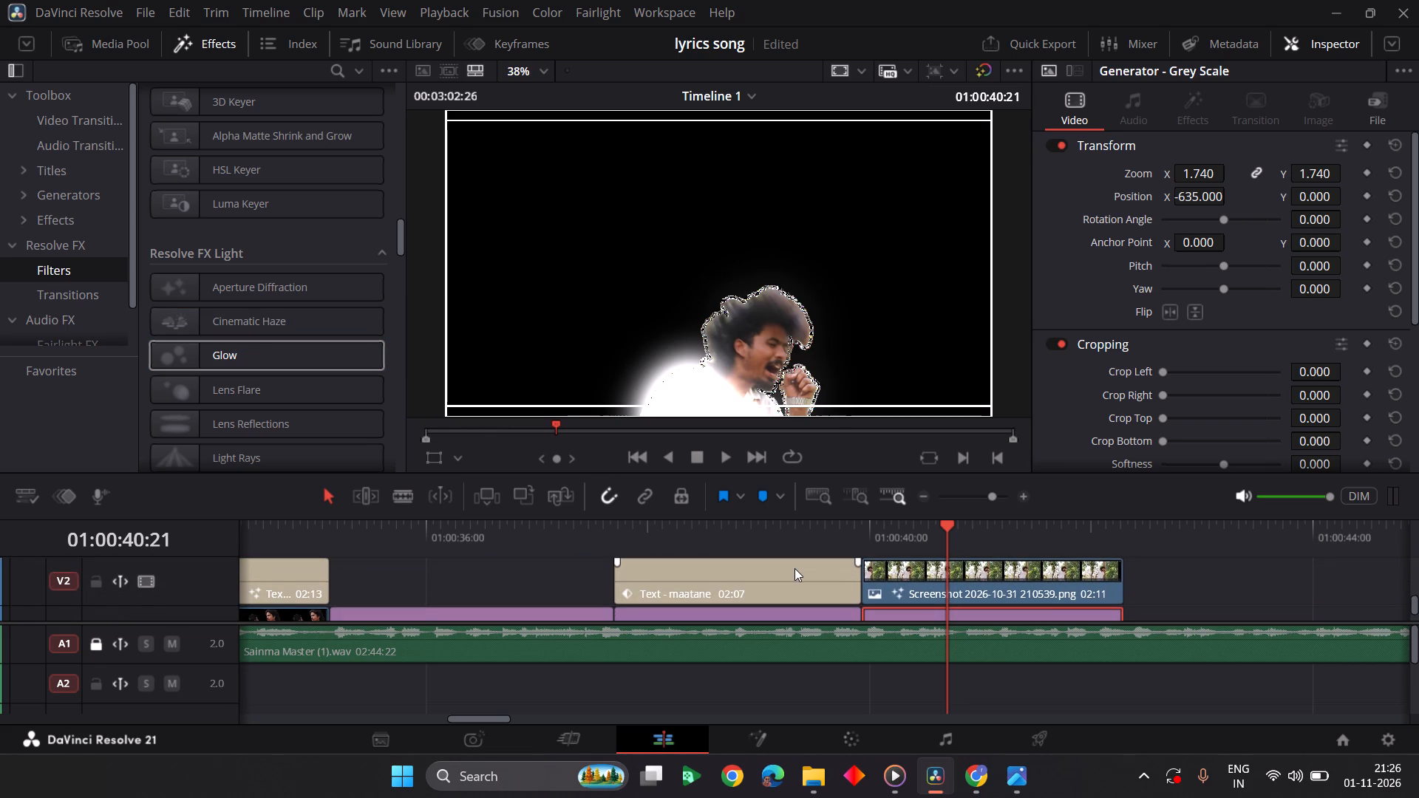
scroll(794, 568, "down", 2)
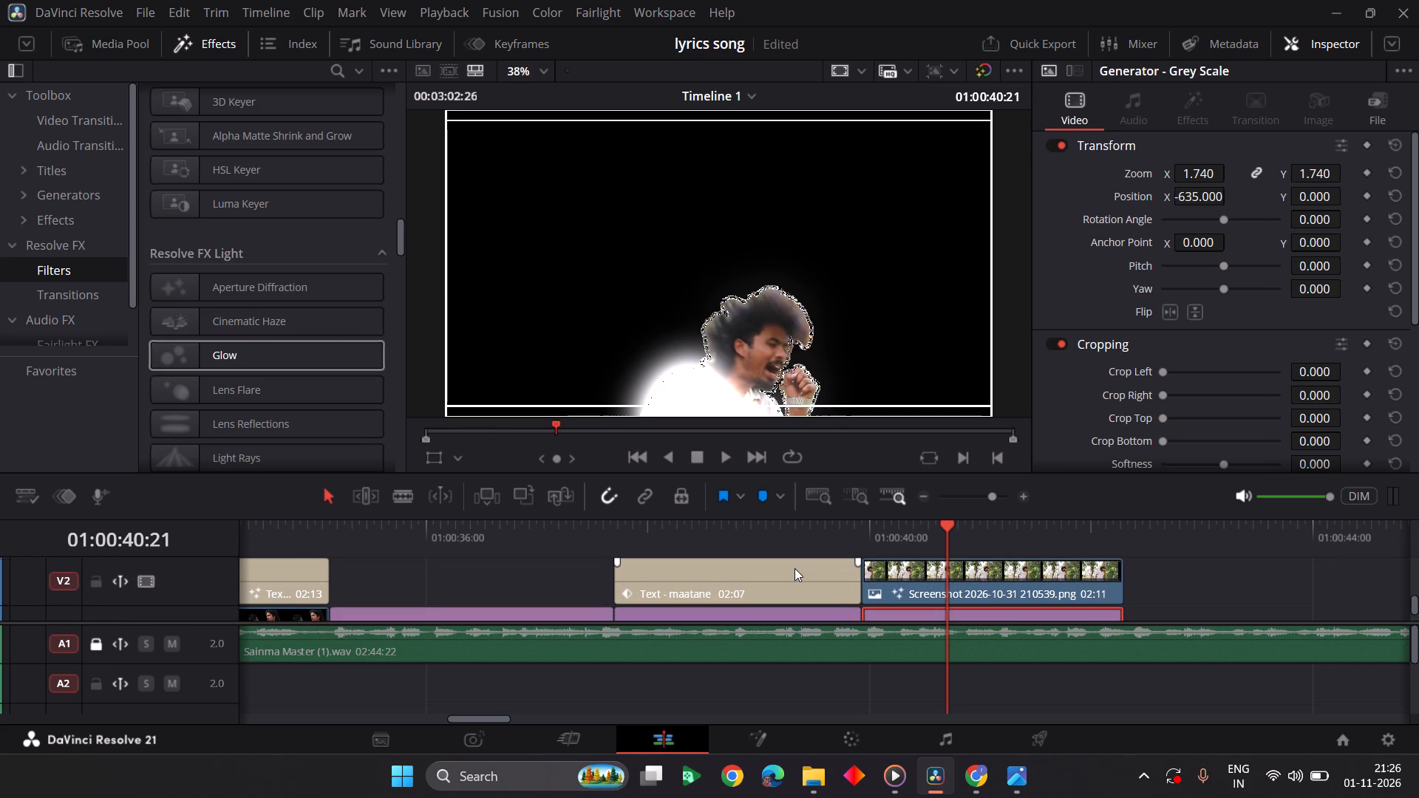
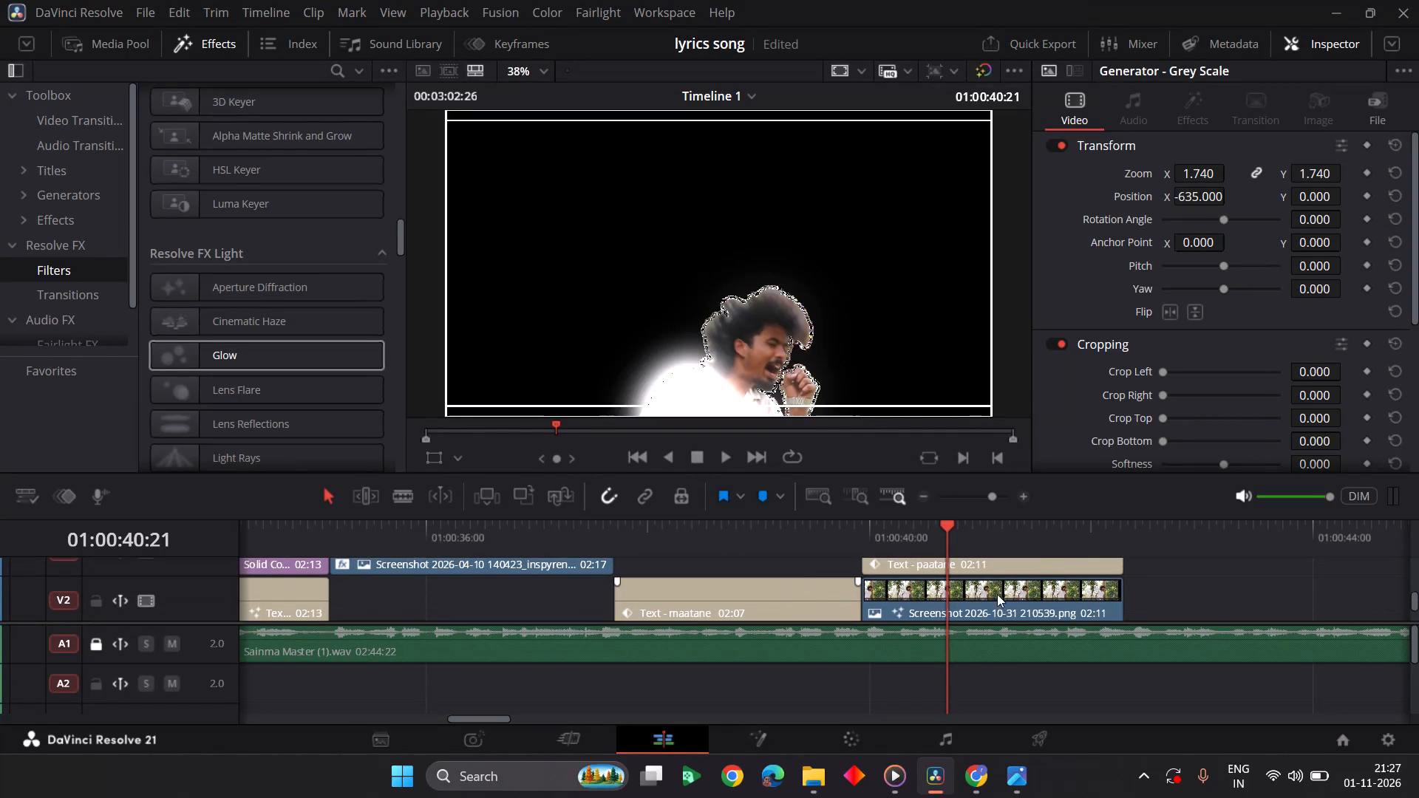
Move the paatane title from V3 up to V5 and the background screenshot from V2 to V3.
scroll(1004, 594, "up", 1)
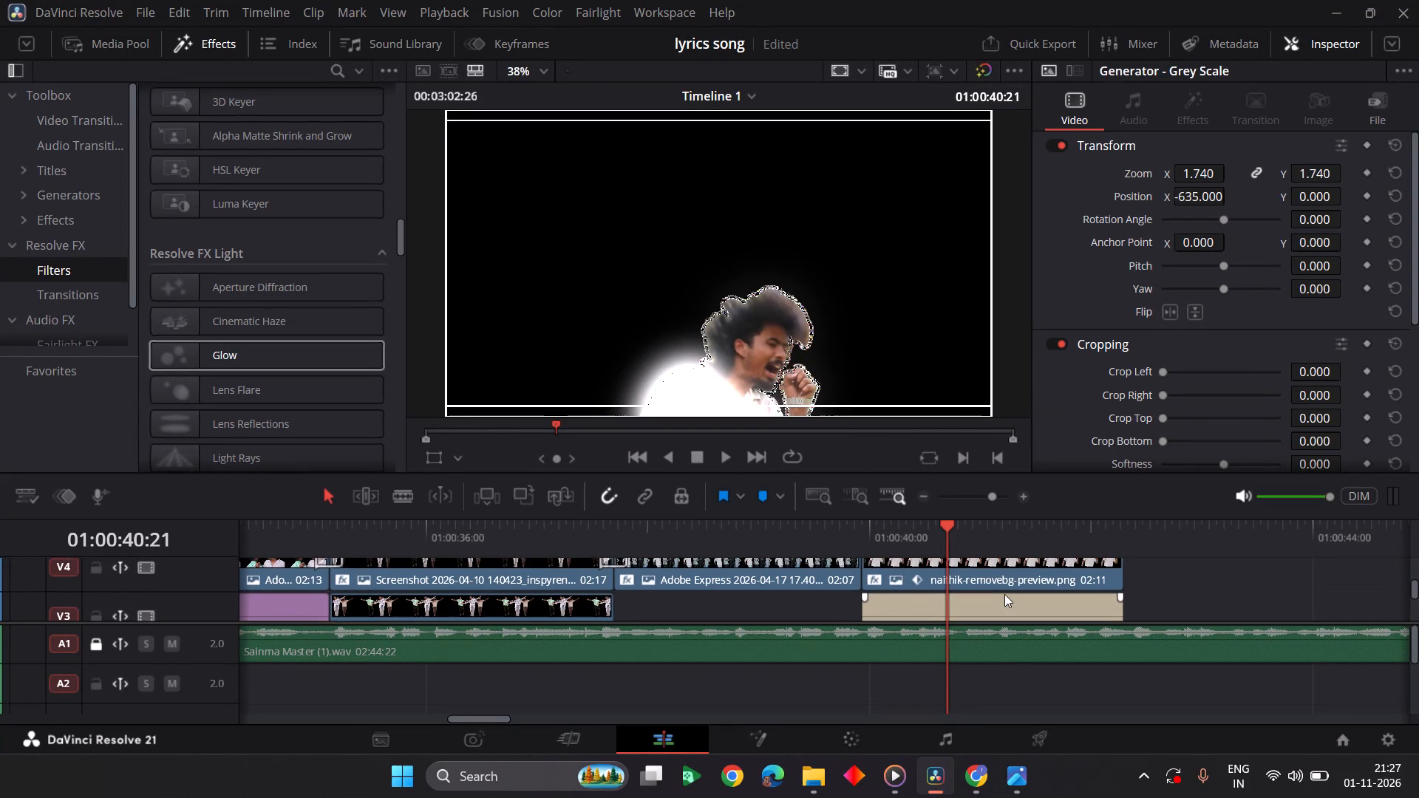
scroll(1004, 594, "up", 1)
left_click_drag(1004, 594, 1009, 563)
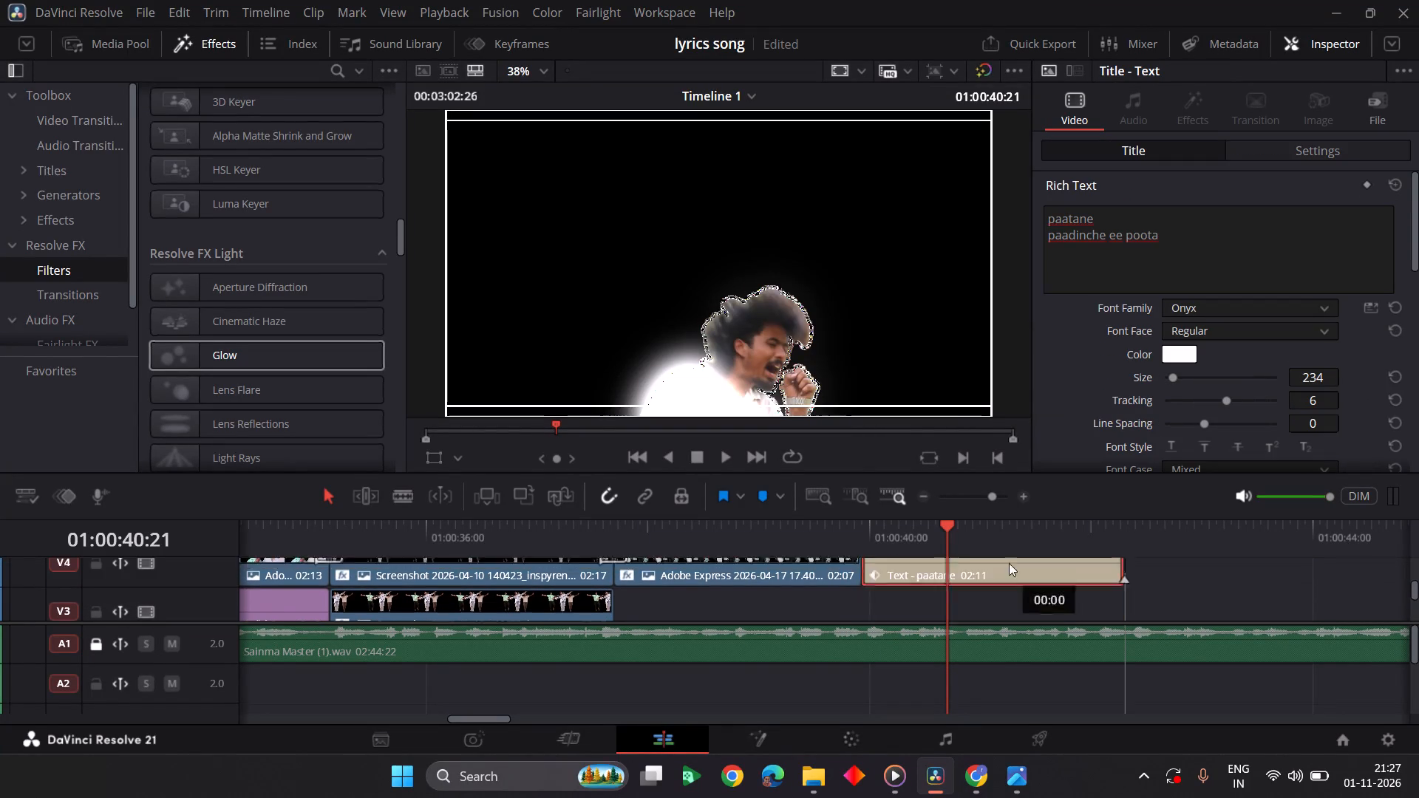
left_click_drag(1009, 563, 1005, 573)
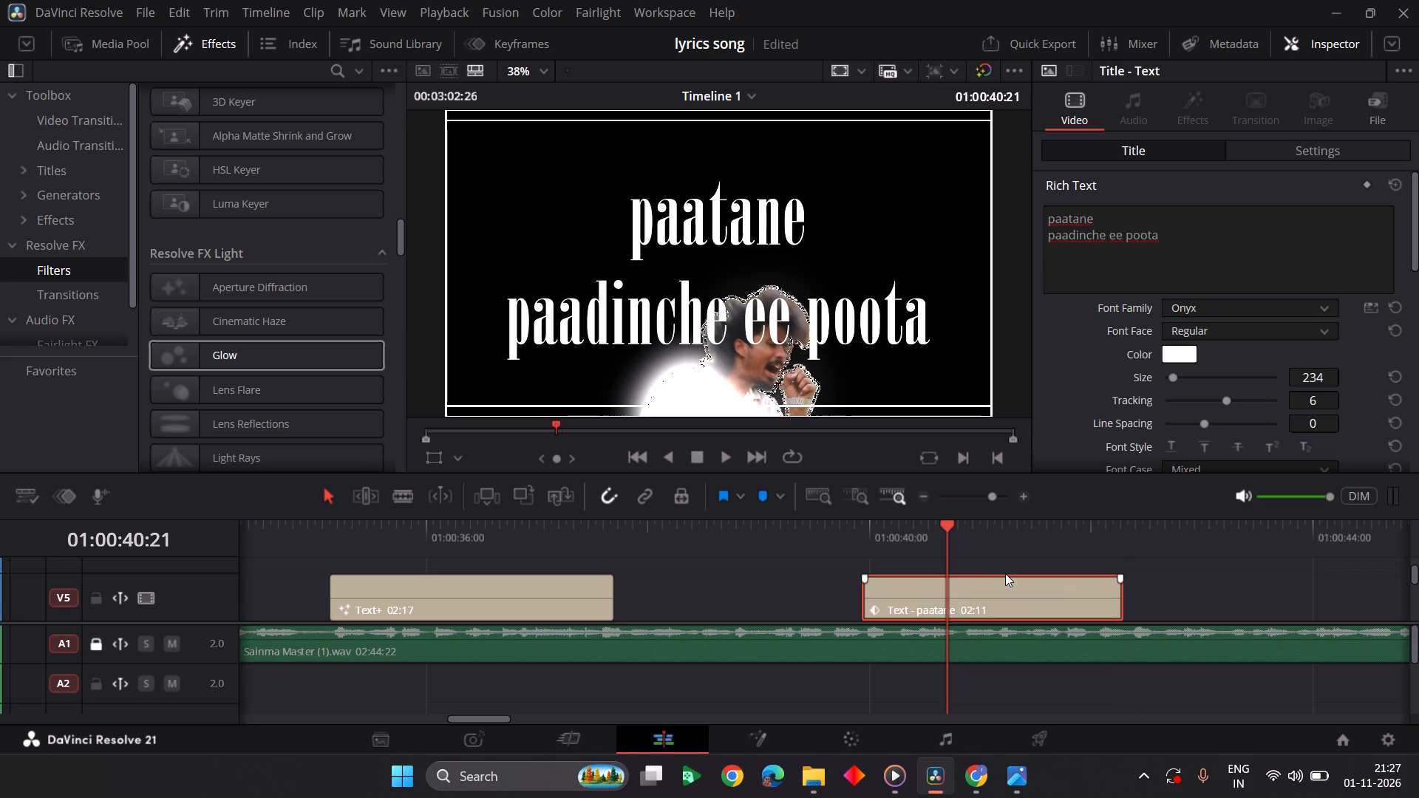
scroll(998, 567, "down", 1)
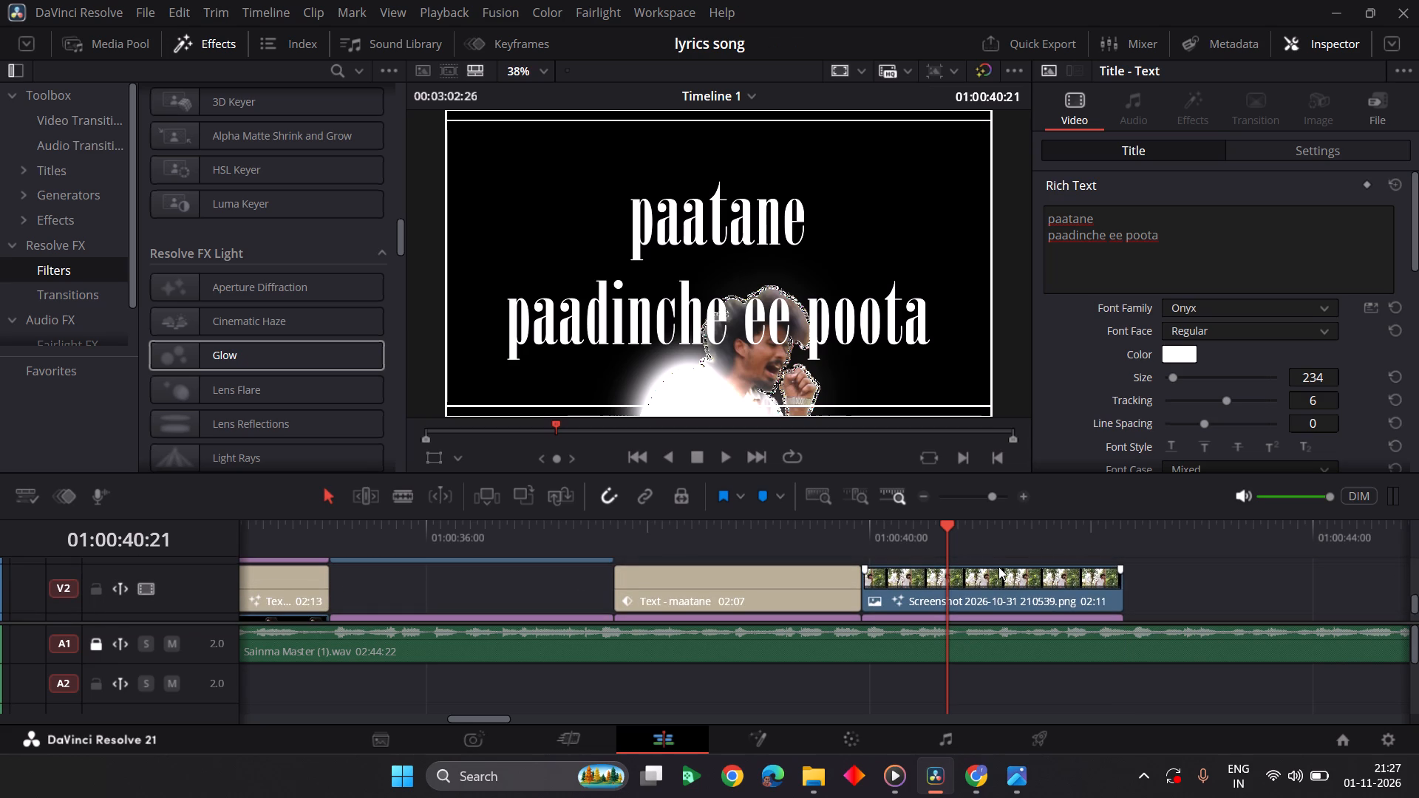
left_click_drag(998, 578, 998, 567)
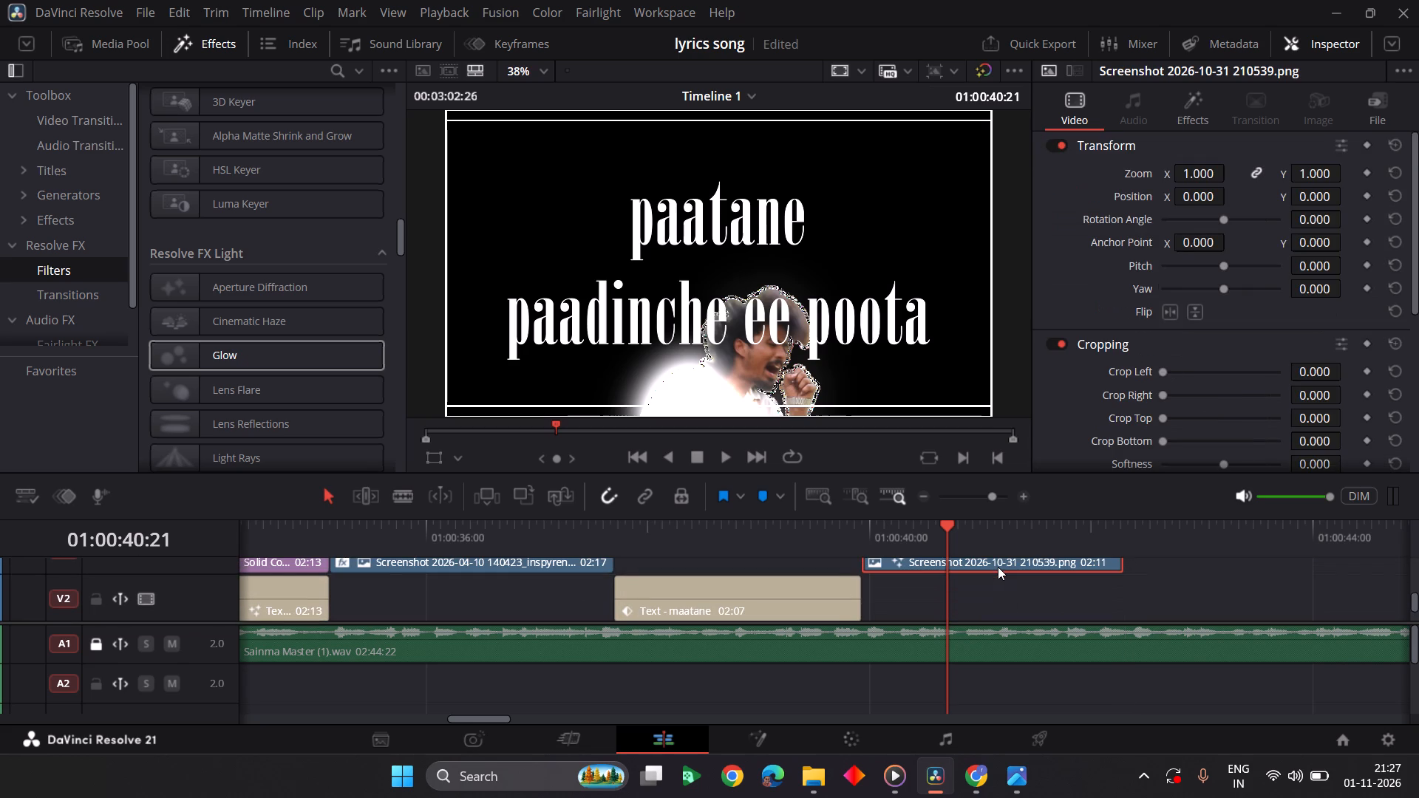
Shift the background screenshot through V5 and V4, overwriting the naithik cutout, back to V3, keeping the paatane title on V5.
scroll(998, 567, "up", 1)
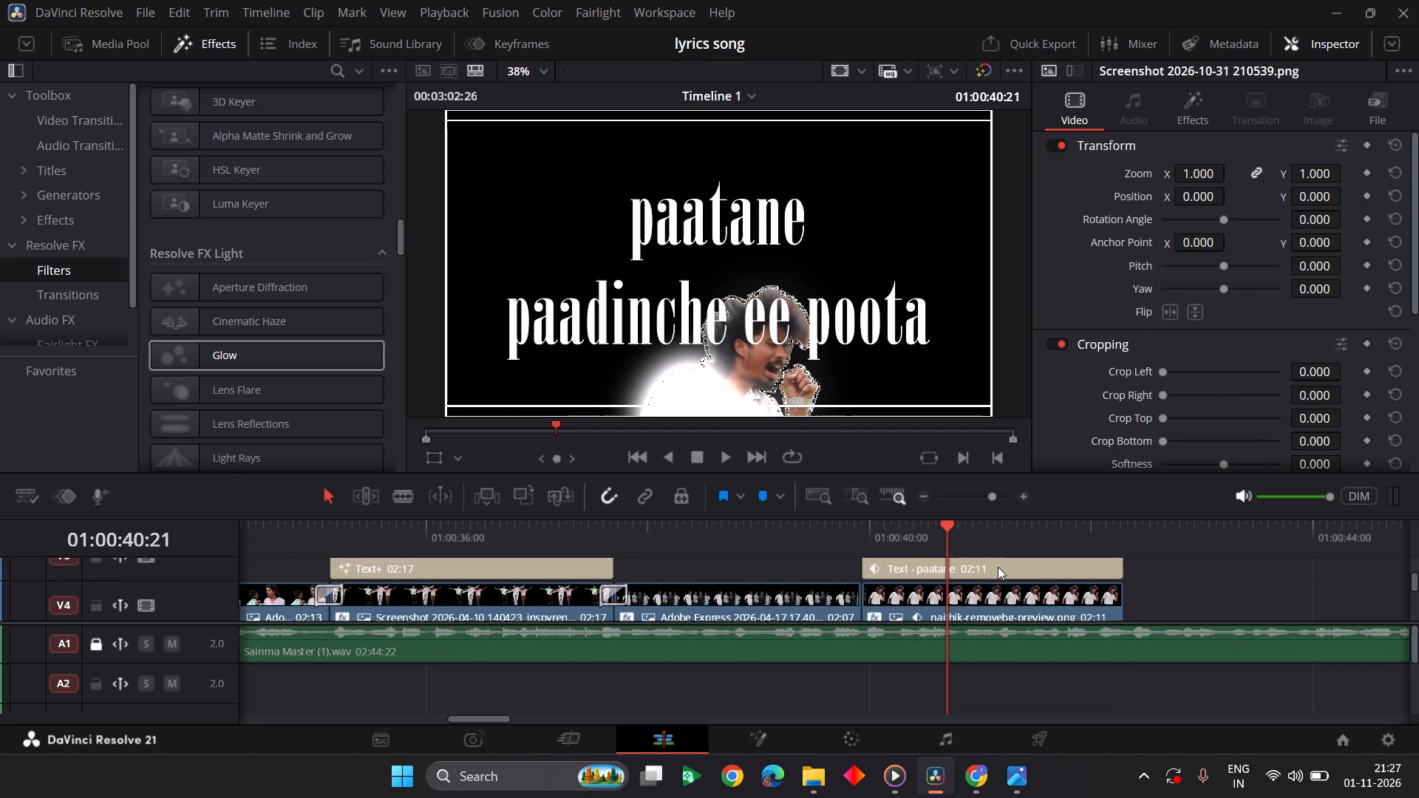
scroll(998, 567, "up", 1)
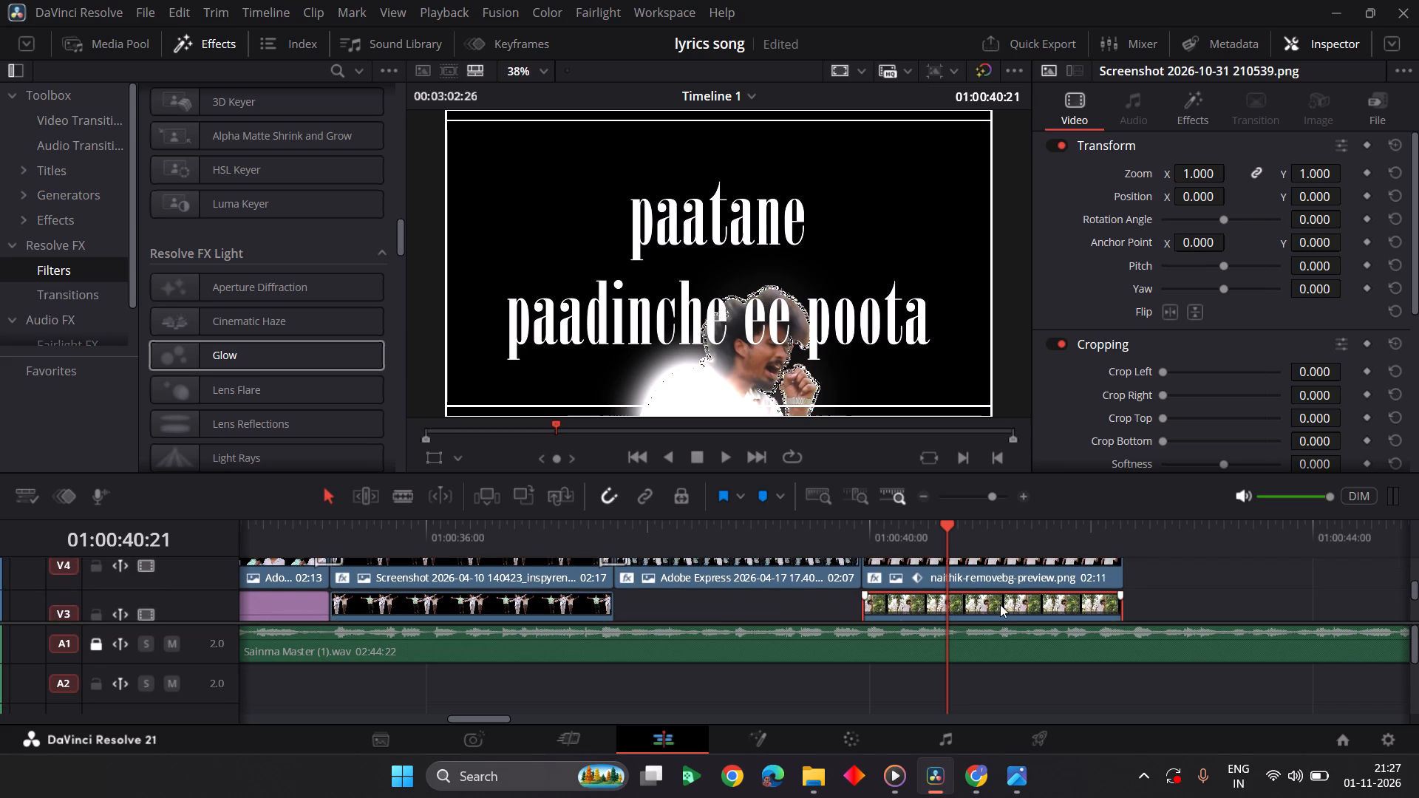
scroll(998, 591, "up", 1)
left_click_drag(998, 600, 993, 573)
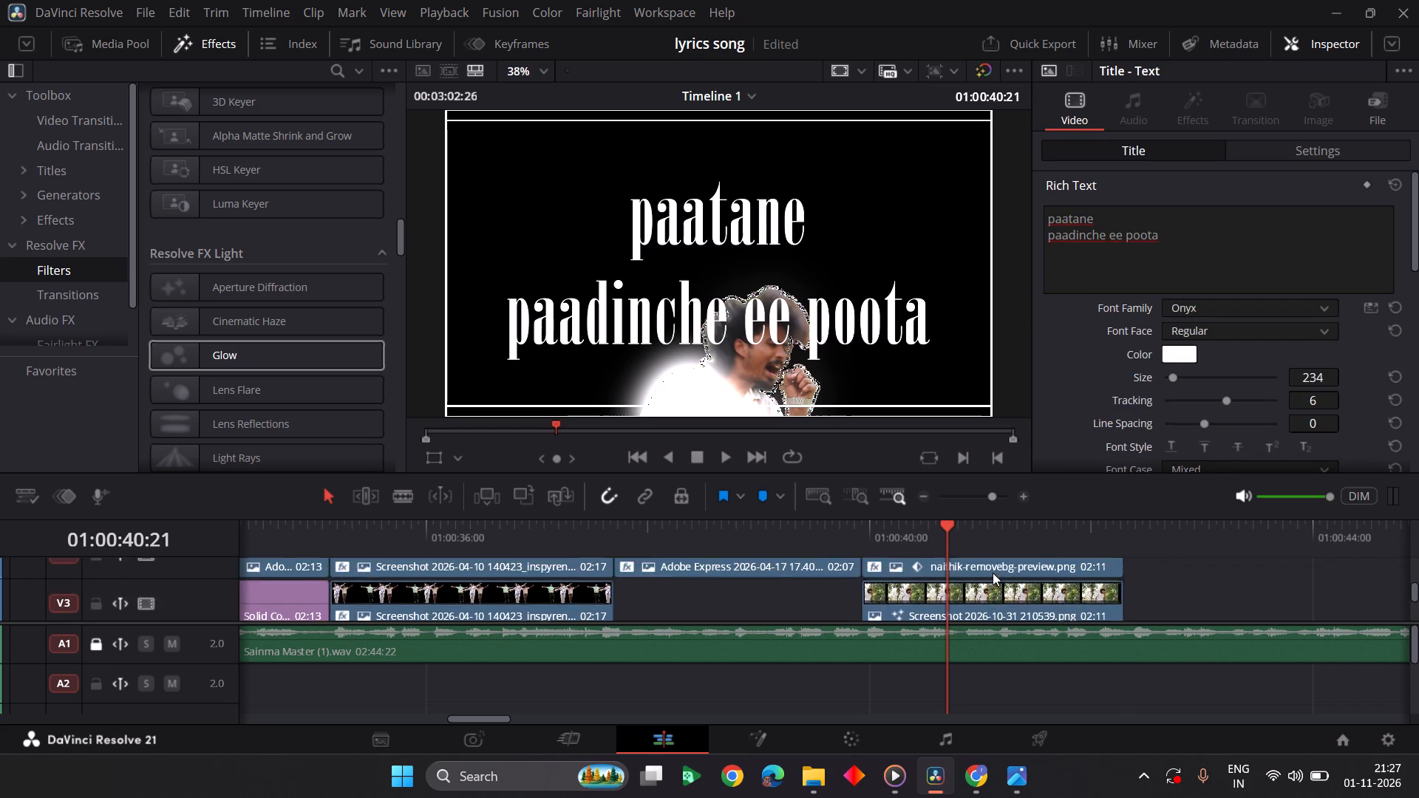
left_click_drag(993, 596, 985, 574)
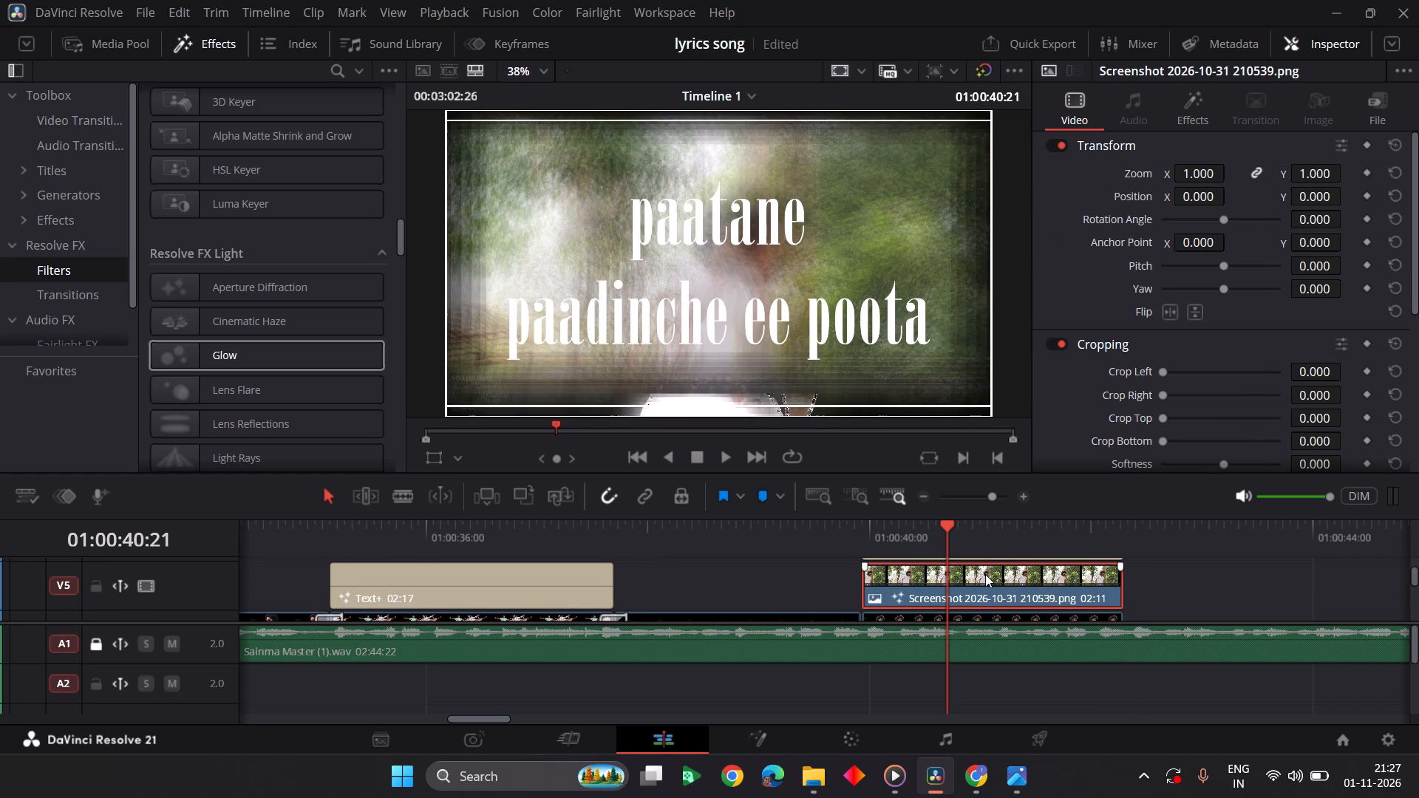
left_click_drag(985, 574, 988, 606)
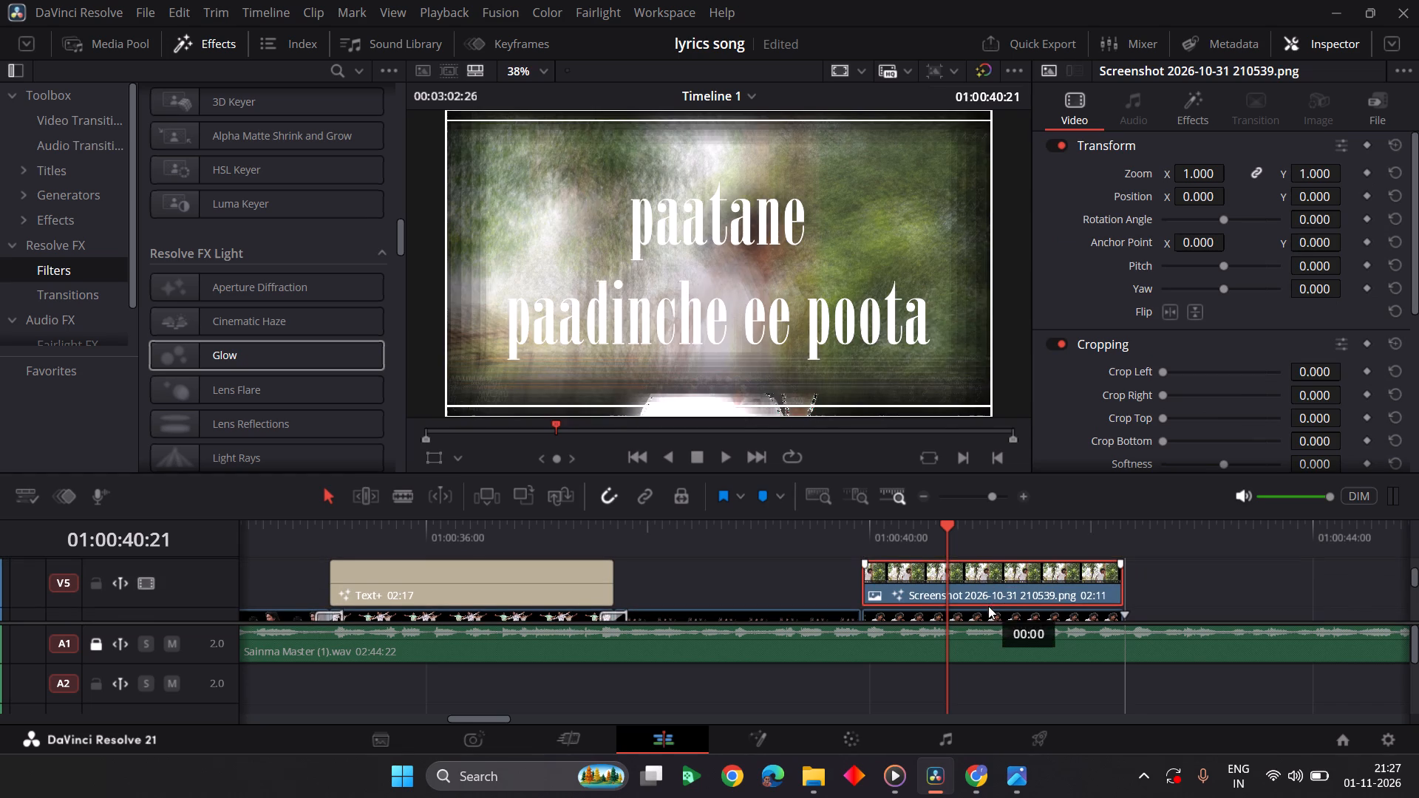
left_click_drag(988, 606, 989, 611)
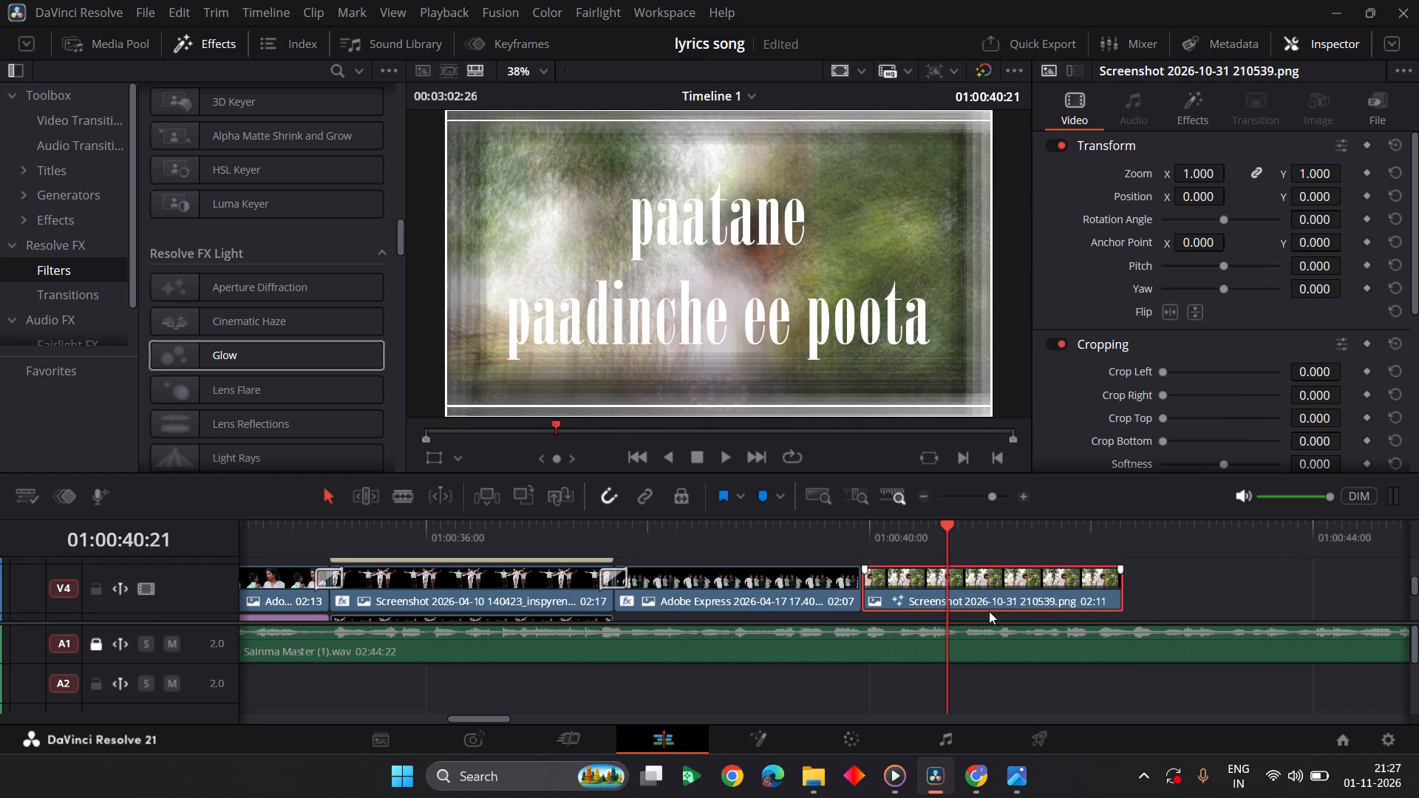
left_click_drag(984, 601, 987, 619)
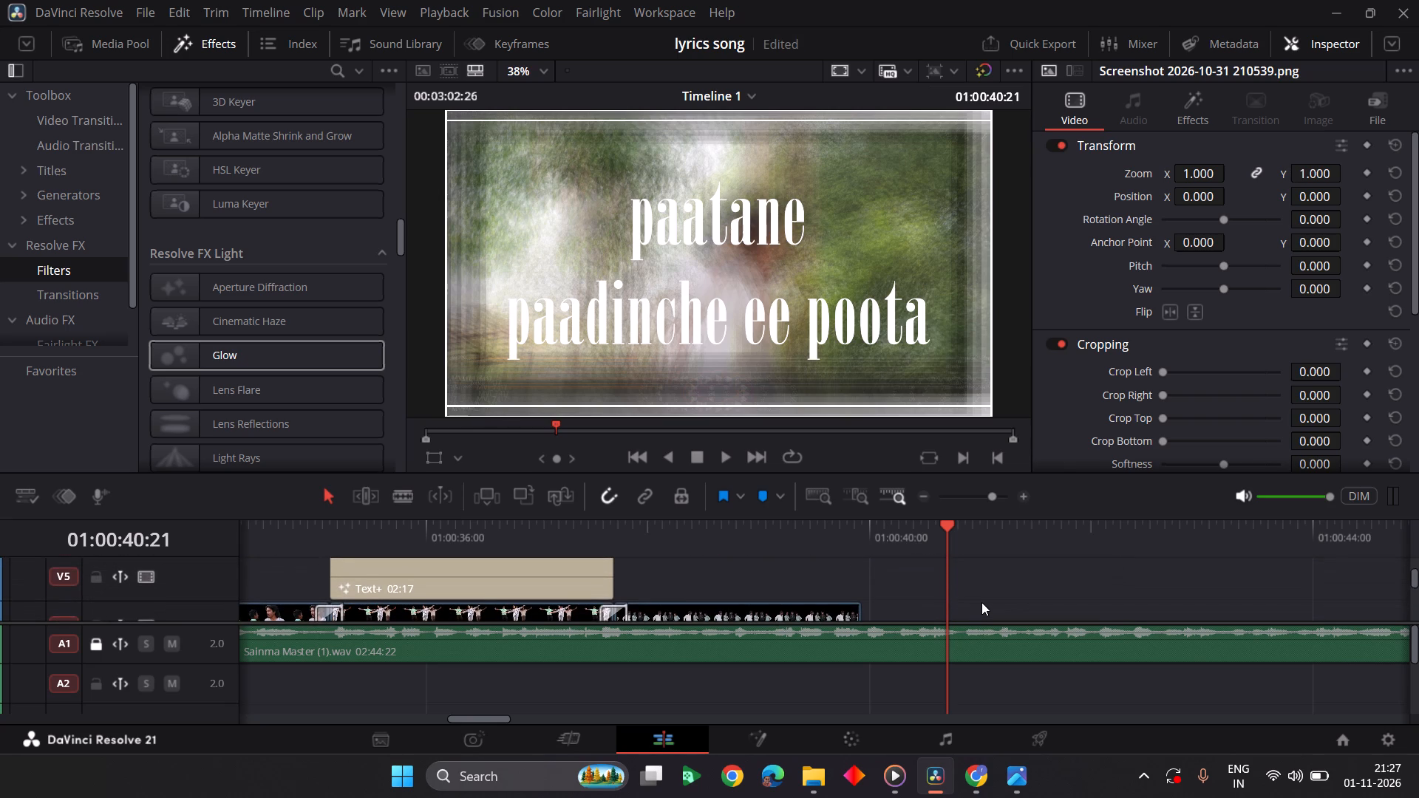
left_click_drag(978, 562, 979, 577)
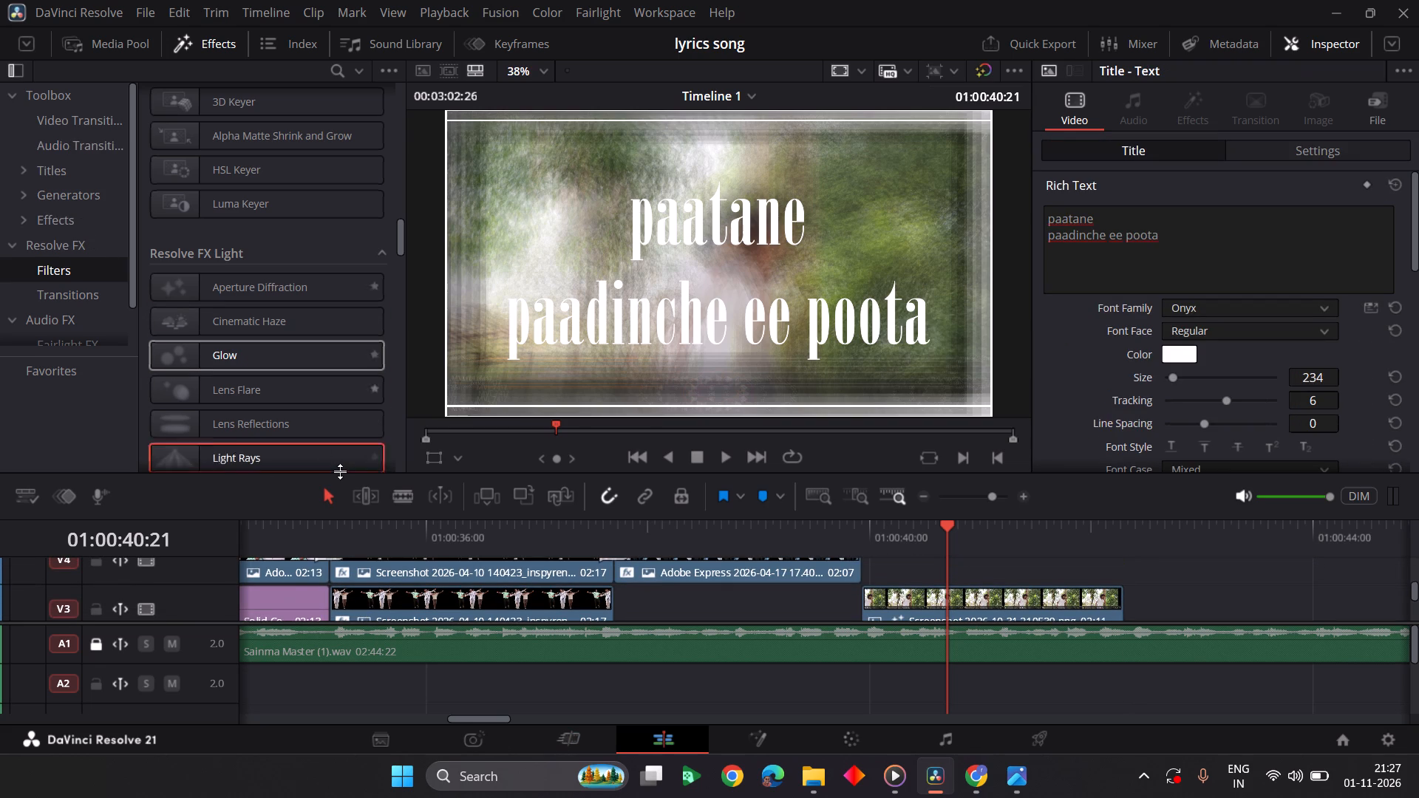
On the Cut page, place naithik-removebg-preview.png on V4 at the start of the paatane scene, and return to the Edit page.
left_click(566, 737)
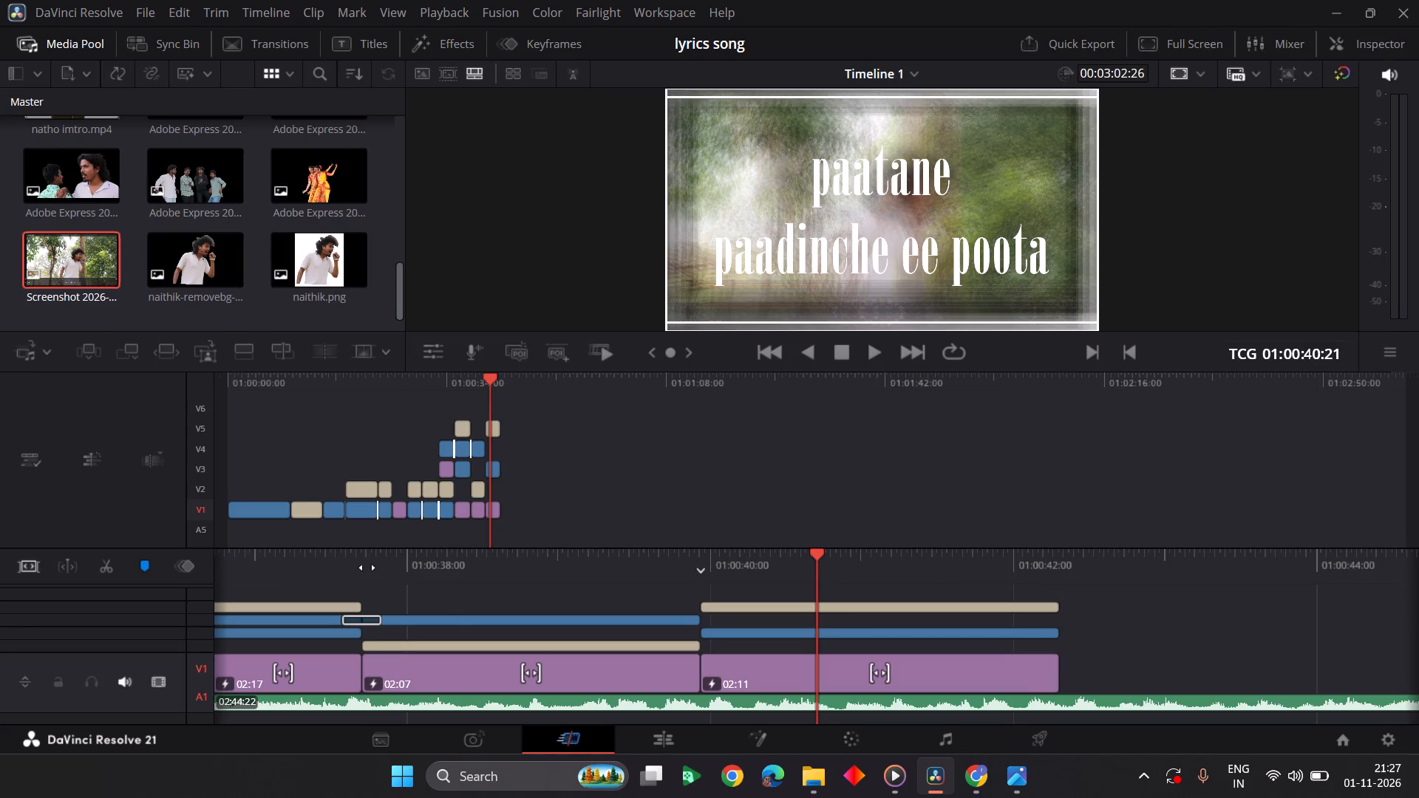
left_click_drag(208, 260, 501, 380)
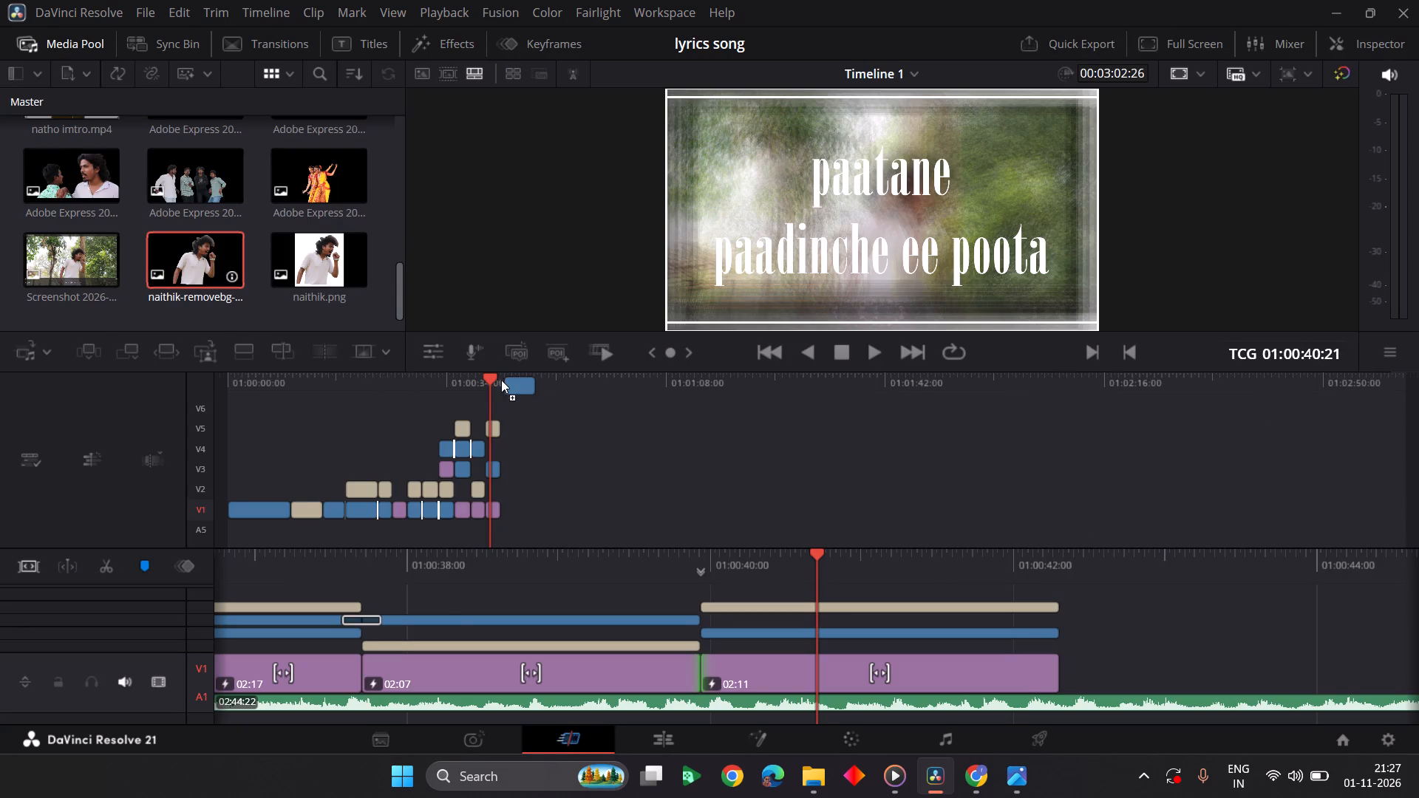
left_click_drag(501, 380, 729, 619)
scroll(562, 396, "right", 2)
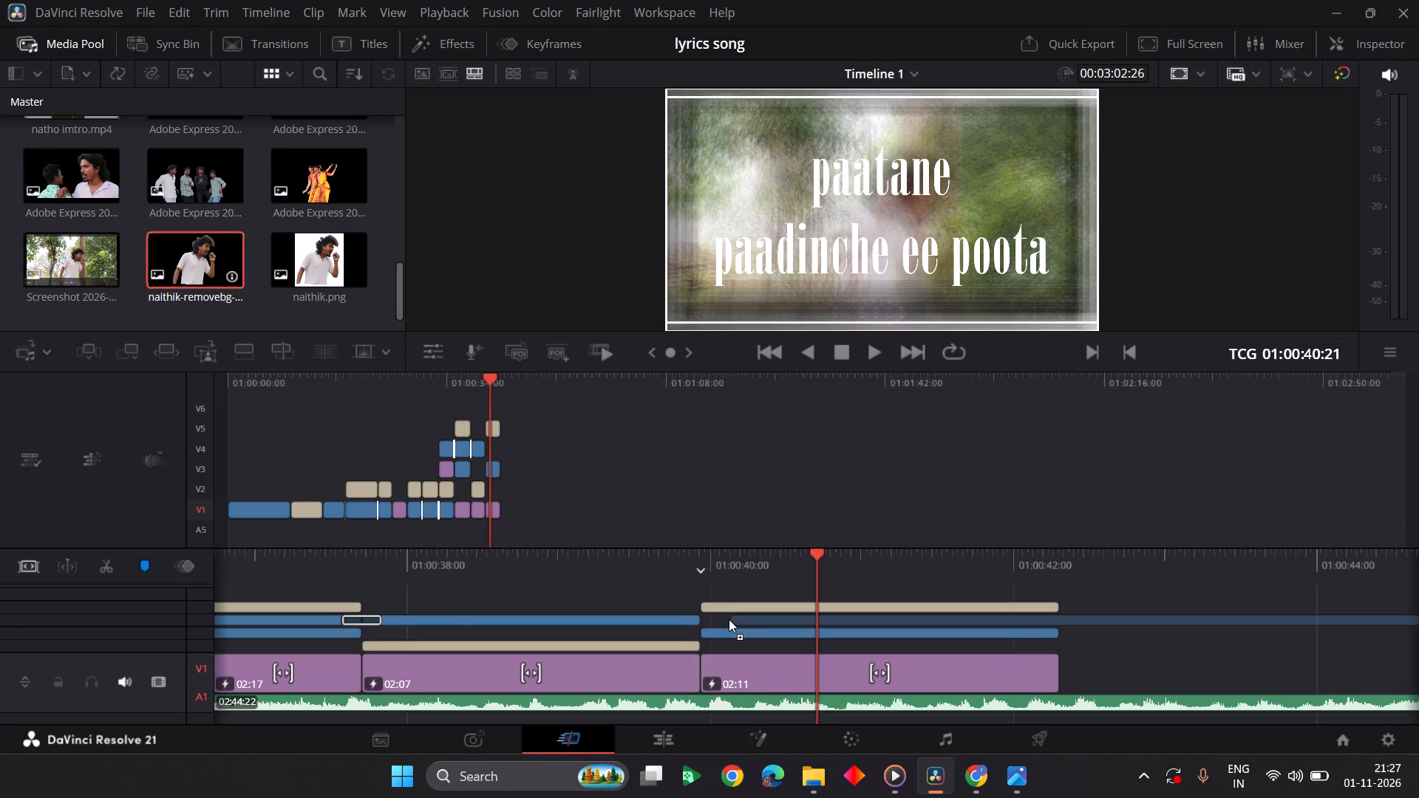
left_click_drag(729, 619, 709, 615)
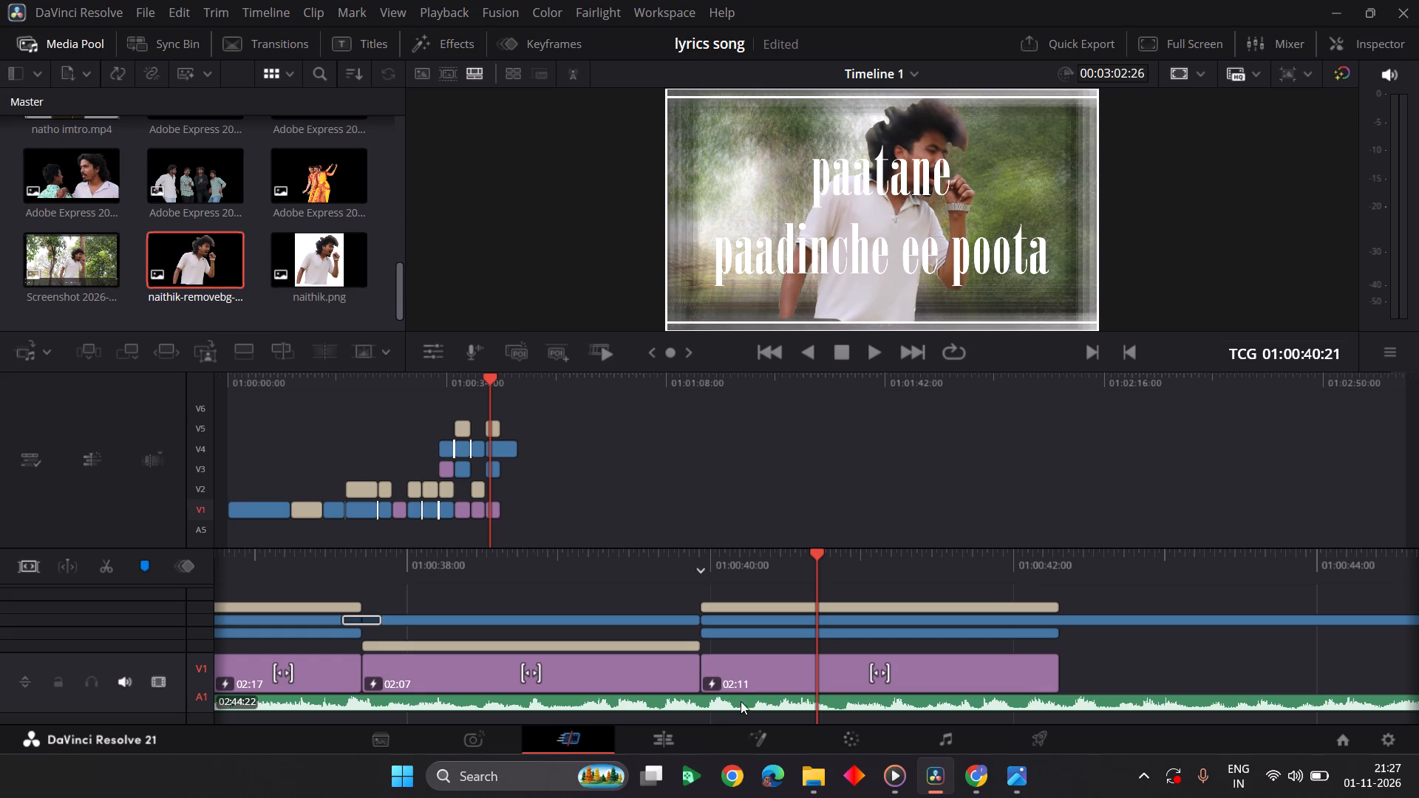
left_click(664, 743)
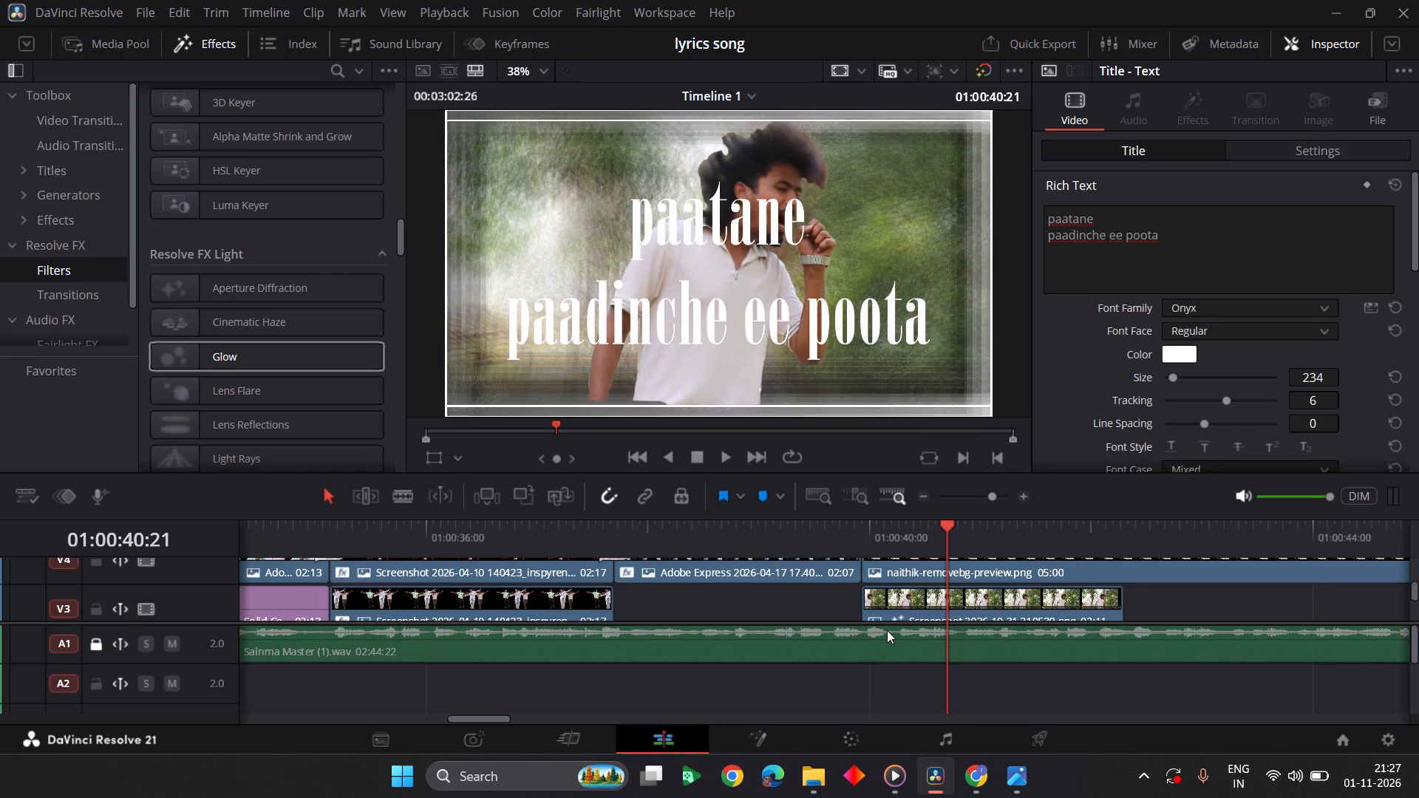
Split the new naithik cutout clip at the paatane title's end, 01:00:42:09, and delete the excess part.
scroll(887, 630, "up", 1)
scroll(991, 607, "up", 1)
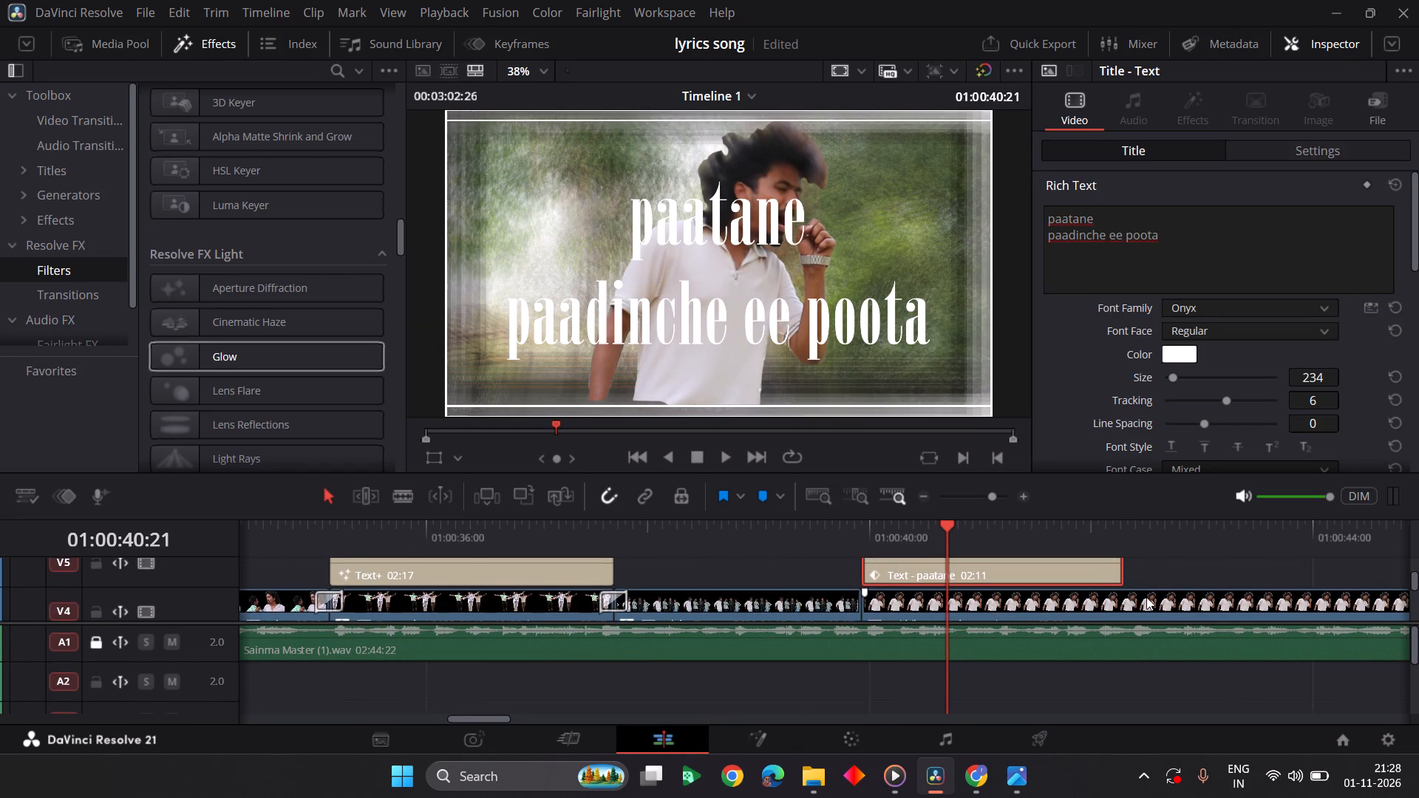
scroll(1146, 597, "left", 1)
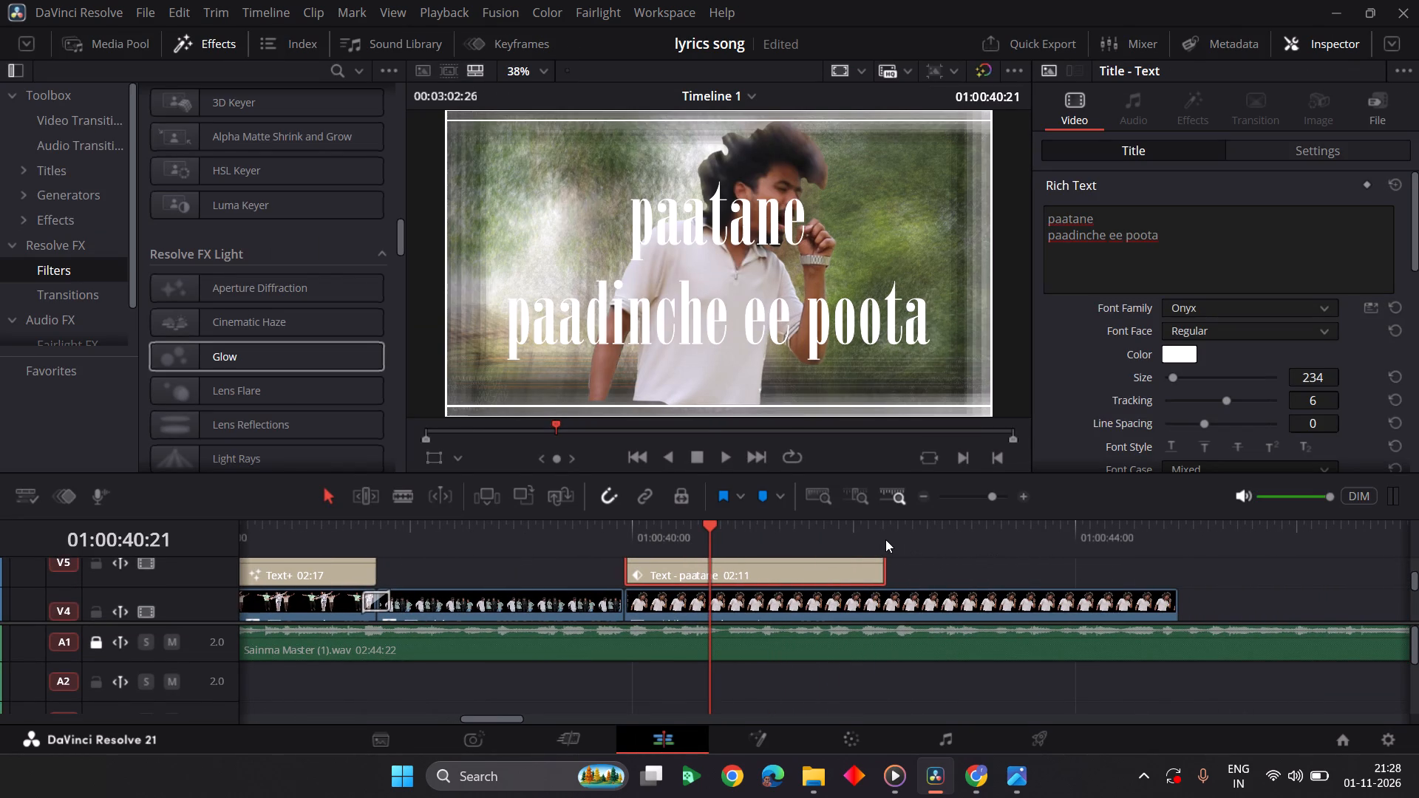
left_click(885, 539)
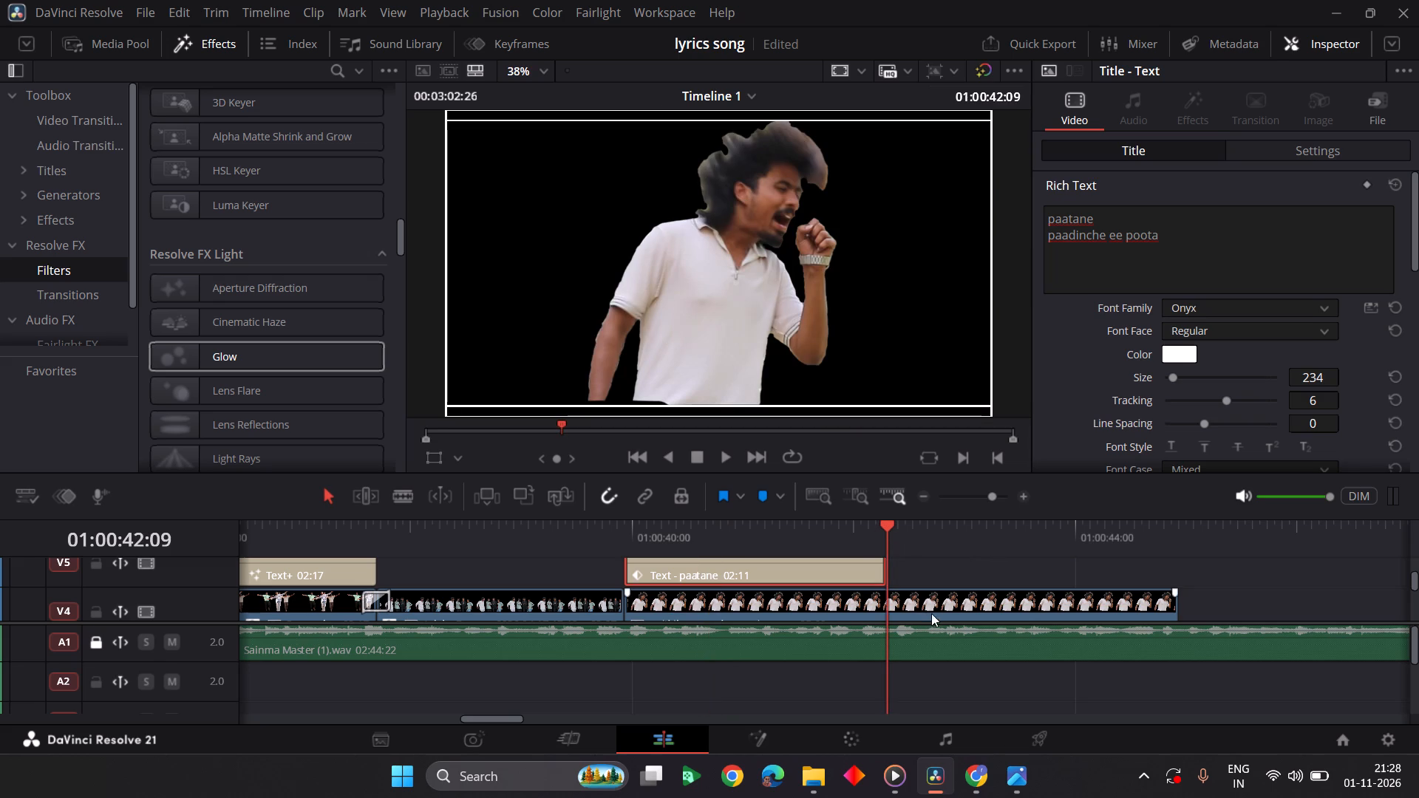
left_click(933, 607)
key("ctrl+b")
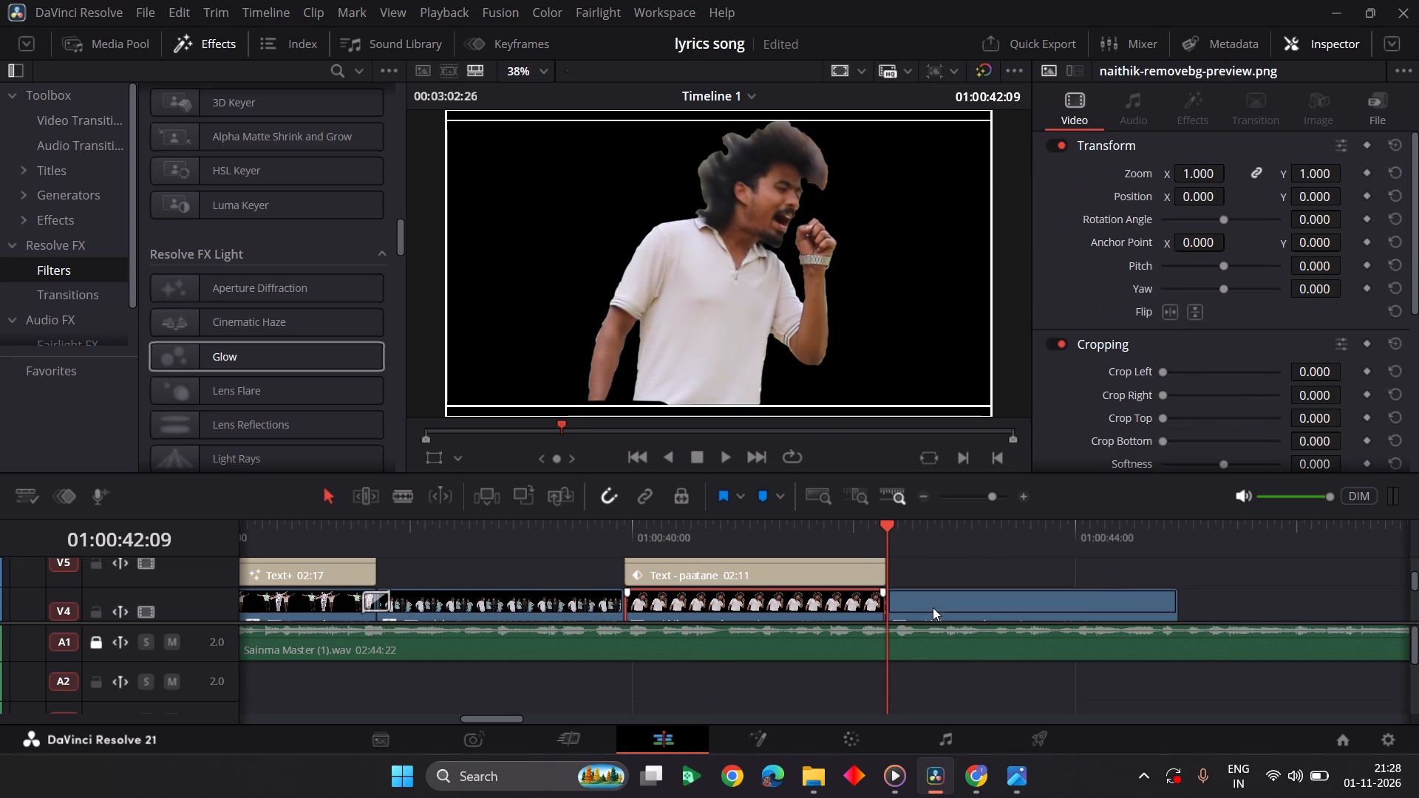
left_click(979, 603)
key("Delete")
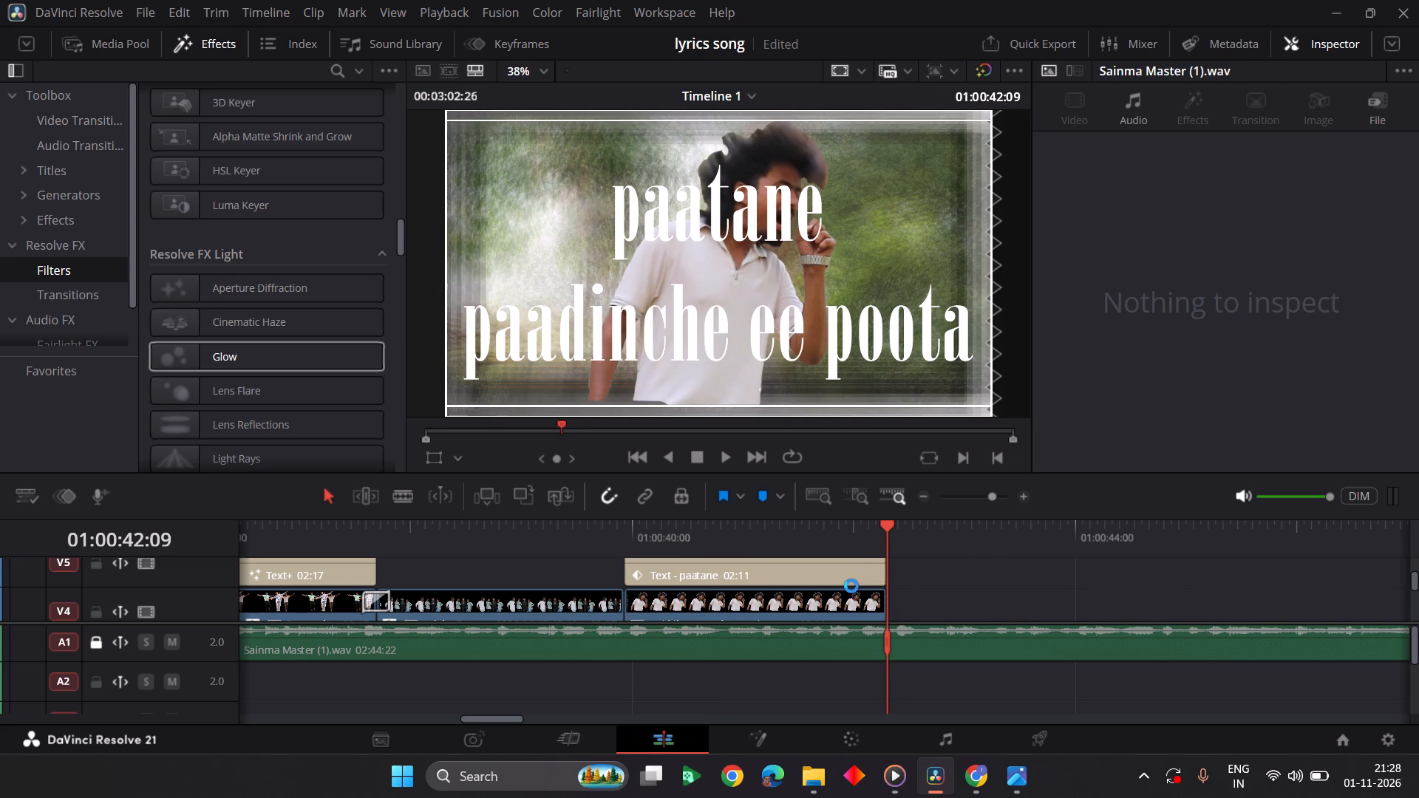
Scale the naithik cutout to a zoom of 0.870 and position it at X -55, Y -186.
left_click(842, 601)
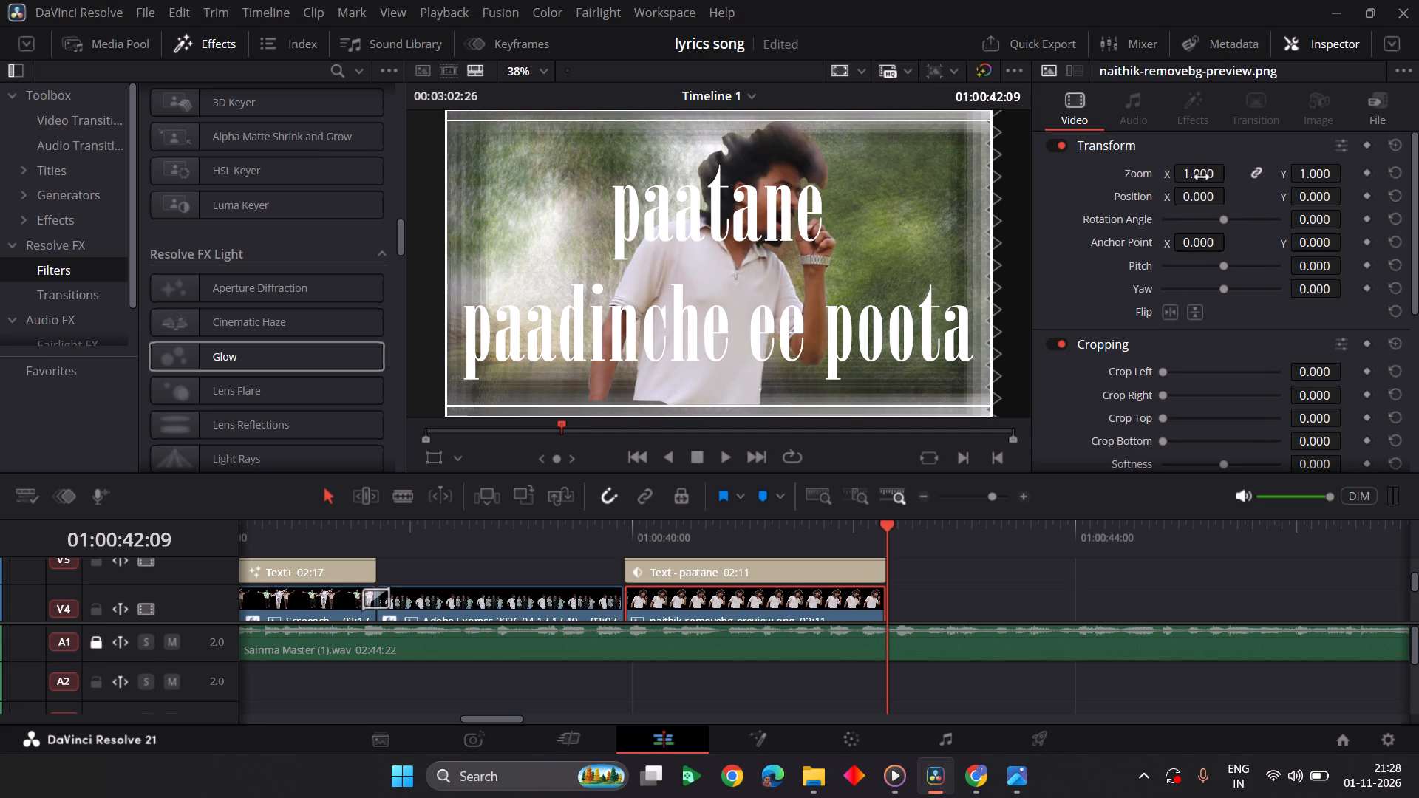
left_click_drag(1202, 177, 1188, 179)
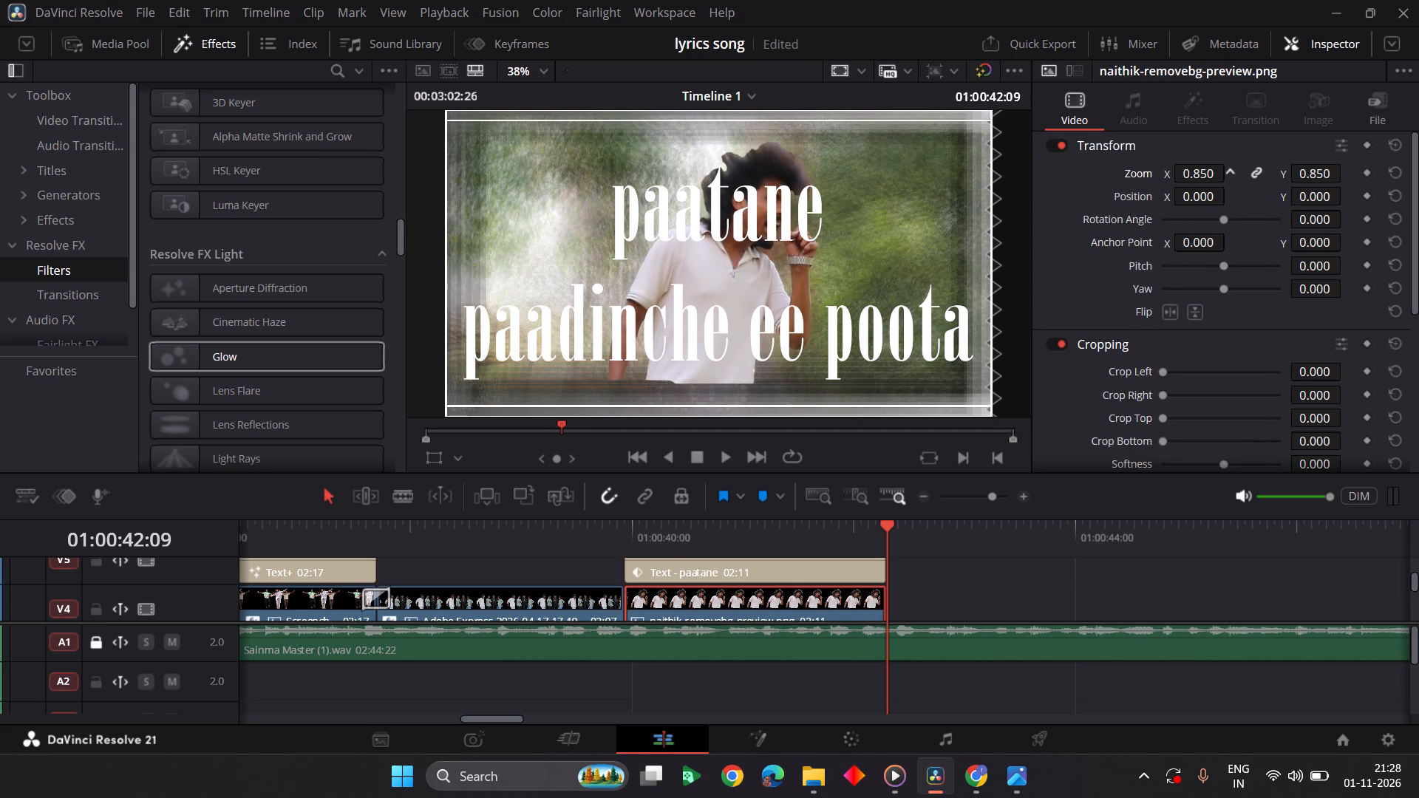
left_click_drag(1188, 179, 1189, 179)
left_click(1316, 177)
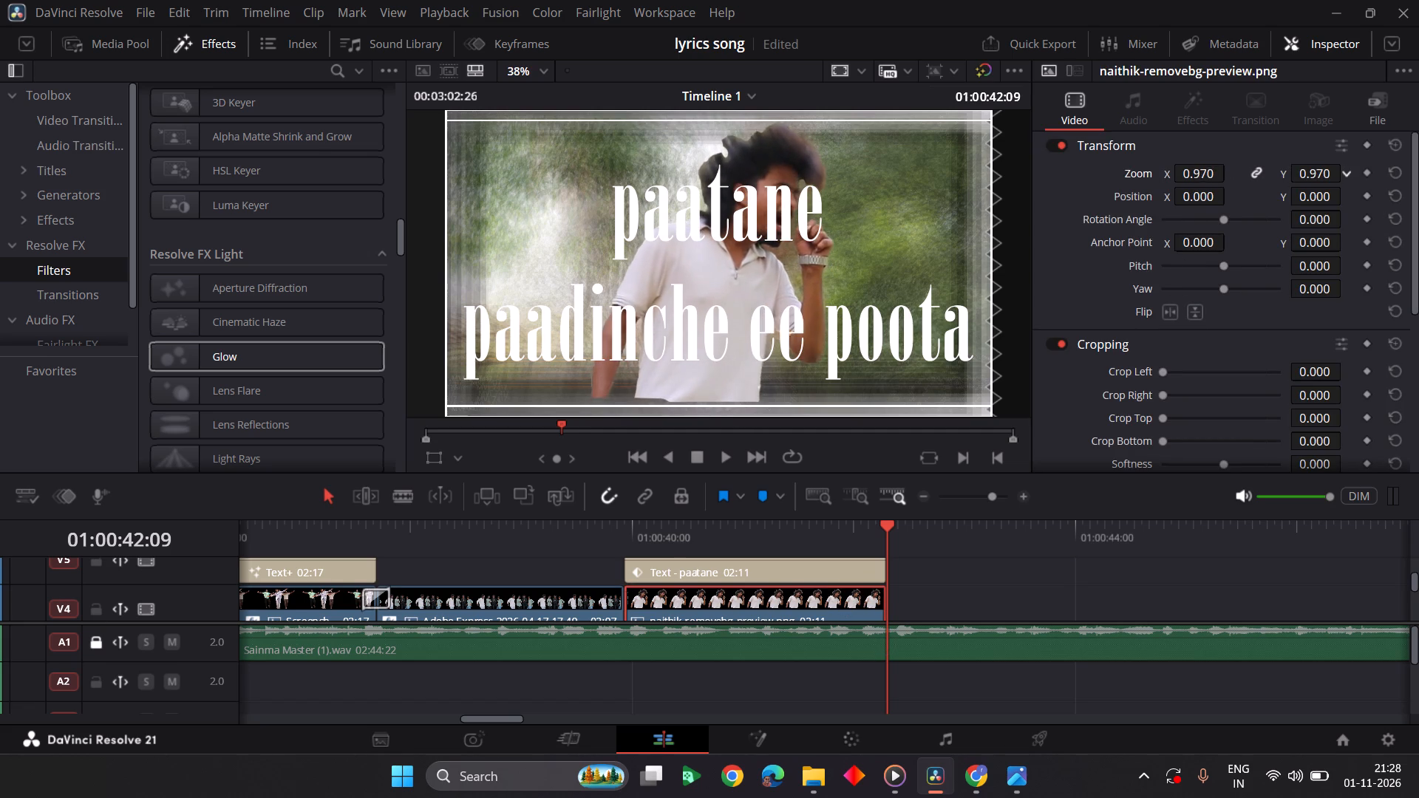
left_click_drag(1199, 197, 1149, 208)
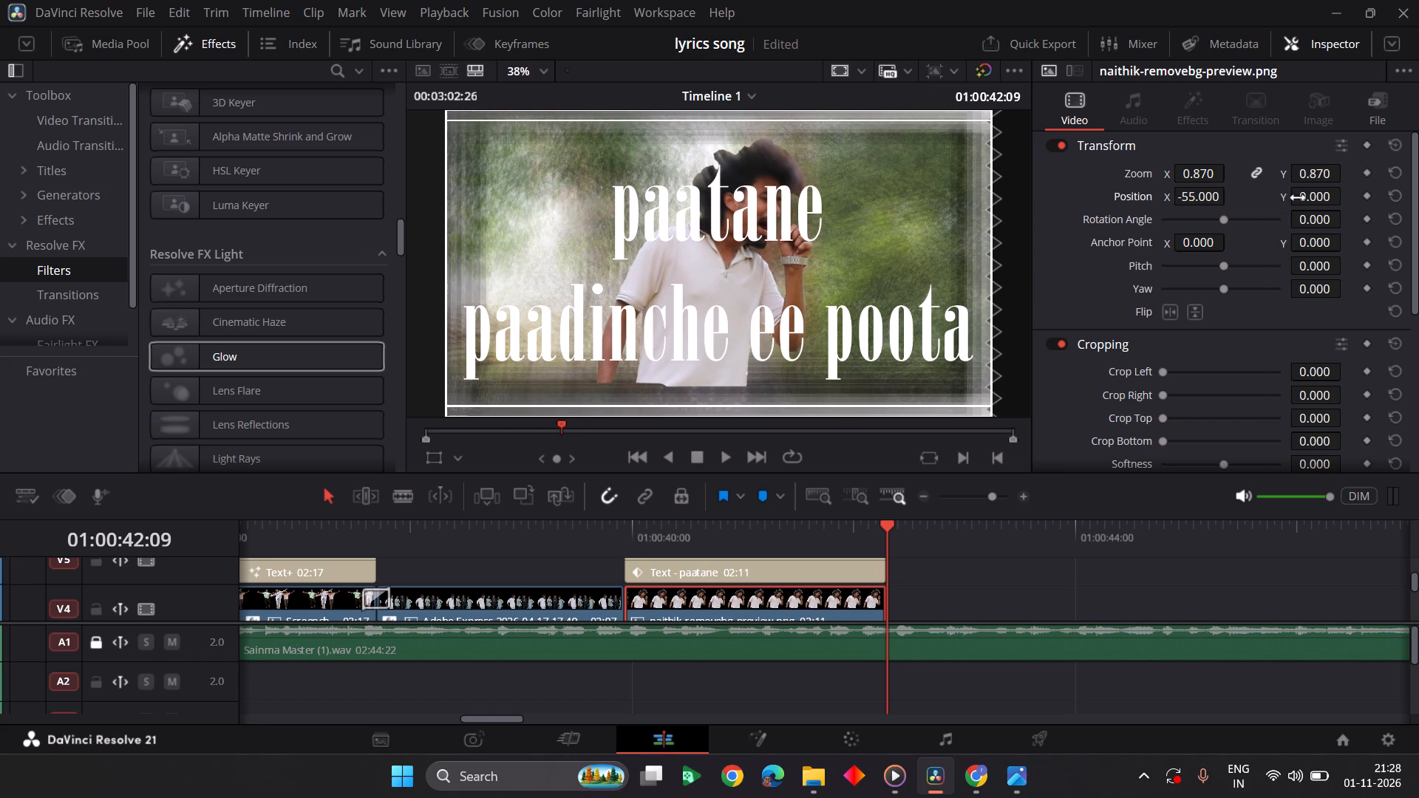
left_click_drag(1309, 197, 1114, 217)
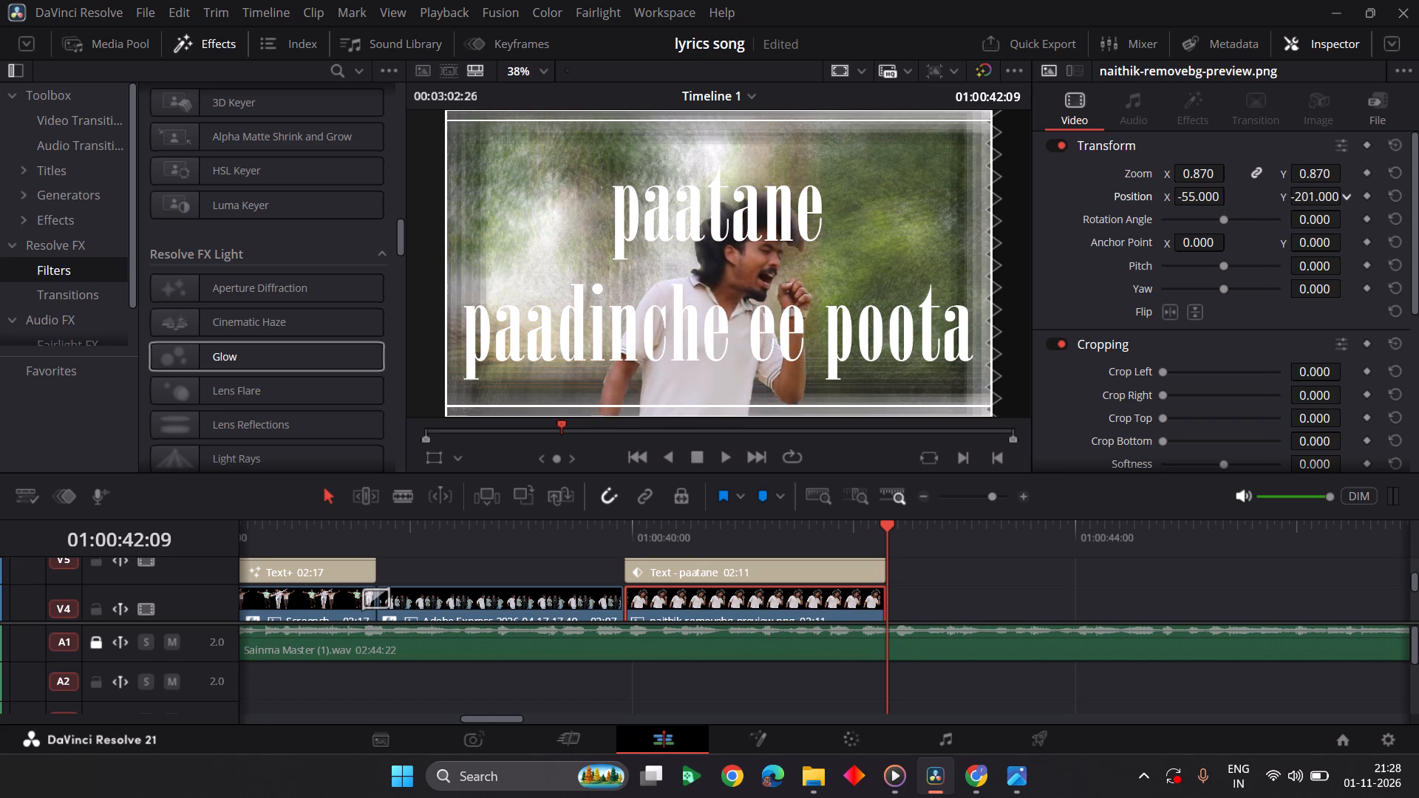
left_click_drag(1114, 217, 1137, 217)
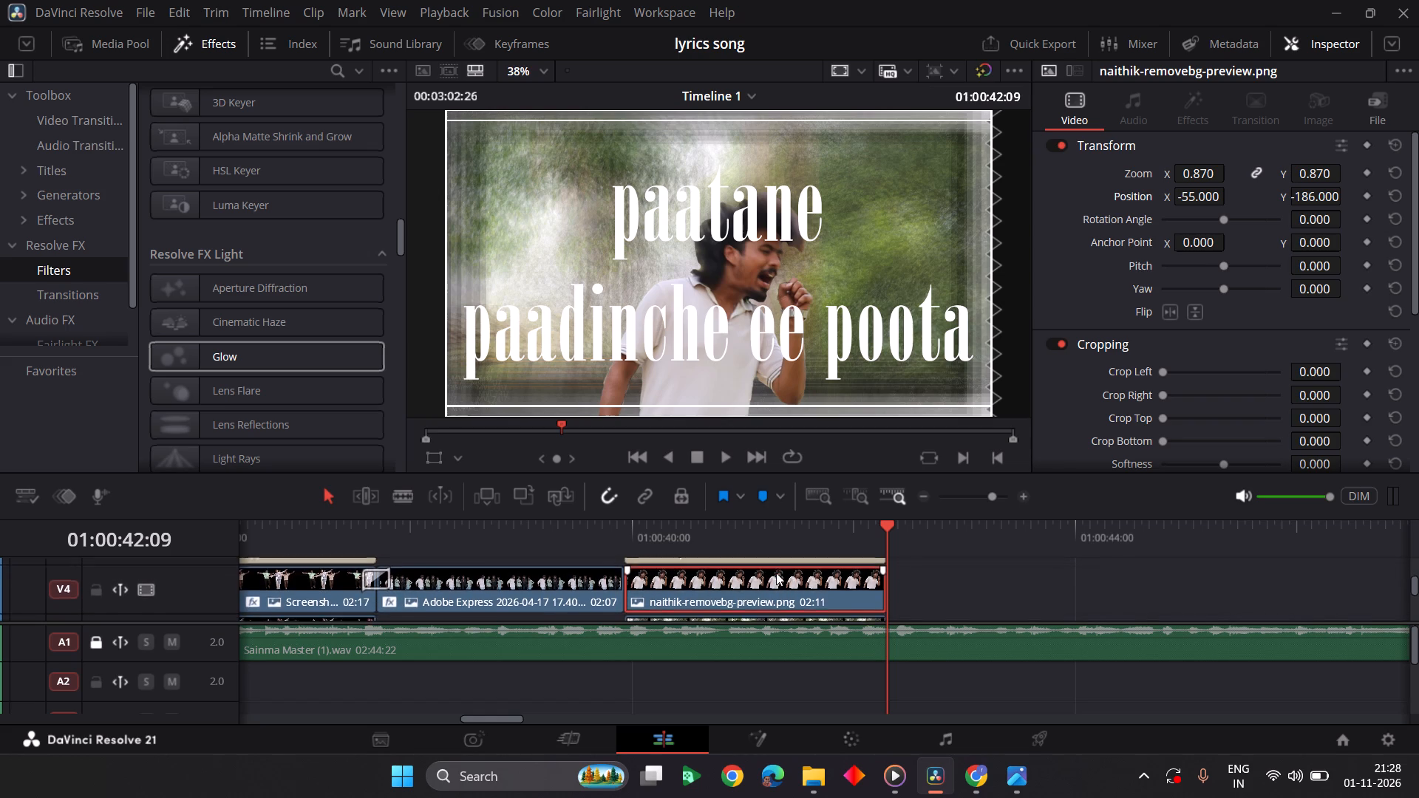
Restack the paatane scene so the title sits behind the naithik cutout and in front of the background.
scroll(776, 573, "up", 1)
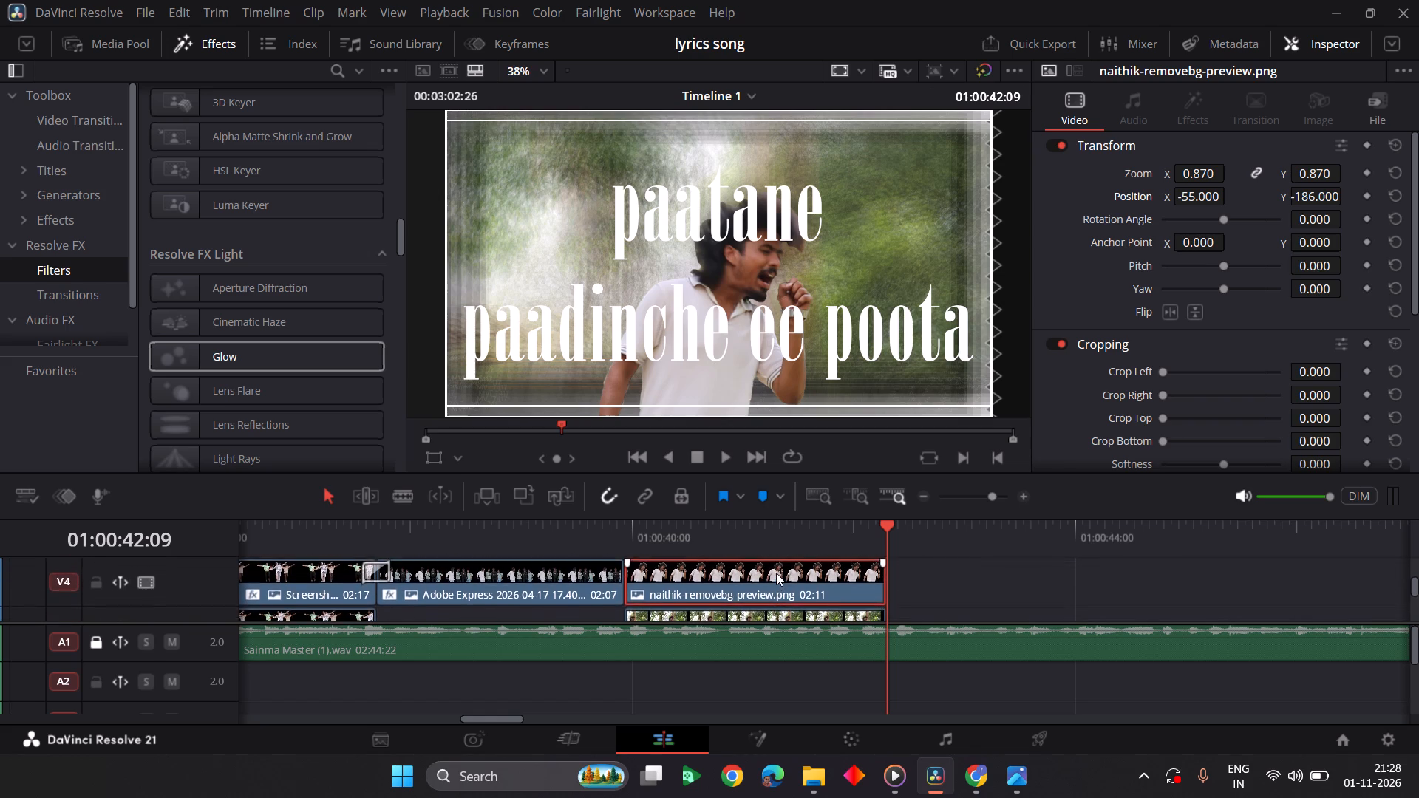
left_click_drag(774, 605, 769, 560)
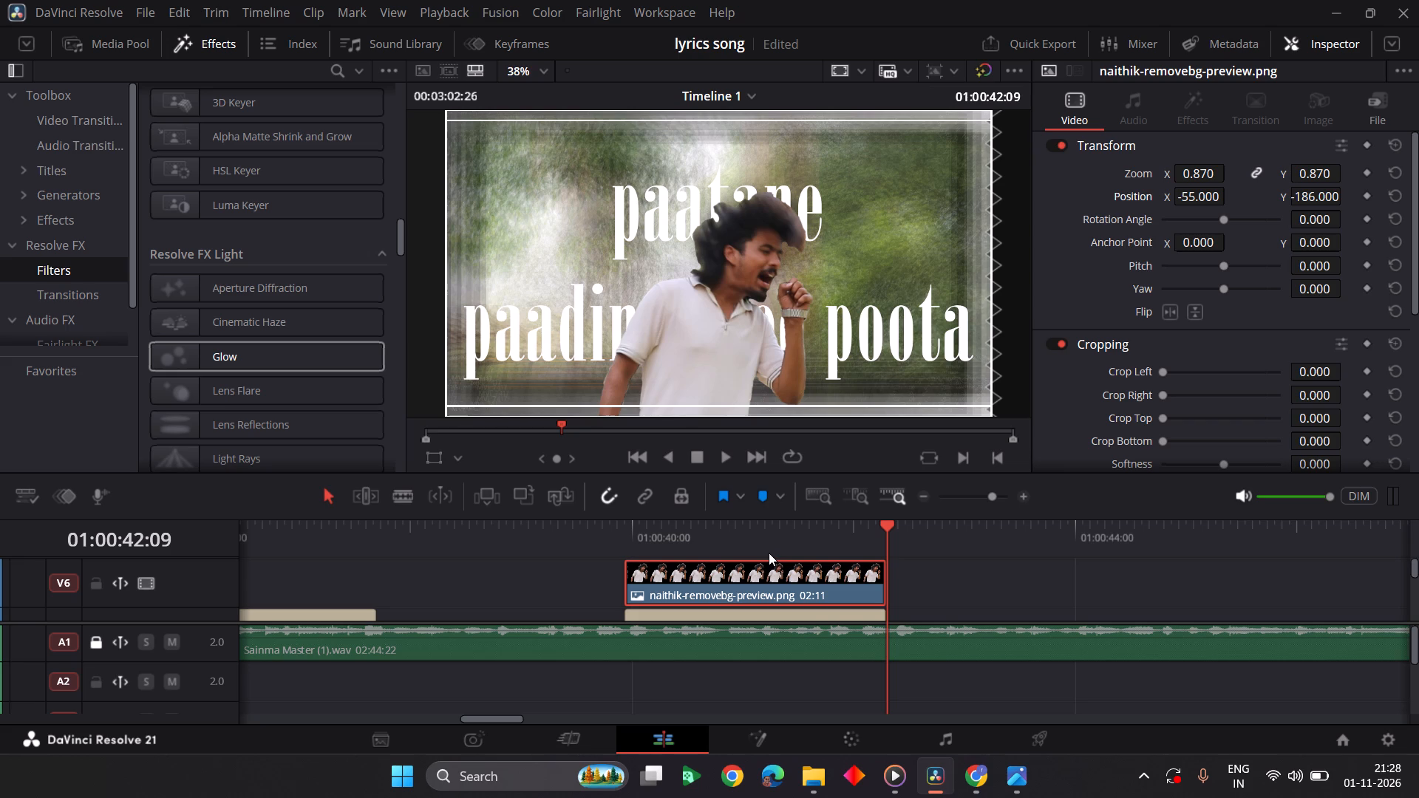
Move the paatane scene's background image, Screenshot 2026-10-31 210539.png, down to track V2 without shifting its timing.
scroll(769, 553, "down", 2)
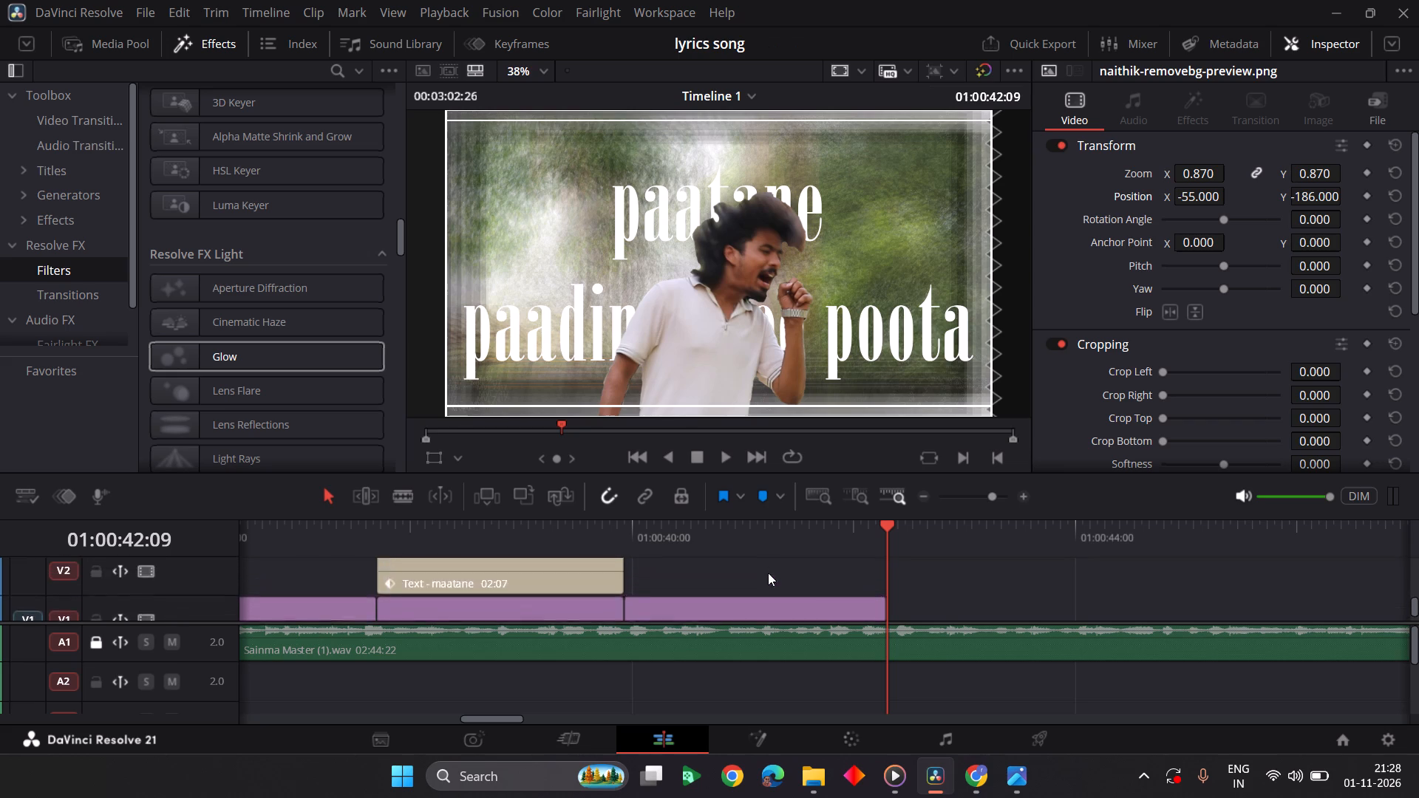
scroll(768, 573, "down", 1)
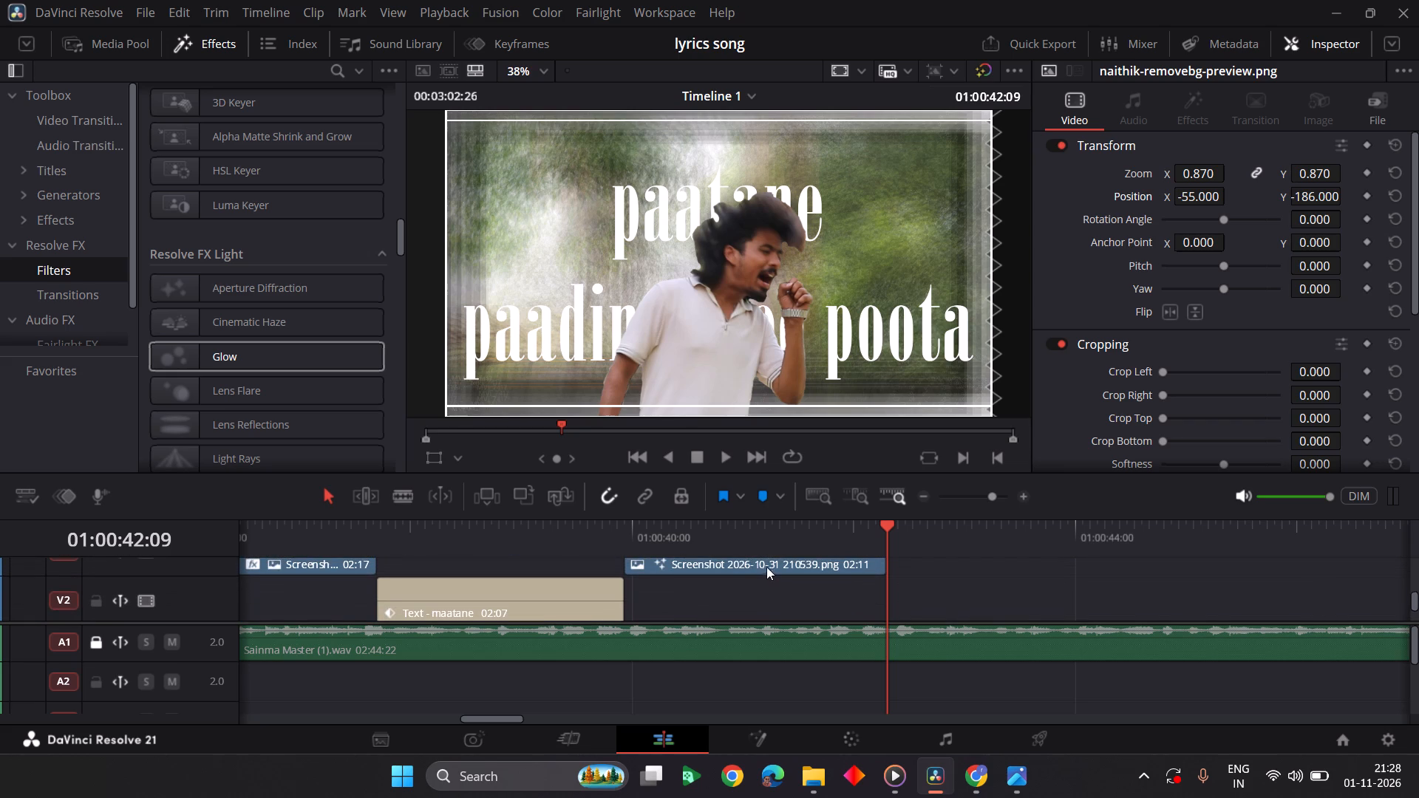
left_click(767, 556)
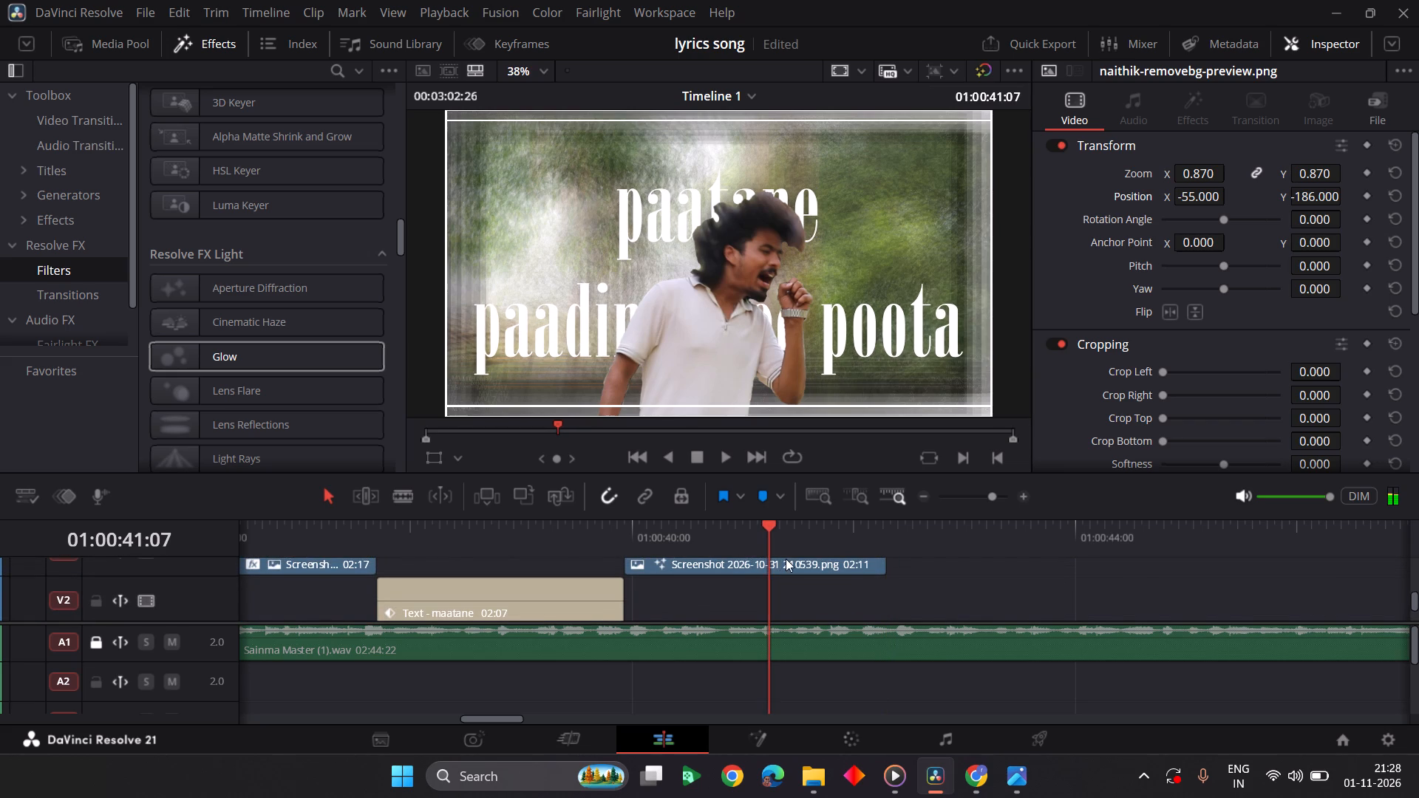
left_click(786, 559)
left_click_drag(786, 559, 784, 581)
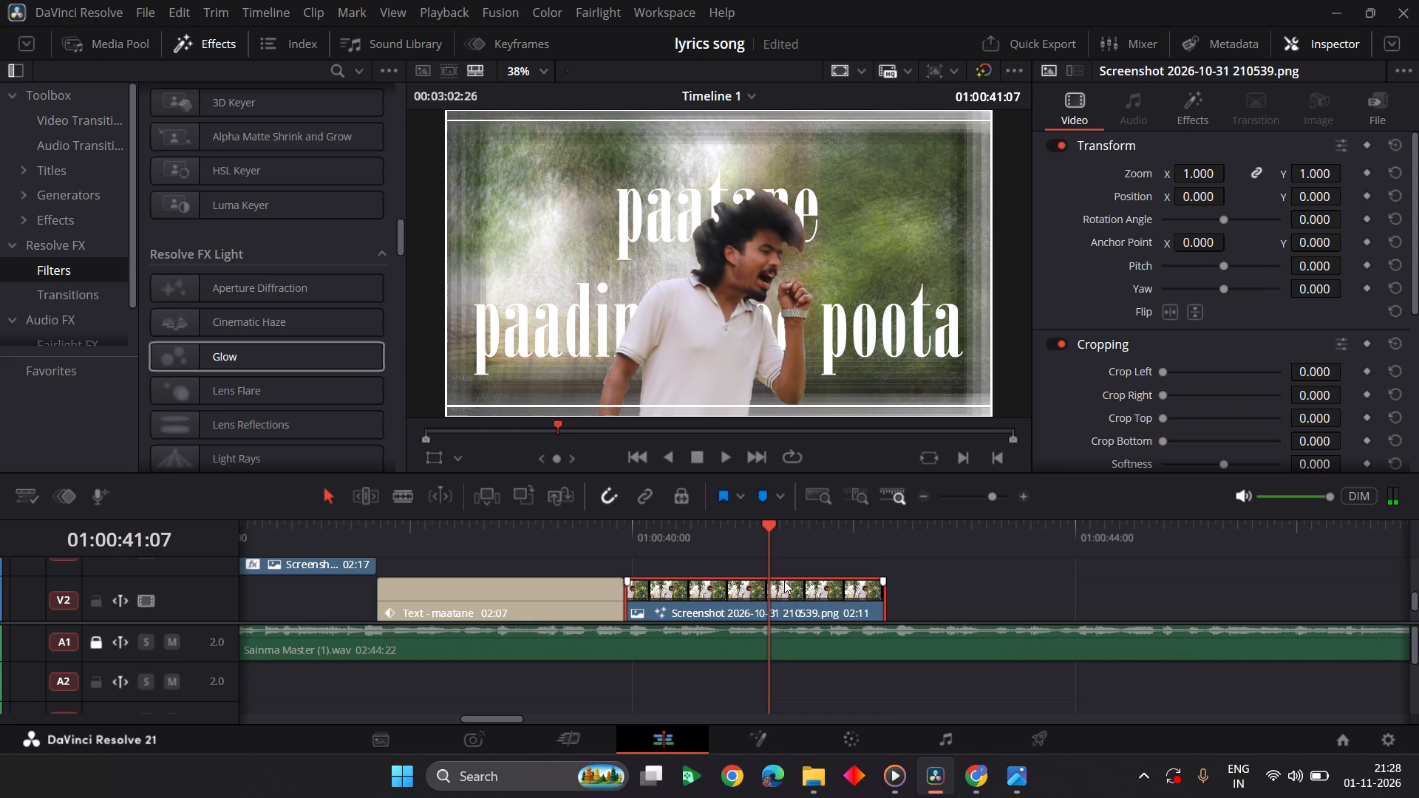
Move the paatane title down to track V3 and the naithik cutout above it to V4, keeping their timing.
scroll(784, 581, "up", 1)
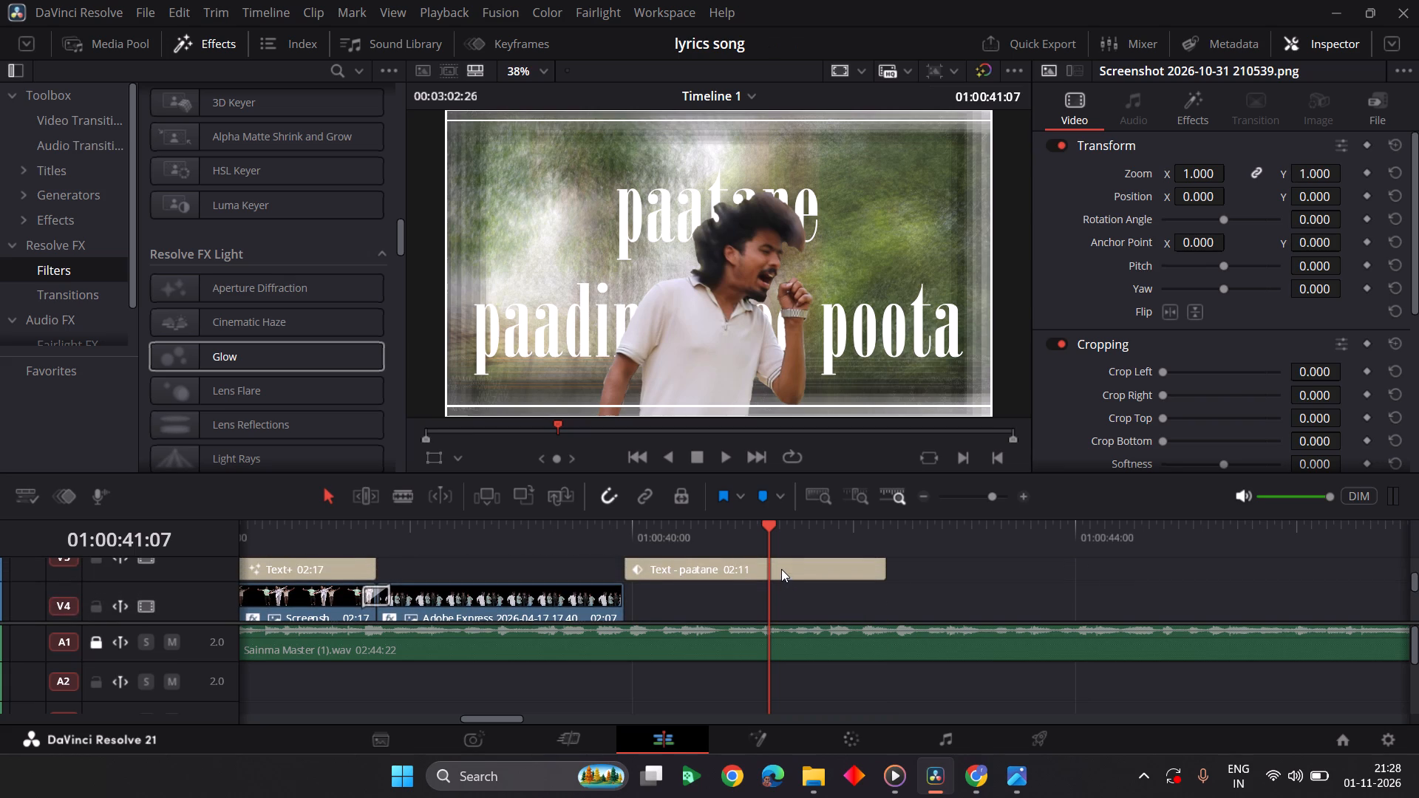
left_click_drag(781, 569, 786, 598)
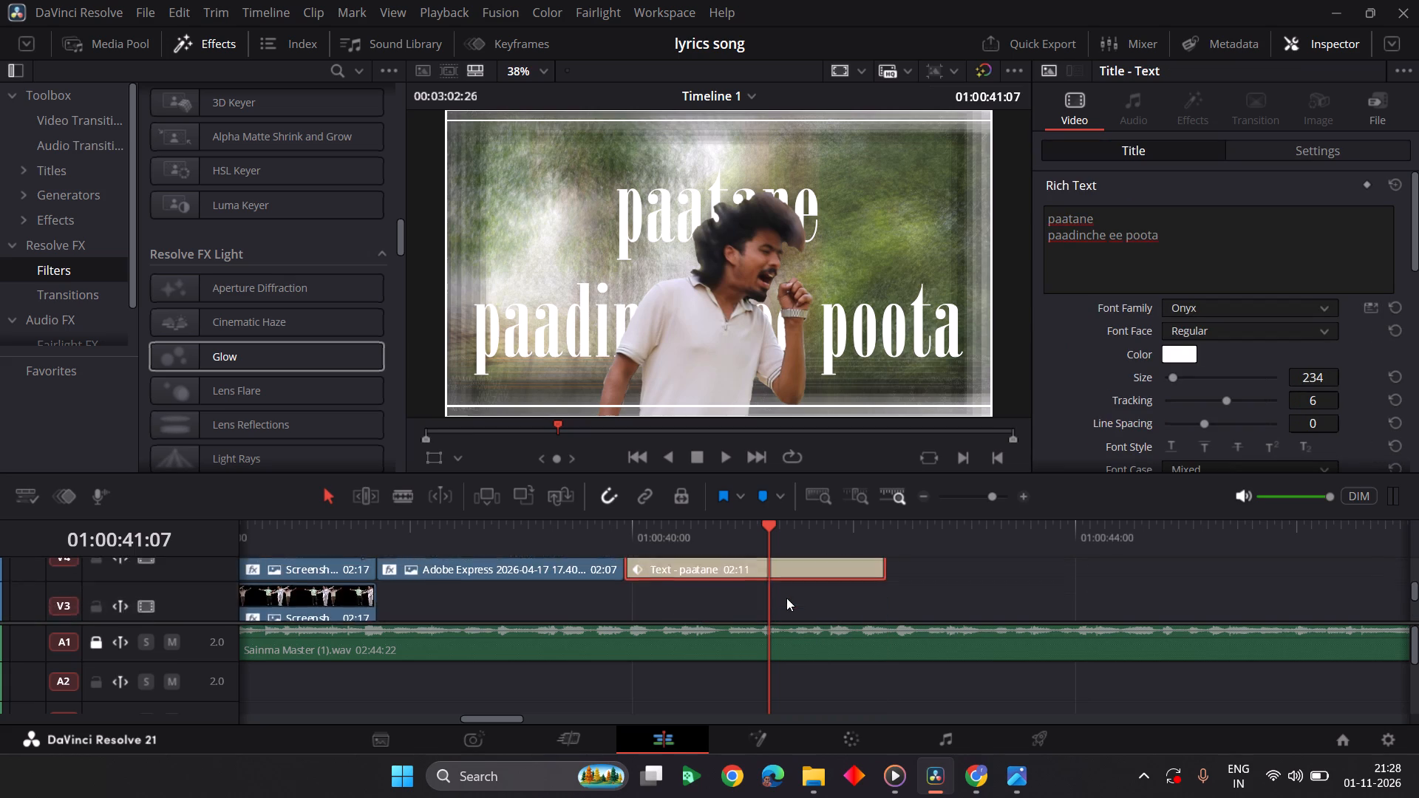
left_click_drag(786, 588, 786, 607)
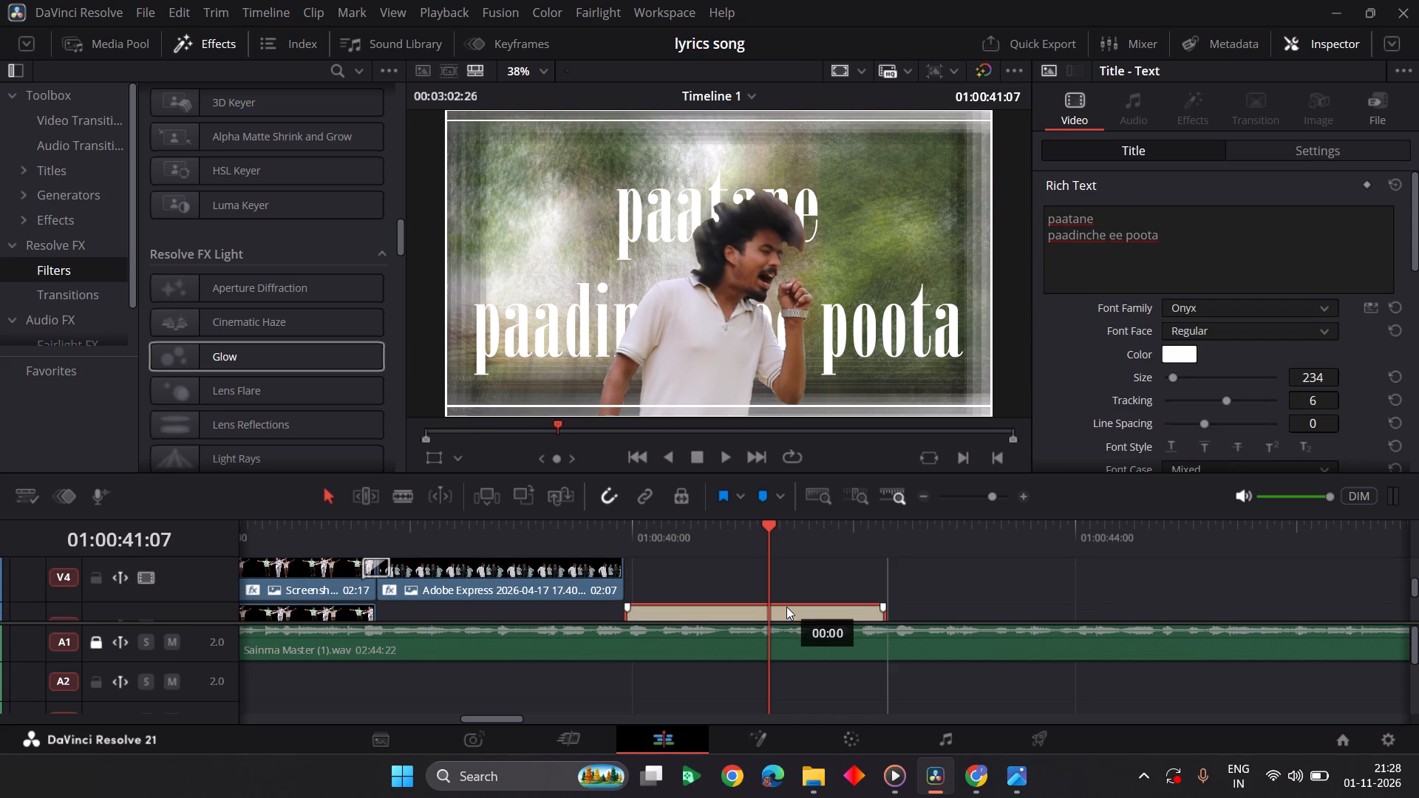
left_click_drag(786, 607, 786, 607)
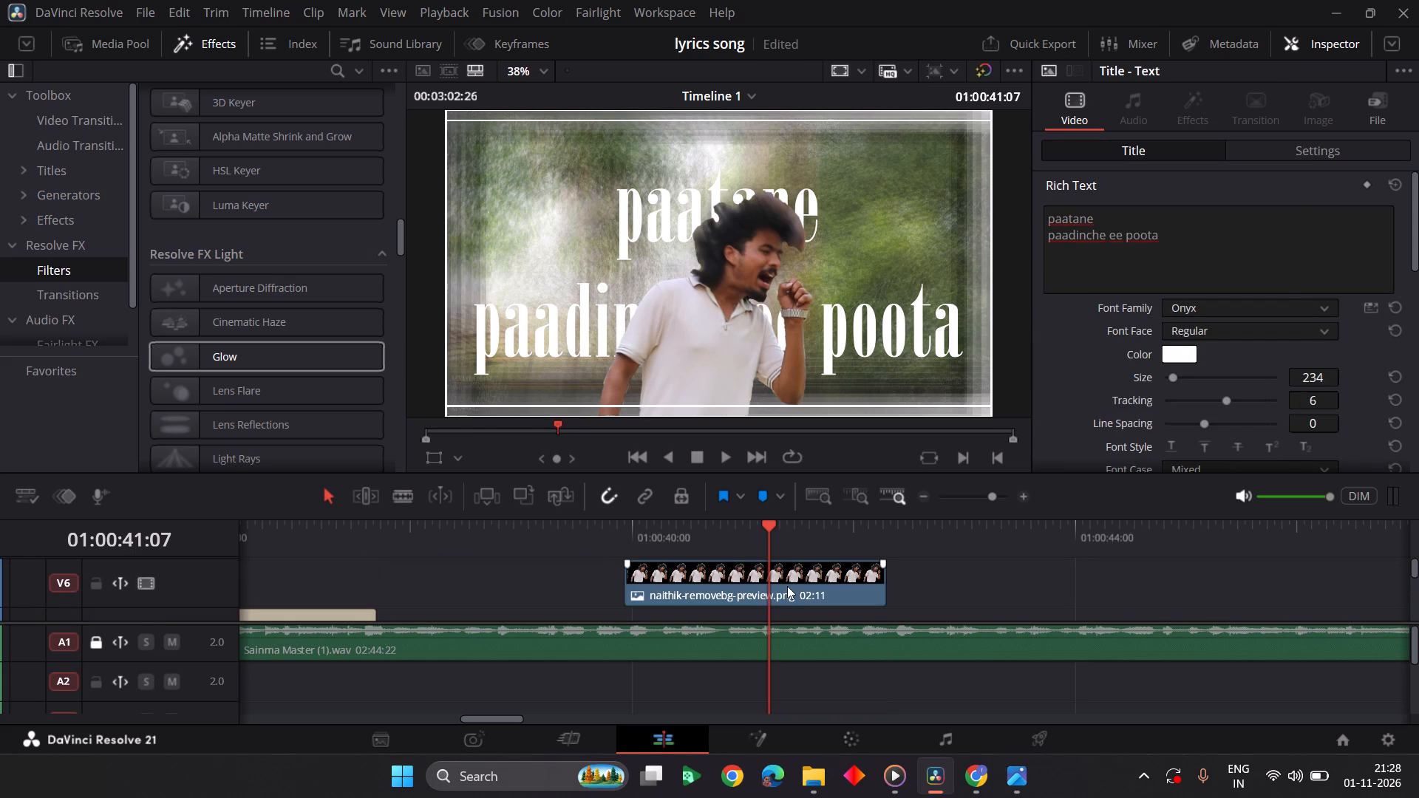
left_click_drag(787, 586, 790, 609)
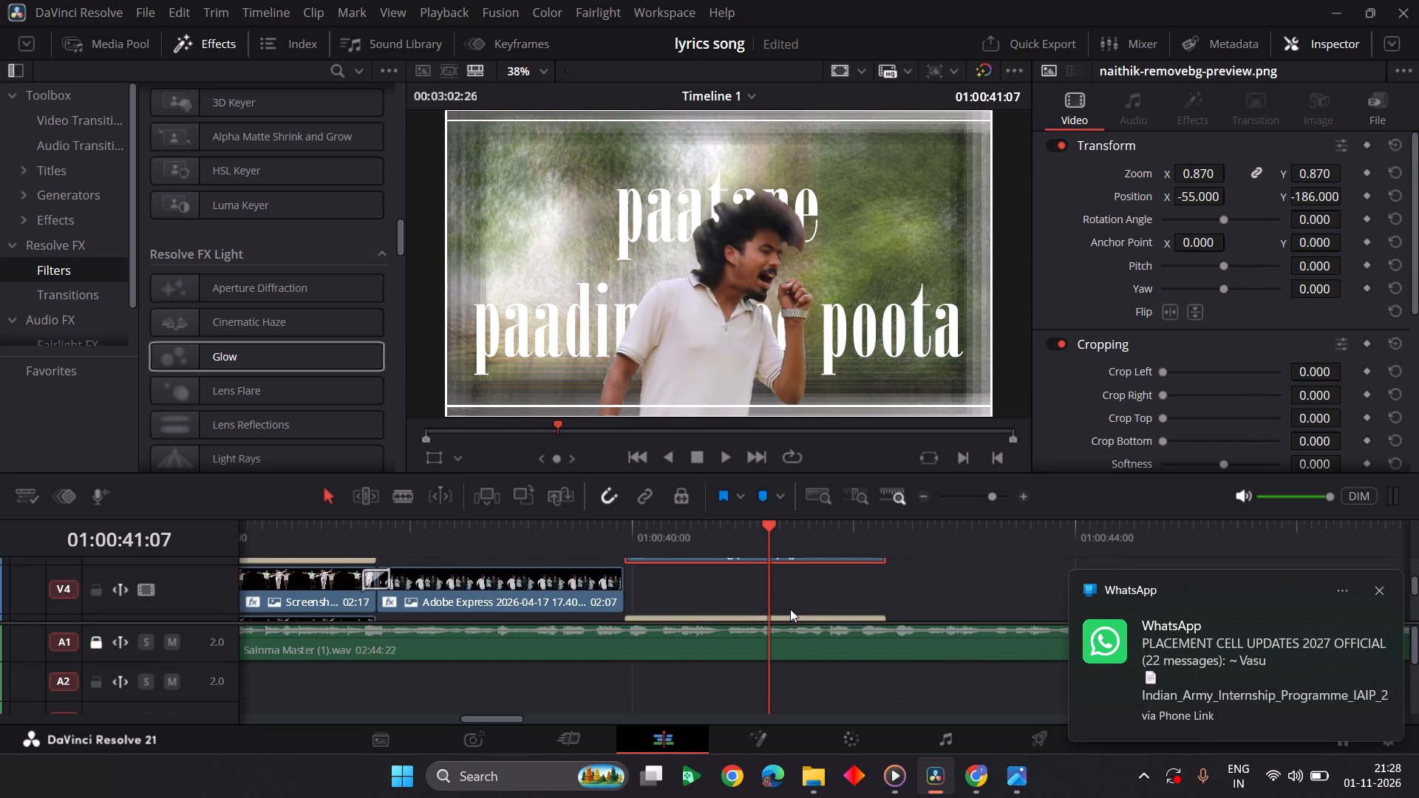
left_click_drag(792, 567, 791, 587)
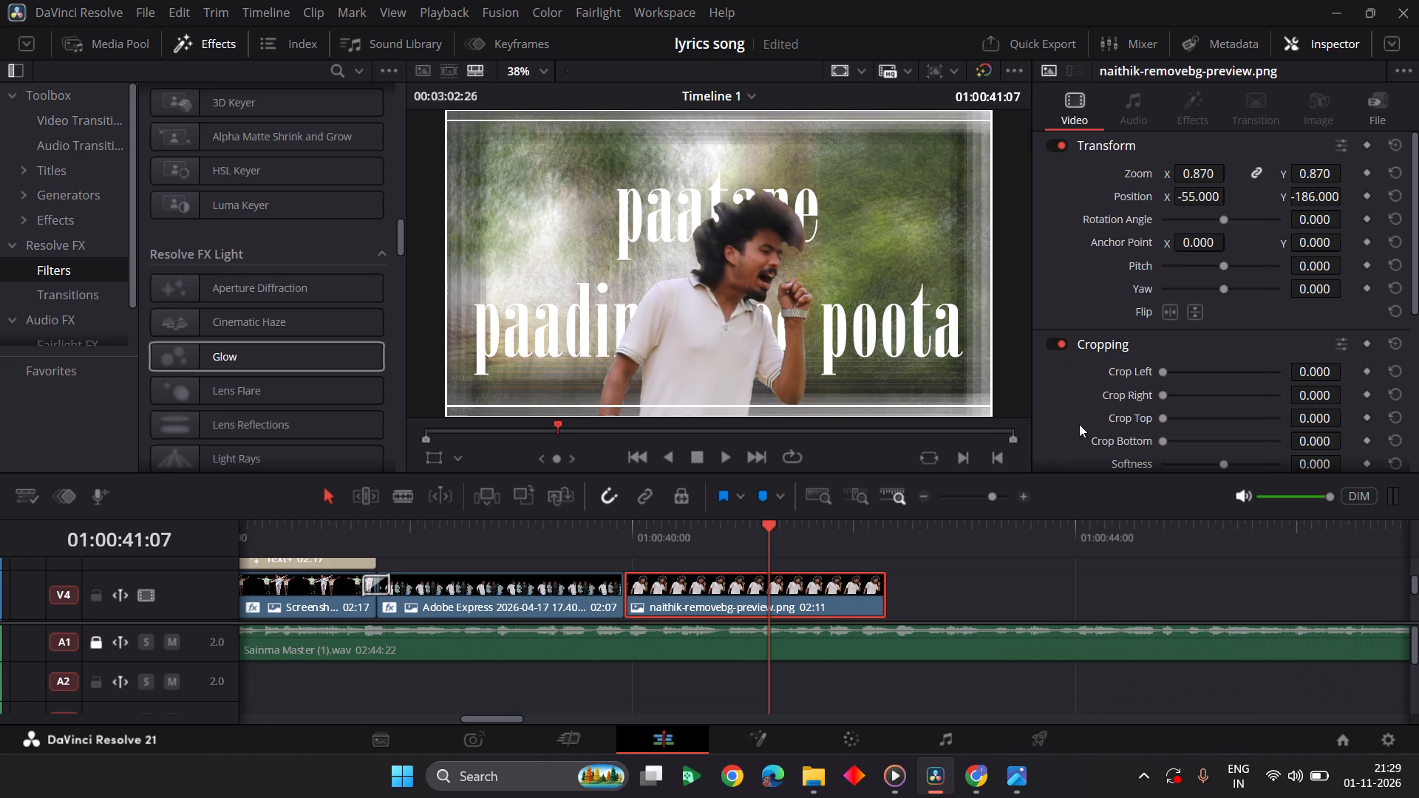
At the end of the naithik cutout clip, 01:00:42:09, lower the cutout to position Y -646.
left_click(869, 542)
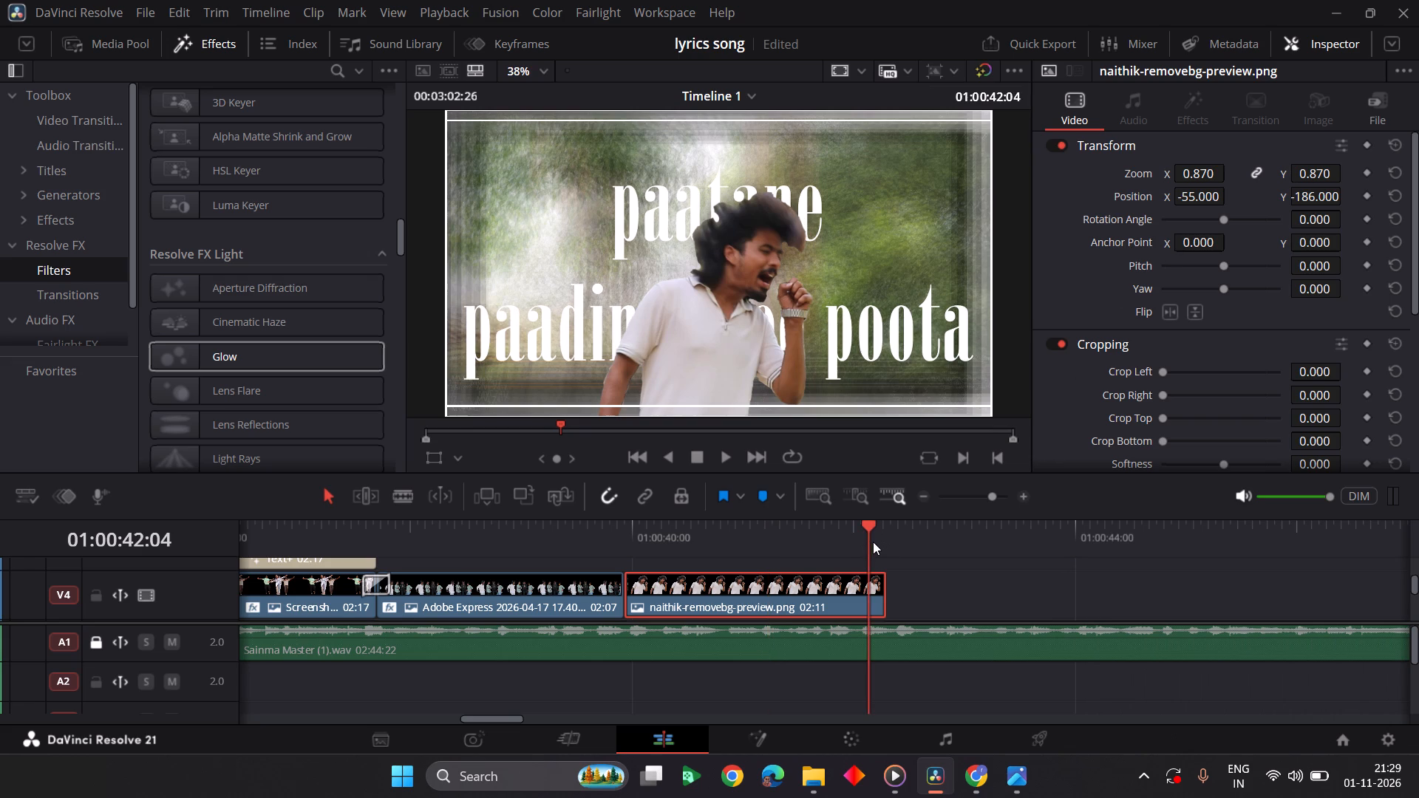
left_click(874, 542)
left_click(880, 542)
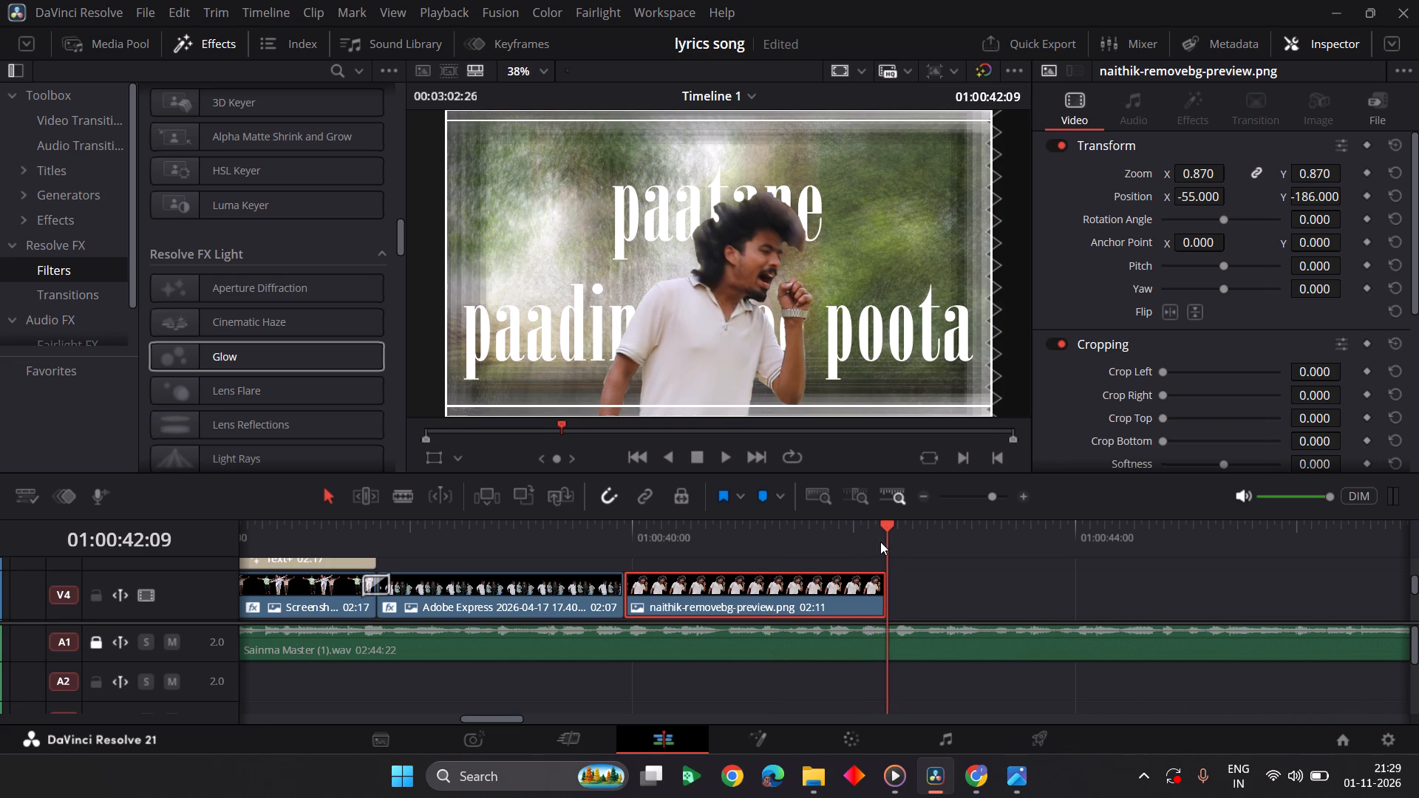
left_click(880, 542)
left_click(879, 542)
left_click_drag(1313, 199, 1292, 201)
left_click_drag(1292, 201, 1052, 262)
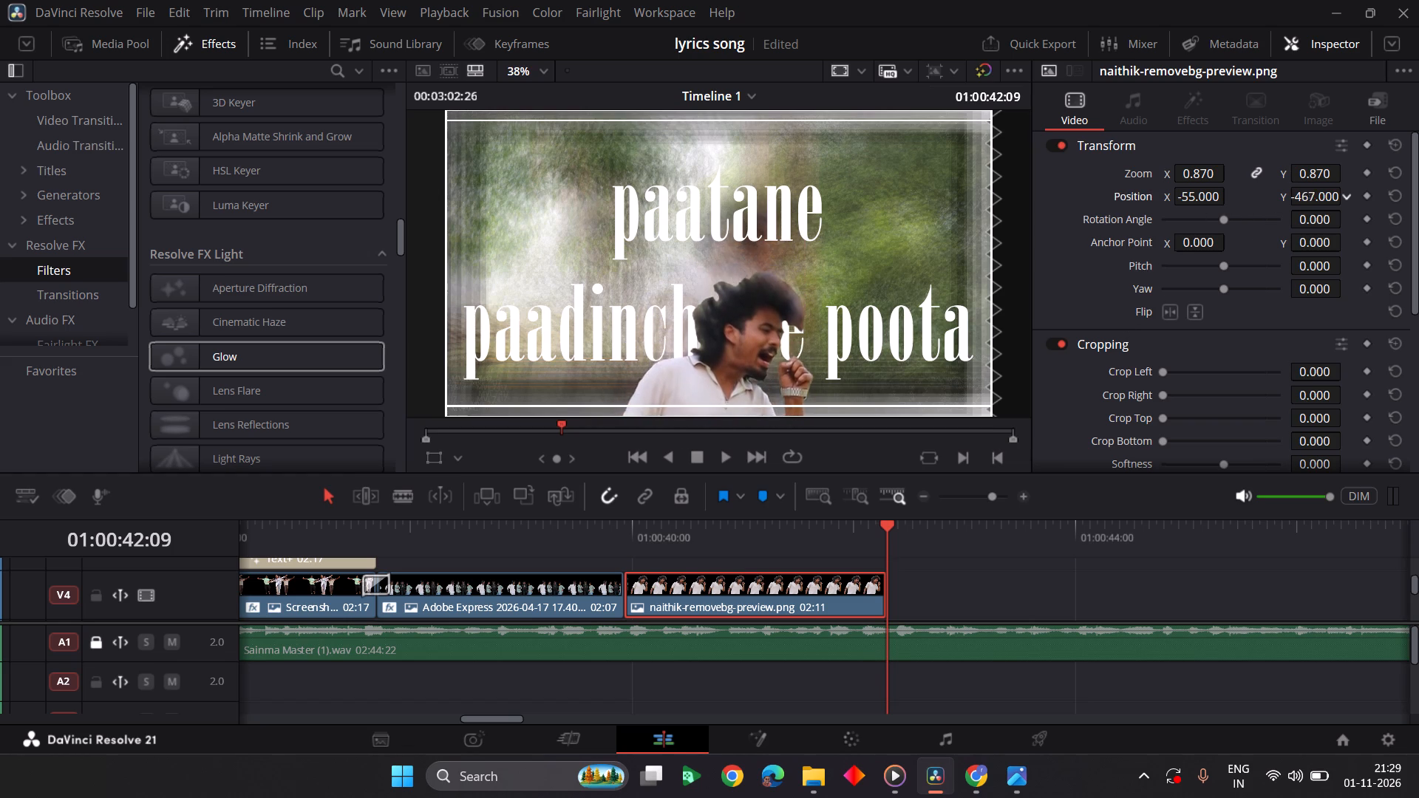
left_click_drag(1052, 262, 888, 287)
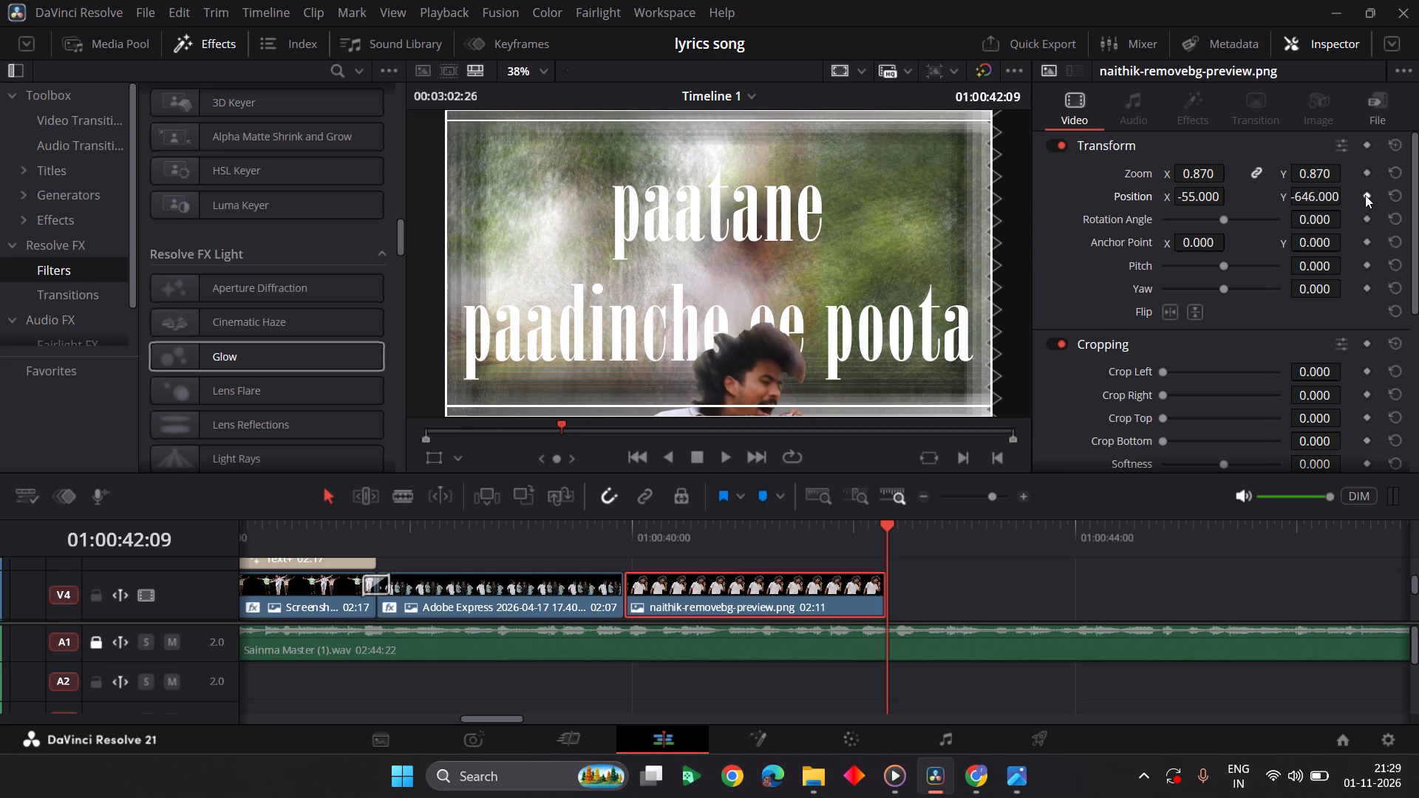
Add a position keyframe to the naithik cutout at 01:00:42:09 with its Y position set to -240.
left_click(1365, 195)
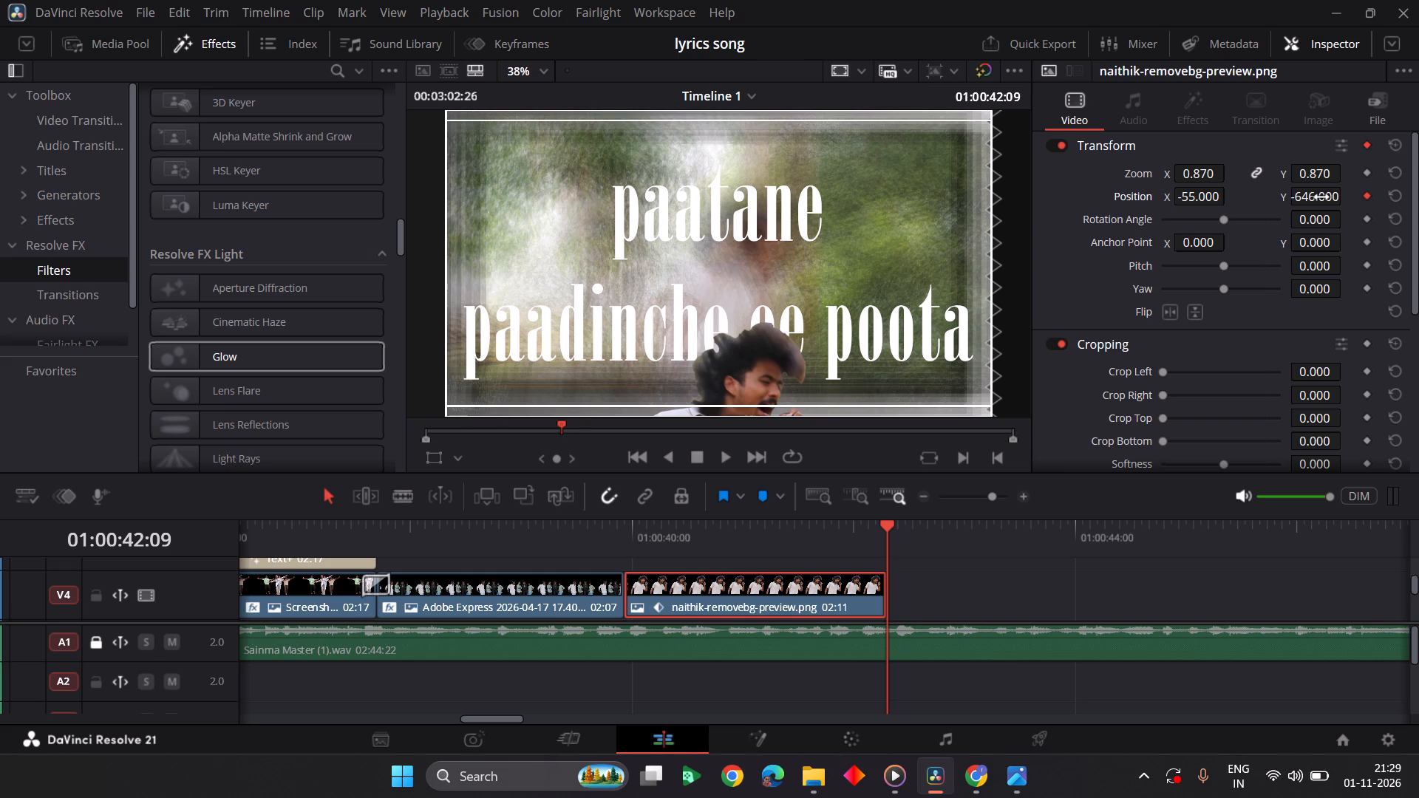
left_click_drag(1321, 198, 1328, 201)
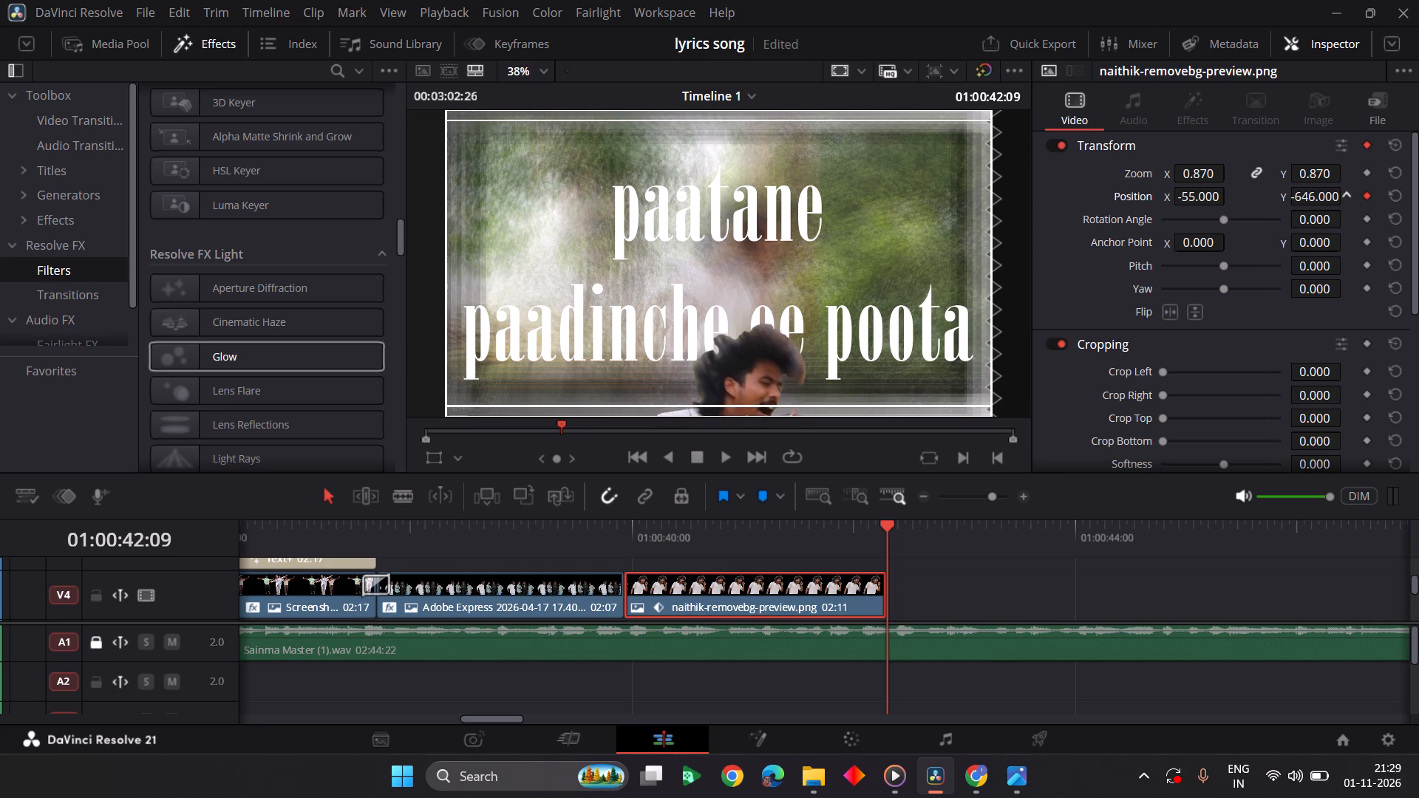
left_click_drag(1328, 201, 931, 432)
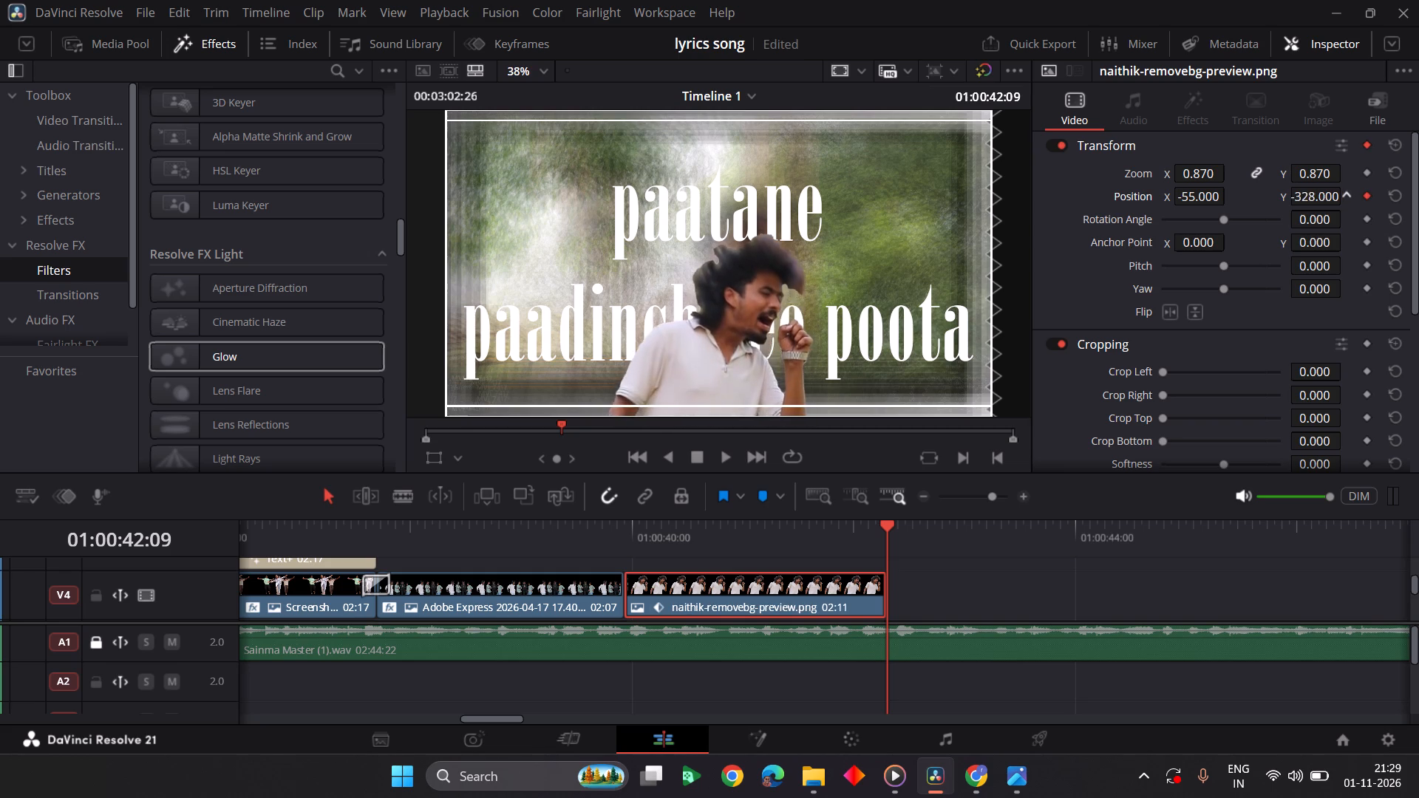
left_click_drag(931, 432, 1004, 432)
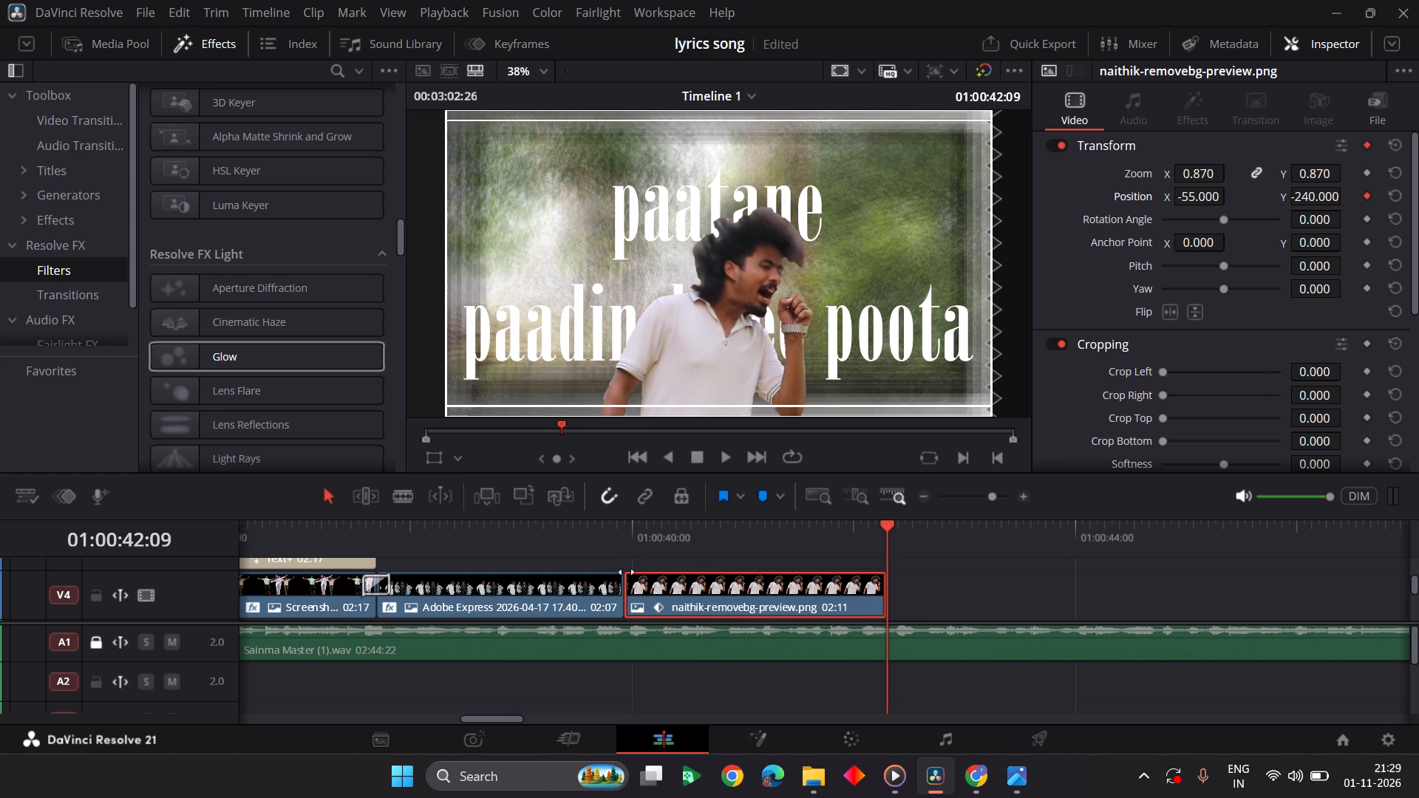
Add a position keyframe to the naithik cutout at its start, 01:00:39:28, with Y set to -706, and play the animation back.
left_click(628, 547)
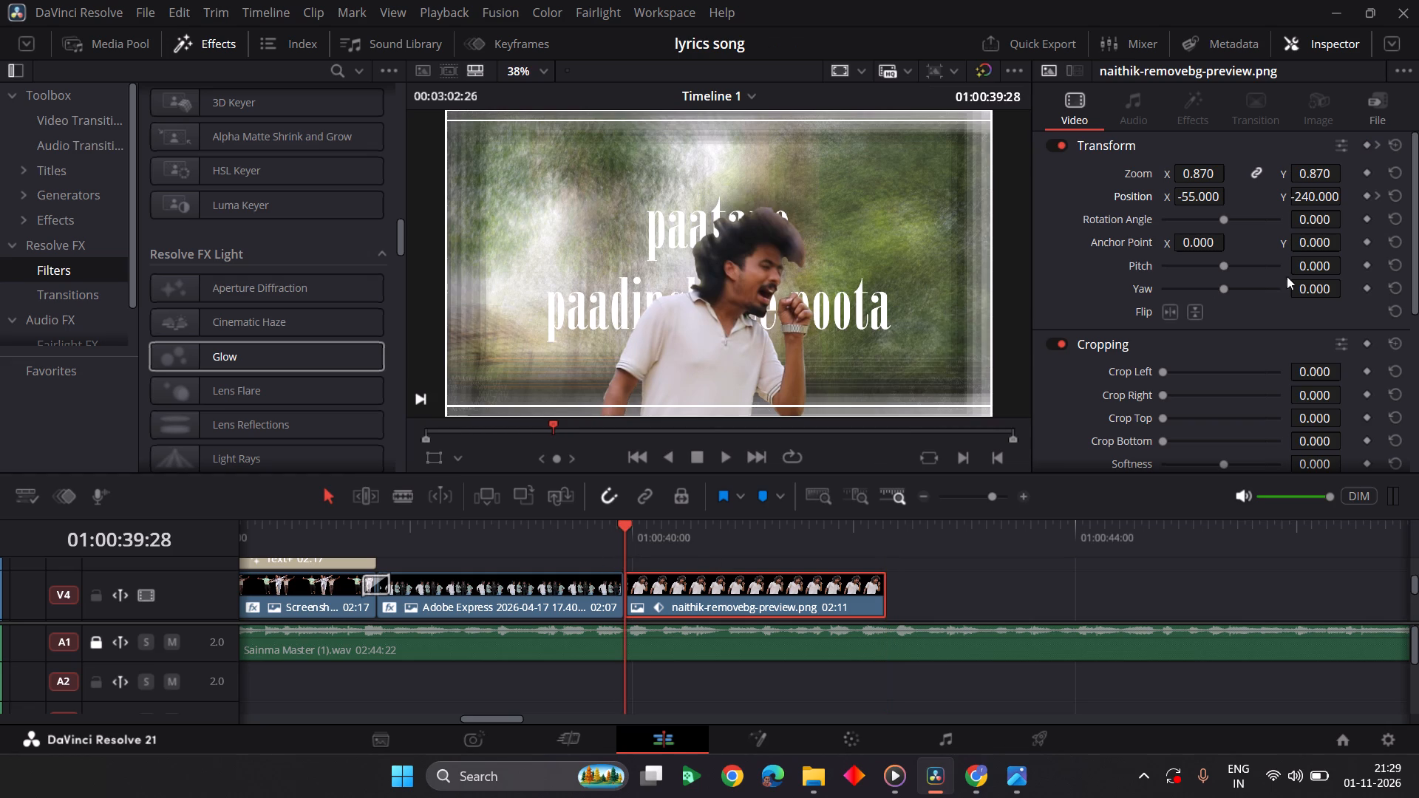
left_click(1362, 197)
left_click_drag(1316, 196, 1273, 205)
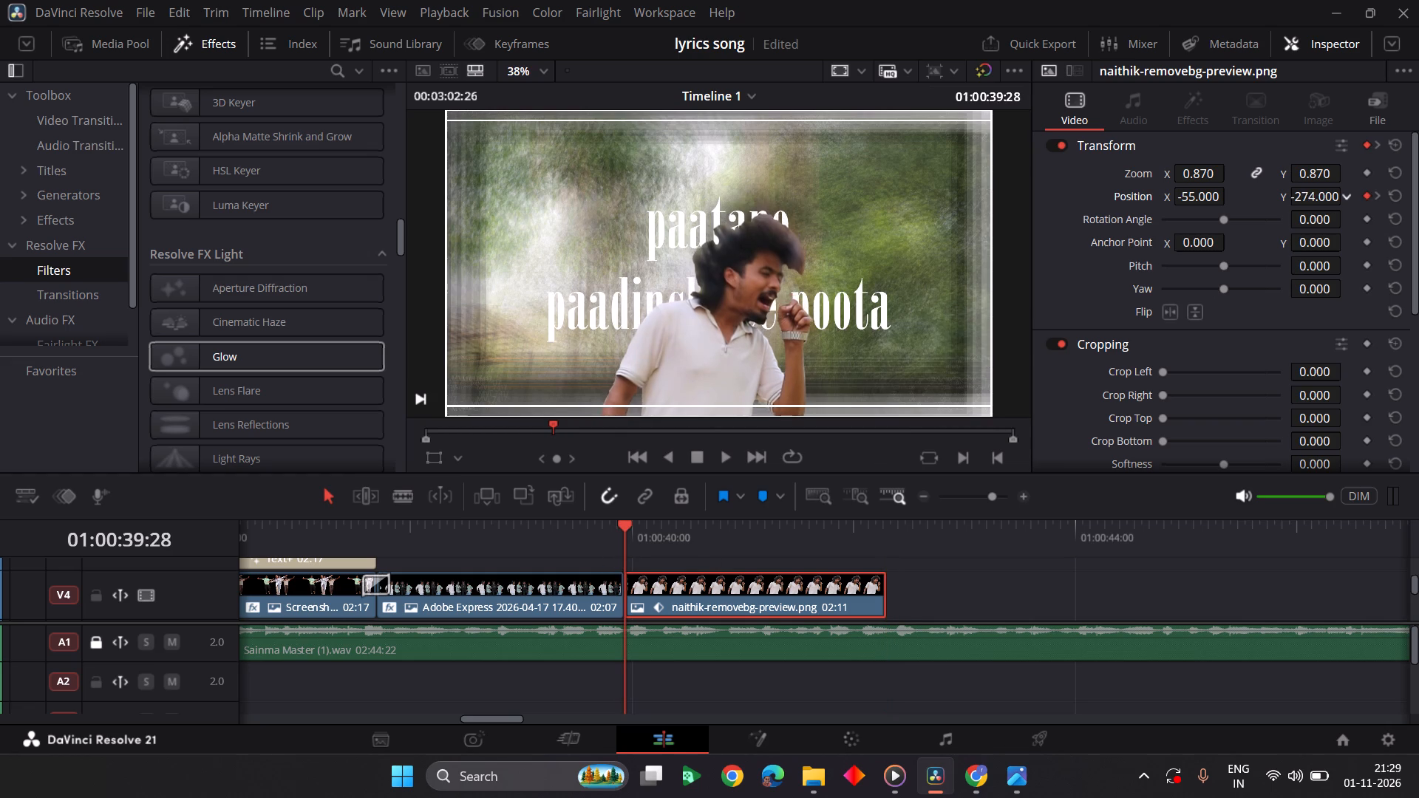
left_click_drag(1273, 205, 930, 309)
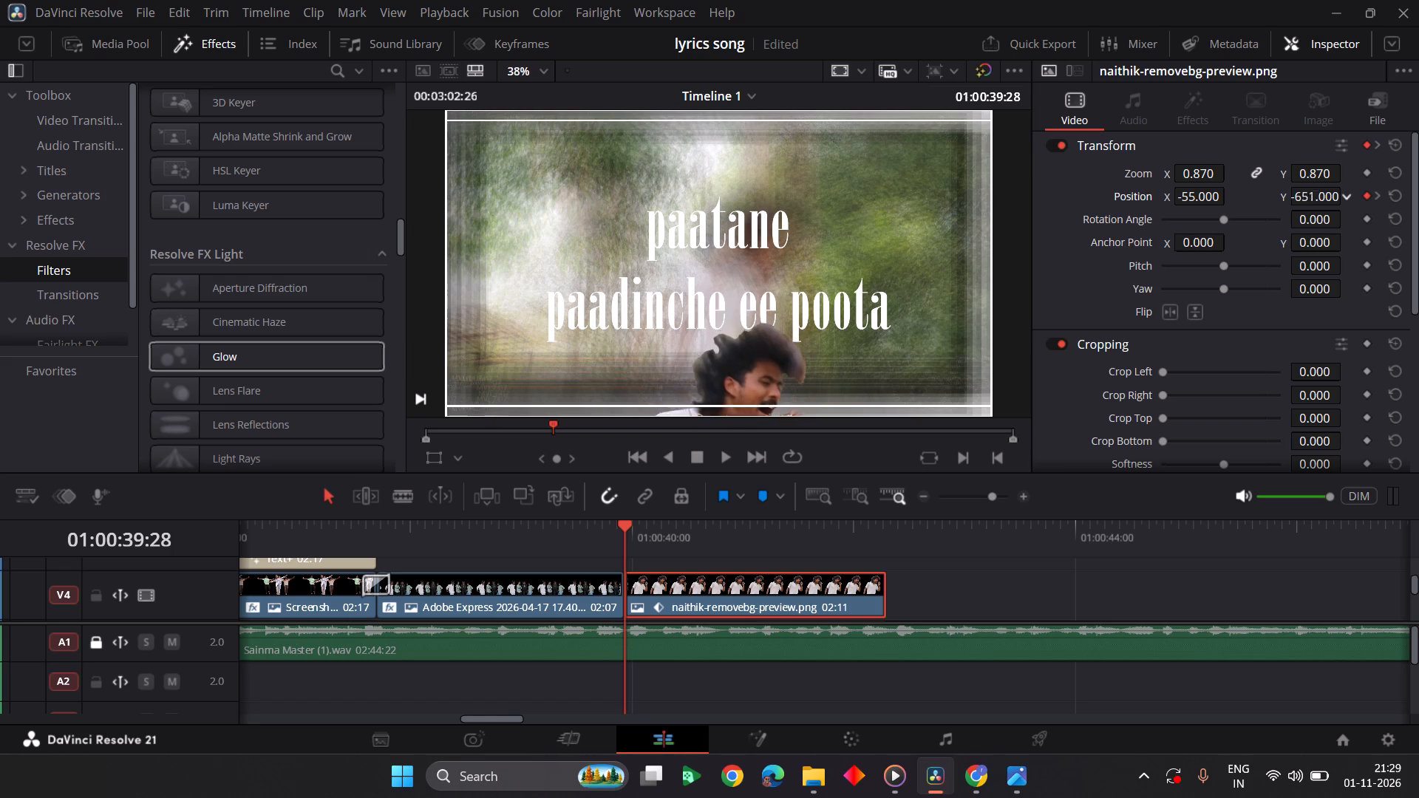
left_click_drag(930, 309, 885, 320)
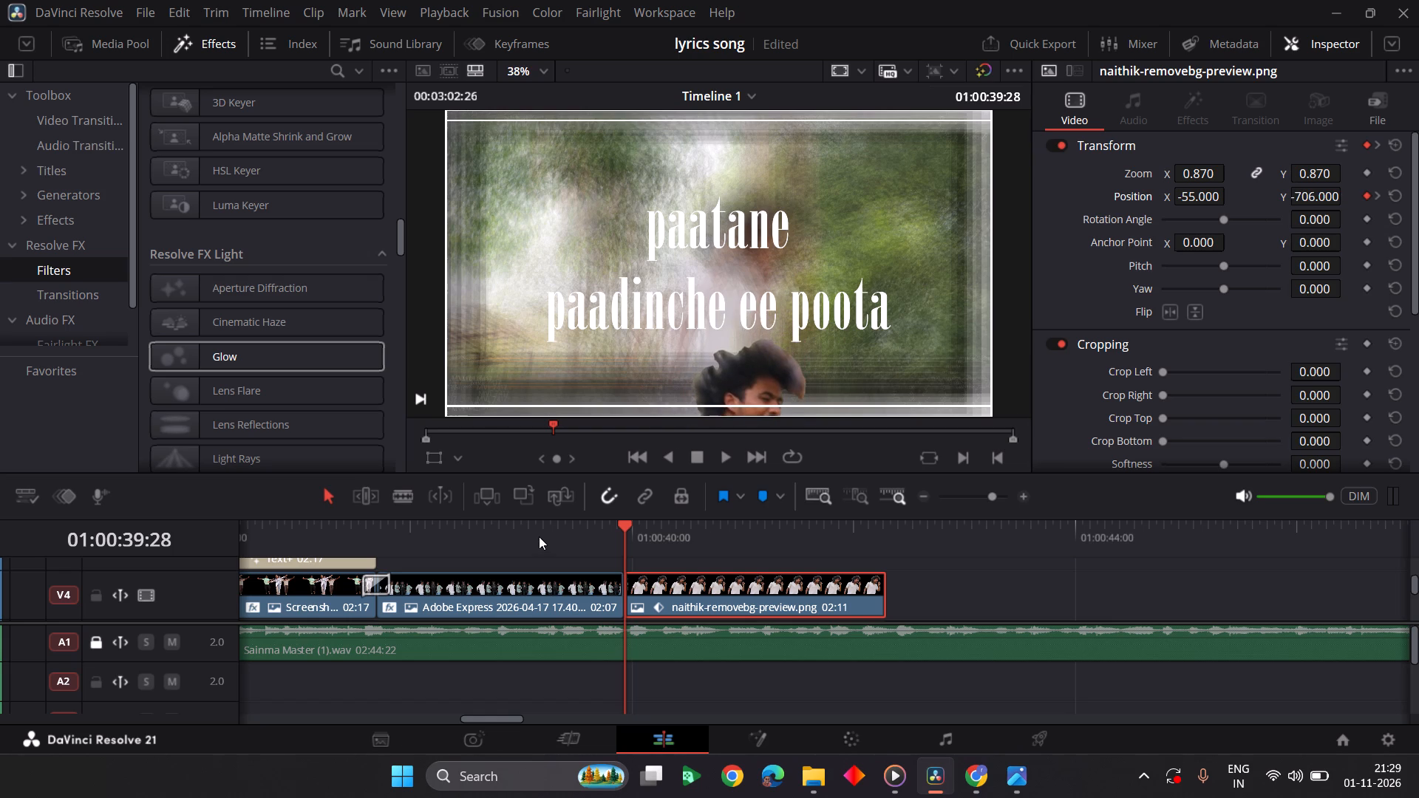
left_click(539, 536)
key("space")
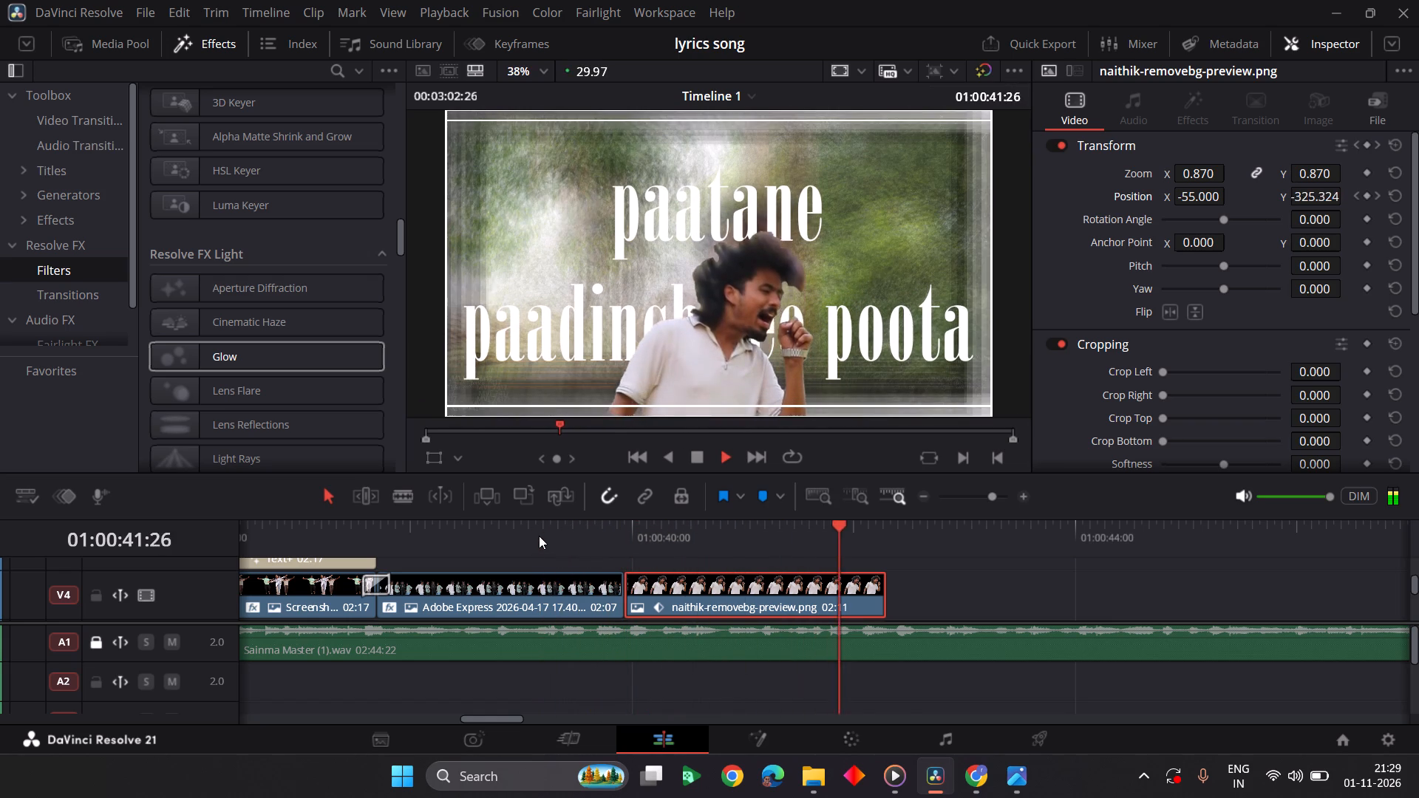
key("space")
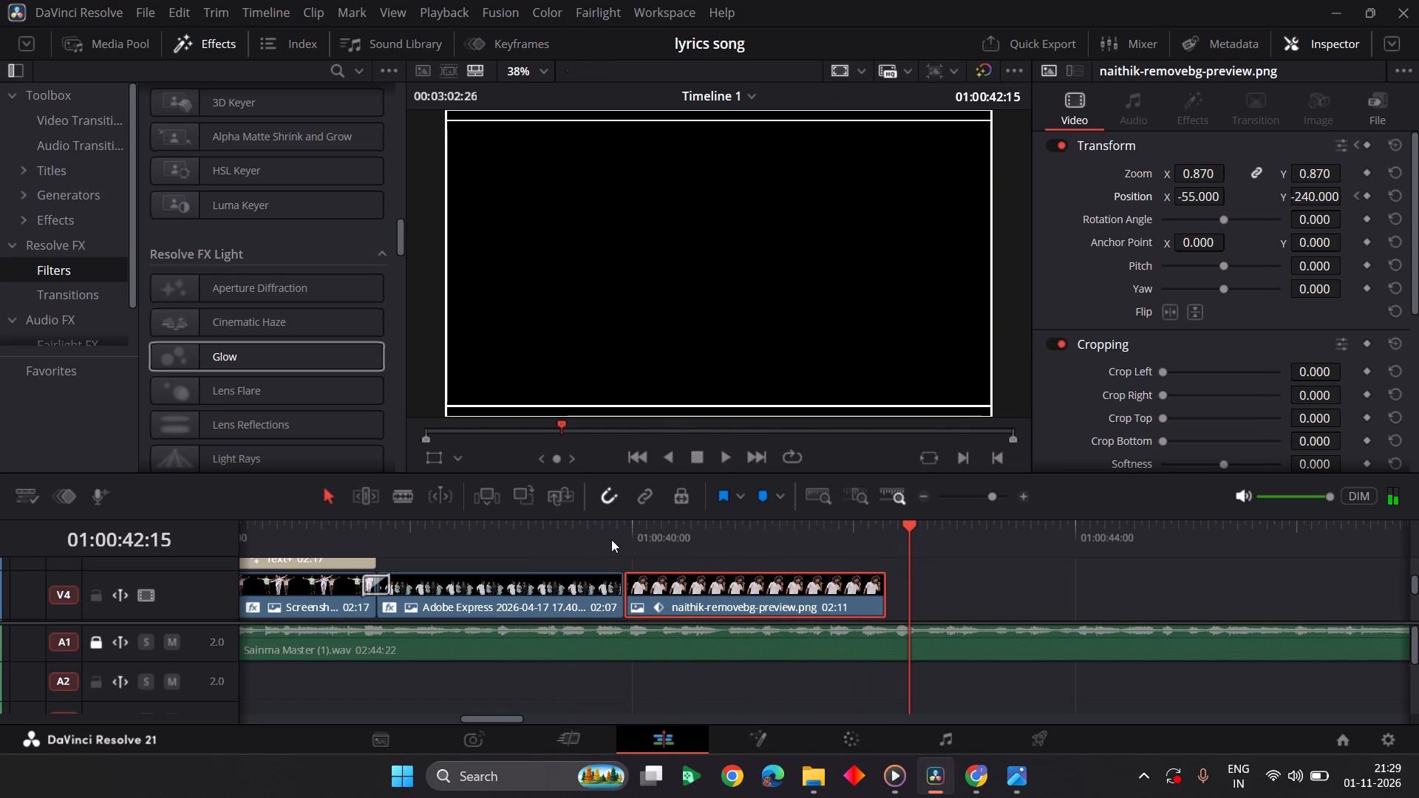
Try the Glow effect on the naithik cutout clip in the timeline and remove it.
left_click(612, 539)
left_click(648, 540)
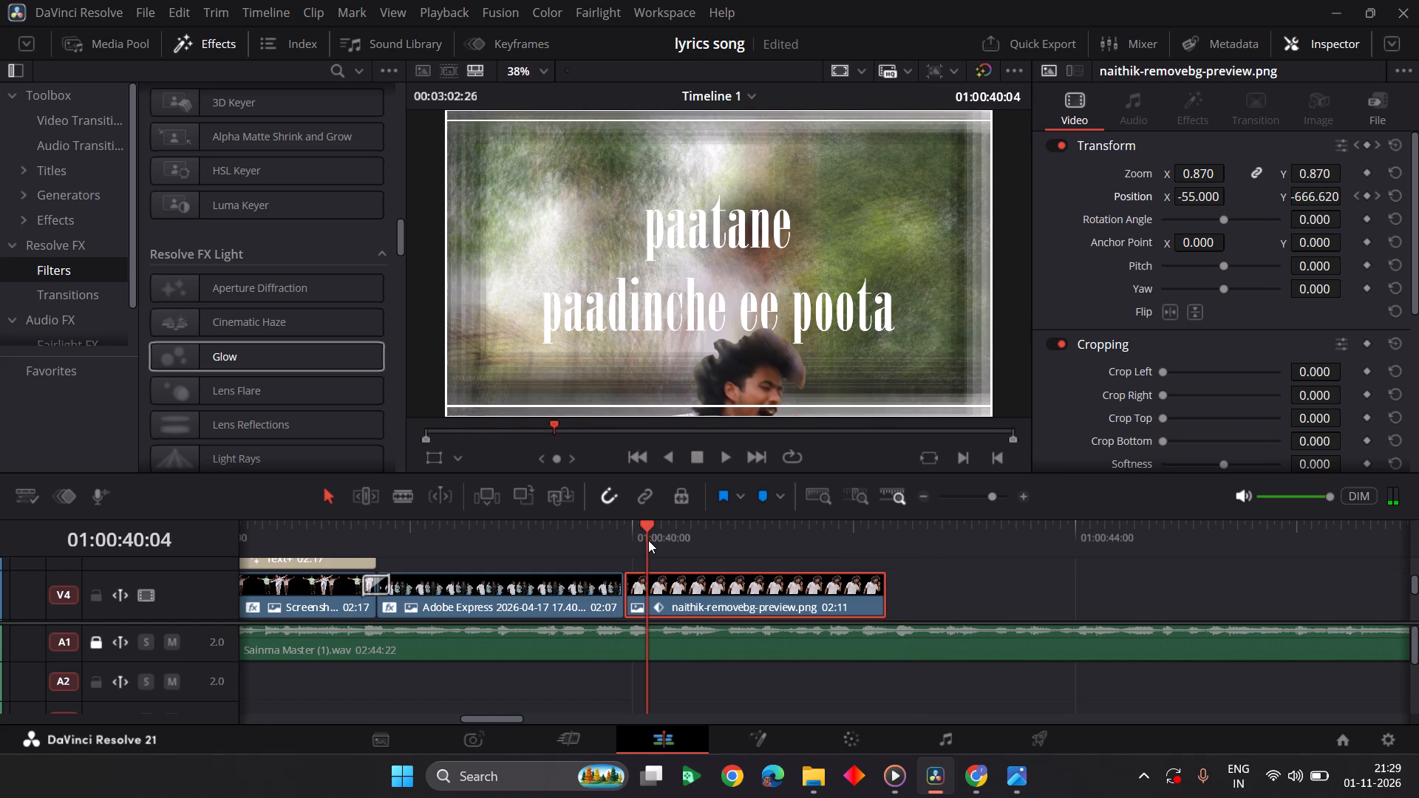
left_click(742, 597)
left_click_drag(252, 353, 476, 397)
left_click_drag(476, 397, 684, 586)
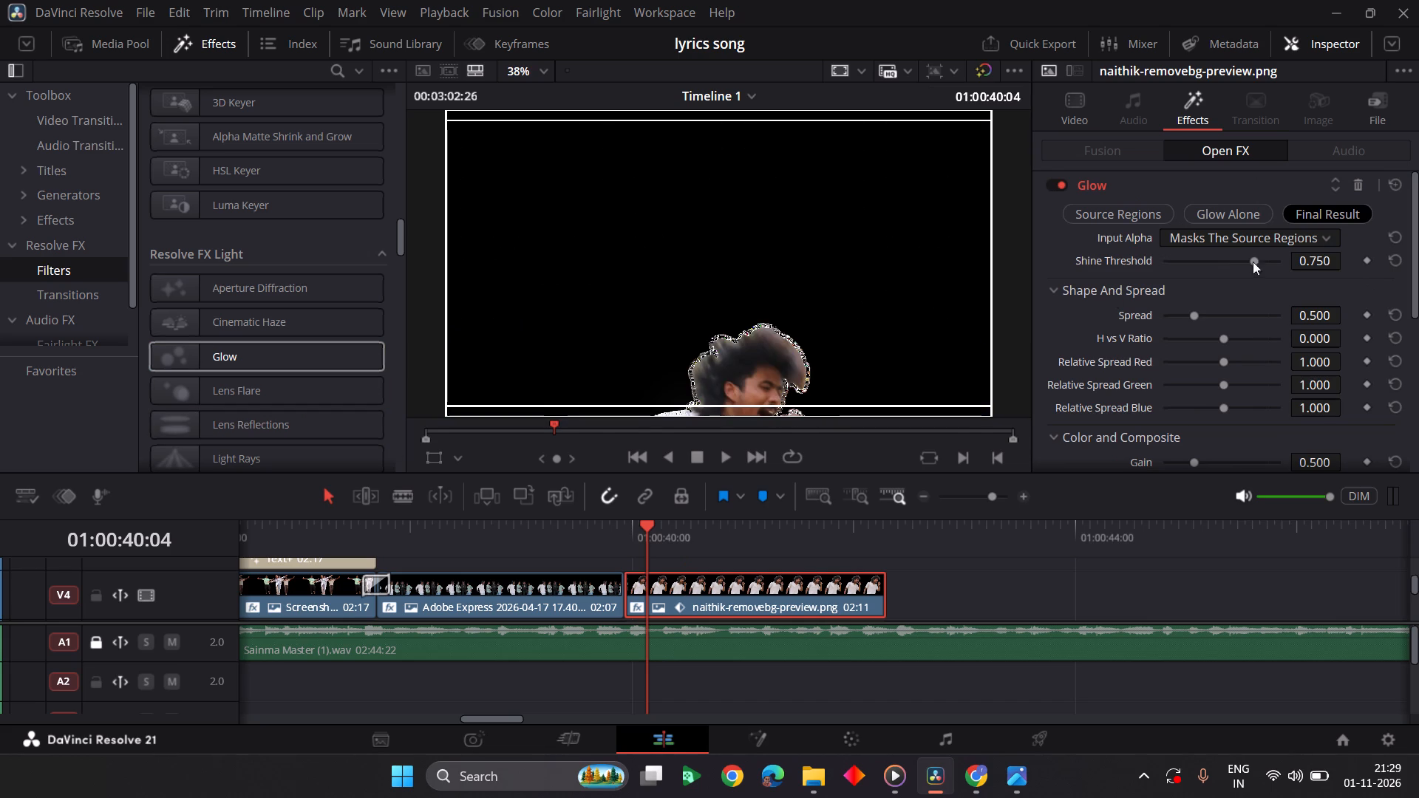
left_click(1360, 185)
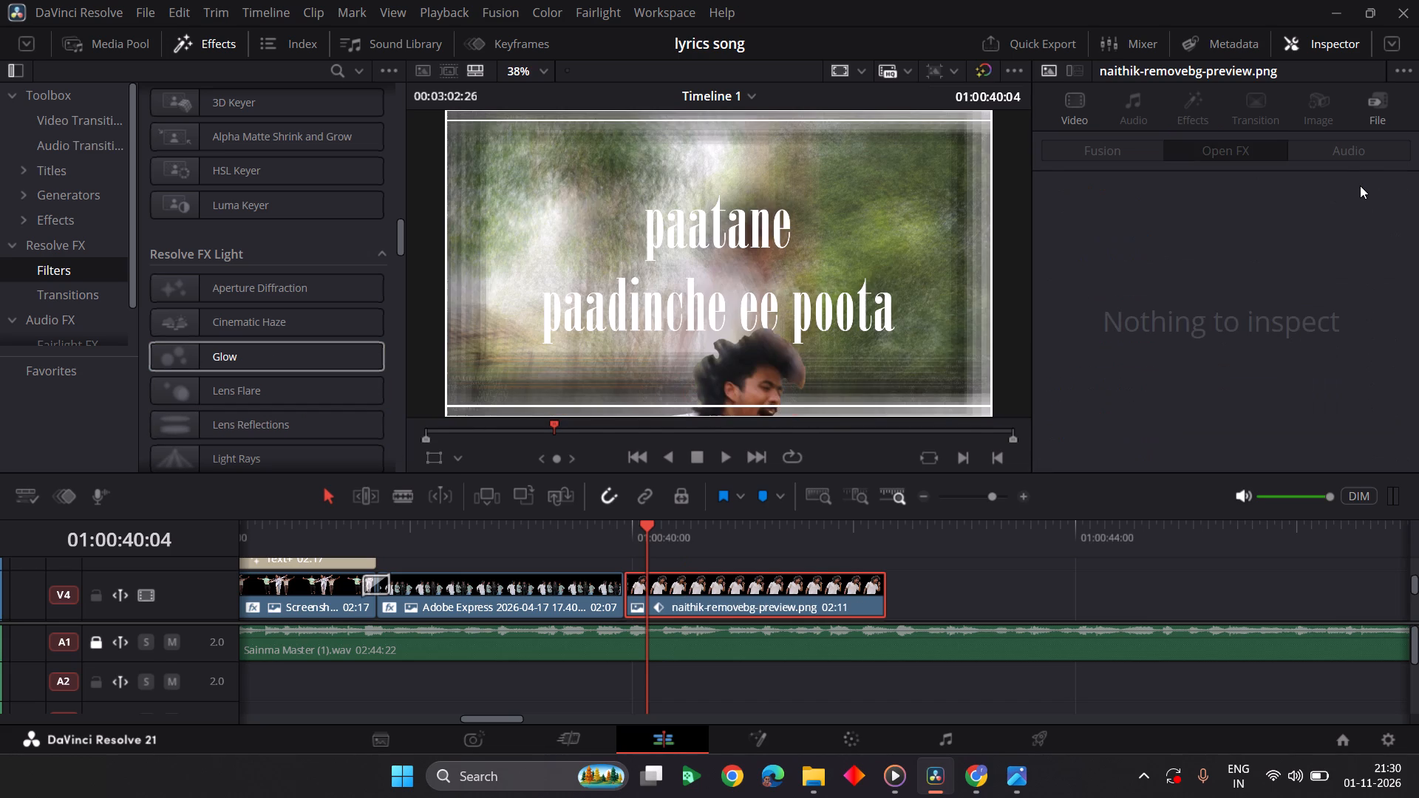
Apply the Glow effect to node 01 of the naithik cutout on the Color page.
left_click(628, 545)
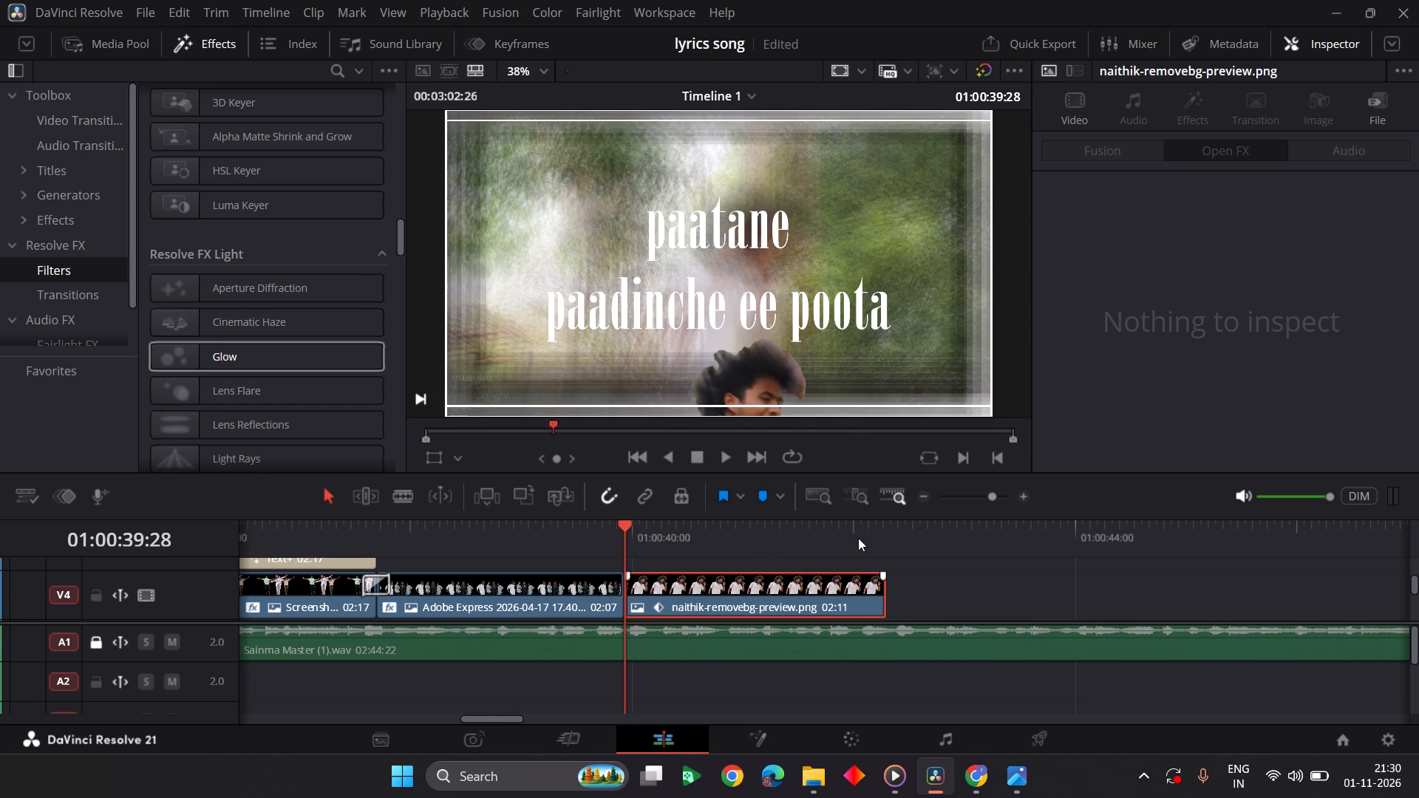
left_click(850, 733)
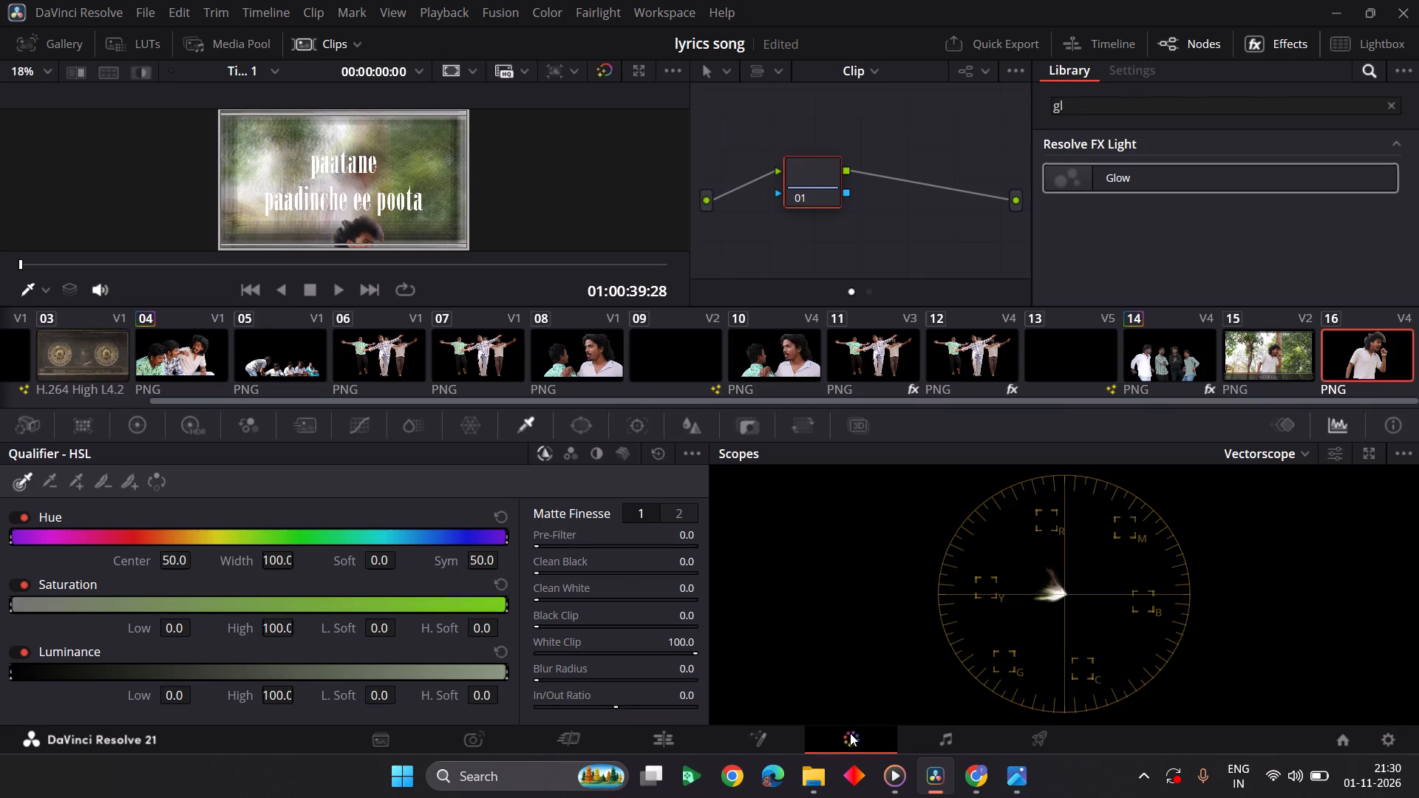
left_click_drag(1133, 174, 857, 175)
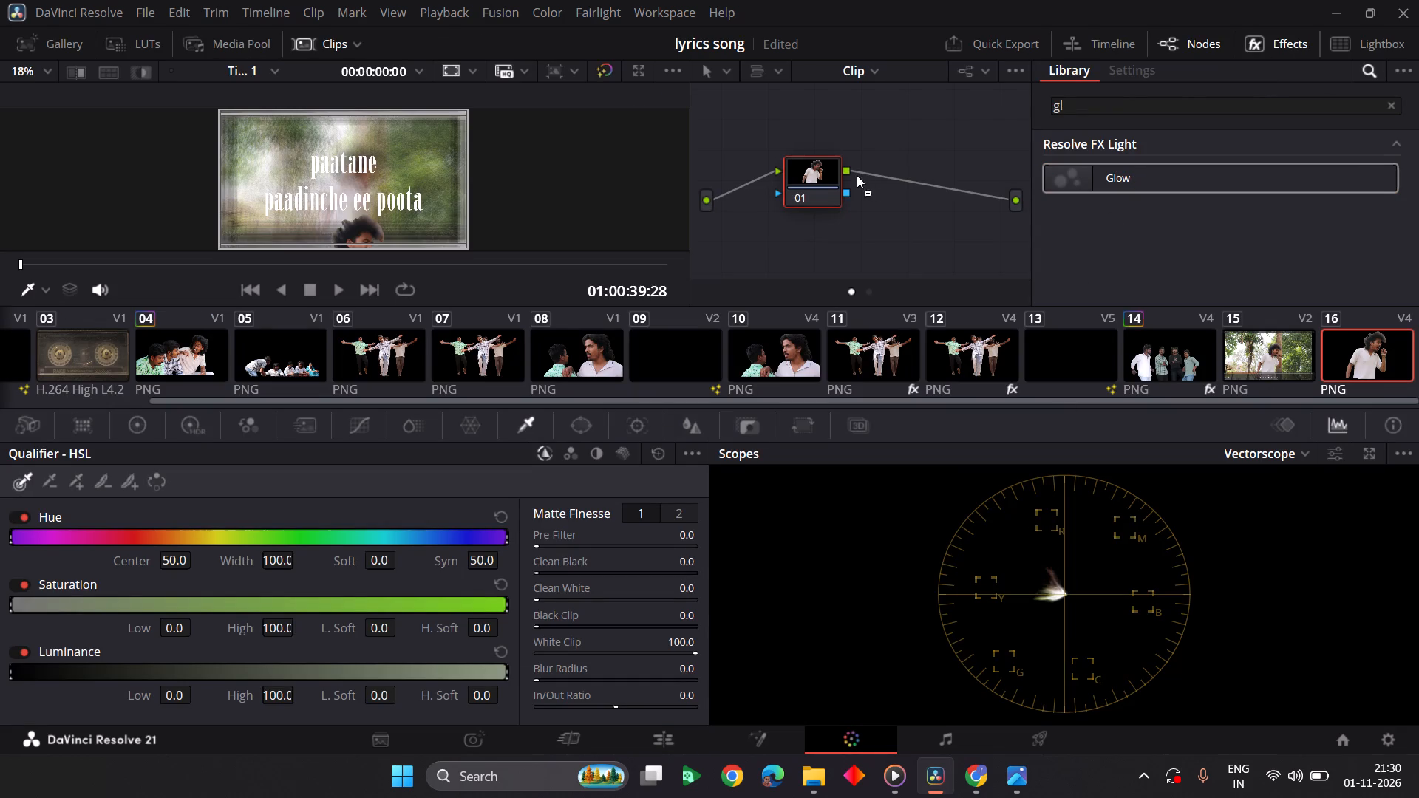
left_click_drag(857, 175, 821, 177)
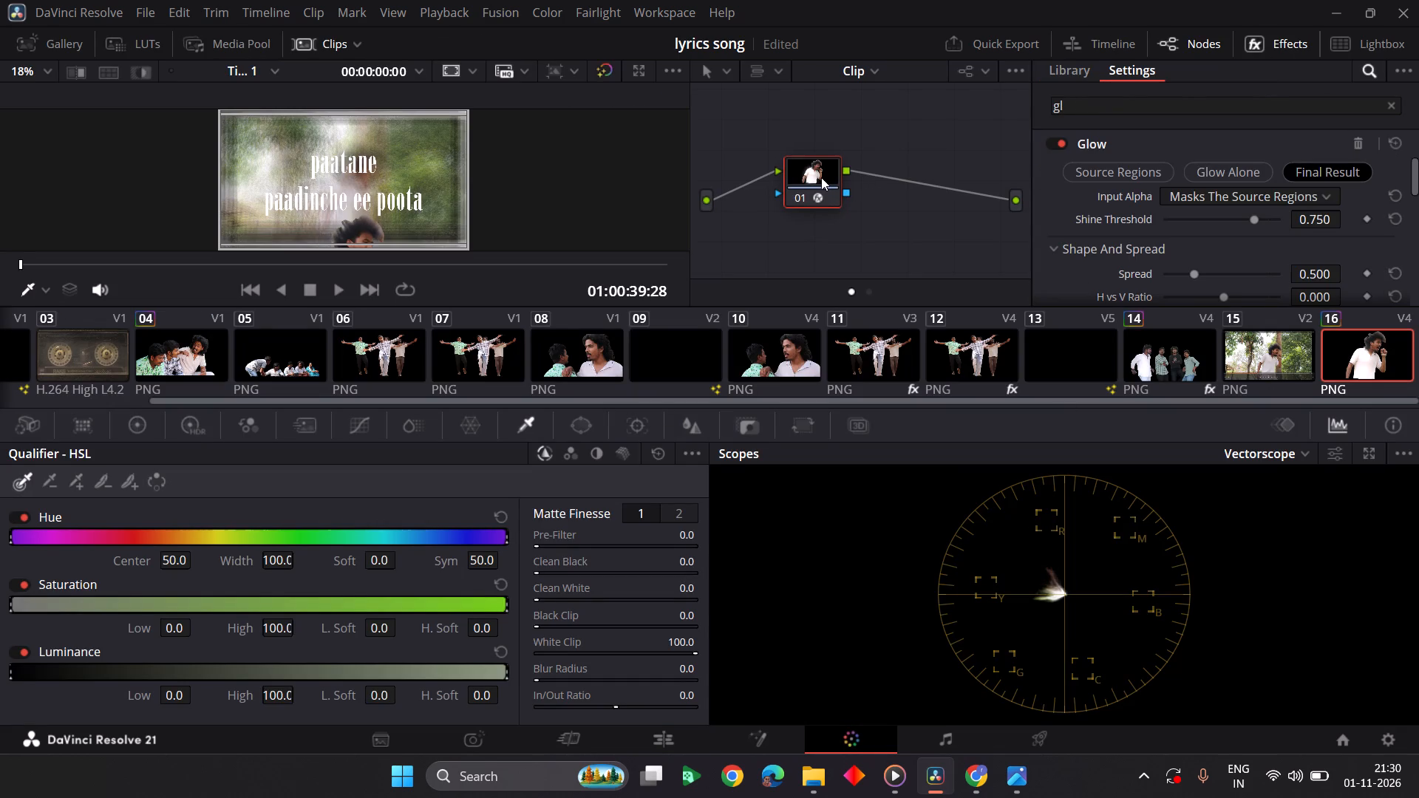
Return to the Edit page and play back the maatane-to-paatane cut to check the glow on the naithik cutout.
left_click(674, 731)
left_click(574, 531)
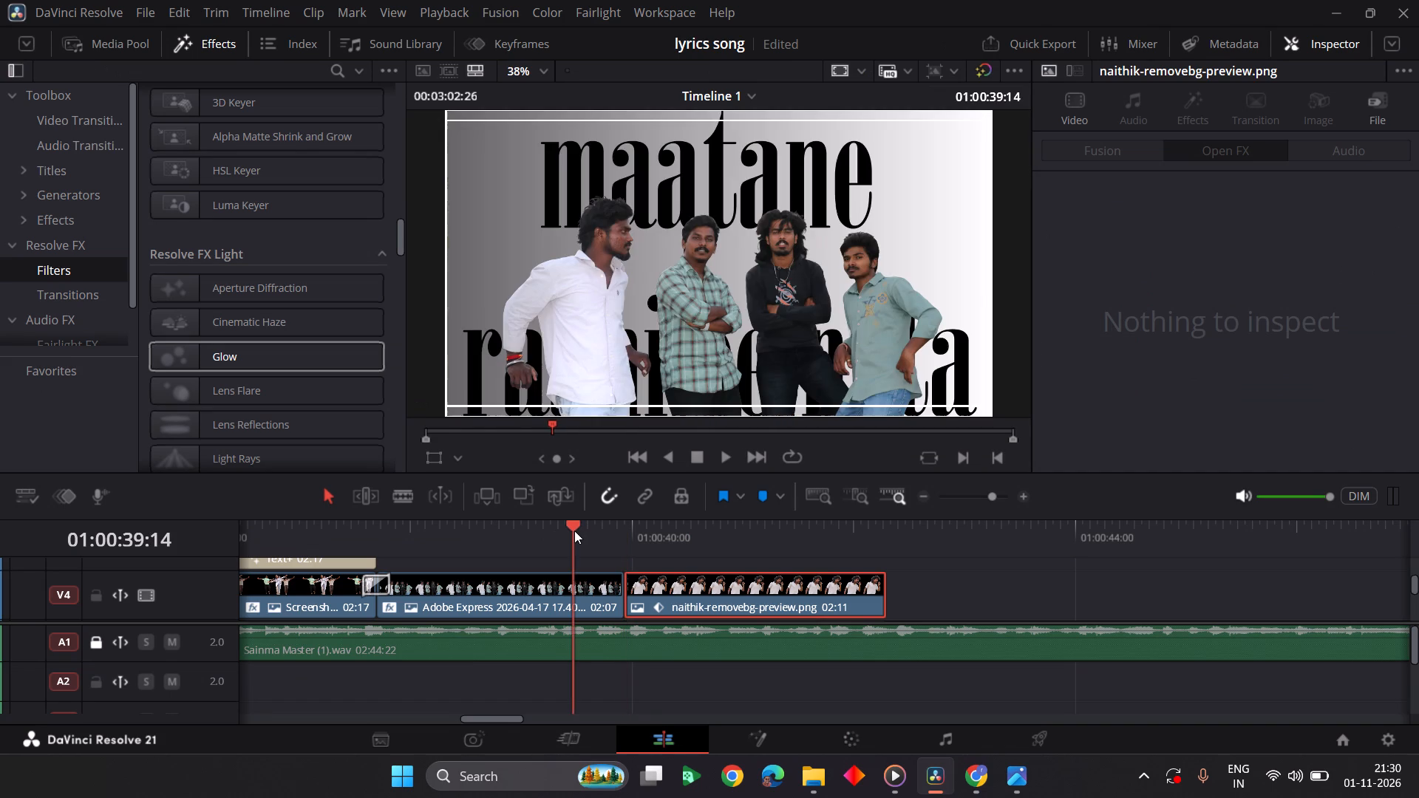
key("space")
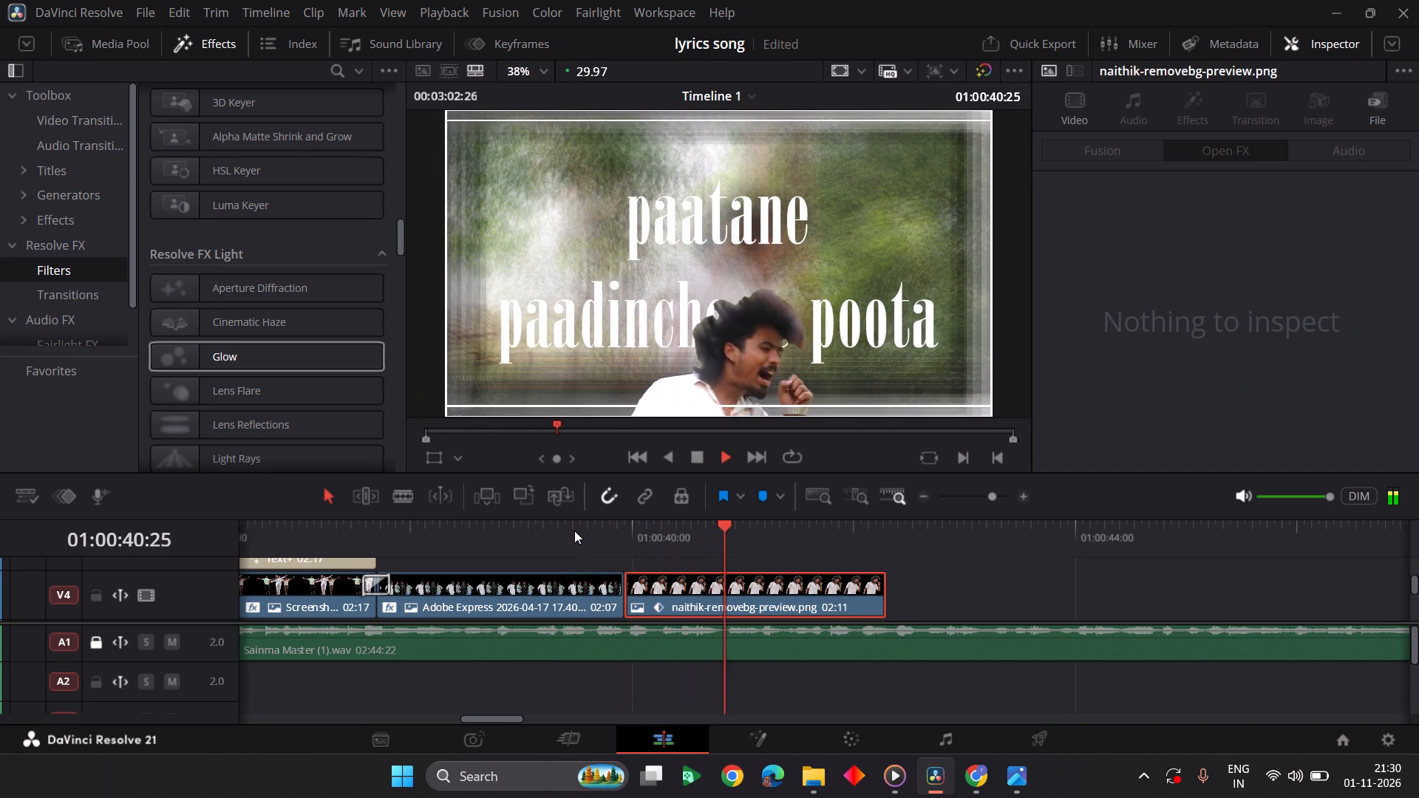
key("space")
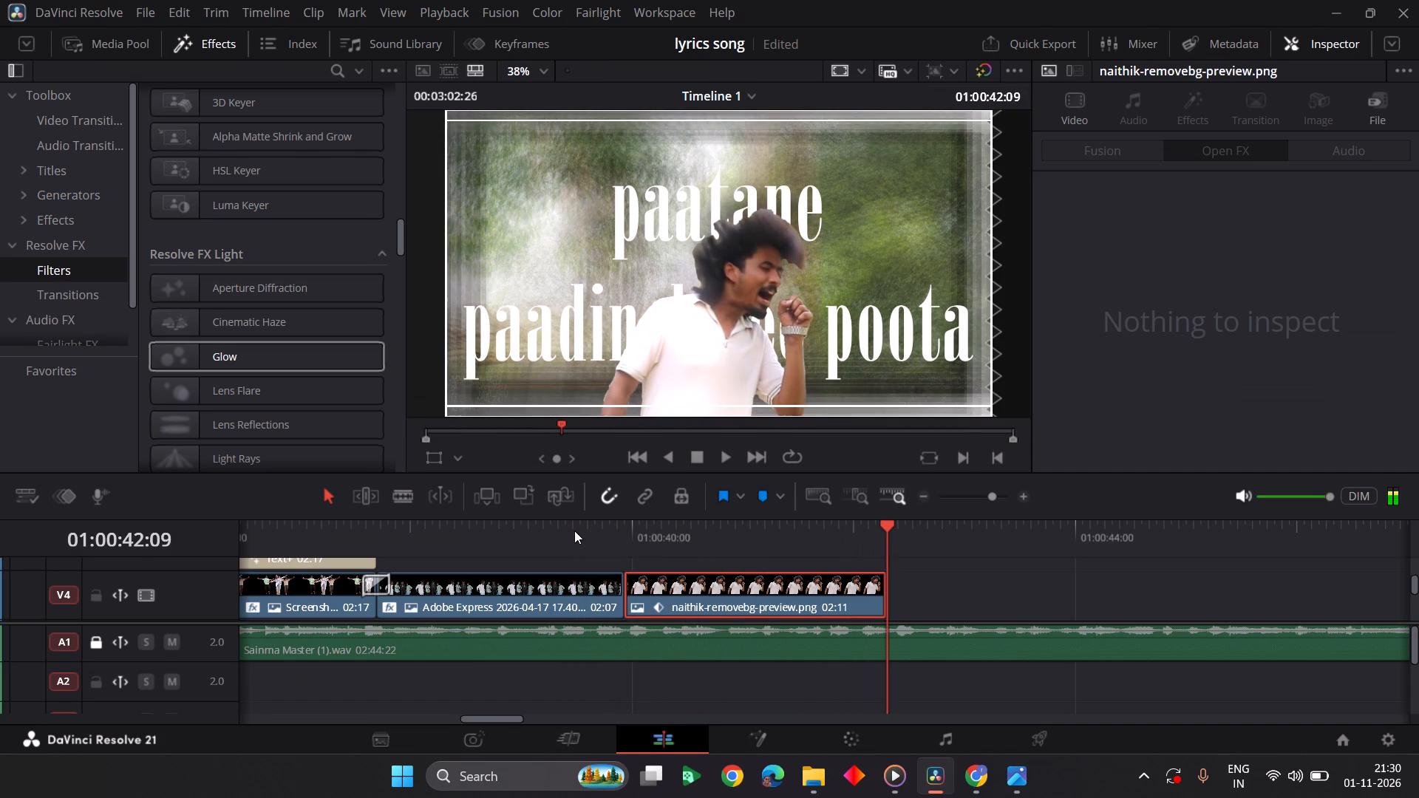
left_click(574, 531)
key("space")
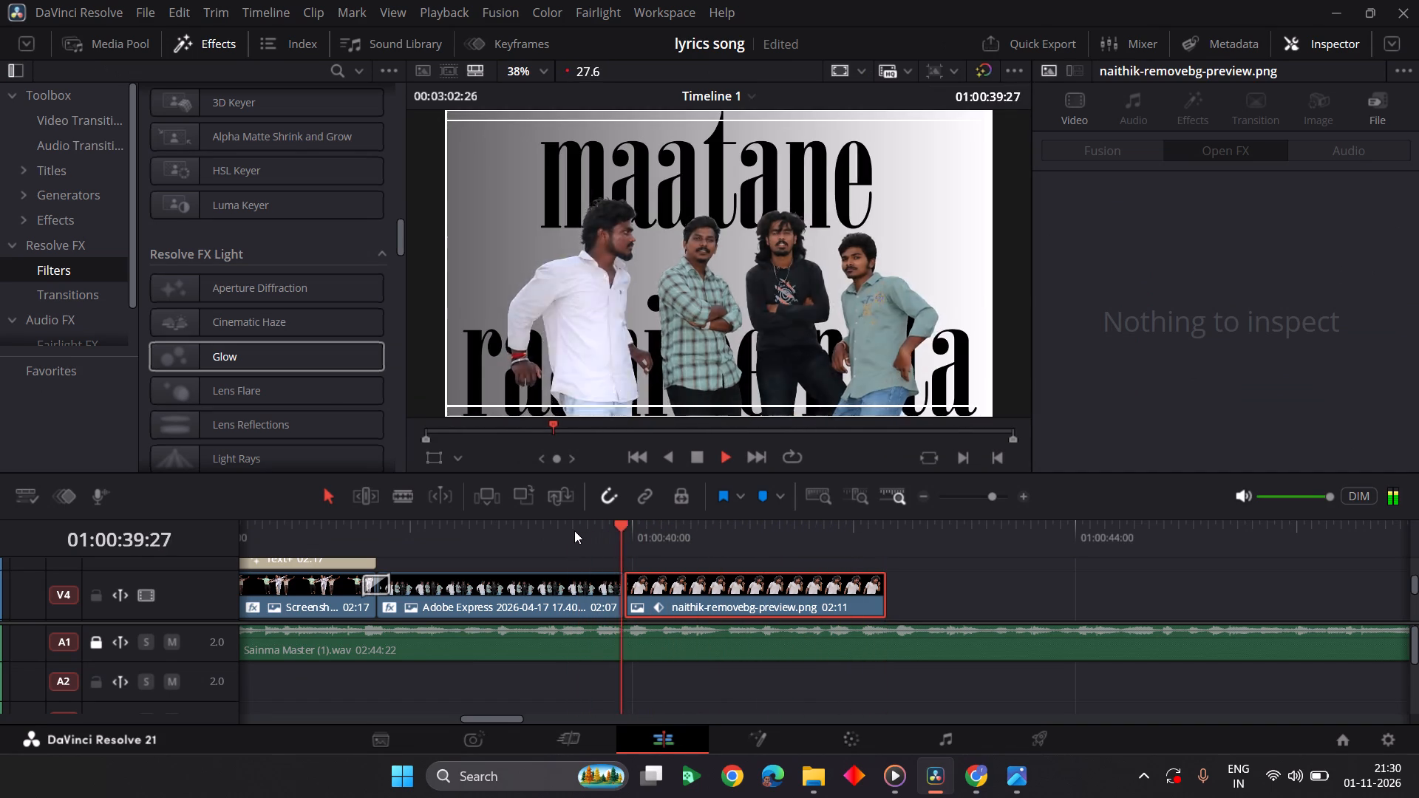
key("space")
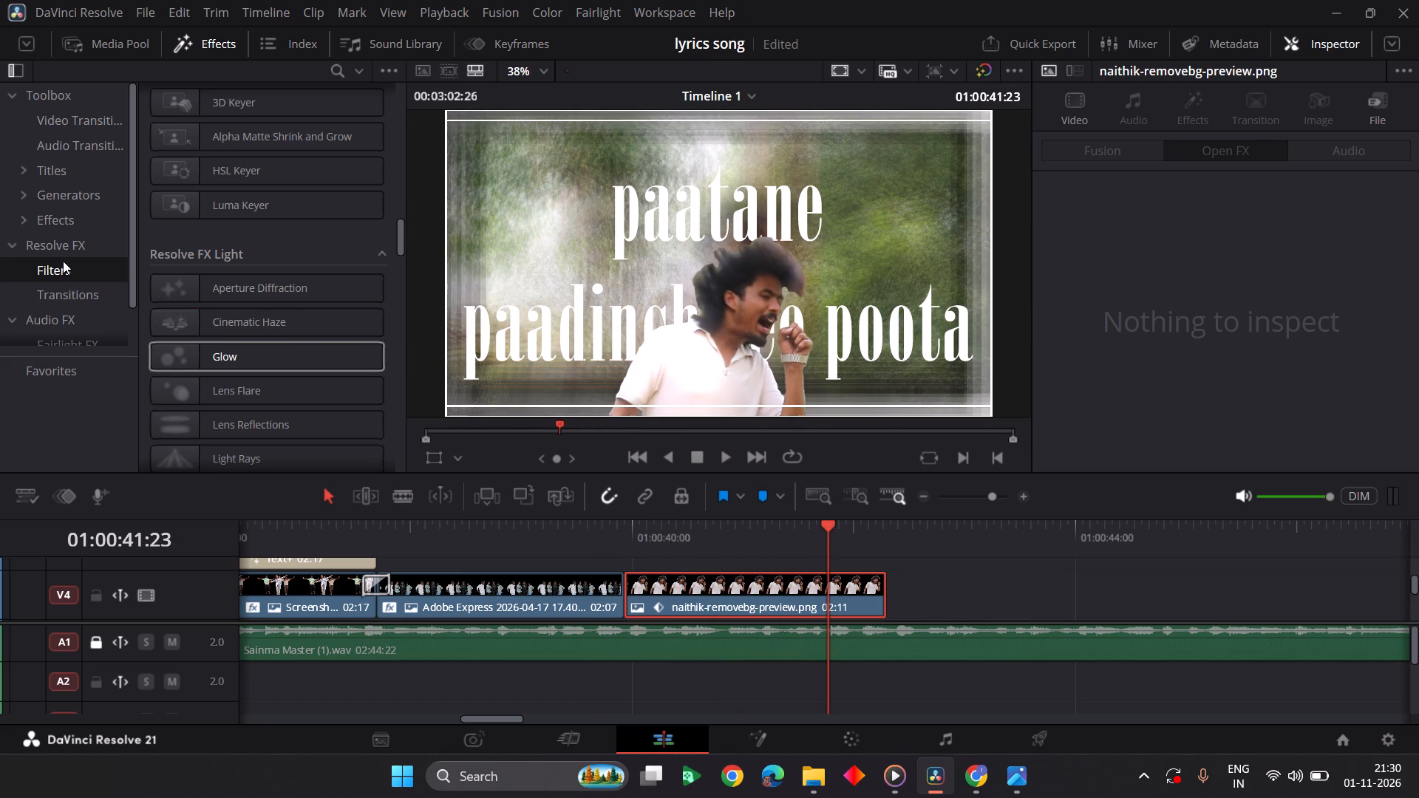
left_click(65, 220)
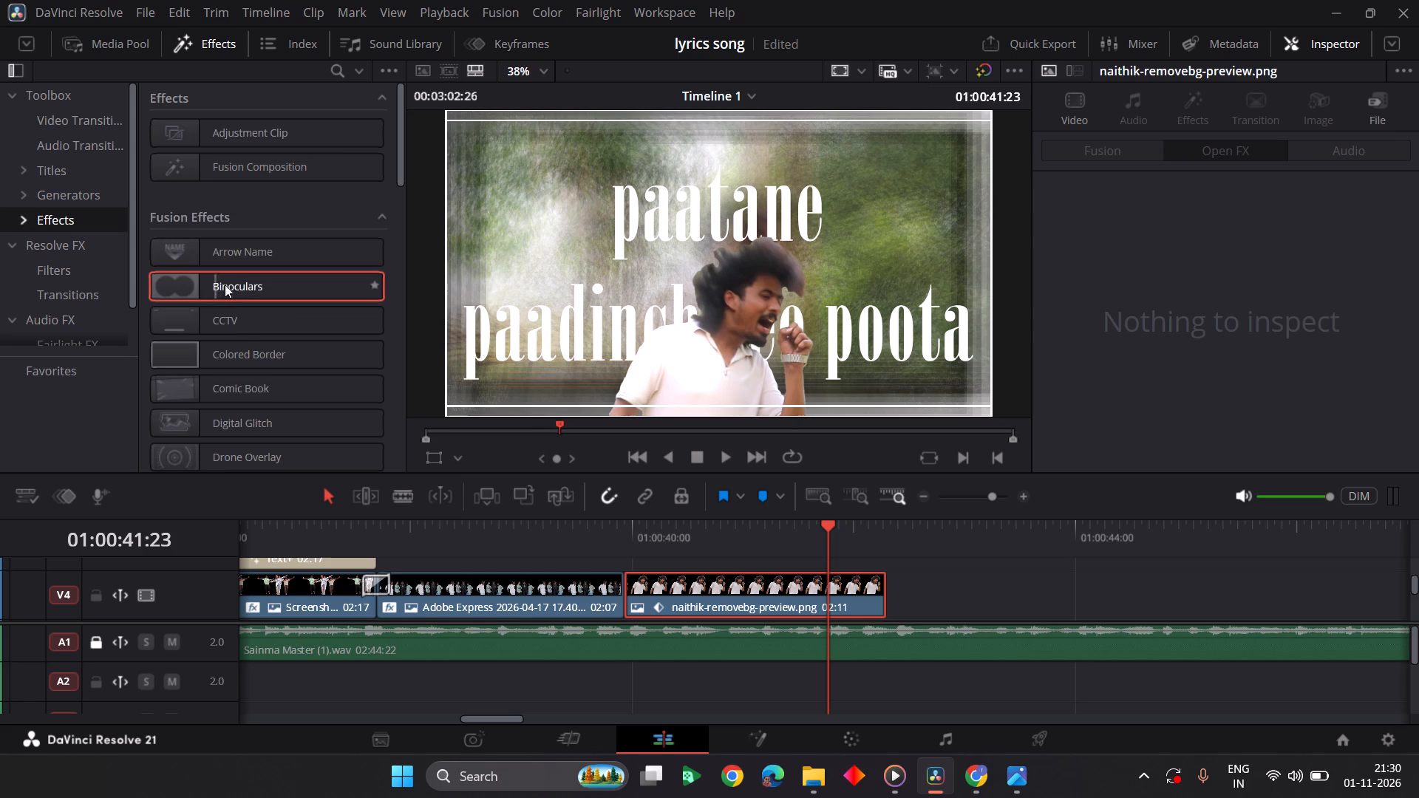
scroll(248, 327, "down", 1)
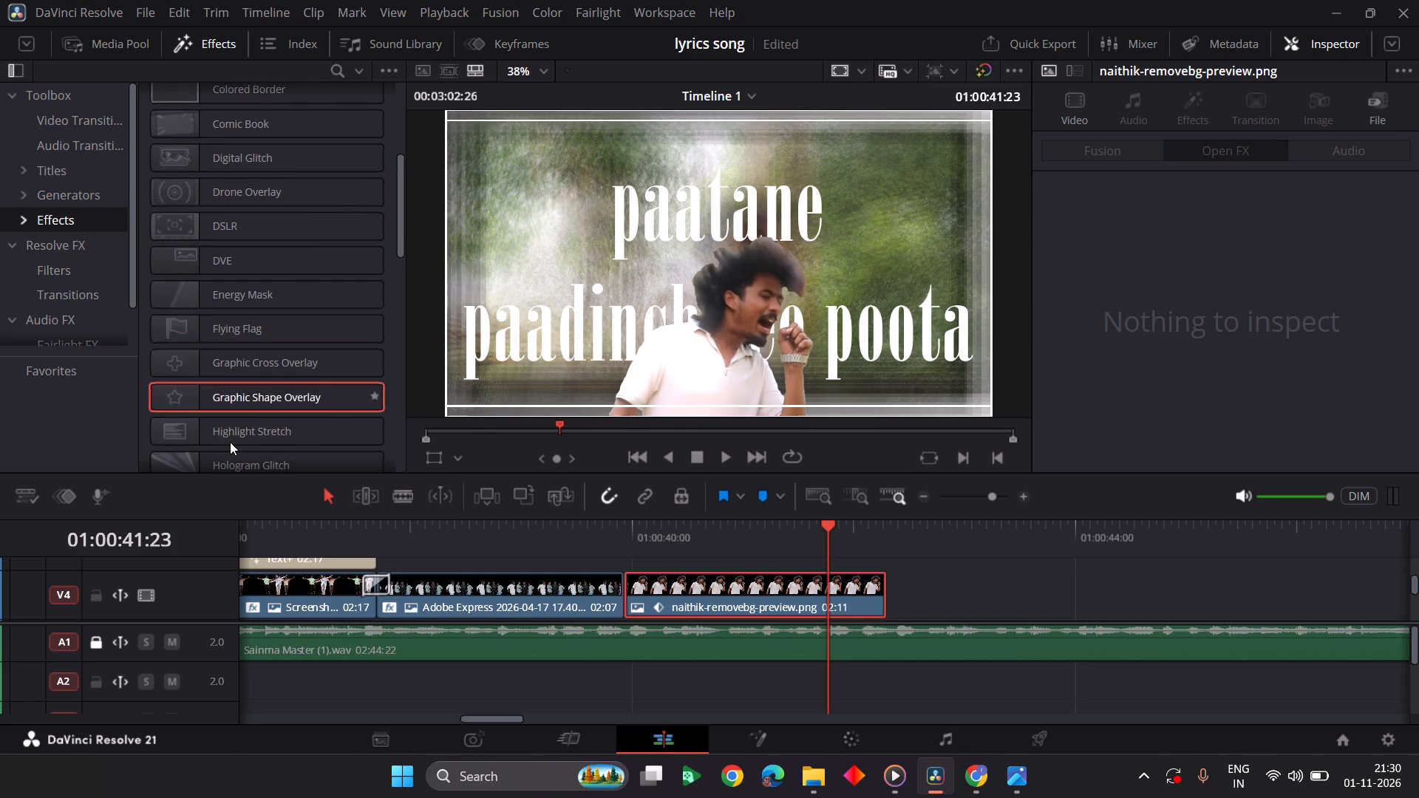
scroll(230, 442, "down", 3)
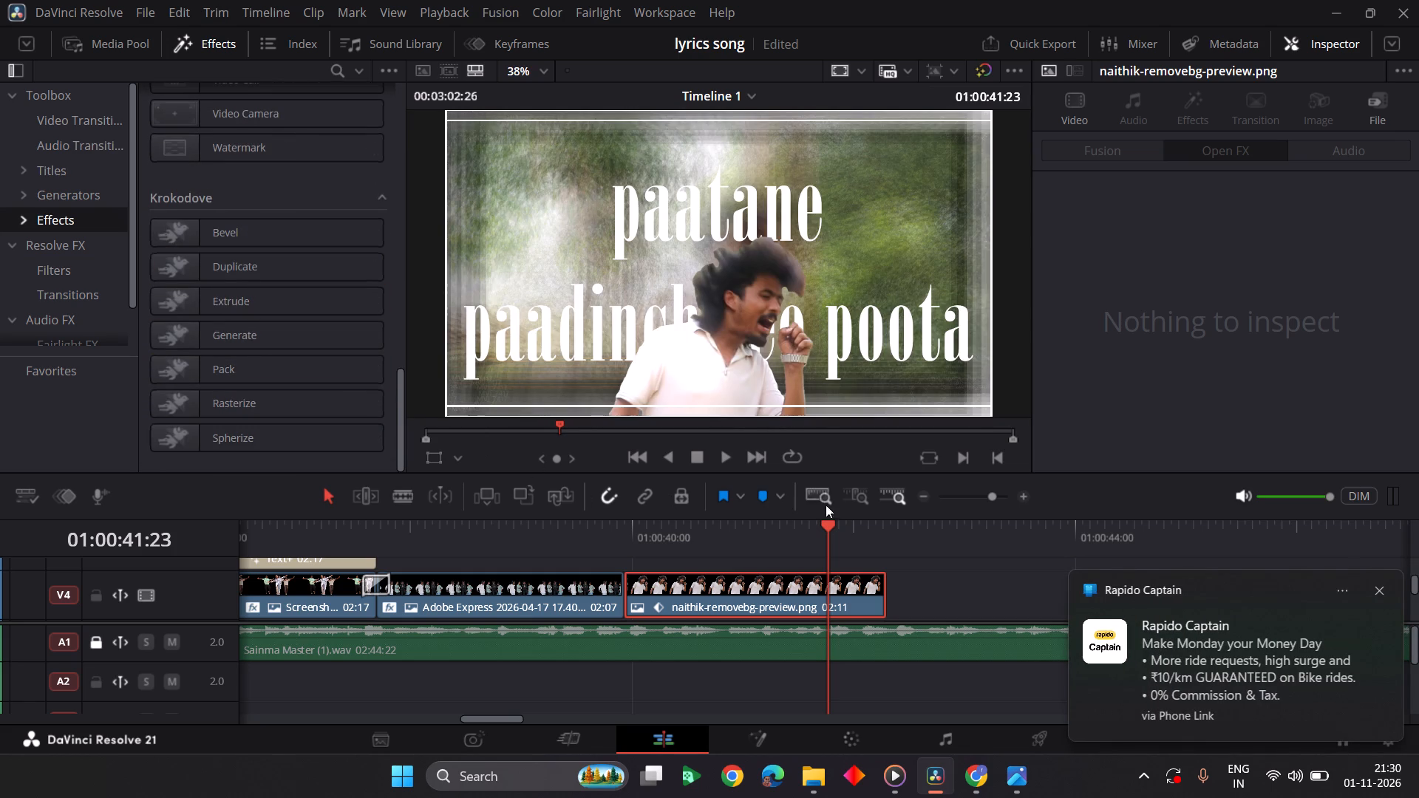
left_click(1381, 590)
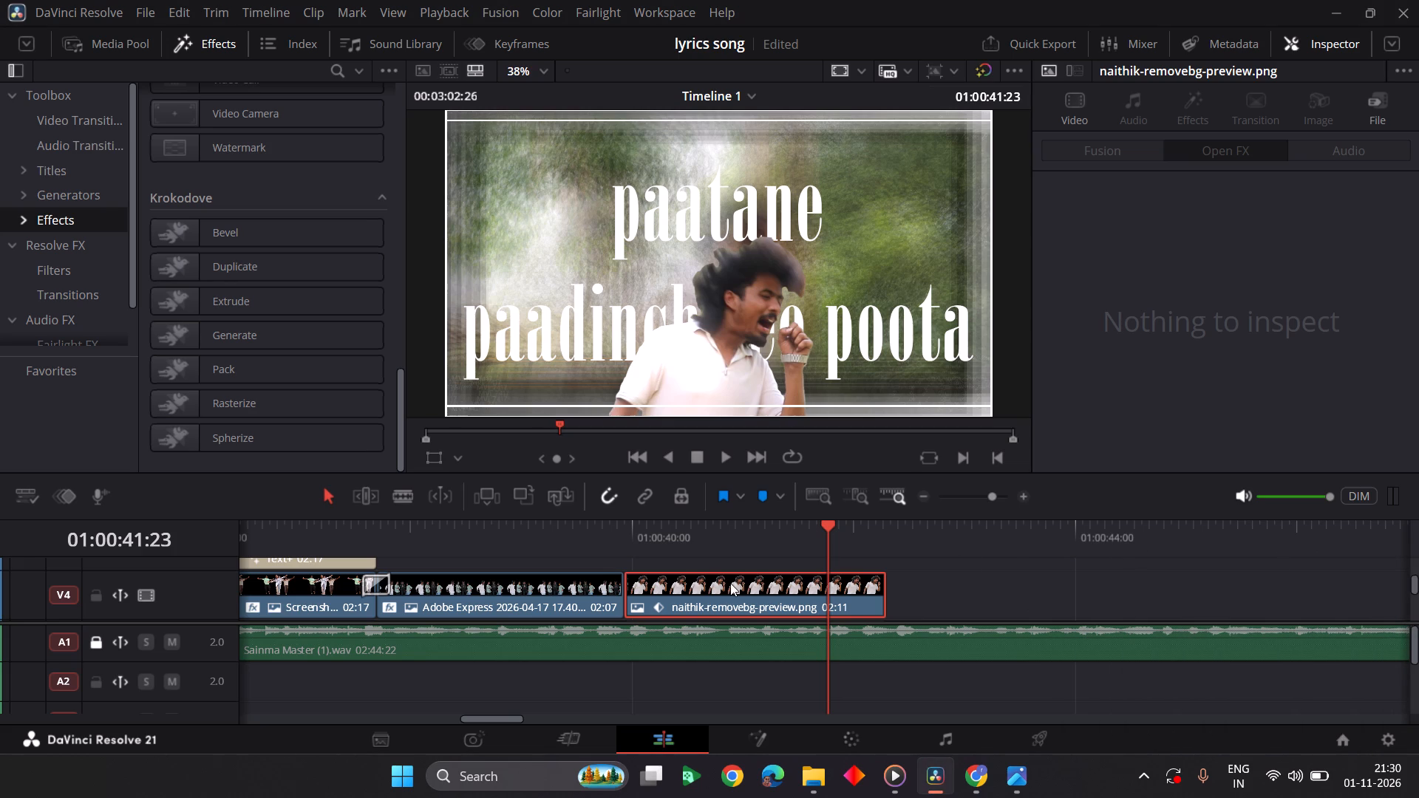
Add a Dip To Color Dissolve transition at the V4 cut between the Adobe Express group clip and the naithik cutout.
left_click(589, 531)
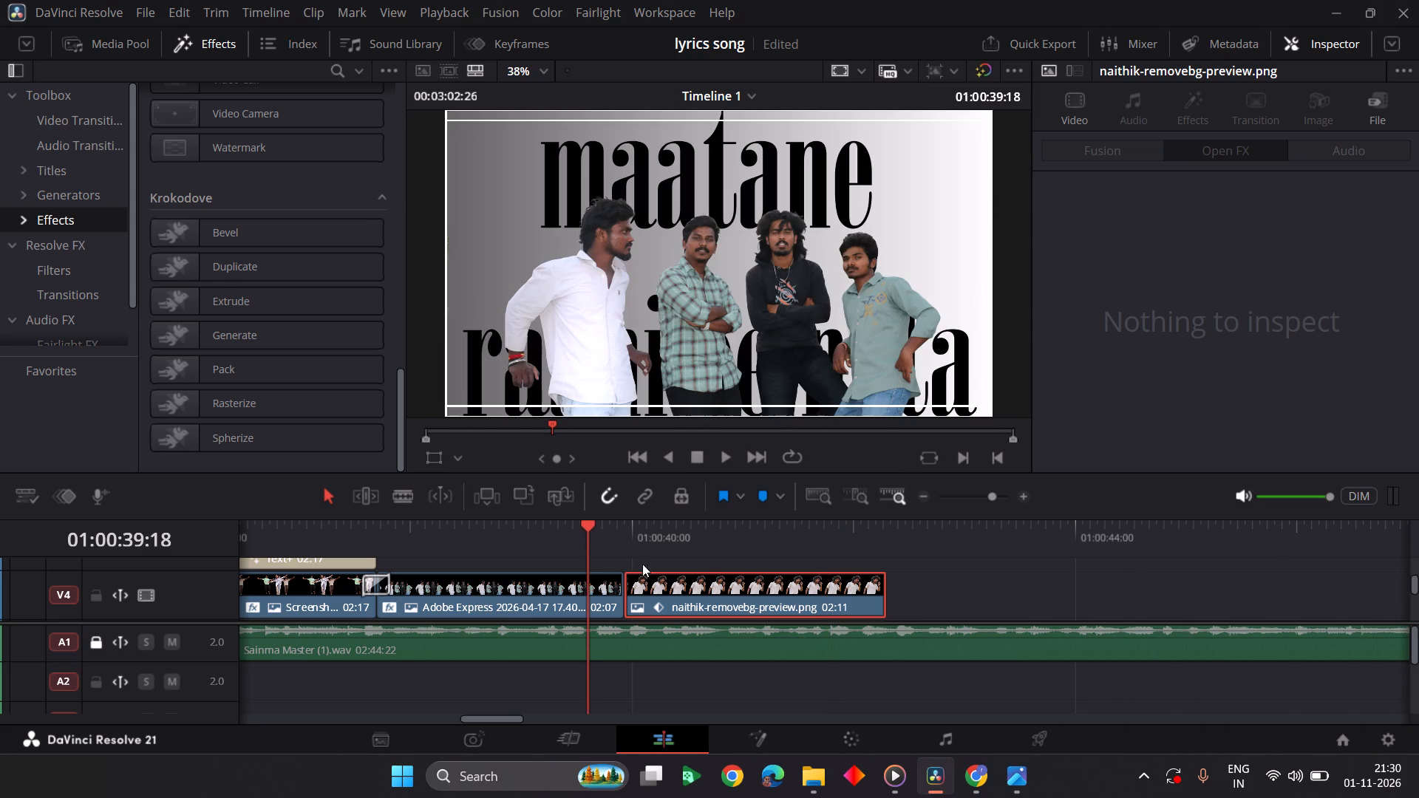
left_click(625, 588)
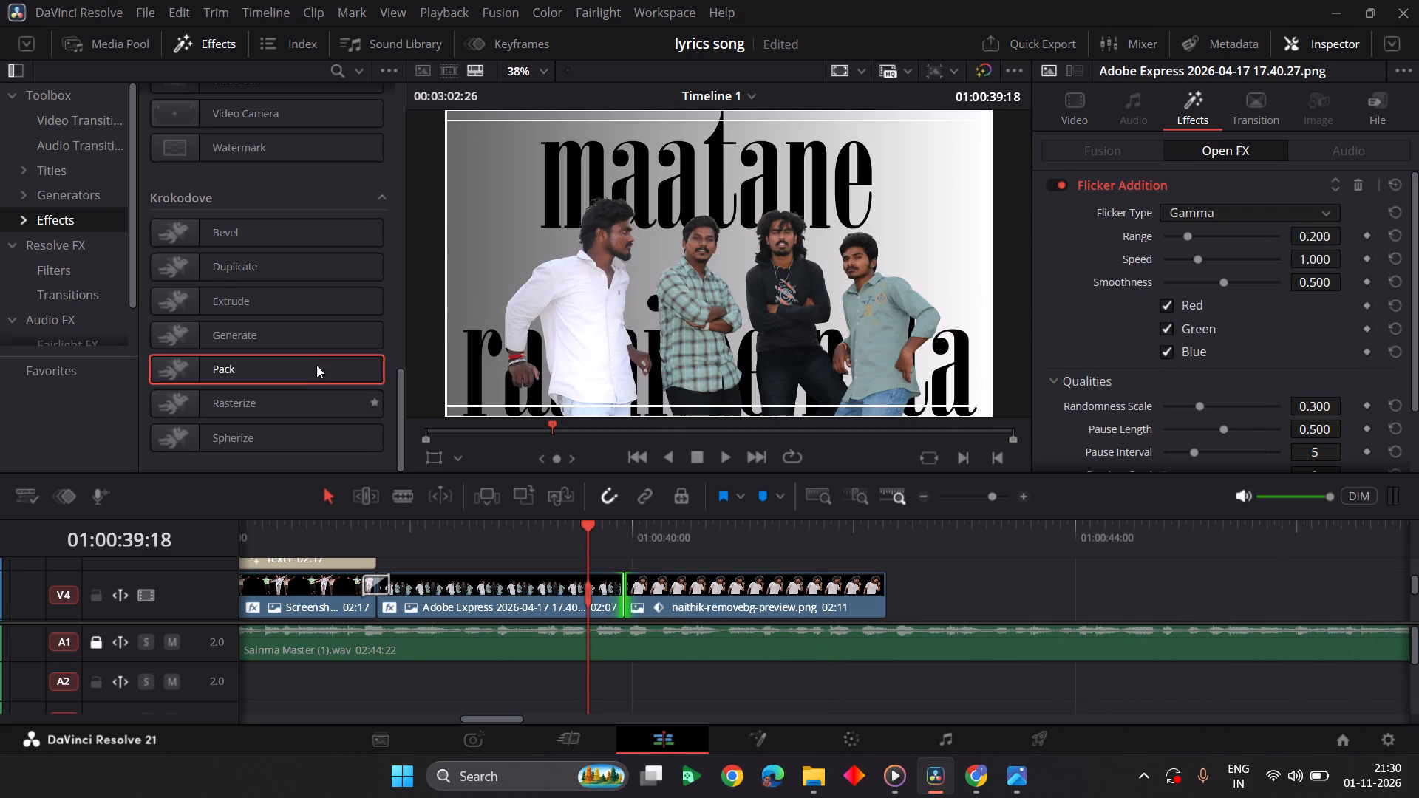
left_click(72, 132)
scroll(261, 262, "up", 3)
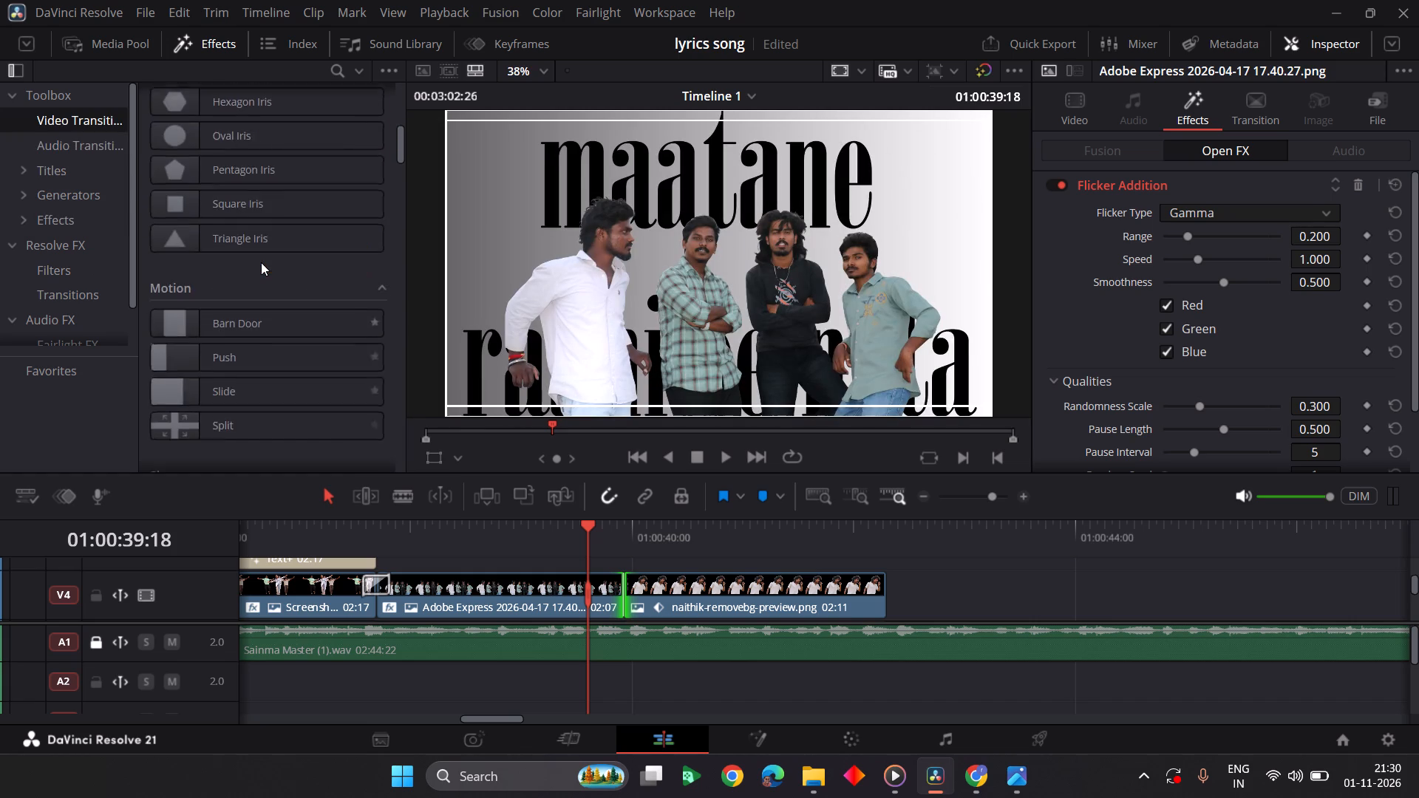
scroll(261, 262, "up", 6)
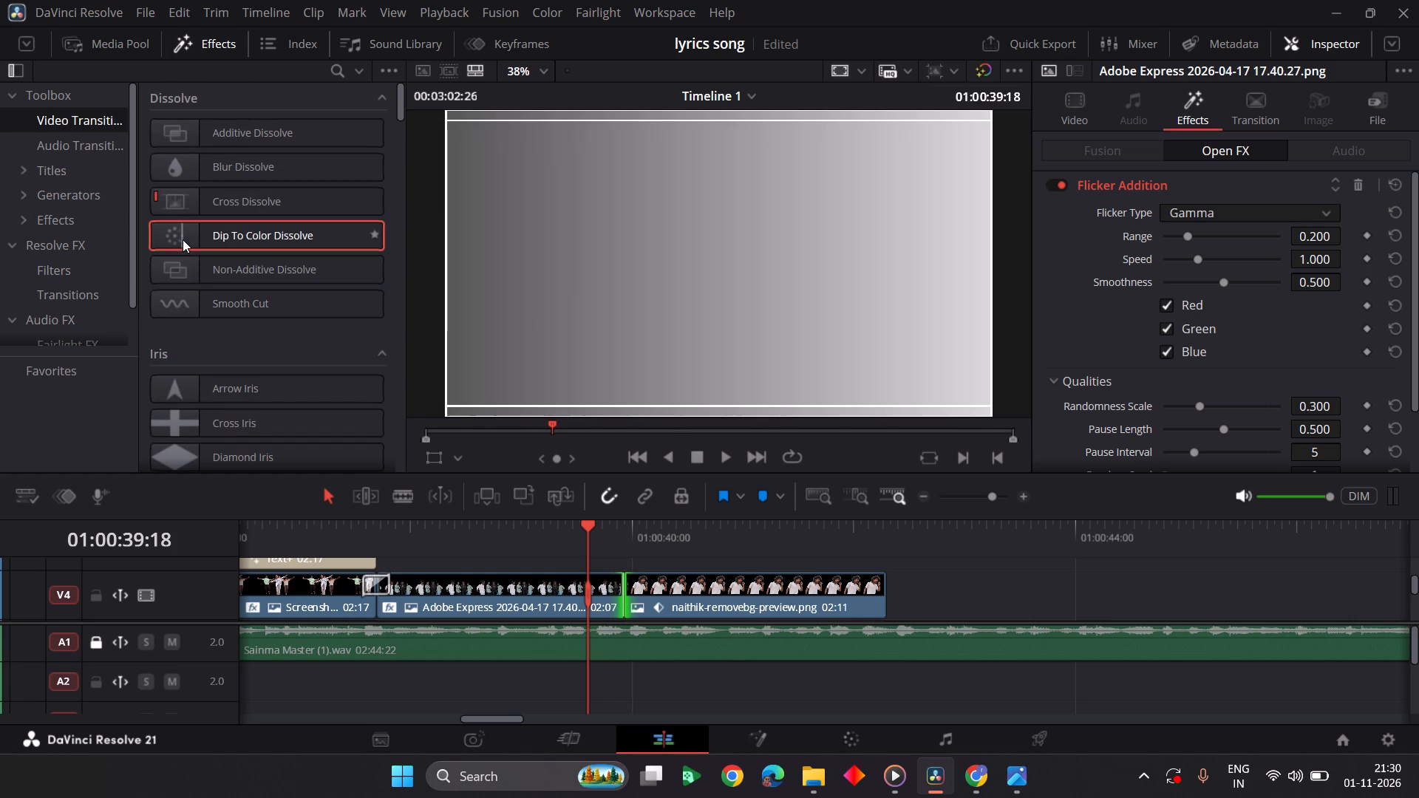
left_click_drag(183, 239, 622, 576)
scroll(499, 432, "right", 1)
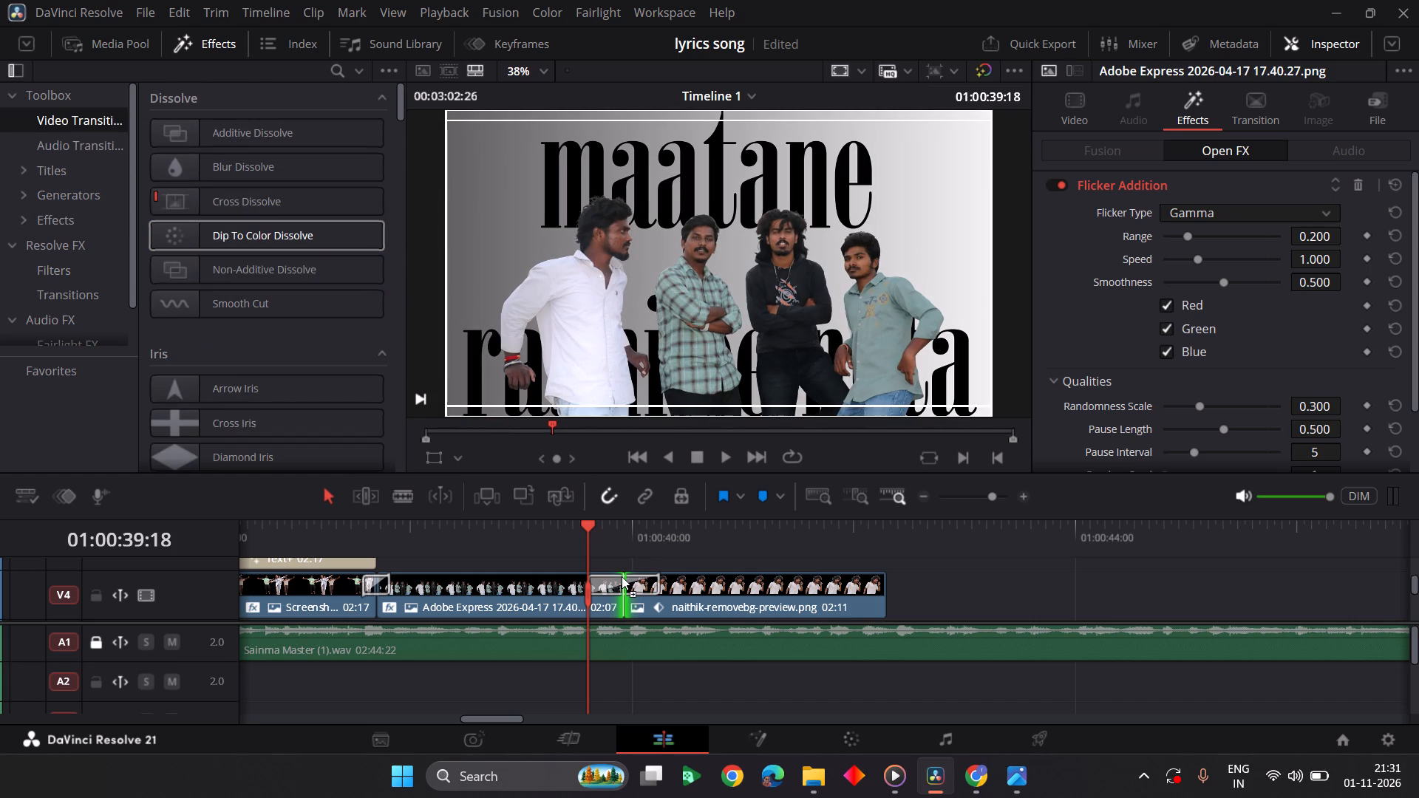
left_click_drag(622, 576, 622, 576)
Shorten the Dip To Color Dissolve before the naithik cutout to 8 frames and play back the transition.
left_click_drag(659, 589, 641, 590)
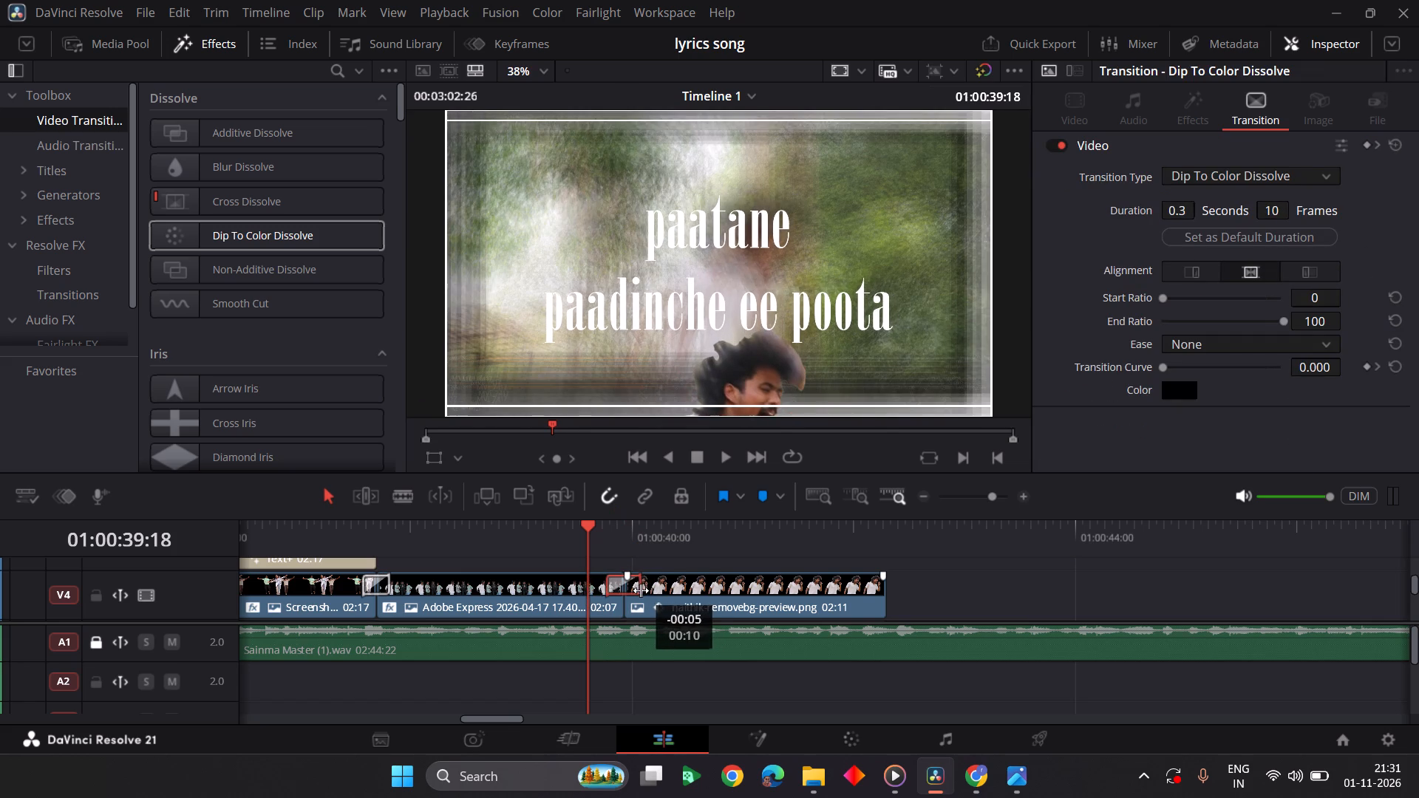
left_click_drag(641, 590, 637, 592)
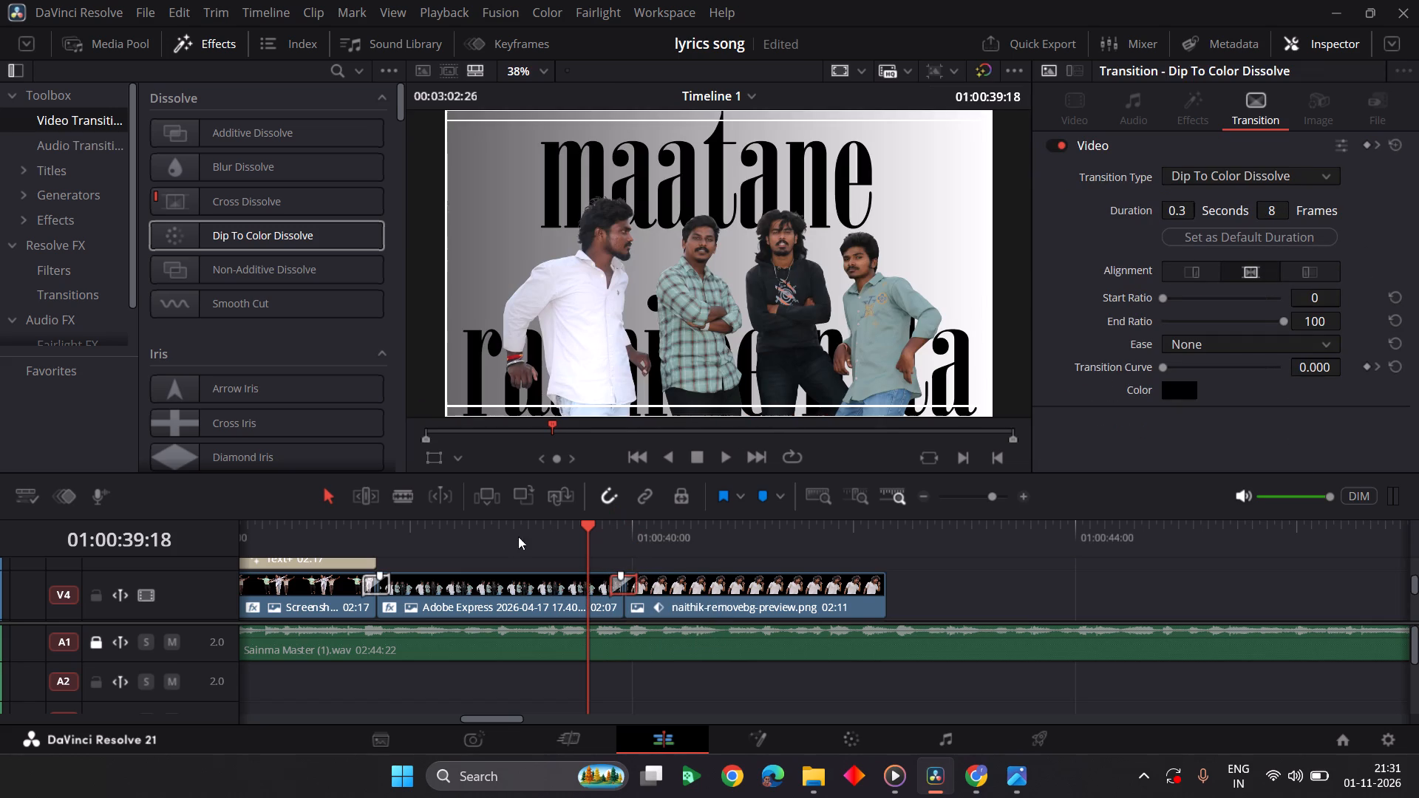
left_click(461, 542)
key("space")
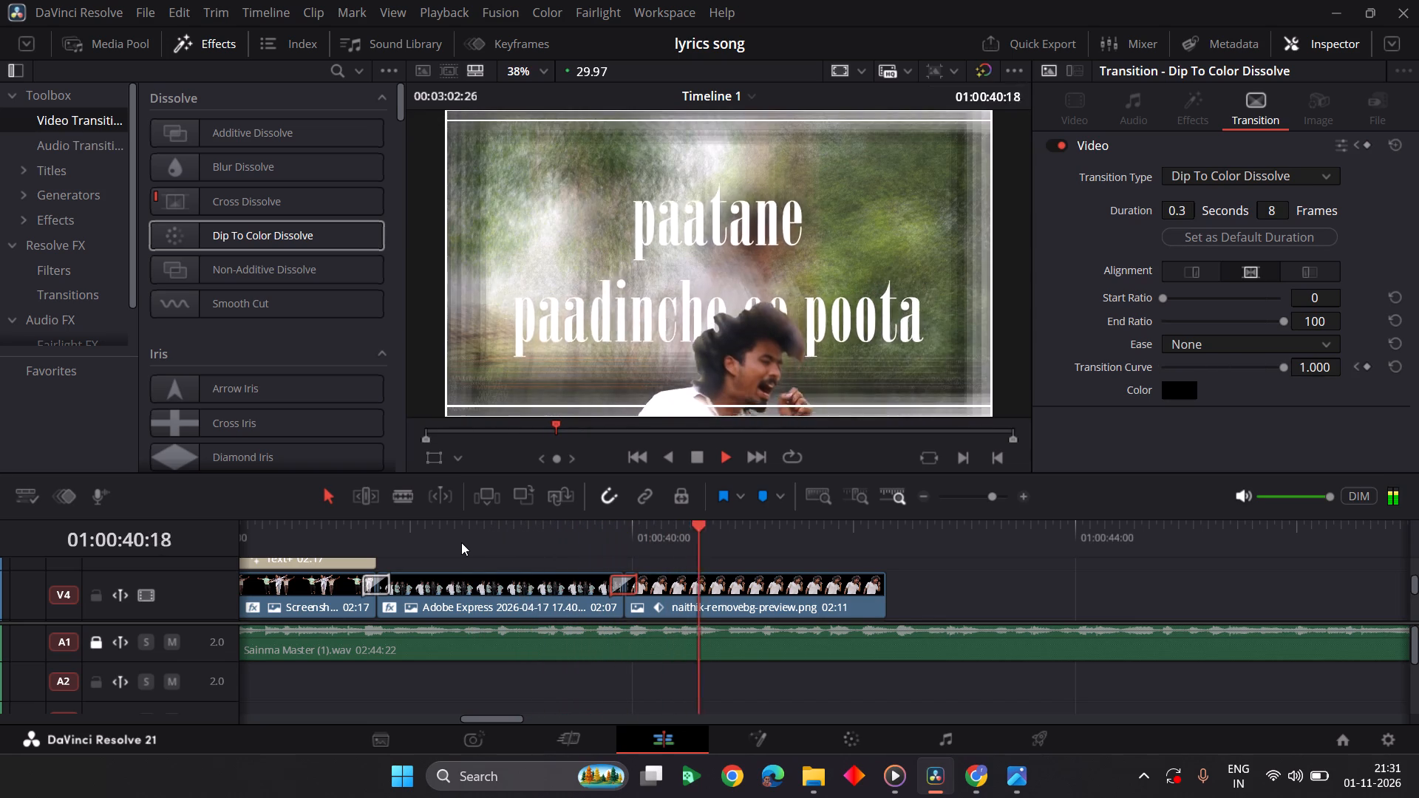
key("space")
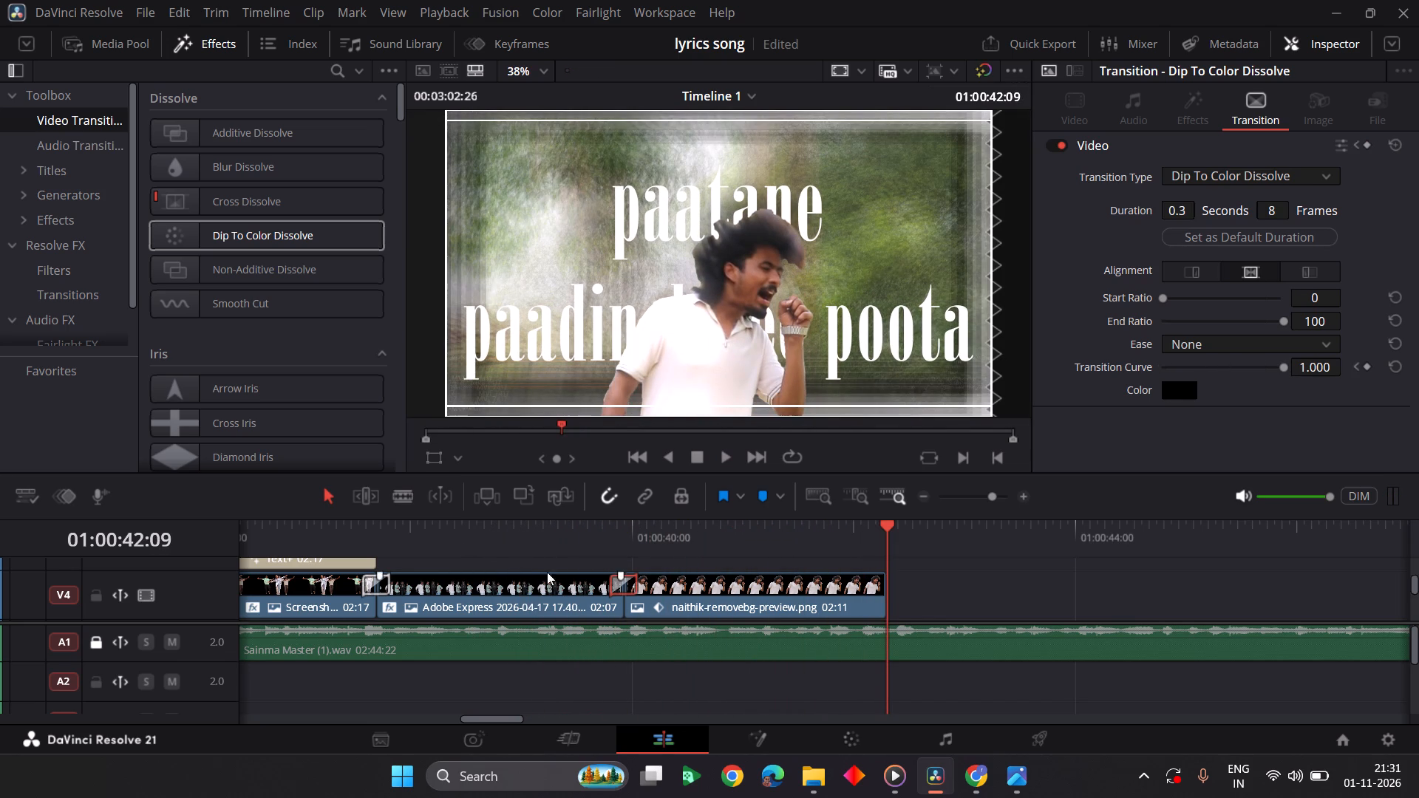
Look over the timeline from the end of the Sainma Master audio back to the ramarun clip near its start.
scroll(875, 571, "left", 2)
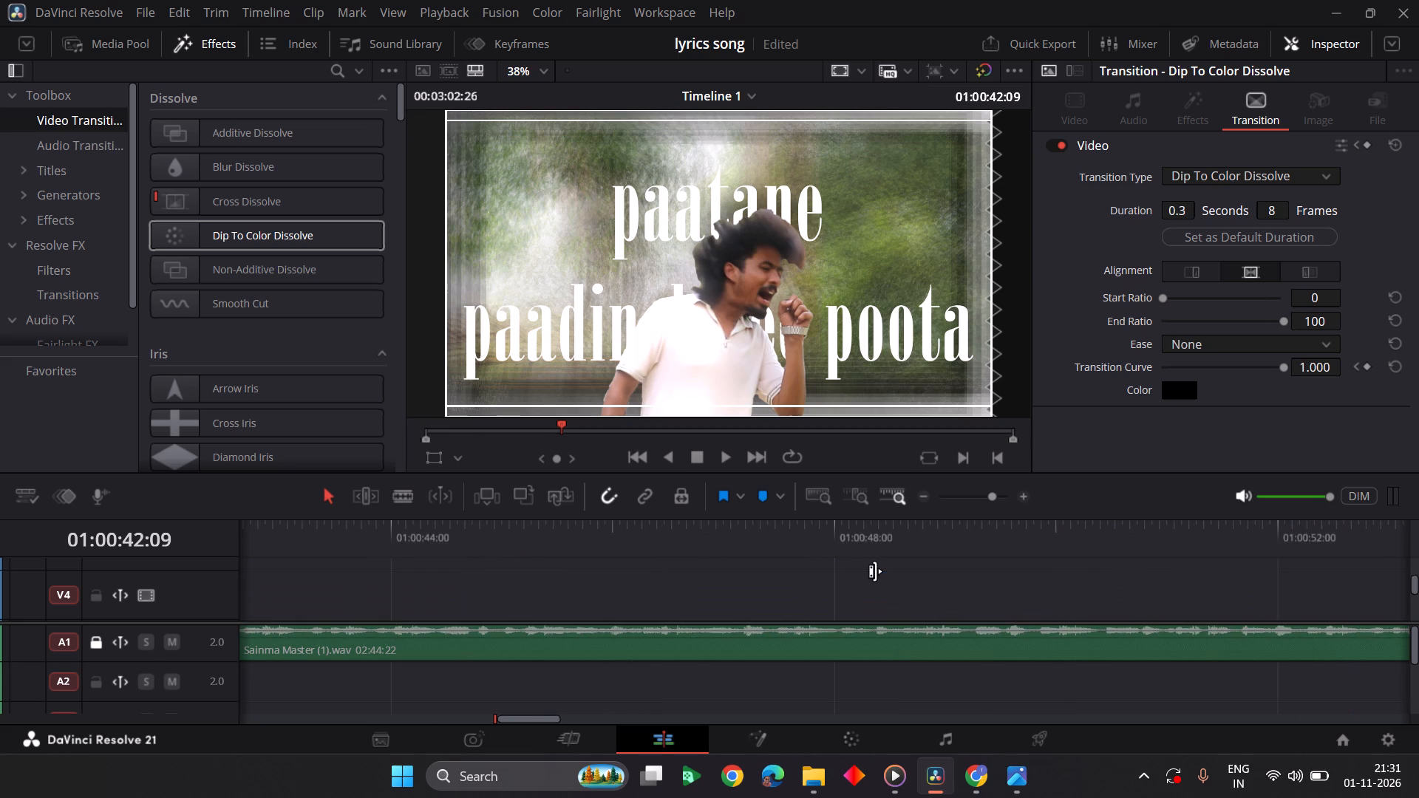
scroll(875, 571, "left", 15)
scroll(875, 571, "right", 1)
scroll(875, 571, "left", 3)
scroll(875, 571, "right", 1)
scroll(875, 571, "left", 1)
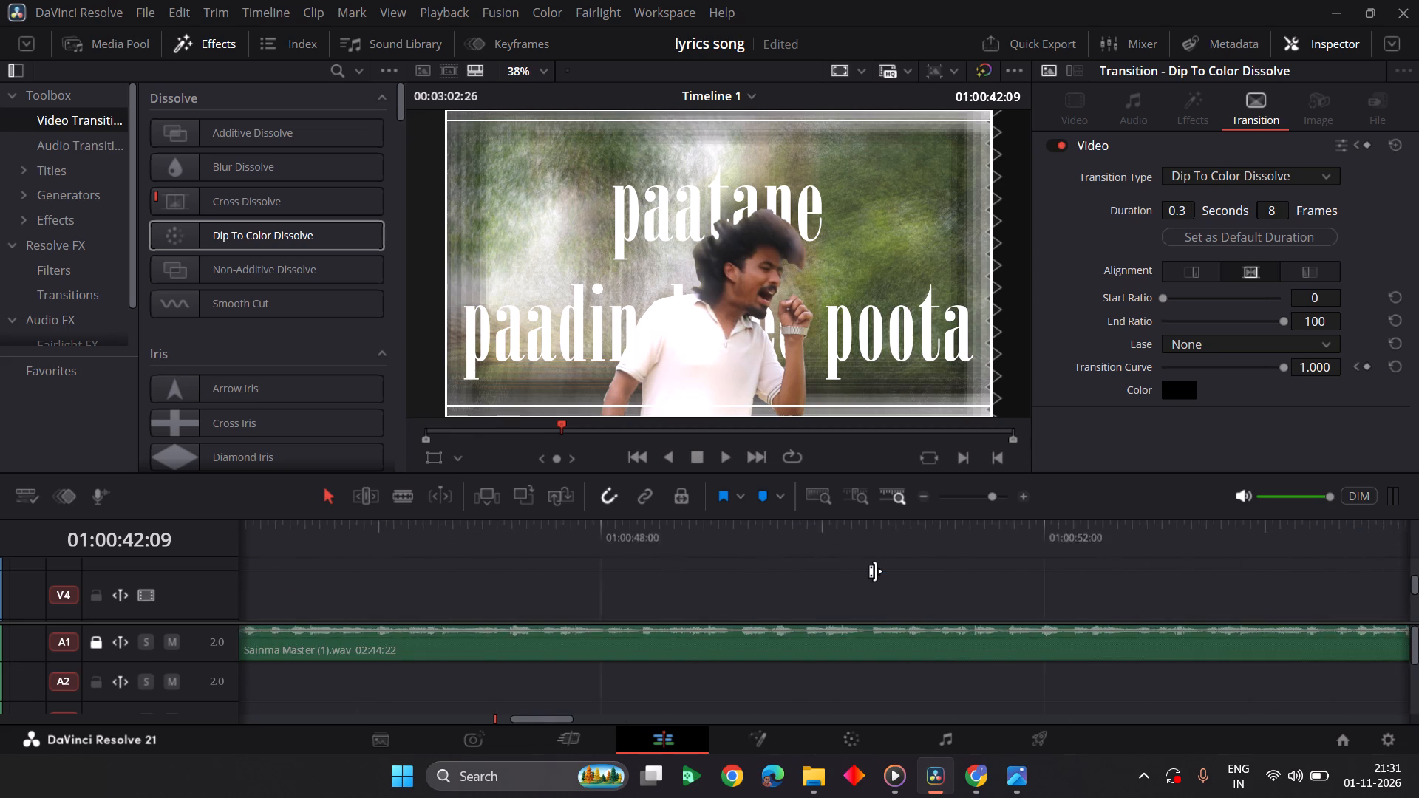
scroll(875, 571, "left", 4)
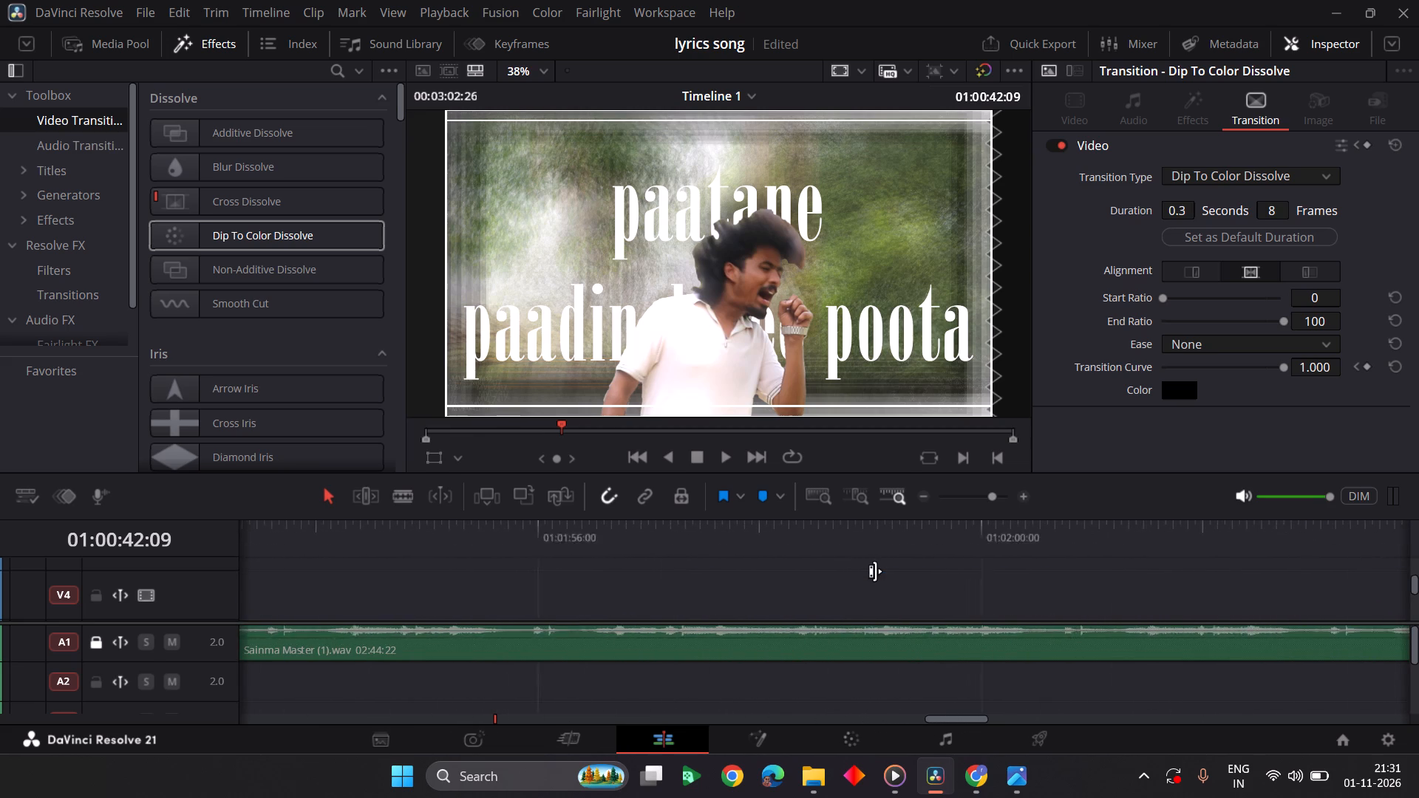
scroll(875, 571, "left", 1)
scroll(875, 571, "right", 2)
scroll(875, 571, "left", 3)
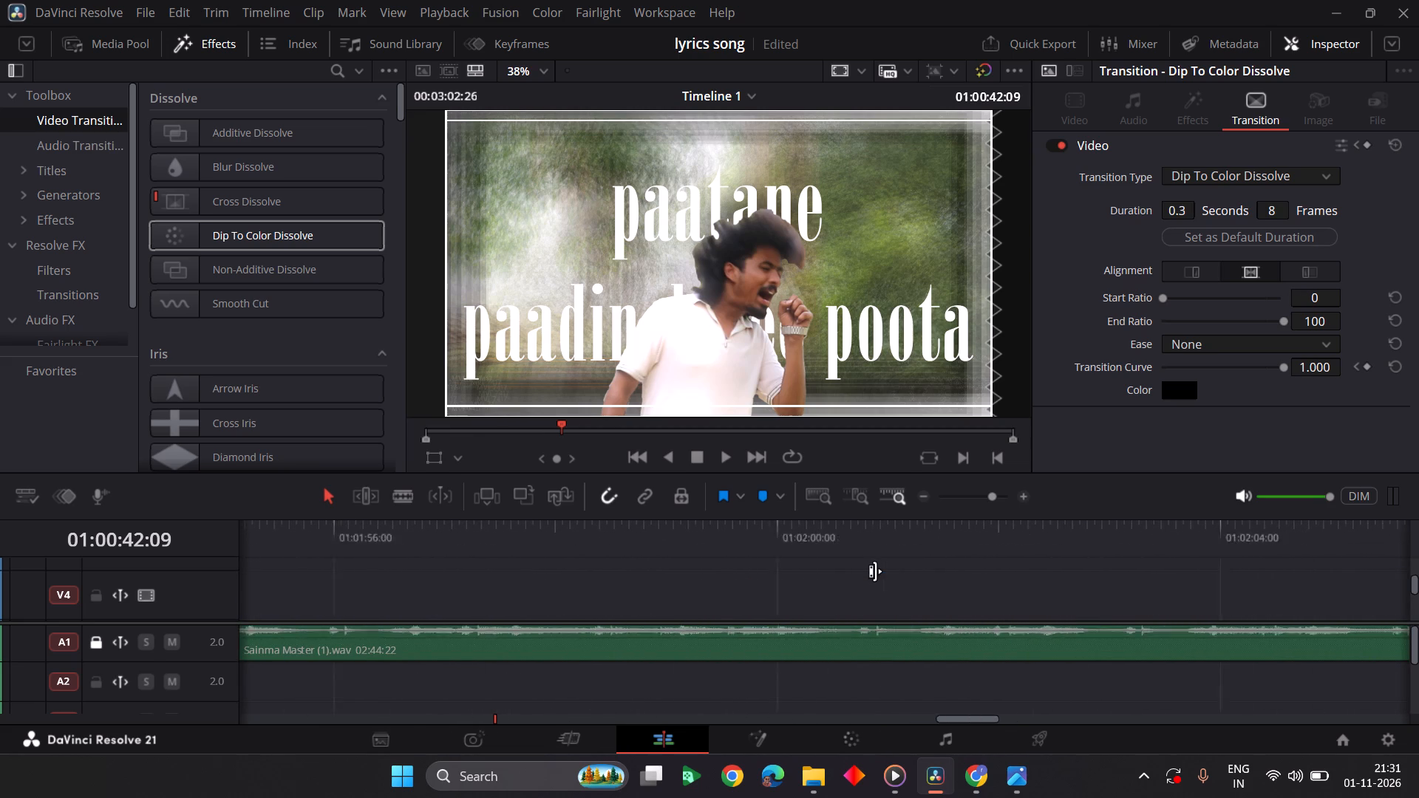
scroll(875, 571, "left", 7)
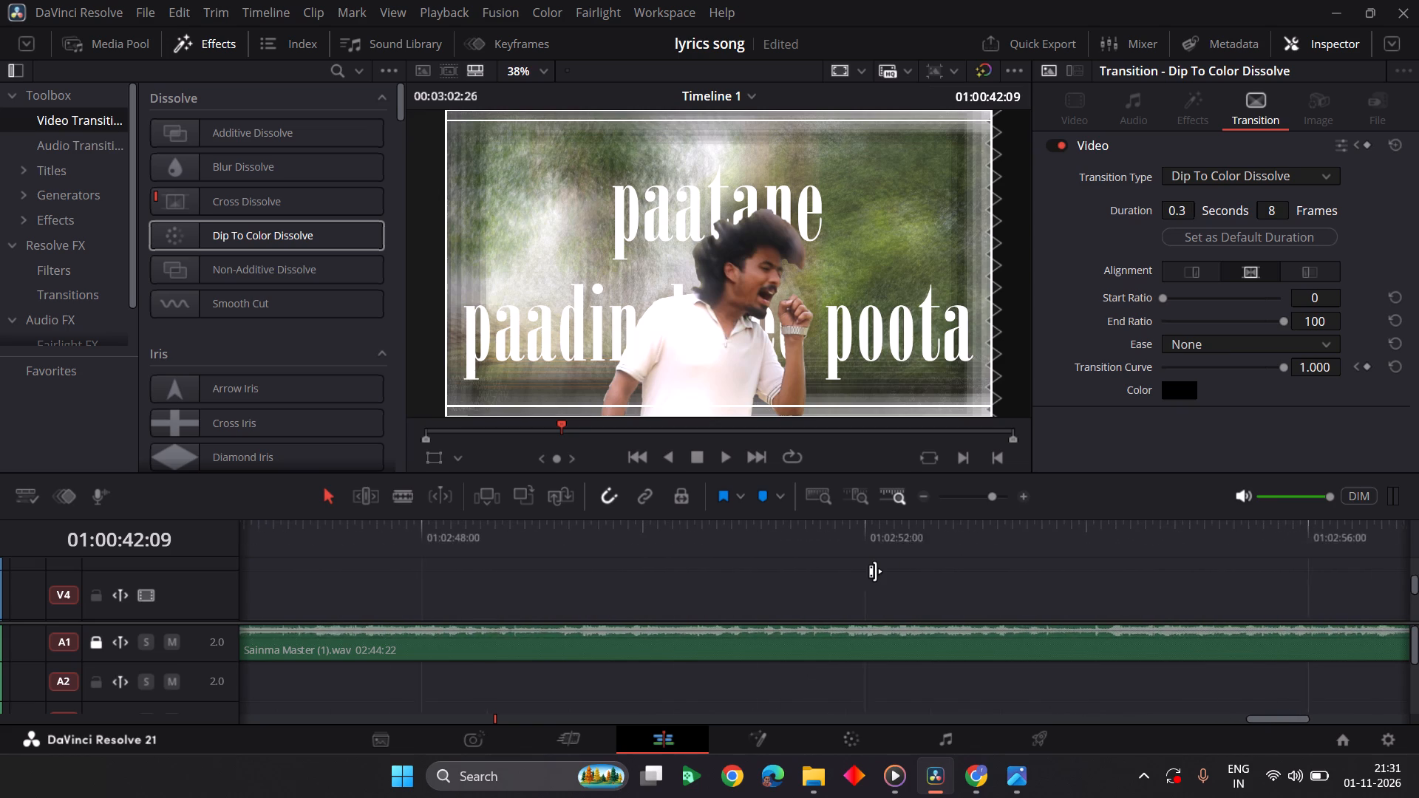
scroll(875, 571, "left", 3)
scroll(875, 571, "right", 2)
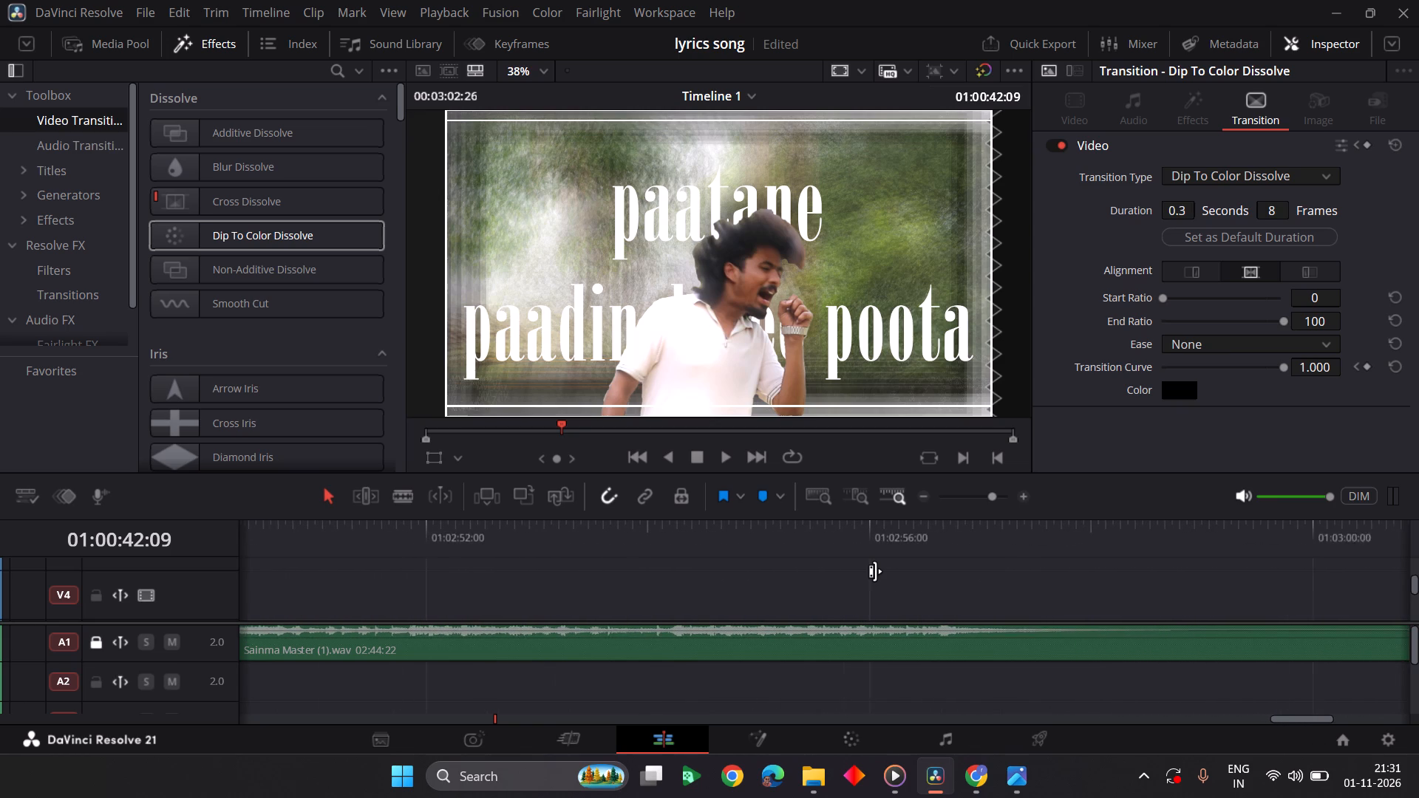
scroll(875, 571, "right", 10)
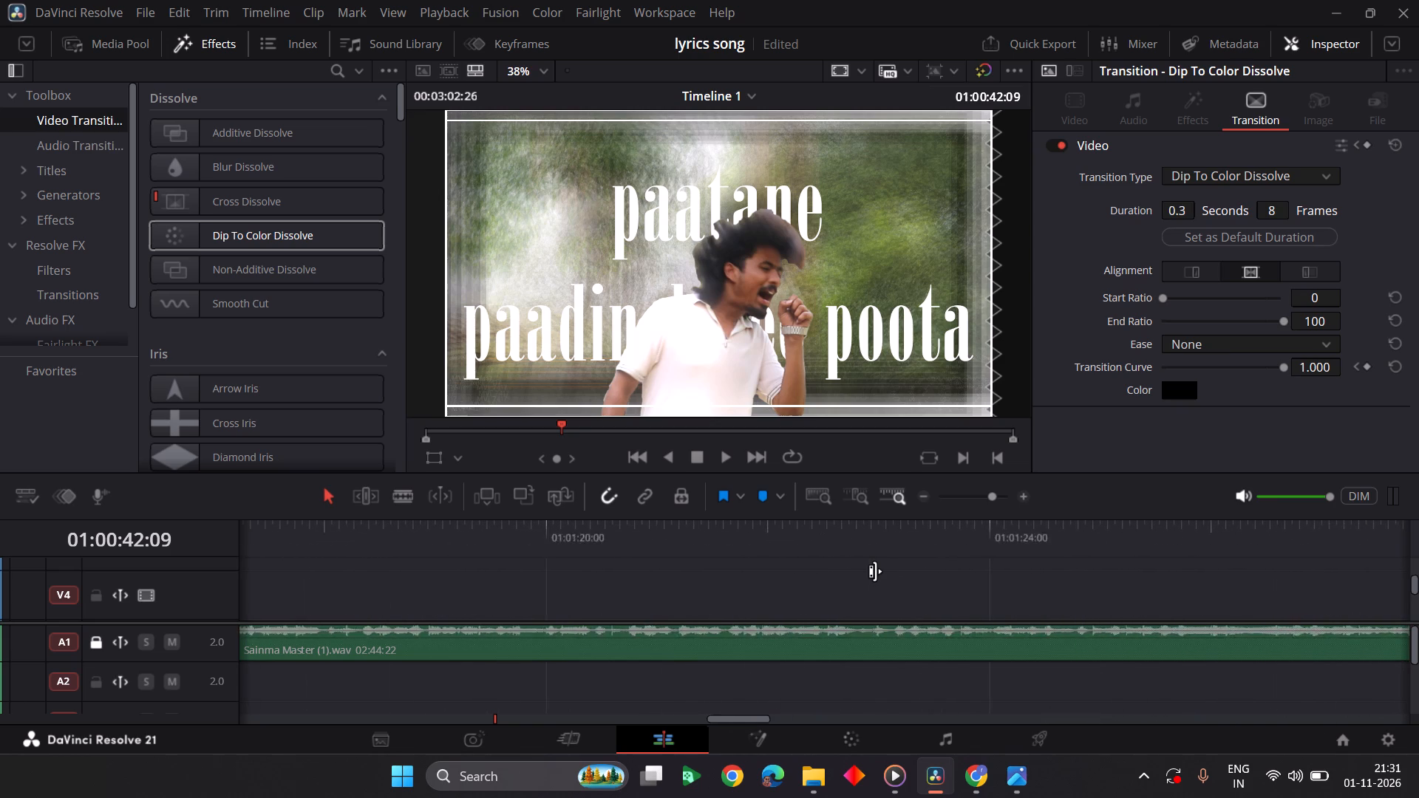
scroll(875, 571, "right", 8)
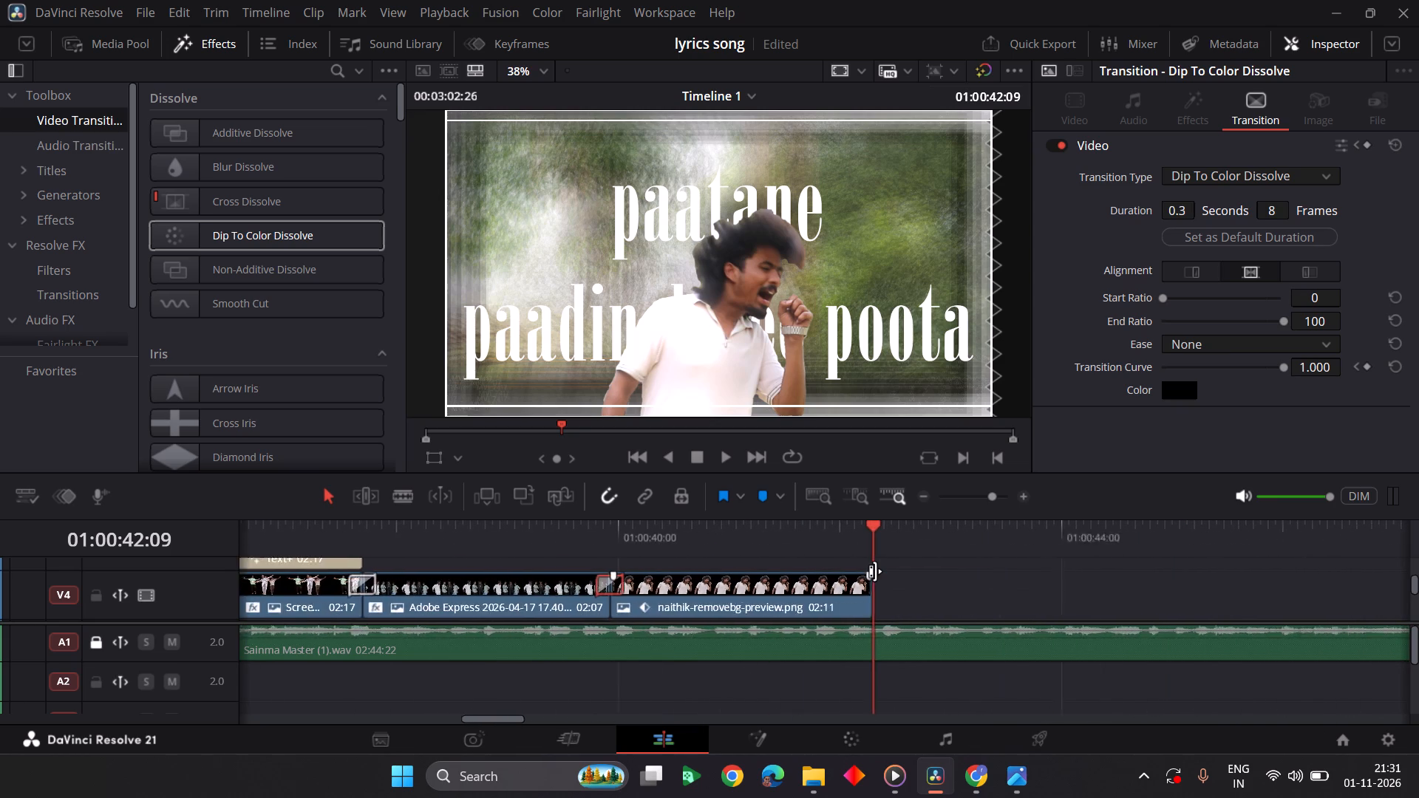
scroll(875, 571, "right", 8)
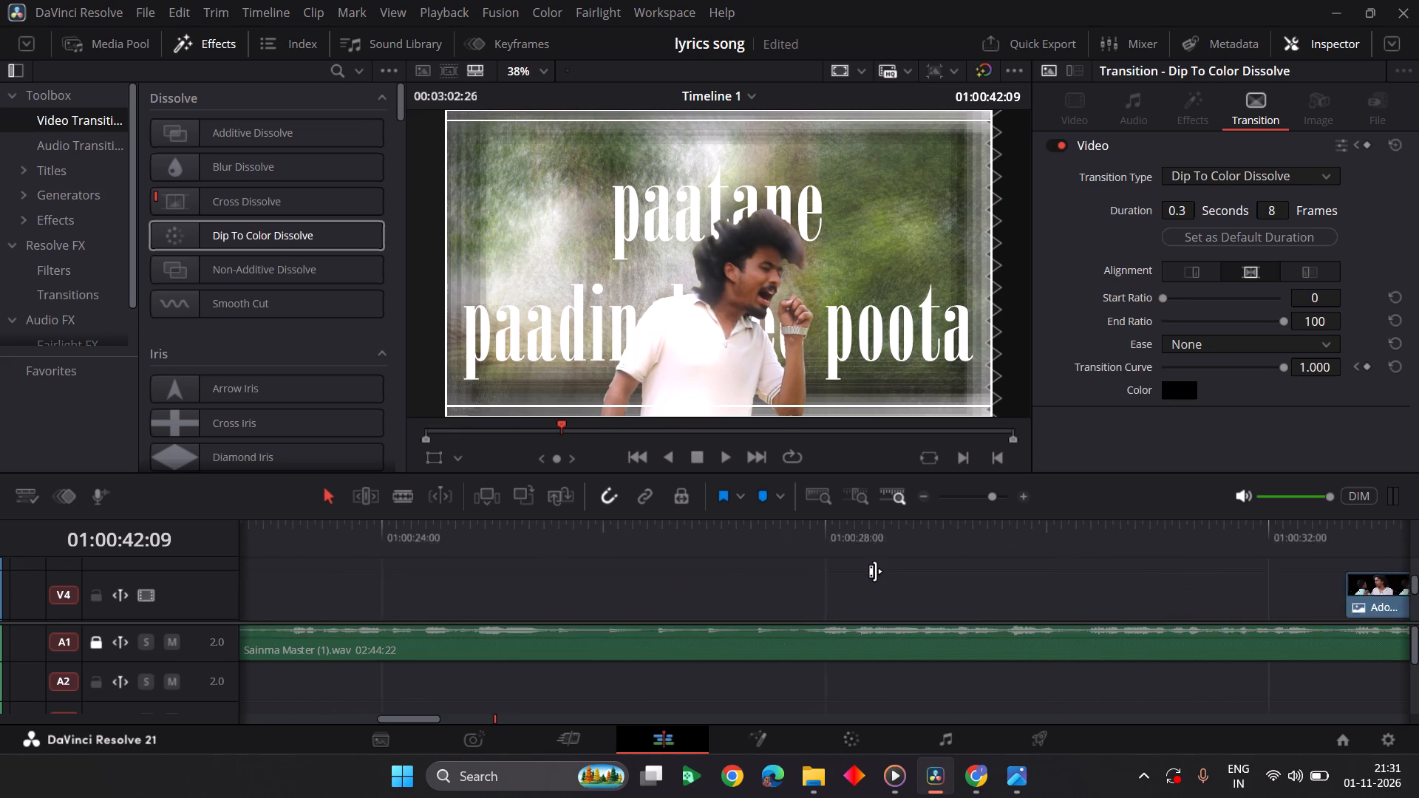
scroll(875, 571, "right", 6)
scroll(875, 571, "left", 4)
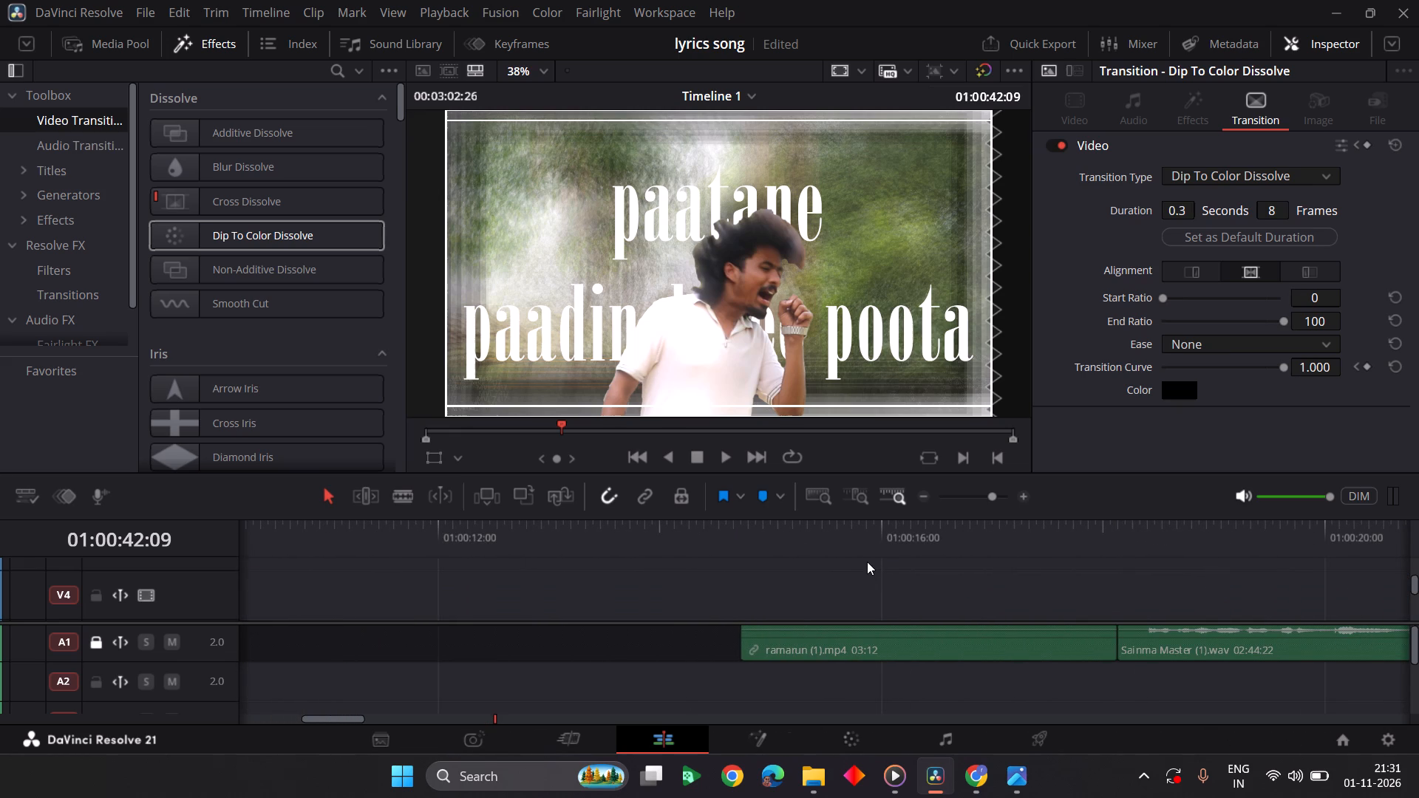
Play the timeline full screen on the Cut page from the cassette scene at 01:00:15:29 through the paatane scene.
left_click(877, 545)
scroll(877, 545, "left", 1)
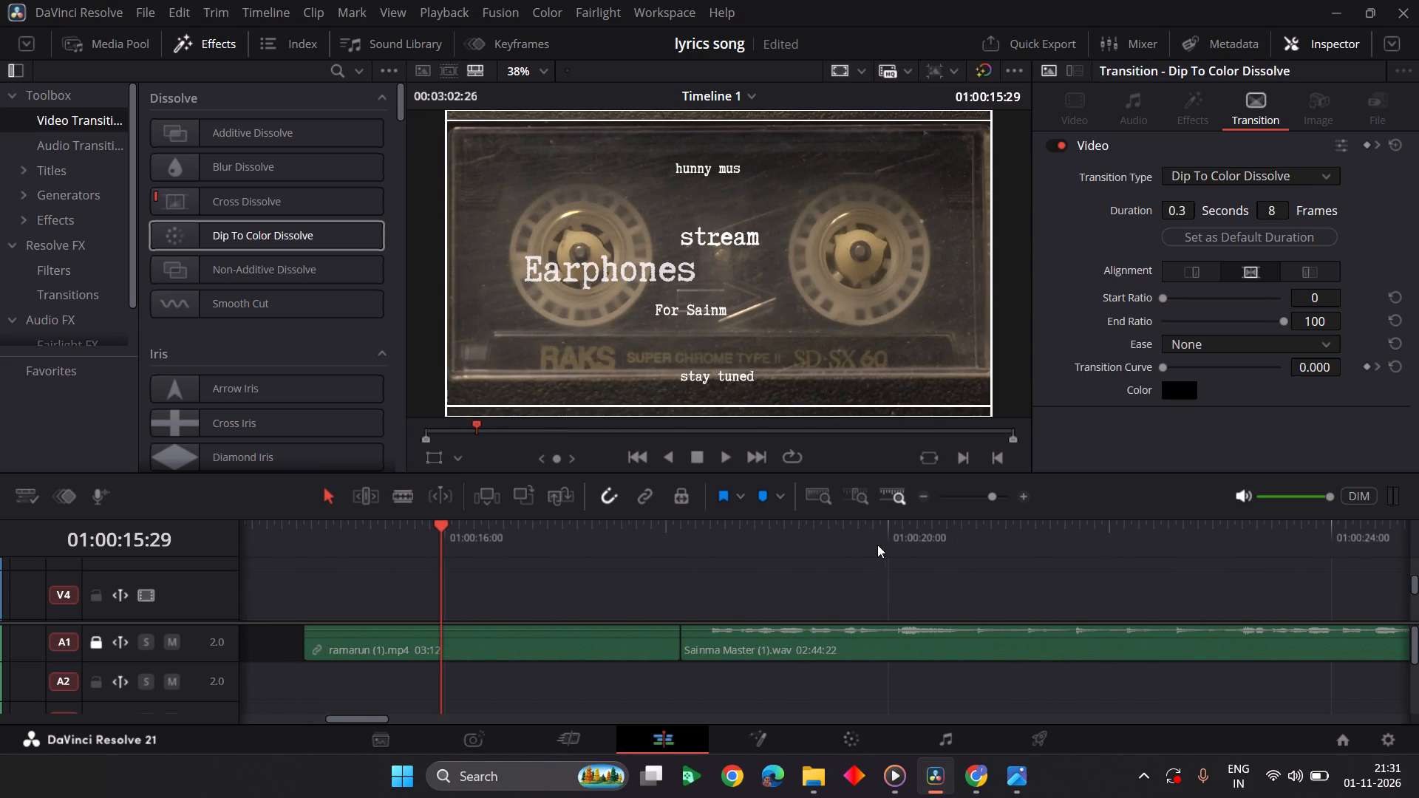
left_click(586, 743)
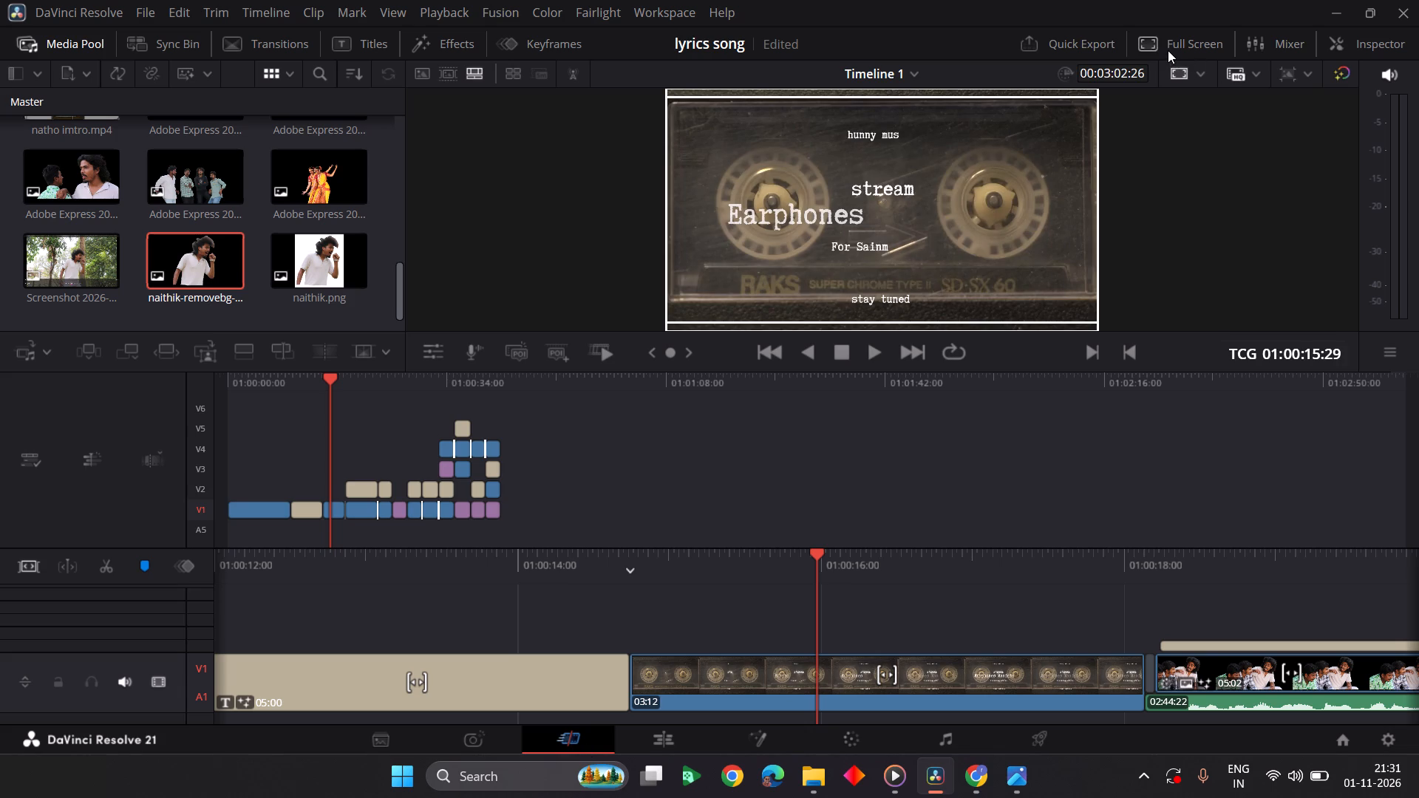
left_click(1168, 50)
key("space")
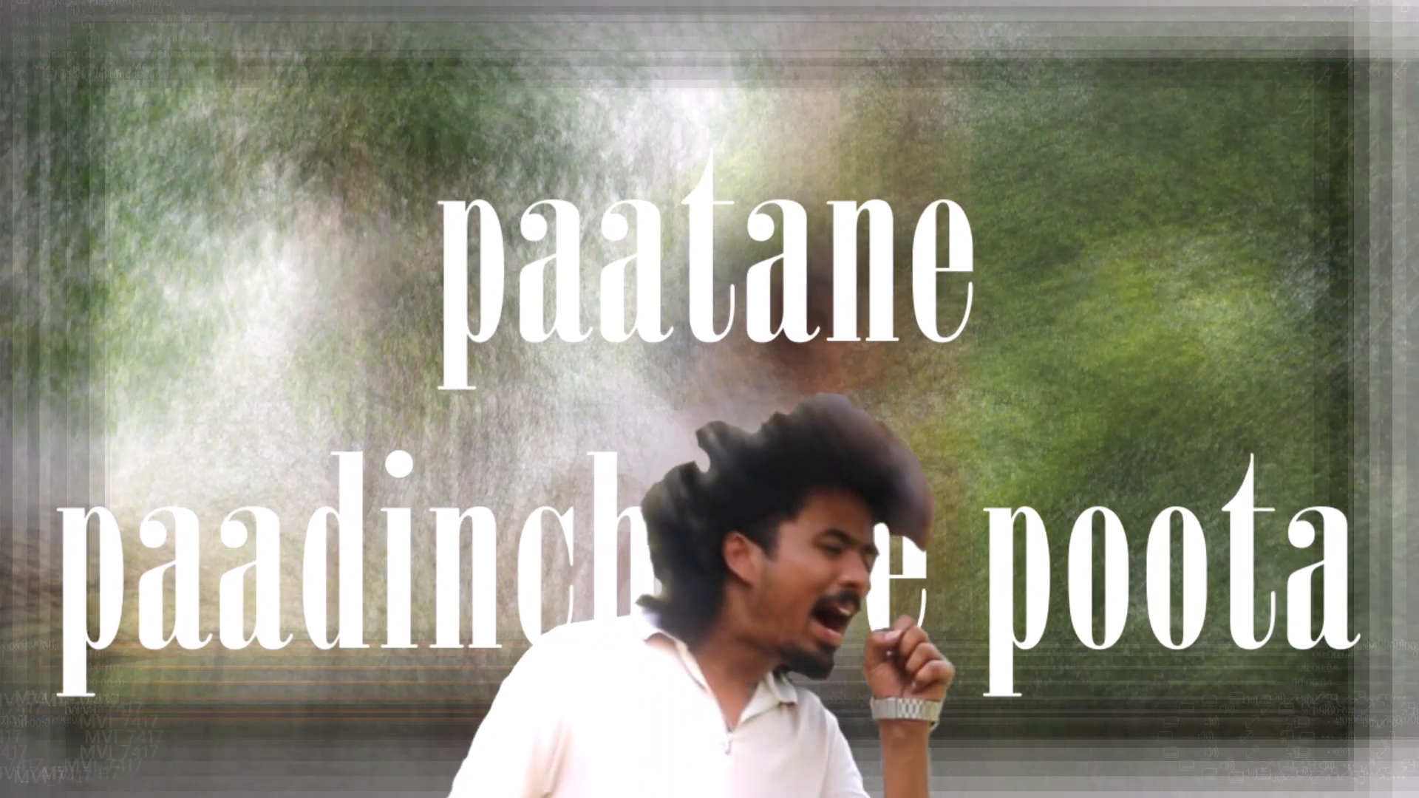
key("space")
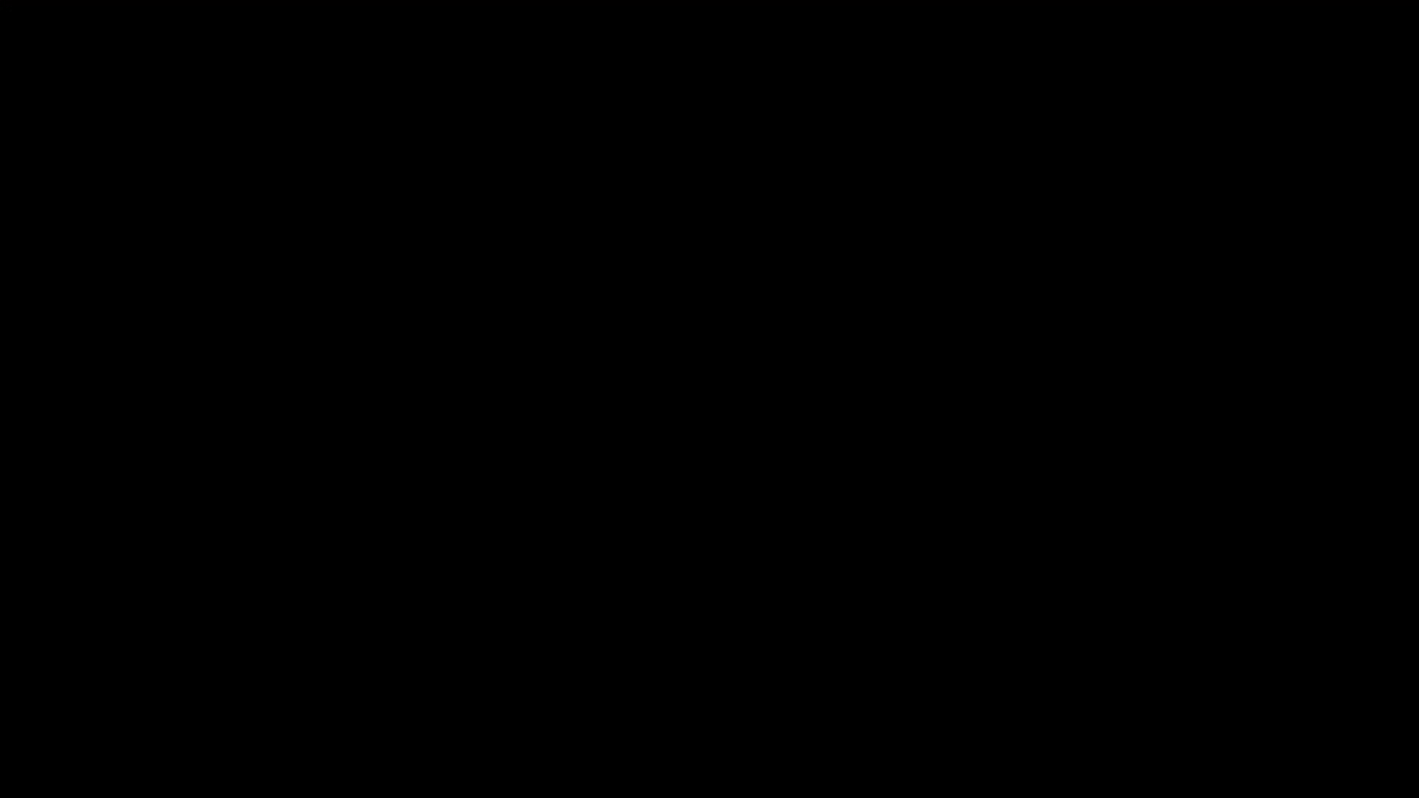
key("Escape")
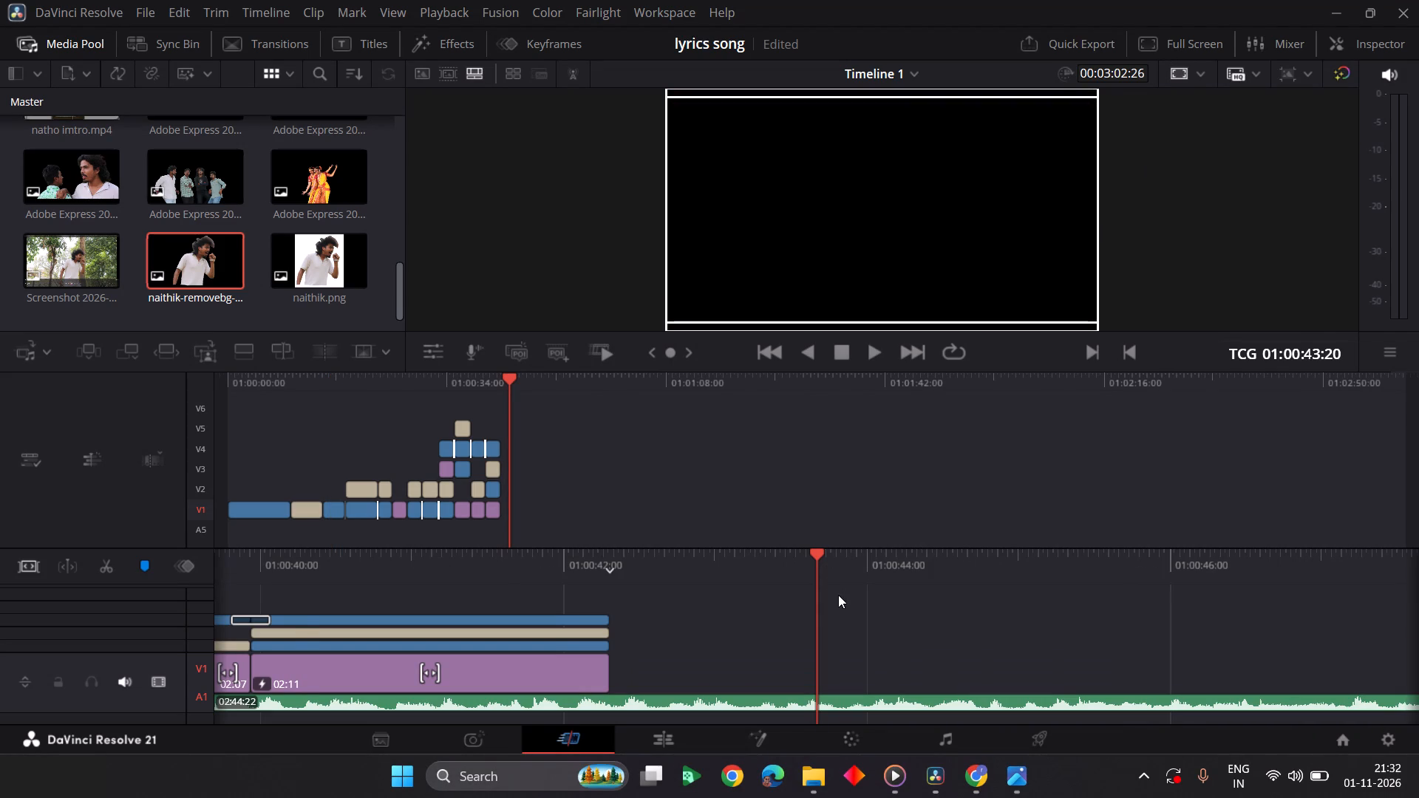
On the Color page, add a Corrector node to the naithik cutout and connect it between node 01 and the output.
scroll(838, 595, "right", 1)
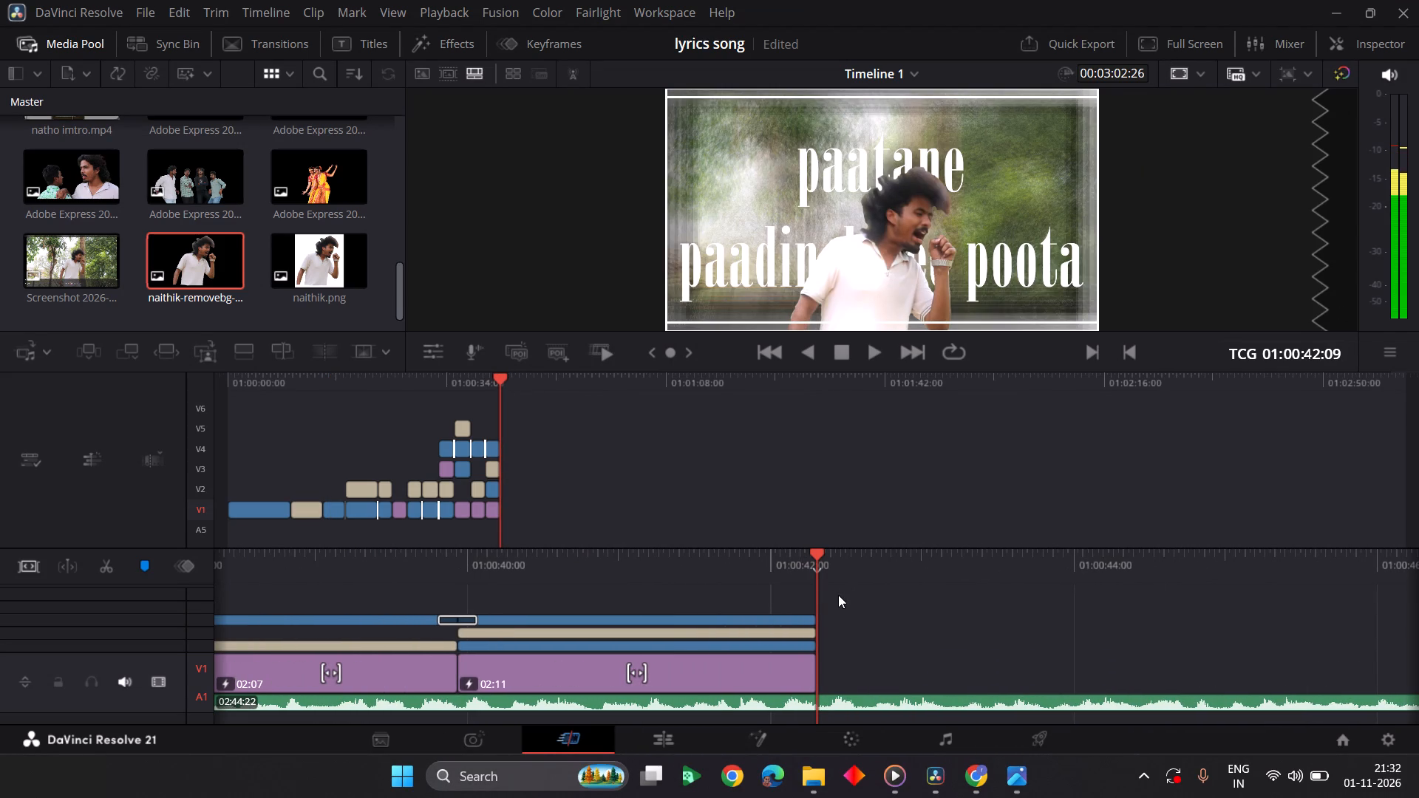
scroll(838, 595, "right", 1)
left_click(665, 744)
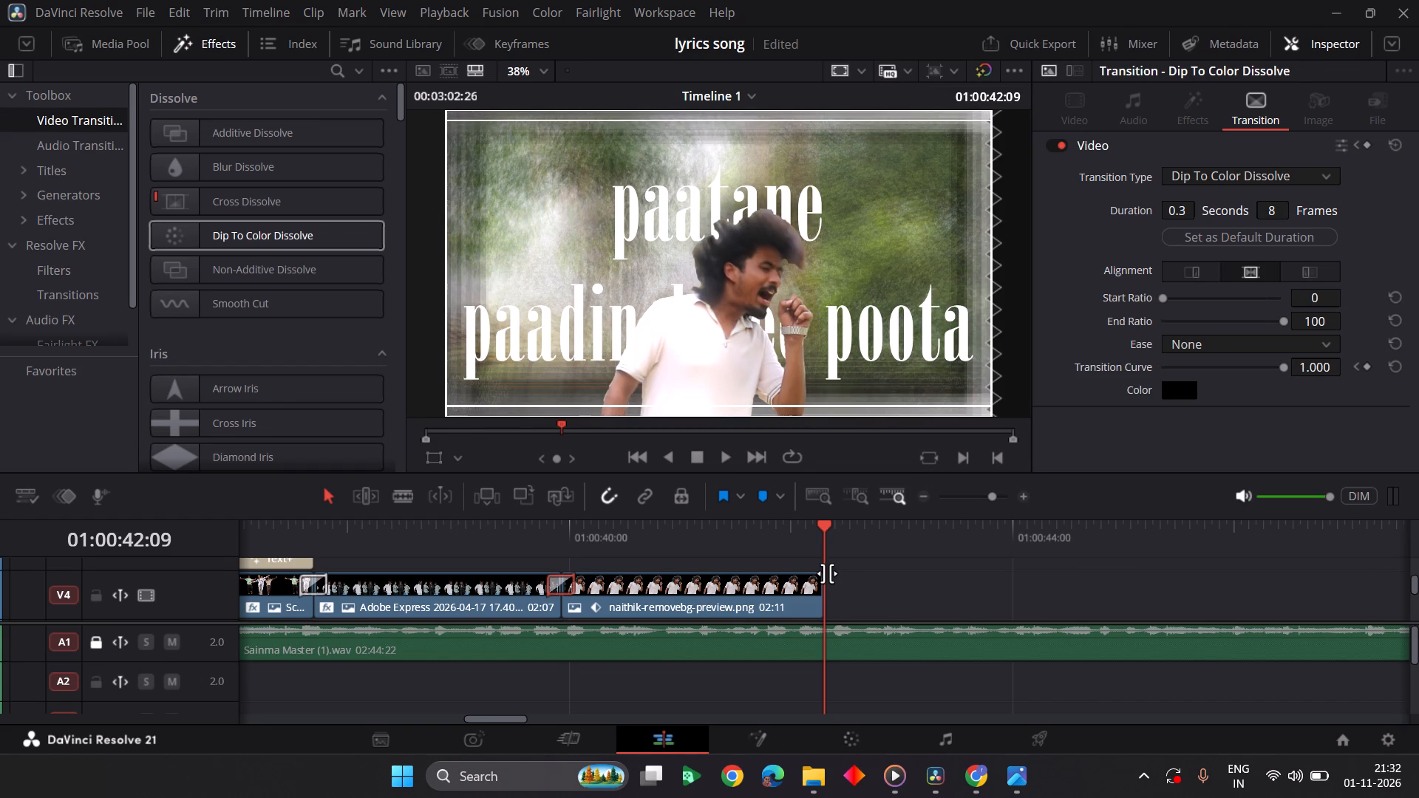
left_click(847, 735)
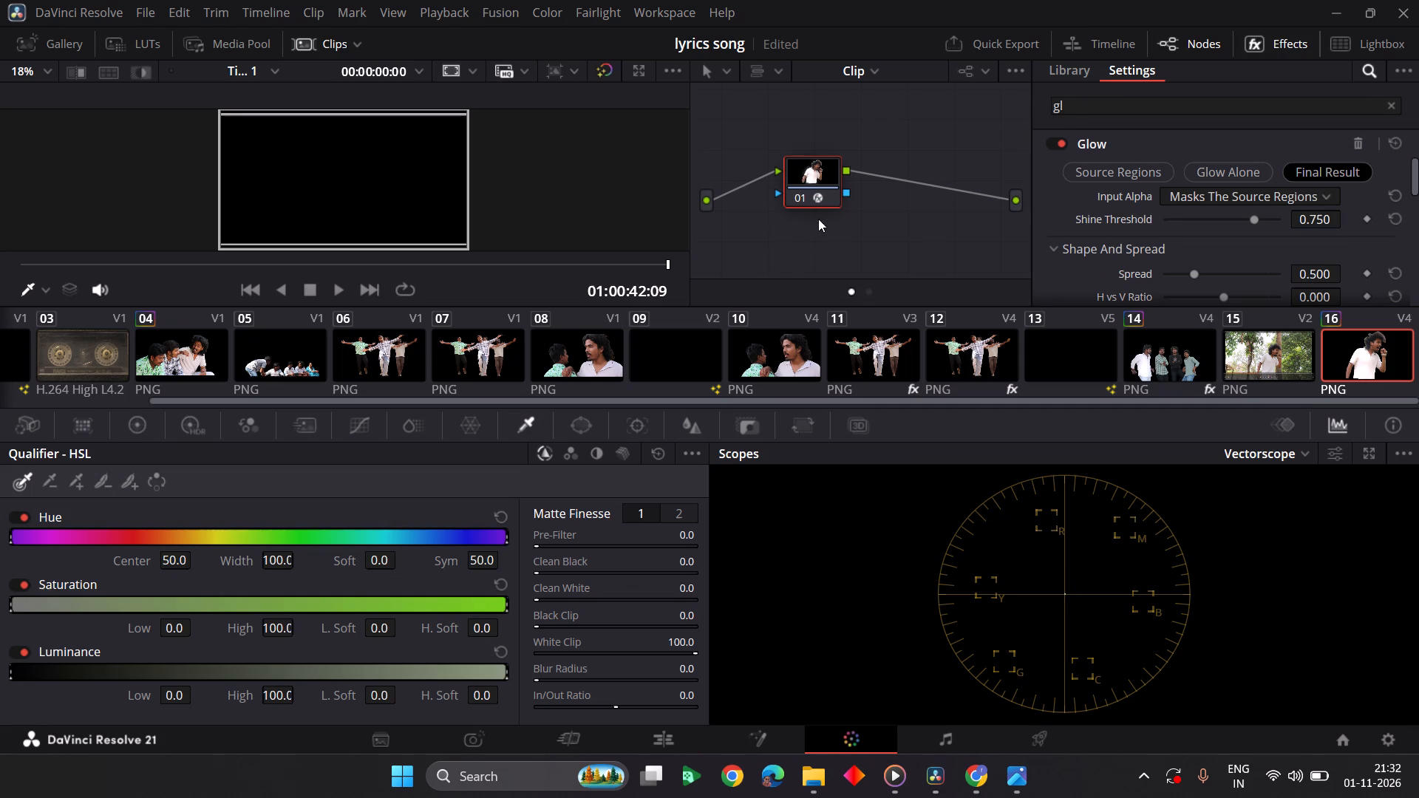
right_click(884, 144)
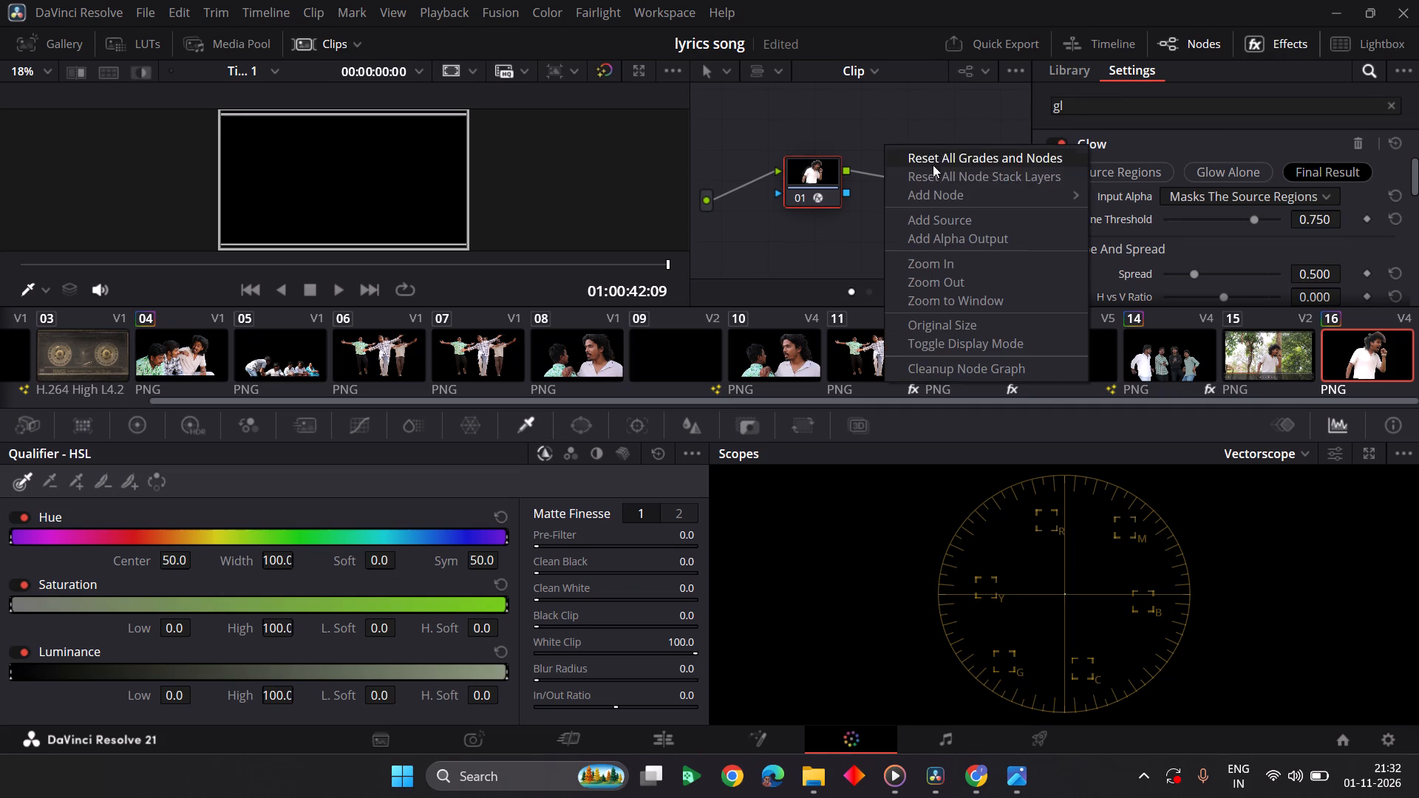
left_click(937, 198)
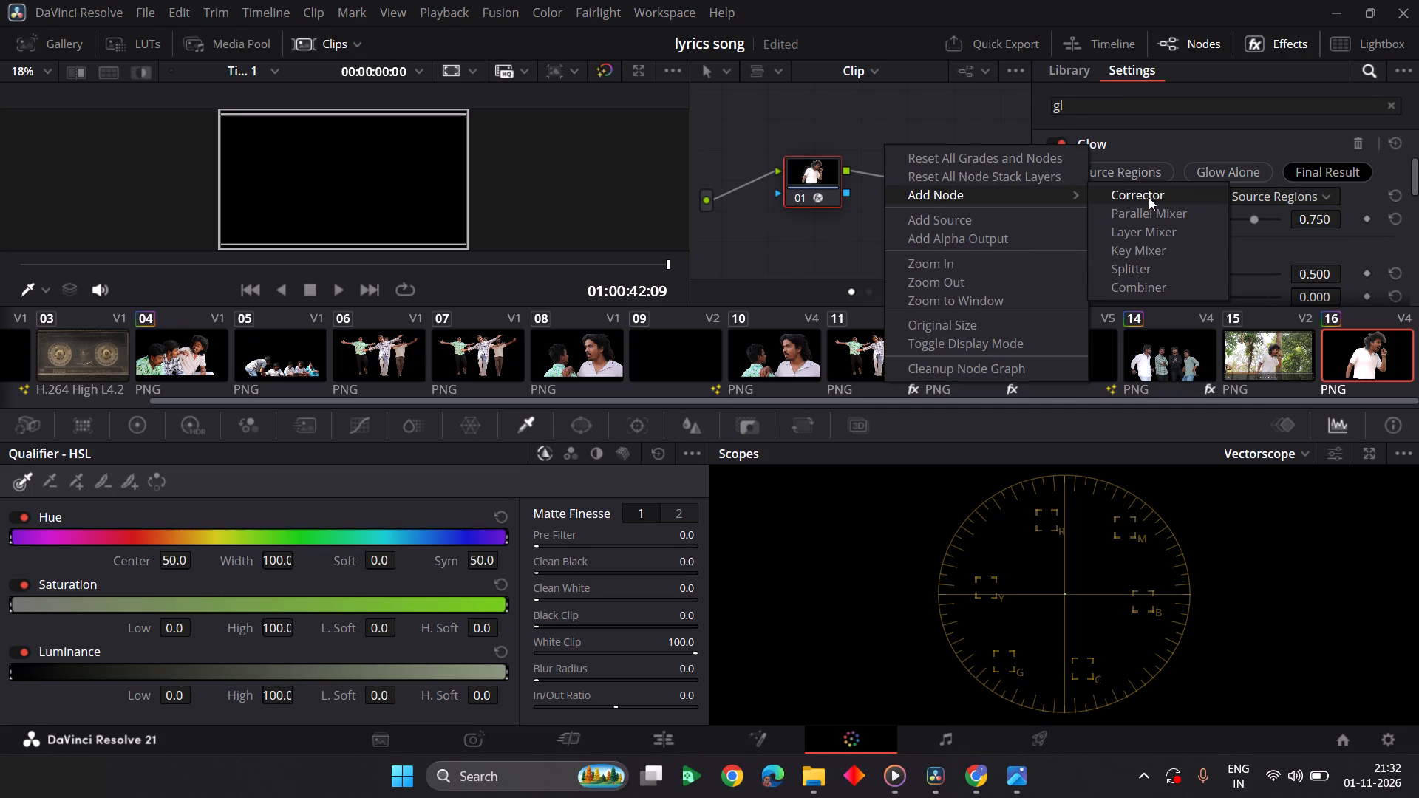
left_click(1149, 199)
left_click_drag(889, 164, 914, 228)
left_click_drag(848, 172, 876, 210)
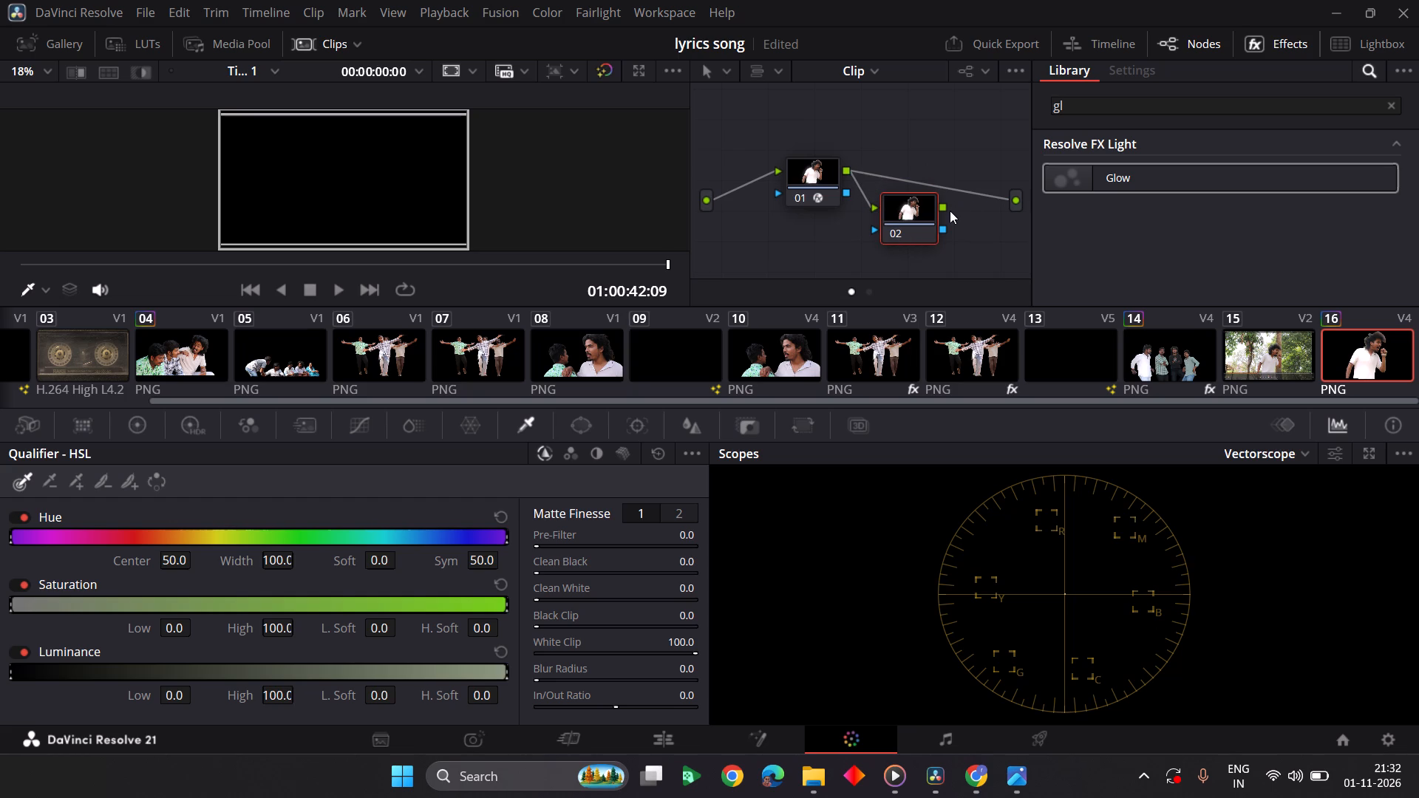
left_click_drag(945, 206, 1016, 202)
left_click_drag(908, 219, 916, 199)
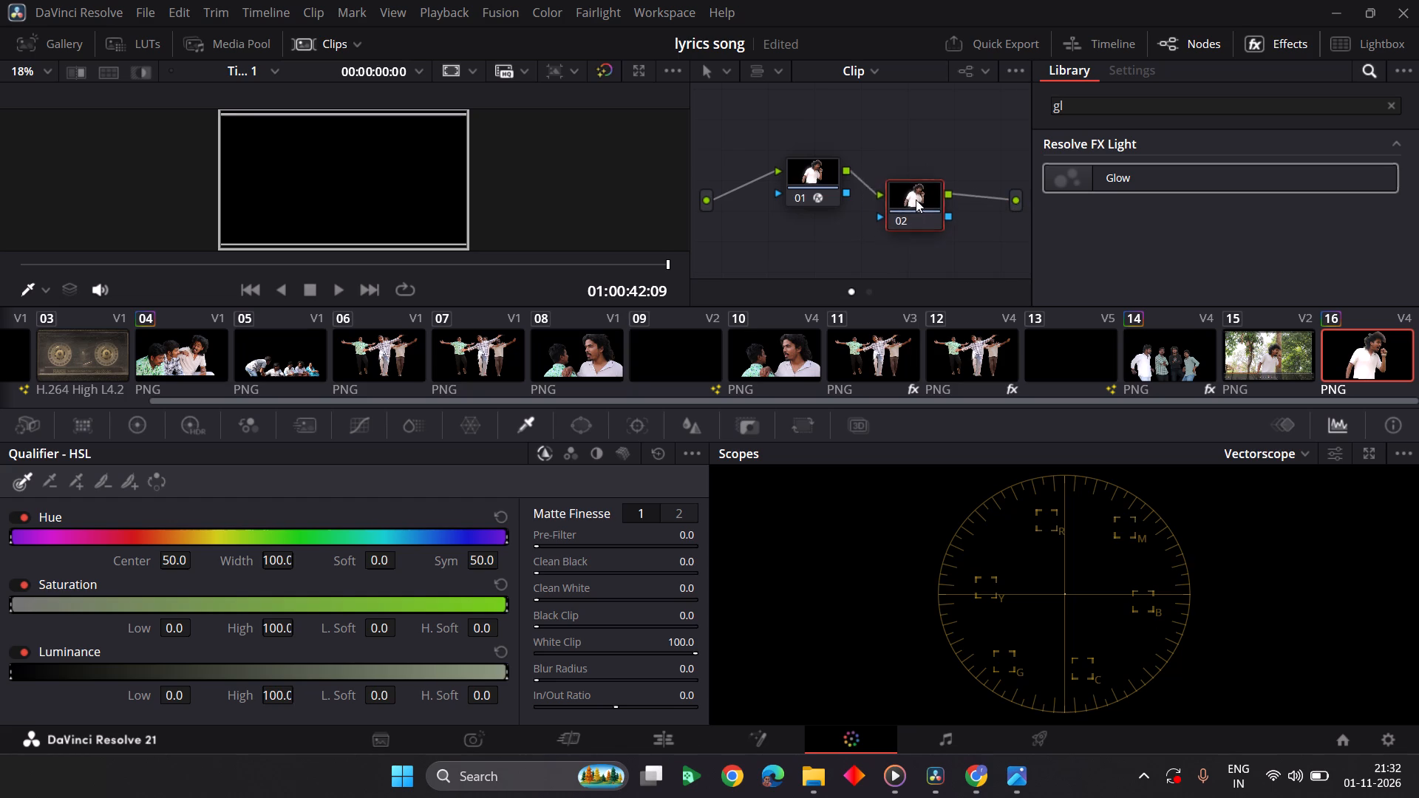
left_click_drag(916, 199, 917, 195)
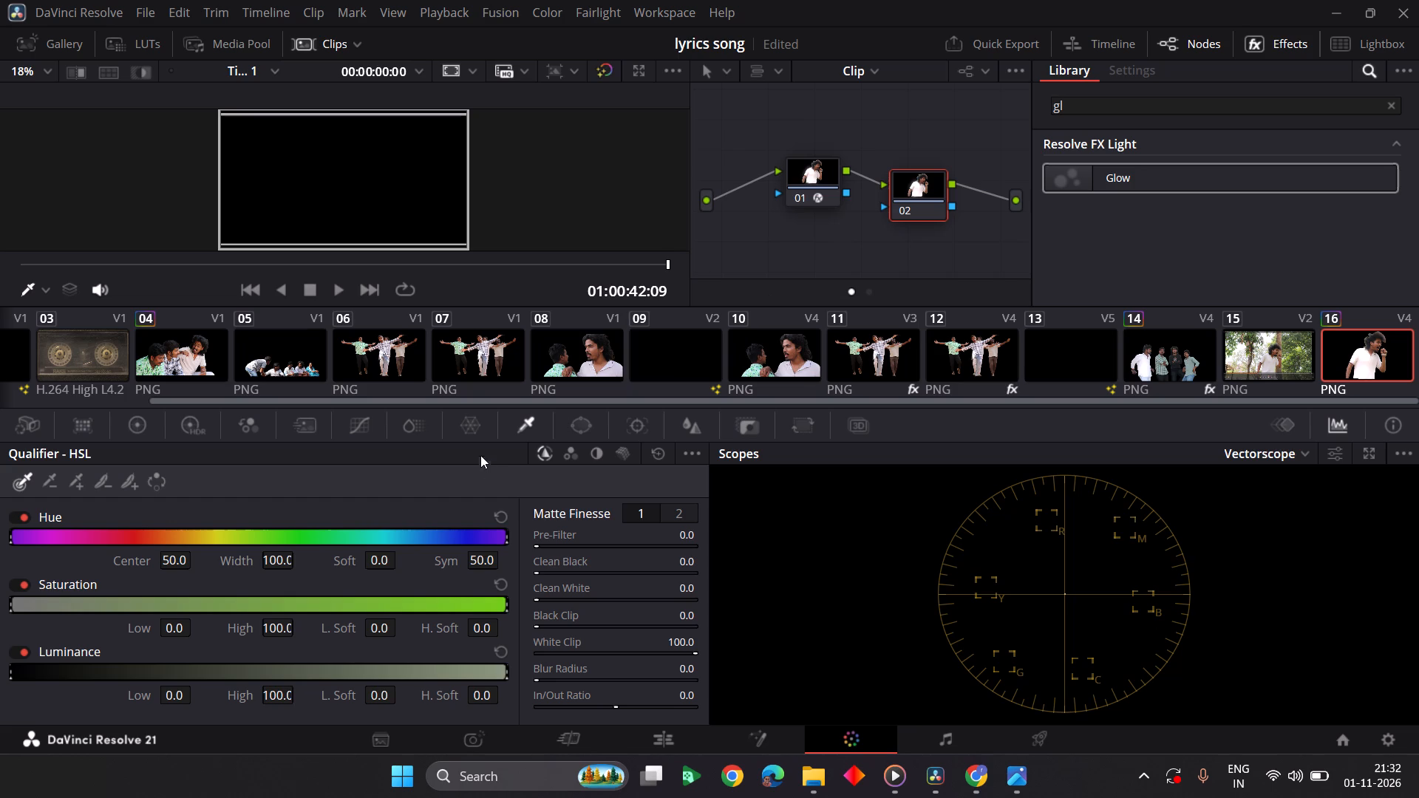
Set the Blur H/V Ratio of node 02 on the naithik cutout to 0.55 for all three channels.
left_click(361, 430)
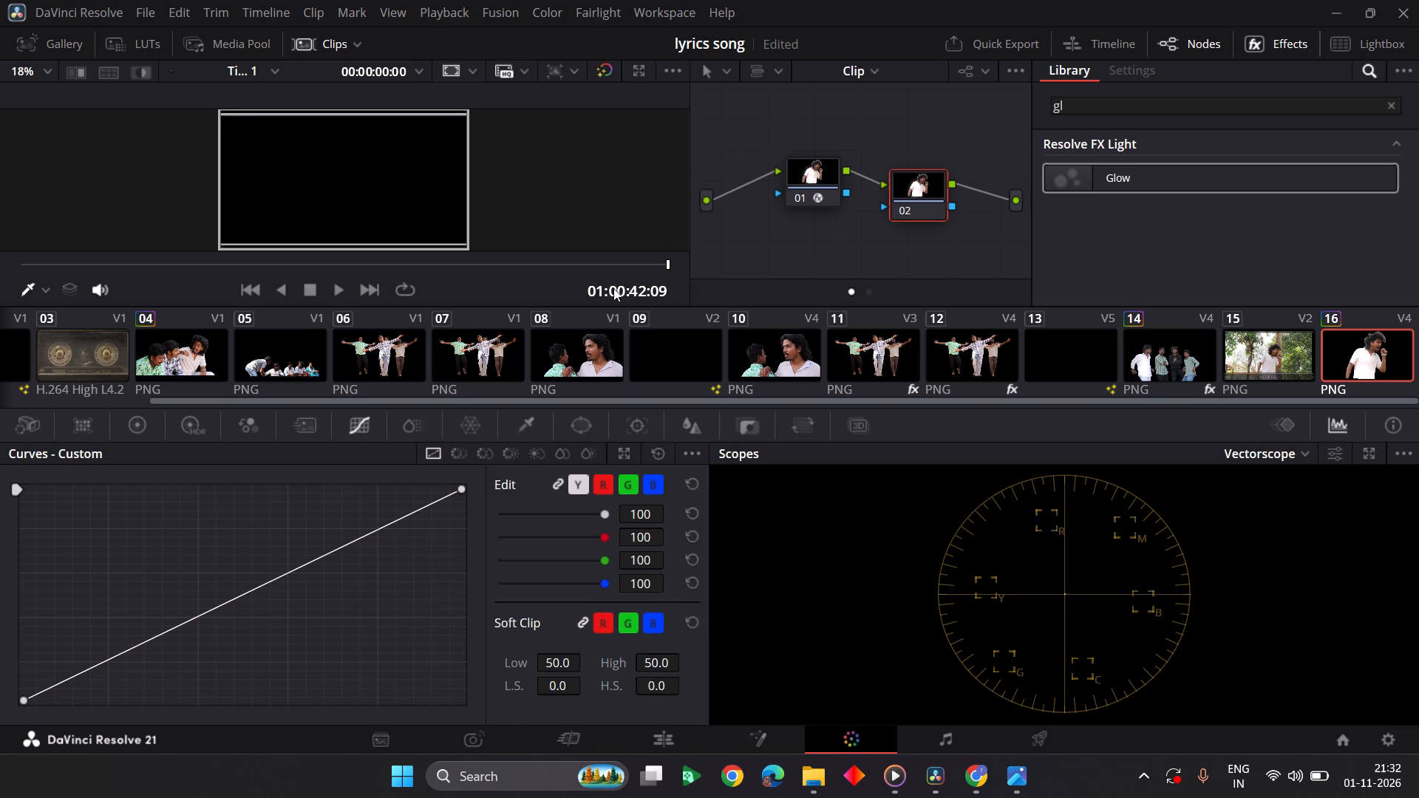
left_click(816, 171)
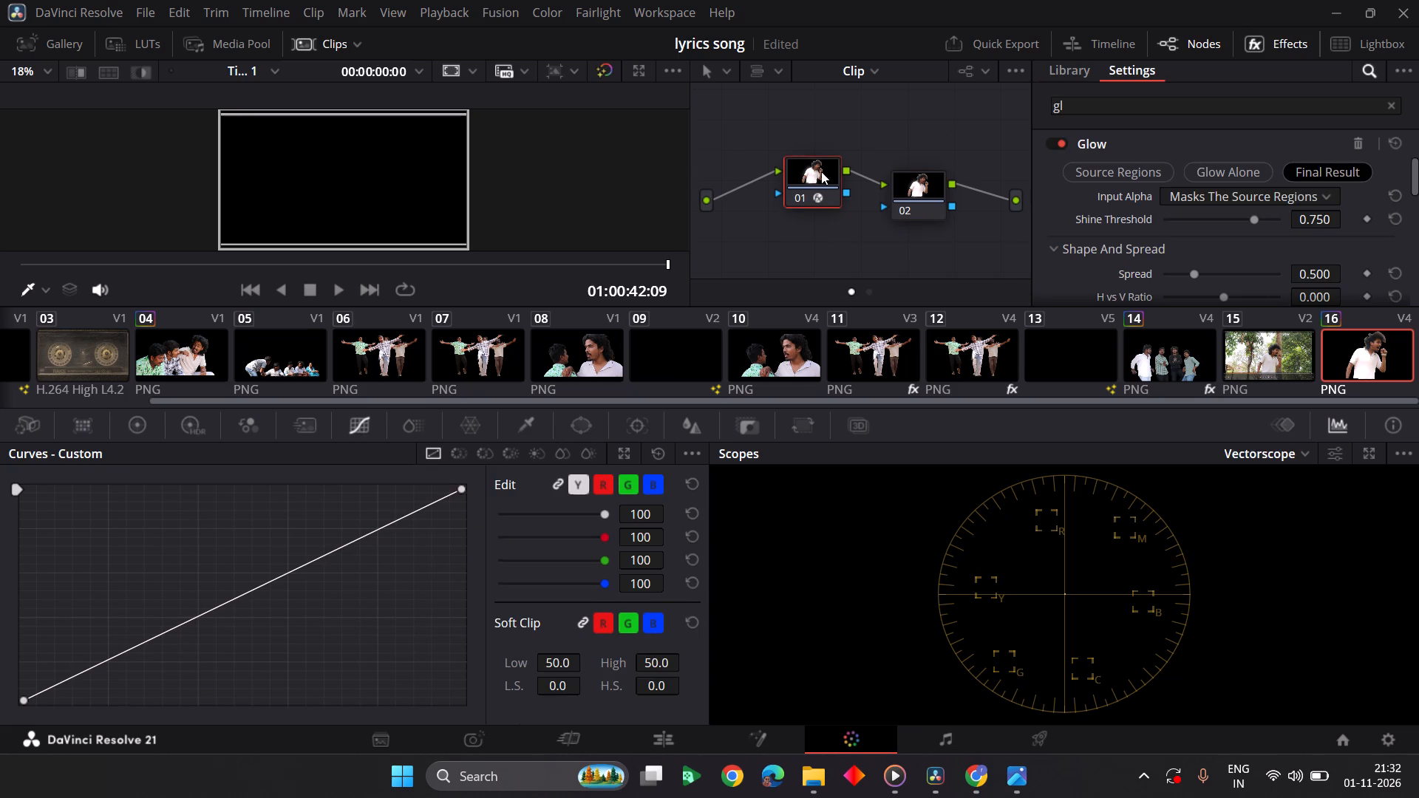
left_click(940, 182)
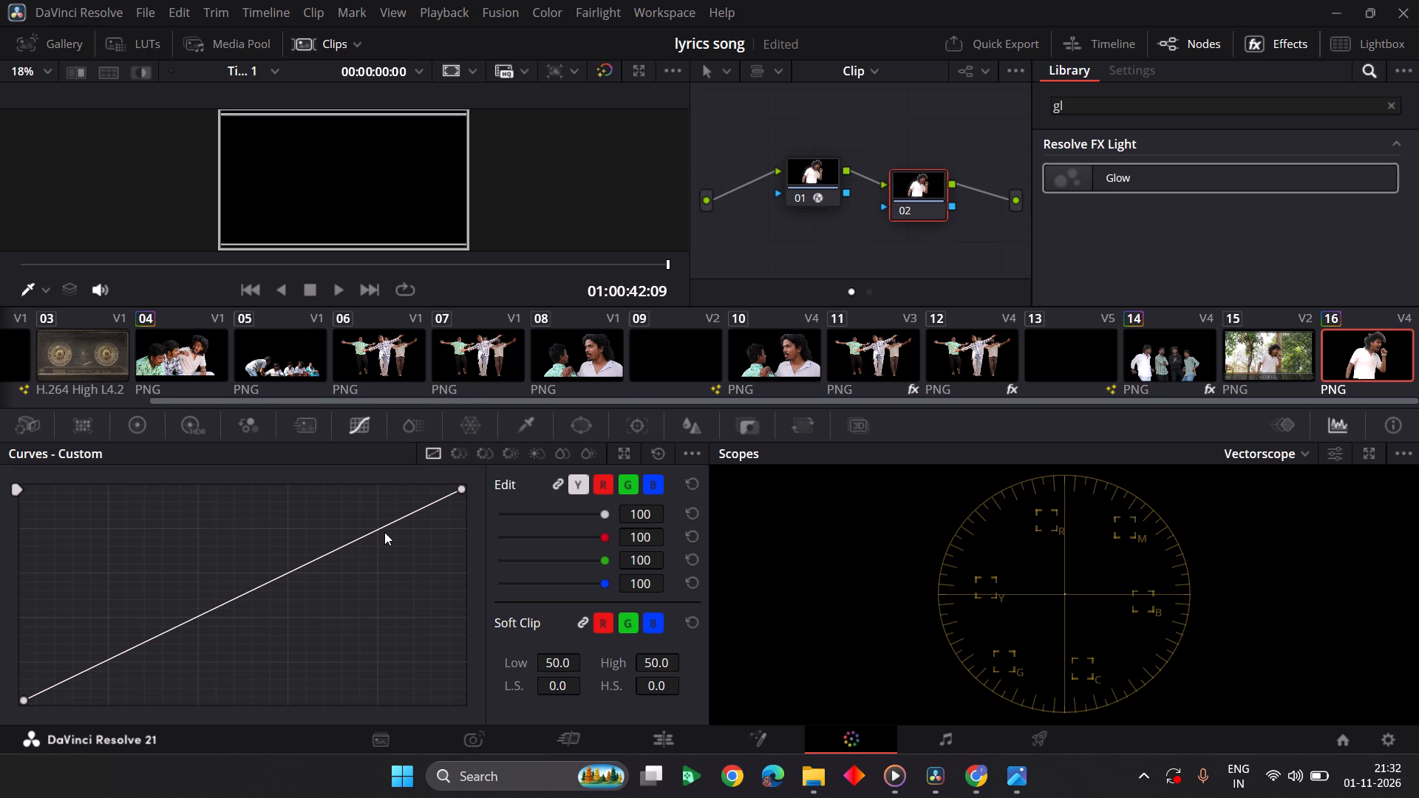
left_click(688, 434)
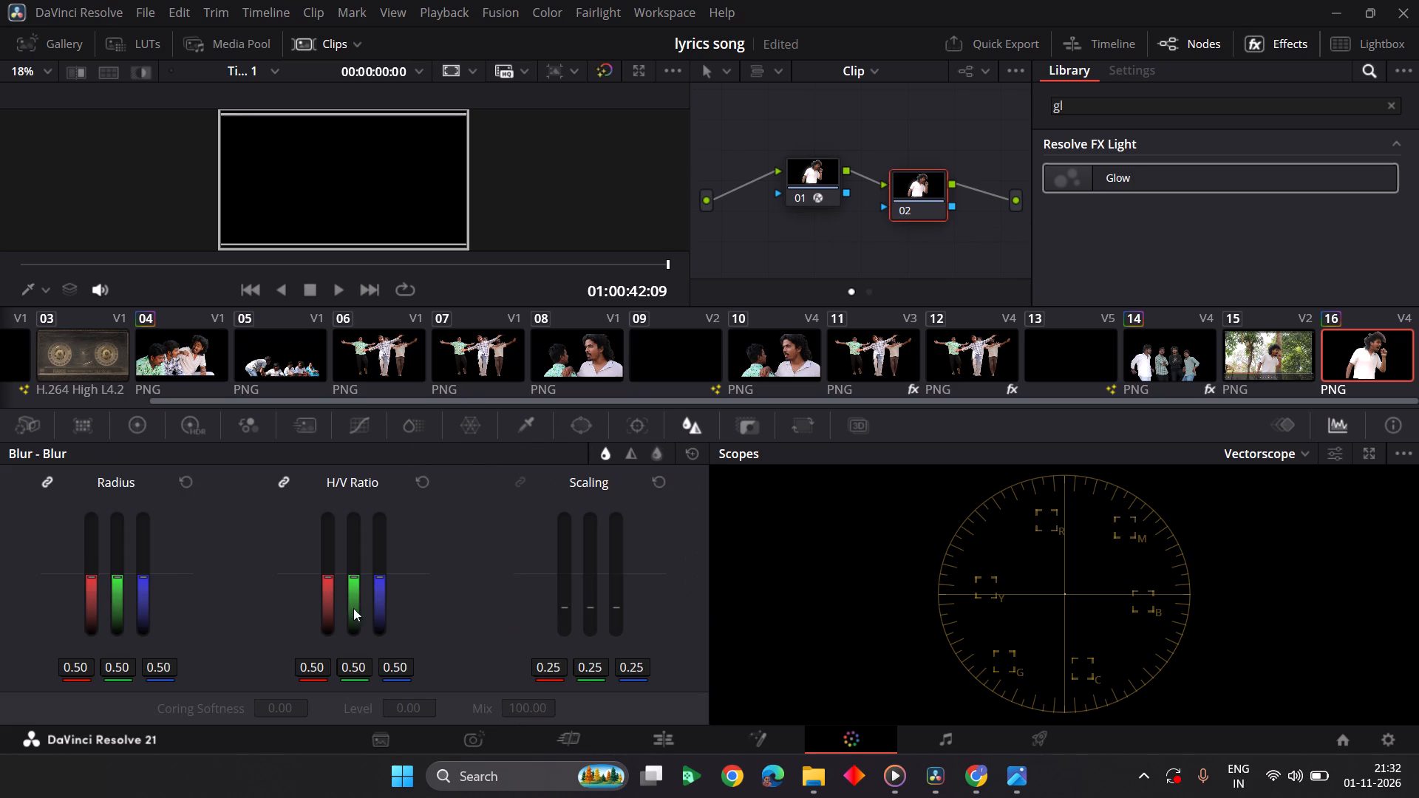
left_click_drag(326, 576, 323, 533)
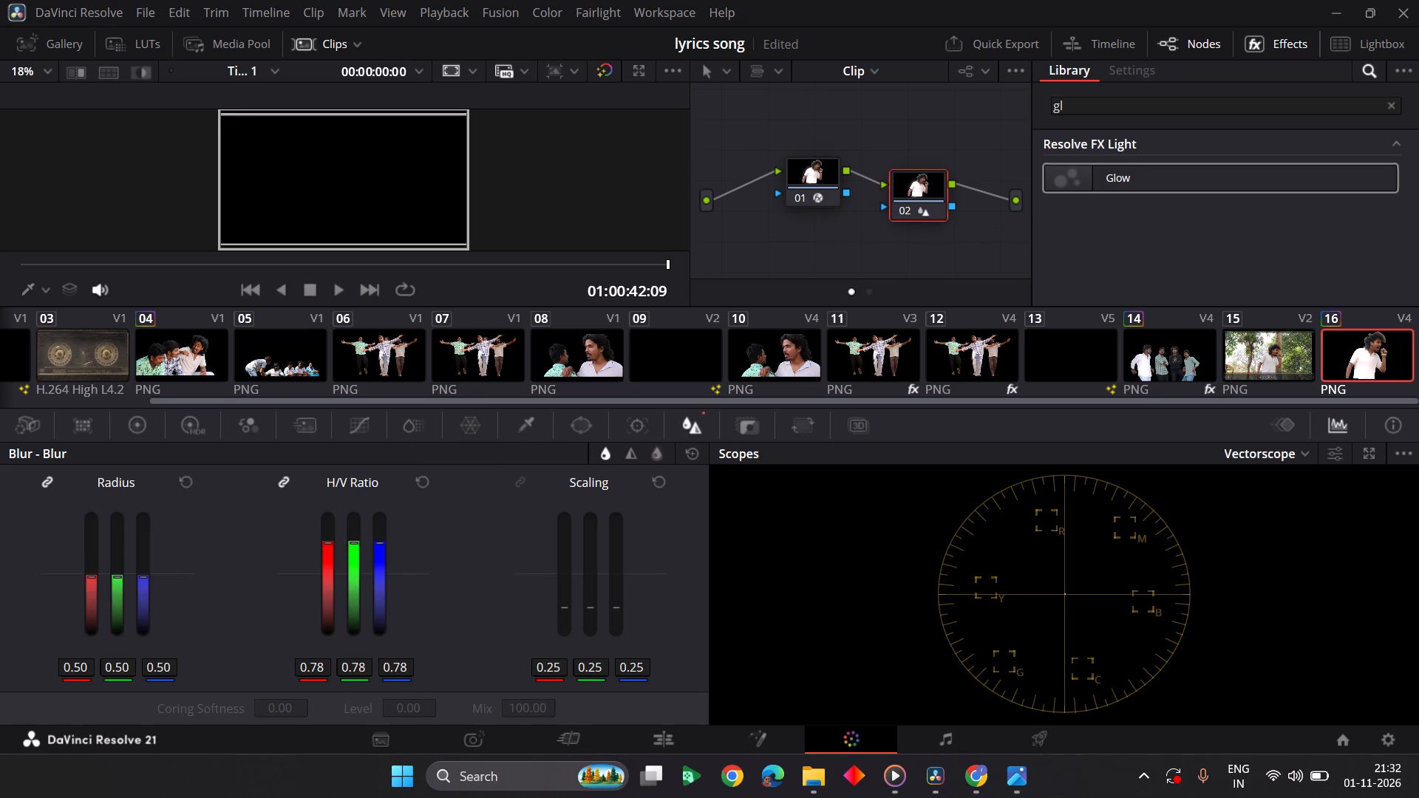
left_click_drag(323, 533, 333, 587)
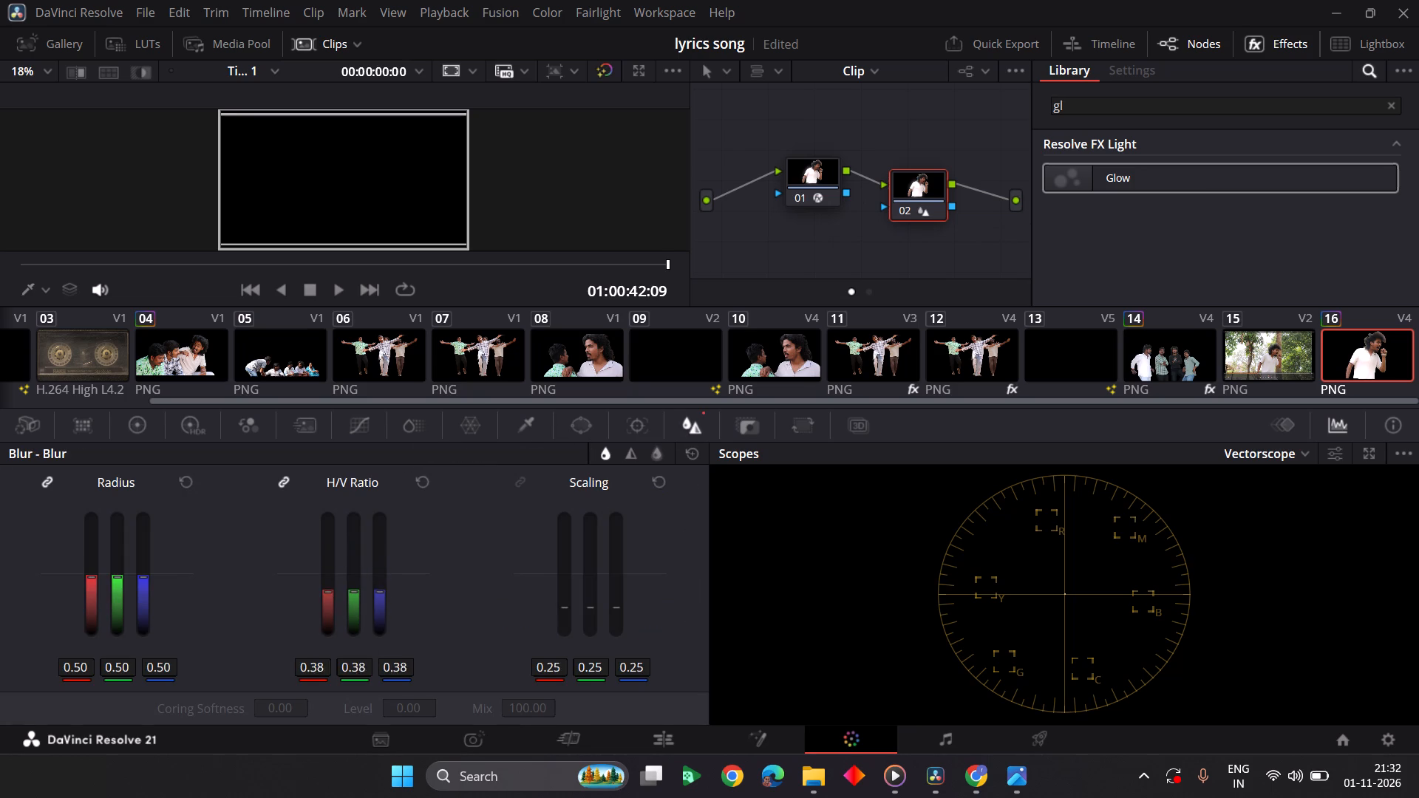
left_click_drag(333, 587, 334, 587)
left_click_drag(326, 587, 331, 559)
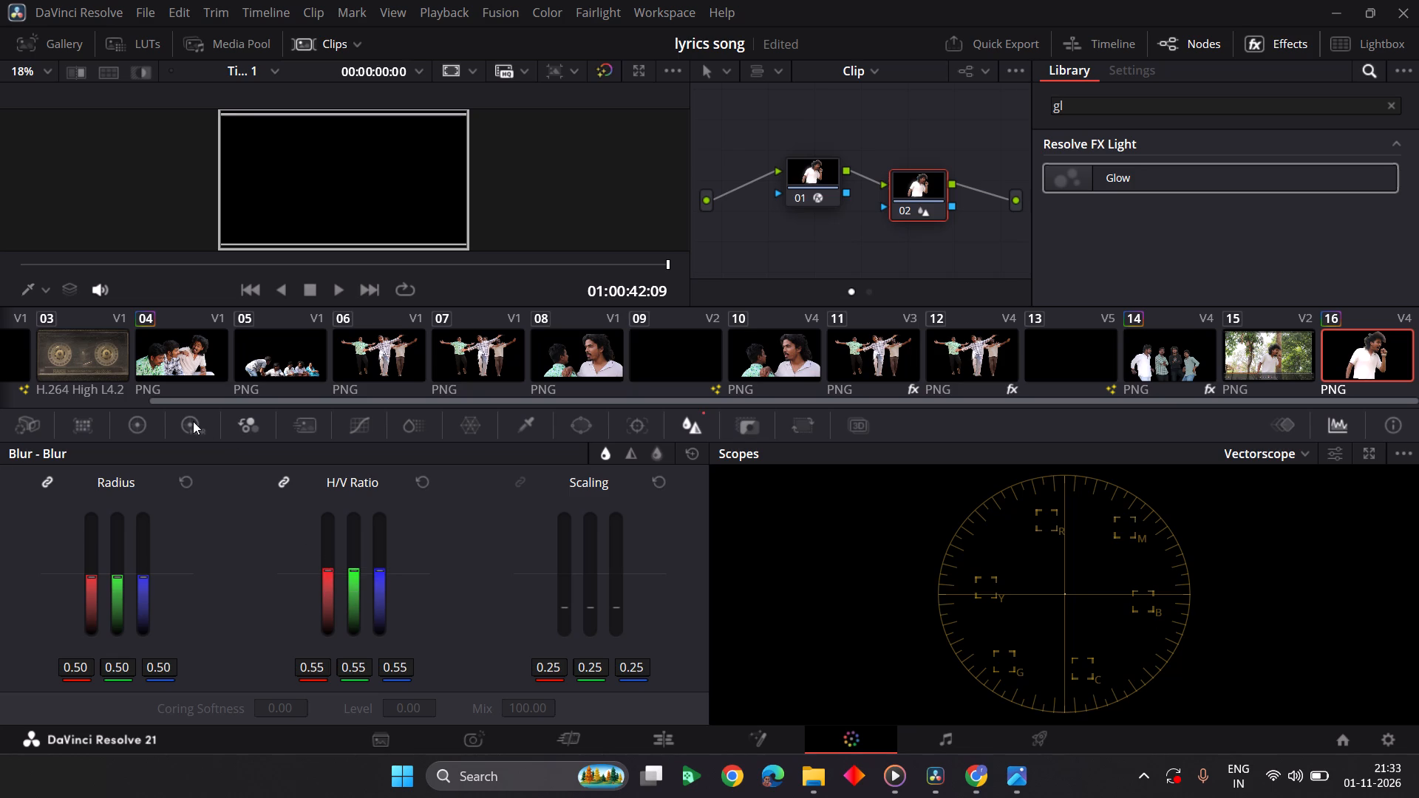
Shift the HDR Light color wheel of node 02 to X 0.07 and Y 0.01.
left_click(193, 421)
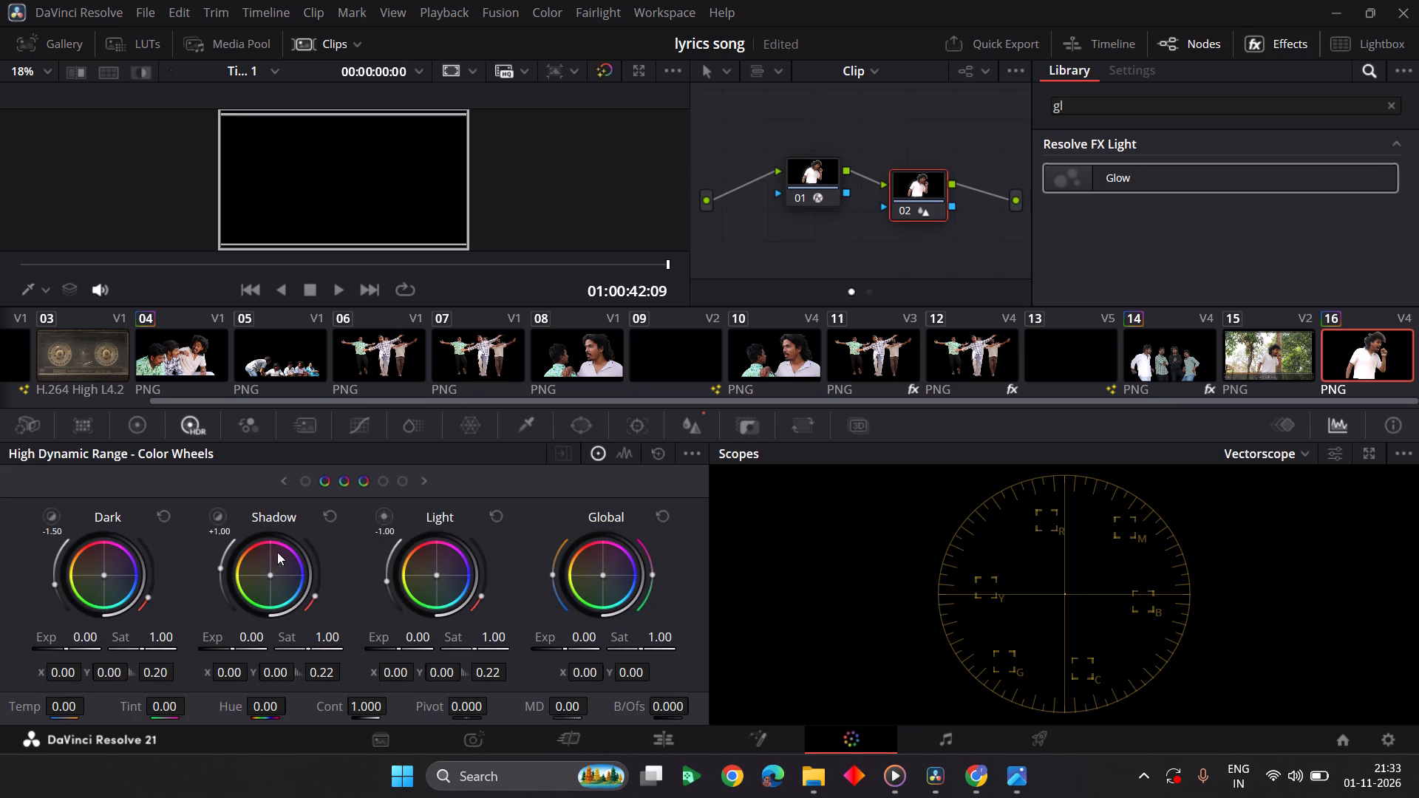
left_click_drag(423, 560, 455, 559)
left_click_drag(455, 559, 468, 550)
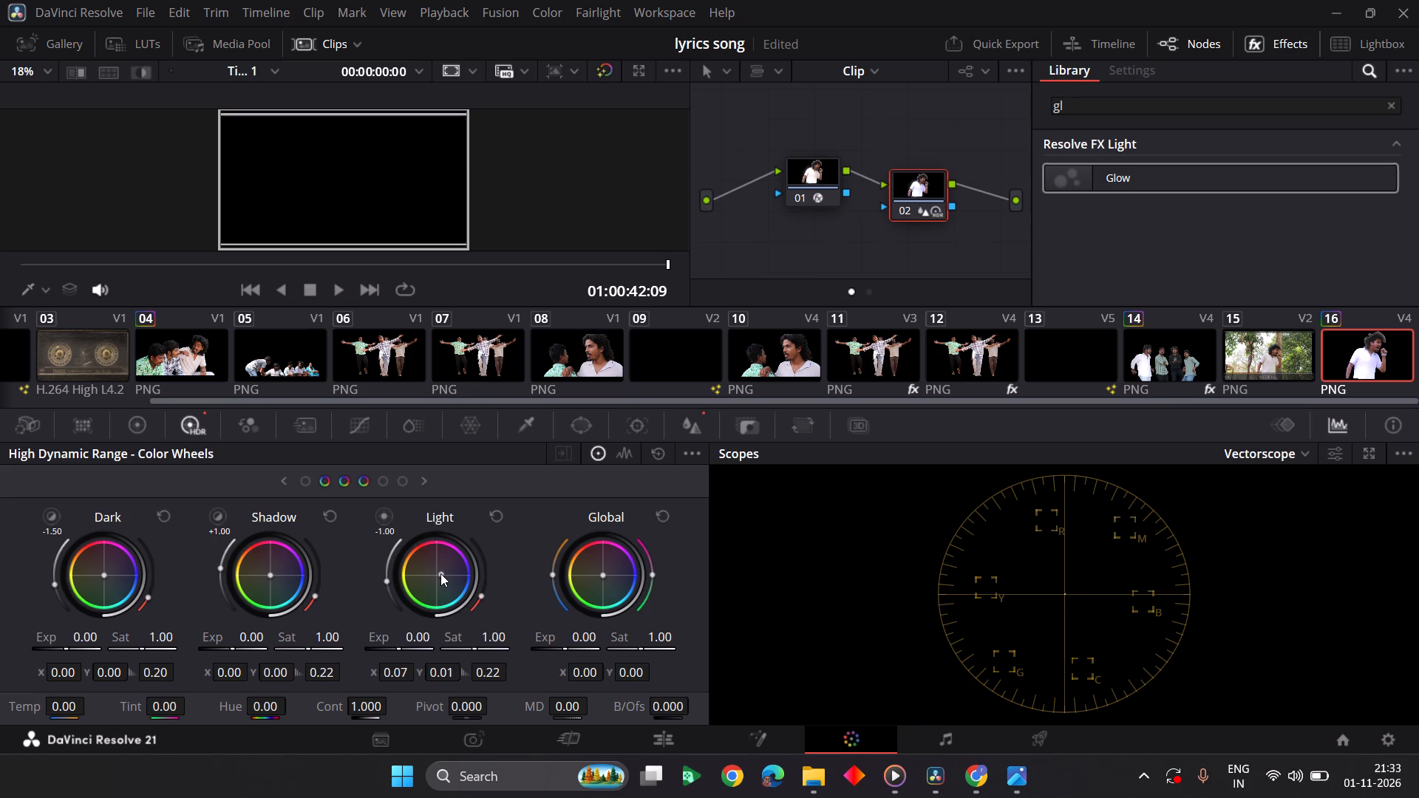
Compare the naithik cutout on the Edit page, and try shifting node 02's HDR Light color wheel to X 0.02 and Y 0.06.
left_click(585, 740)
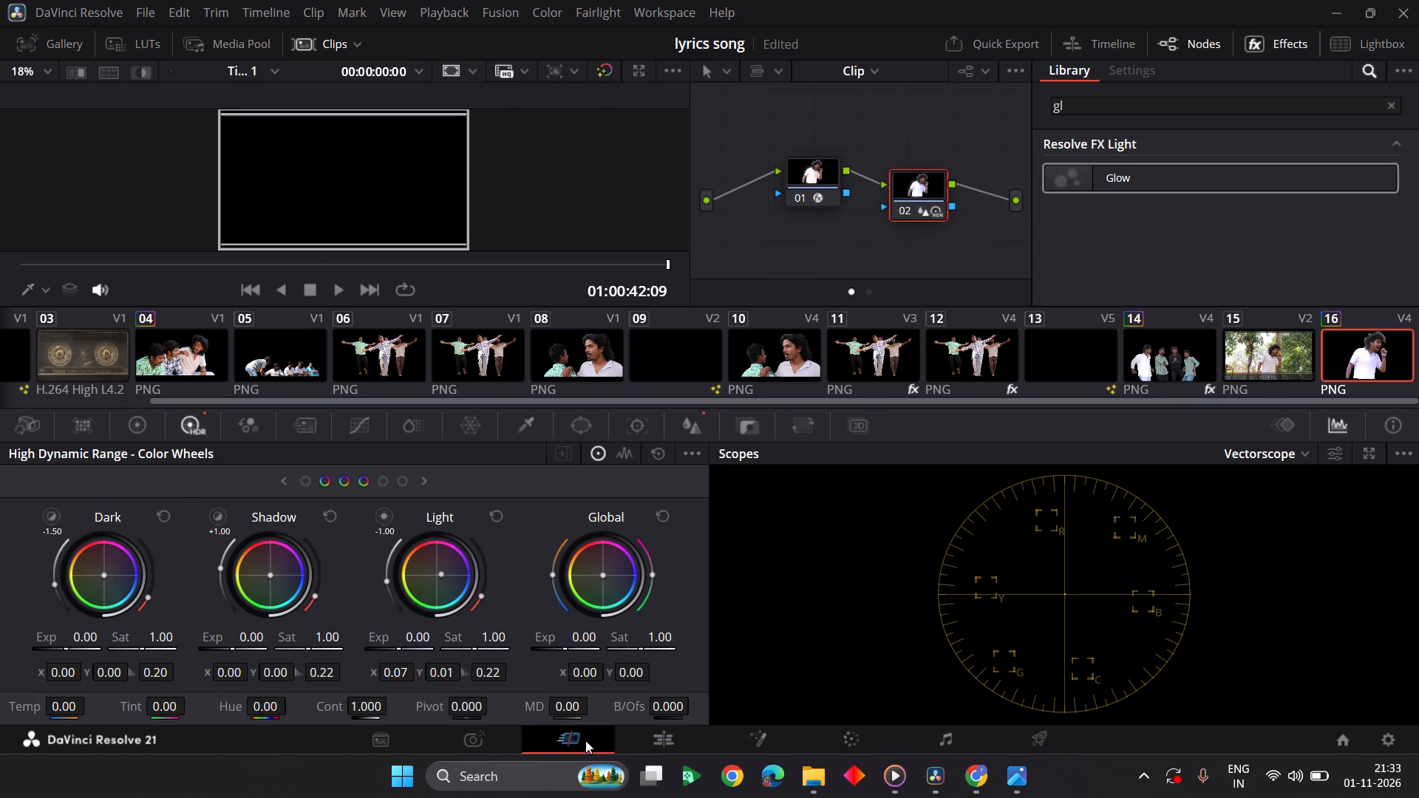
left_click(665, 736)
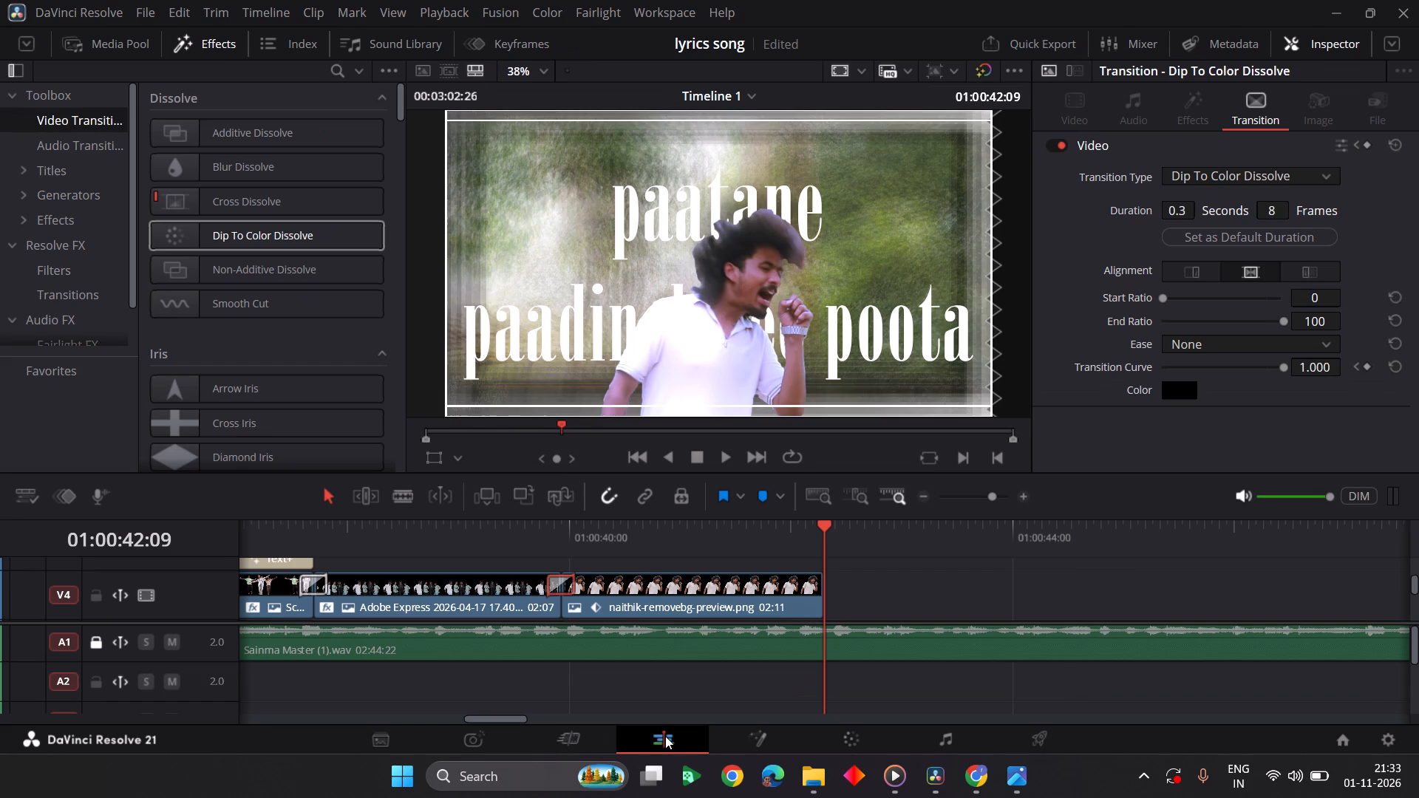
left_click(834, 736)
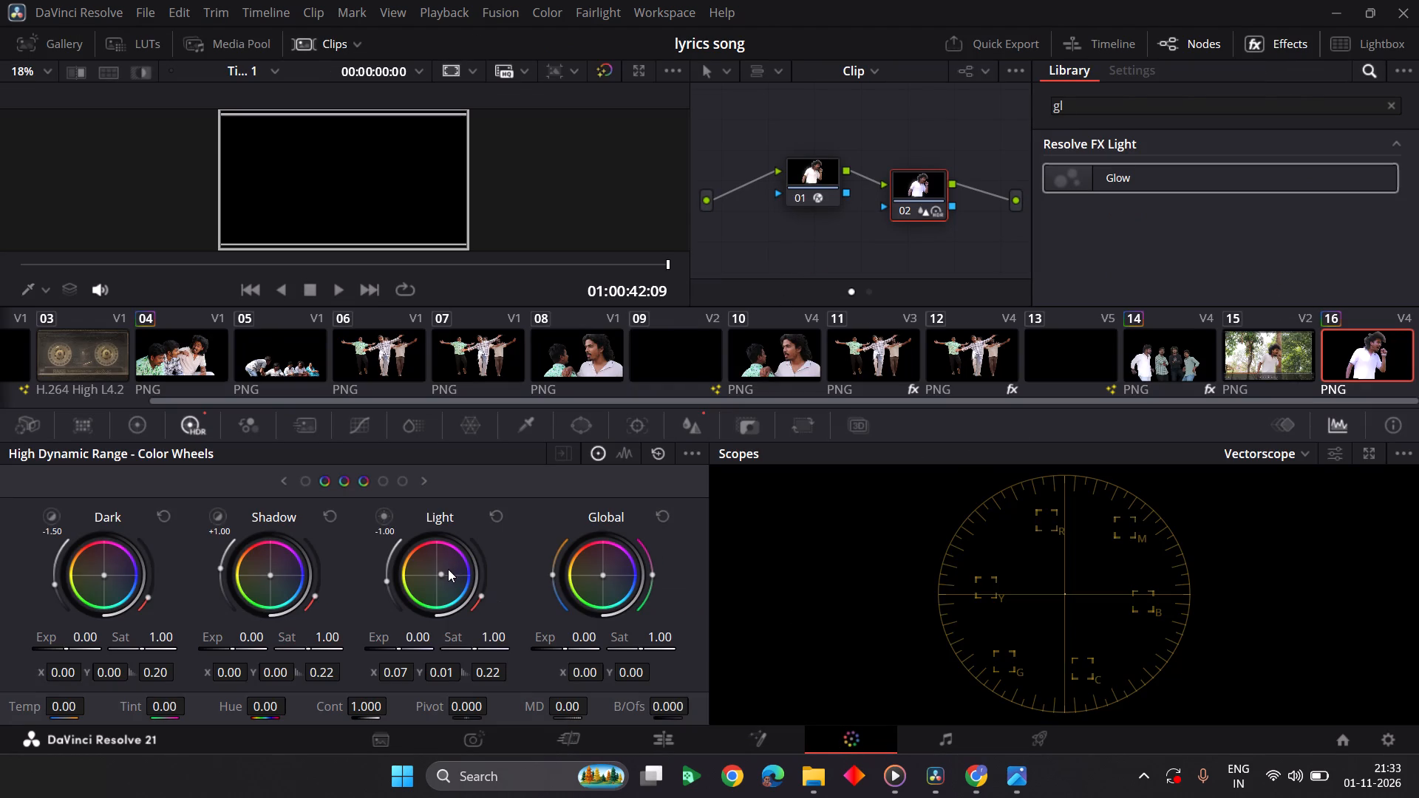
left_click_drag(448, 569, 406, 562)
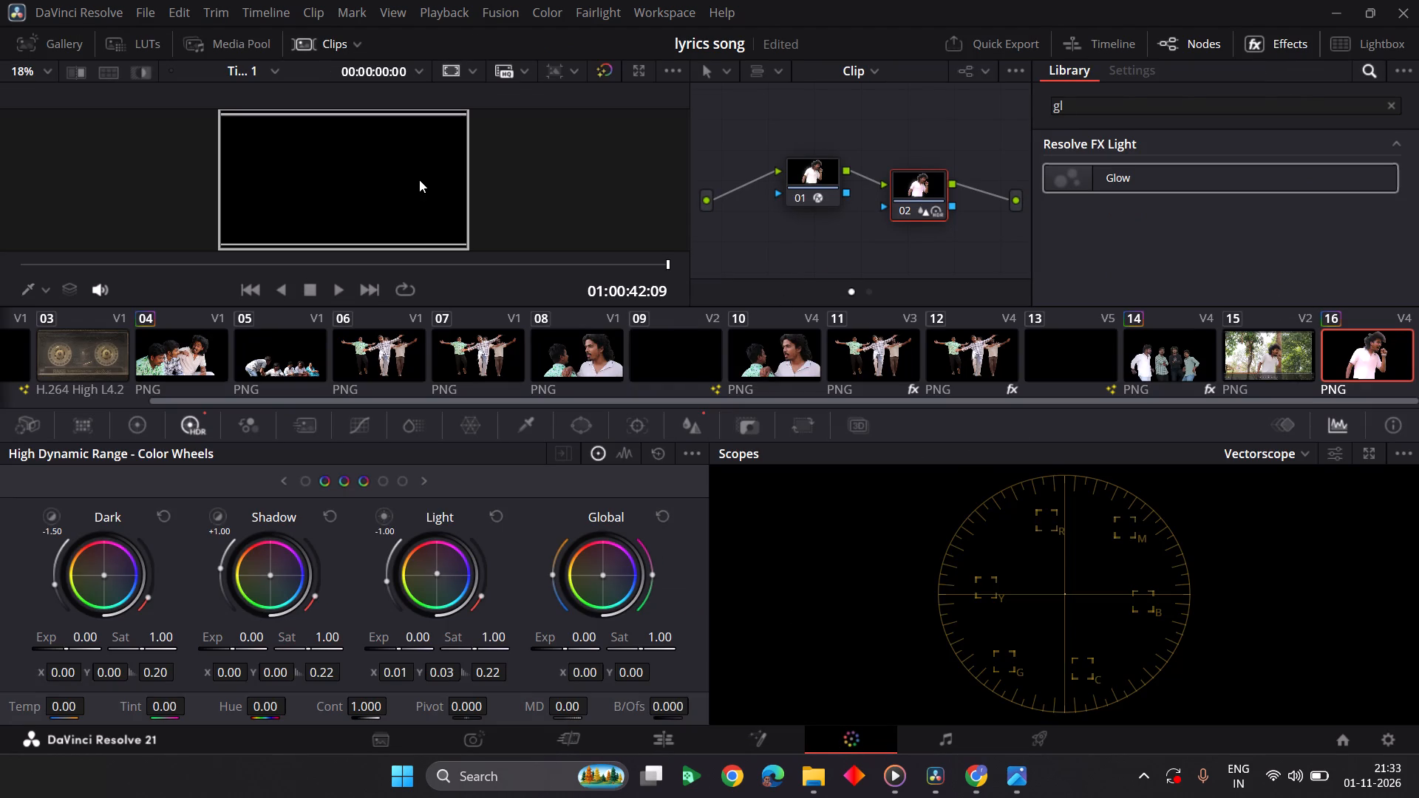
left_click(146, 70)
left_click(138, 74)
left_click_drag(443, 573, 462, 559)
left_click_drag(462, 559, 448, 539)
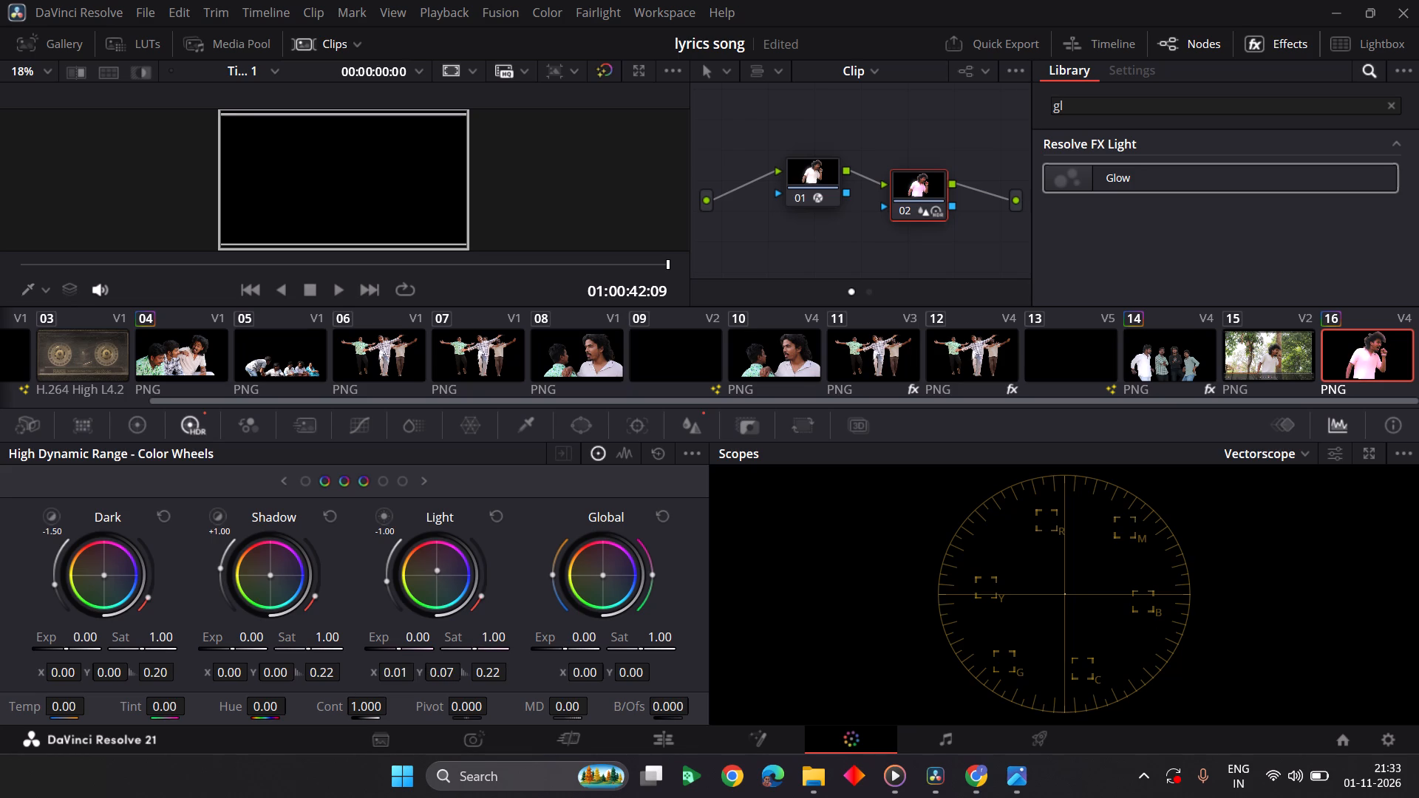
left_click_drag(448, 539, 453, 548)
Reset the HDR Light color wheel of node 02 on the naithik cutout.
triple_click(499, 521)
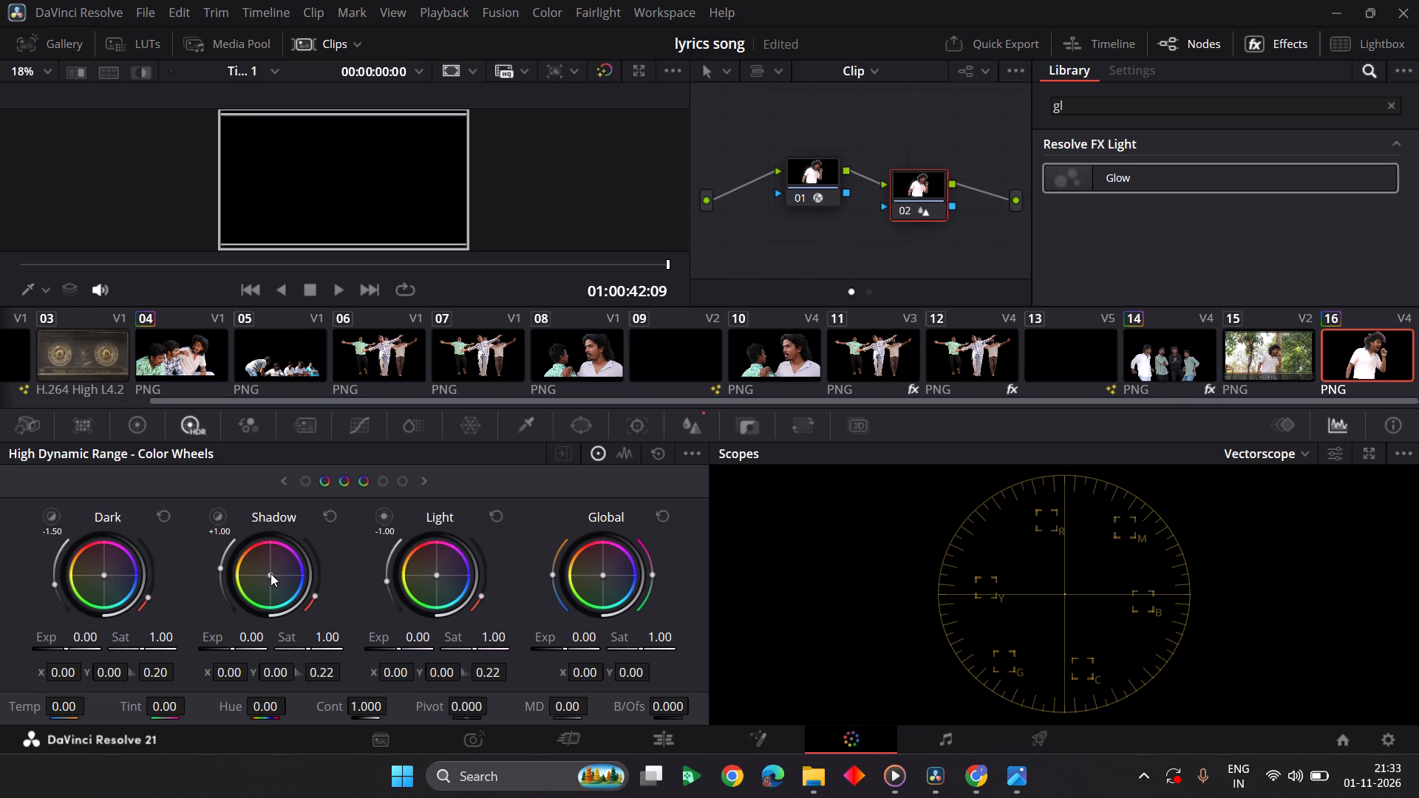
Brighten node 02 of the naithik cutout by raising the upper midtones of its custom curve.
left_click(359, 425)
left_click_drag(338, 545, 324, 535)
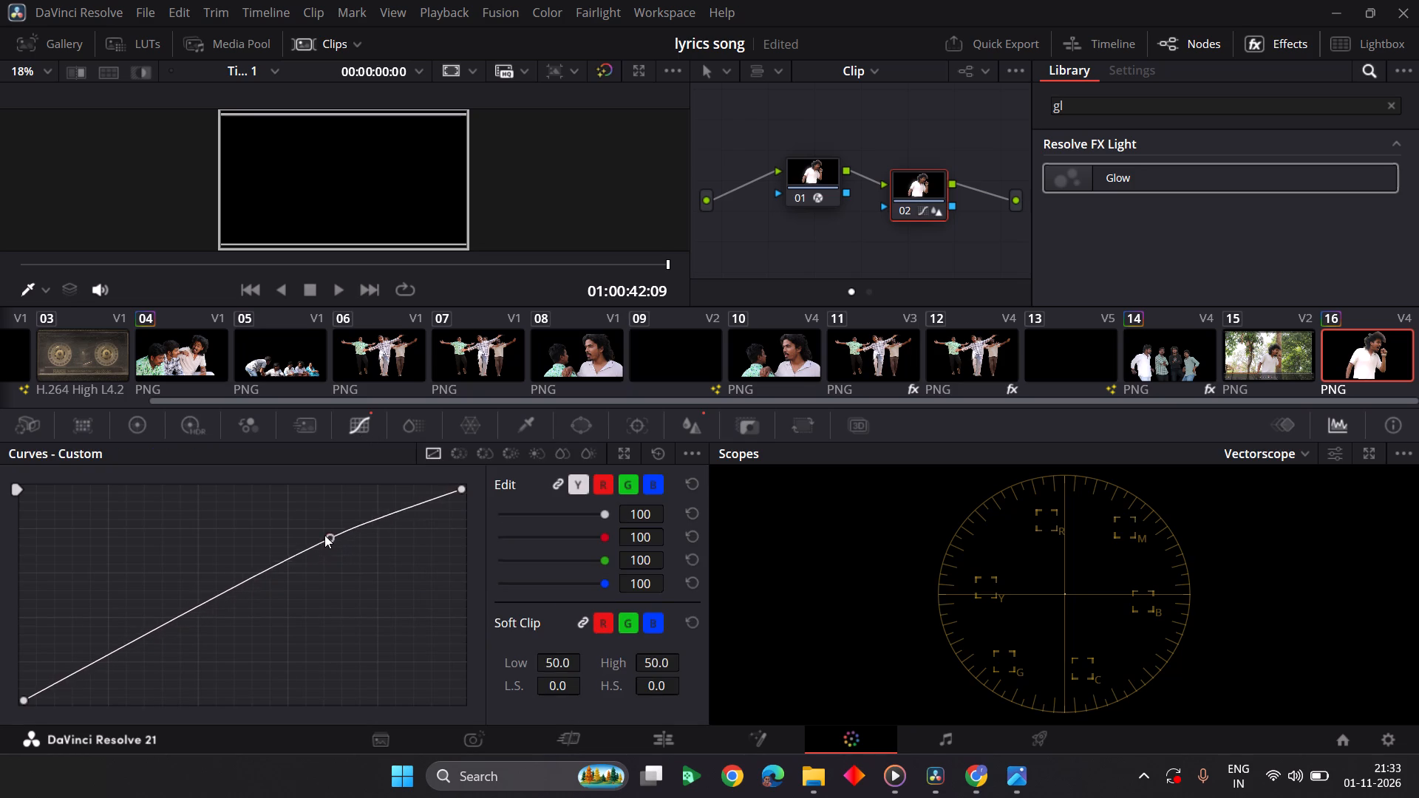
left_click_drag(324, 535, 304, 528)
On the Edit page, play the paatane scene twice from just before the dissolve into the naithik cutout to past its end.
left_click(671, 740)
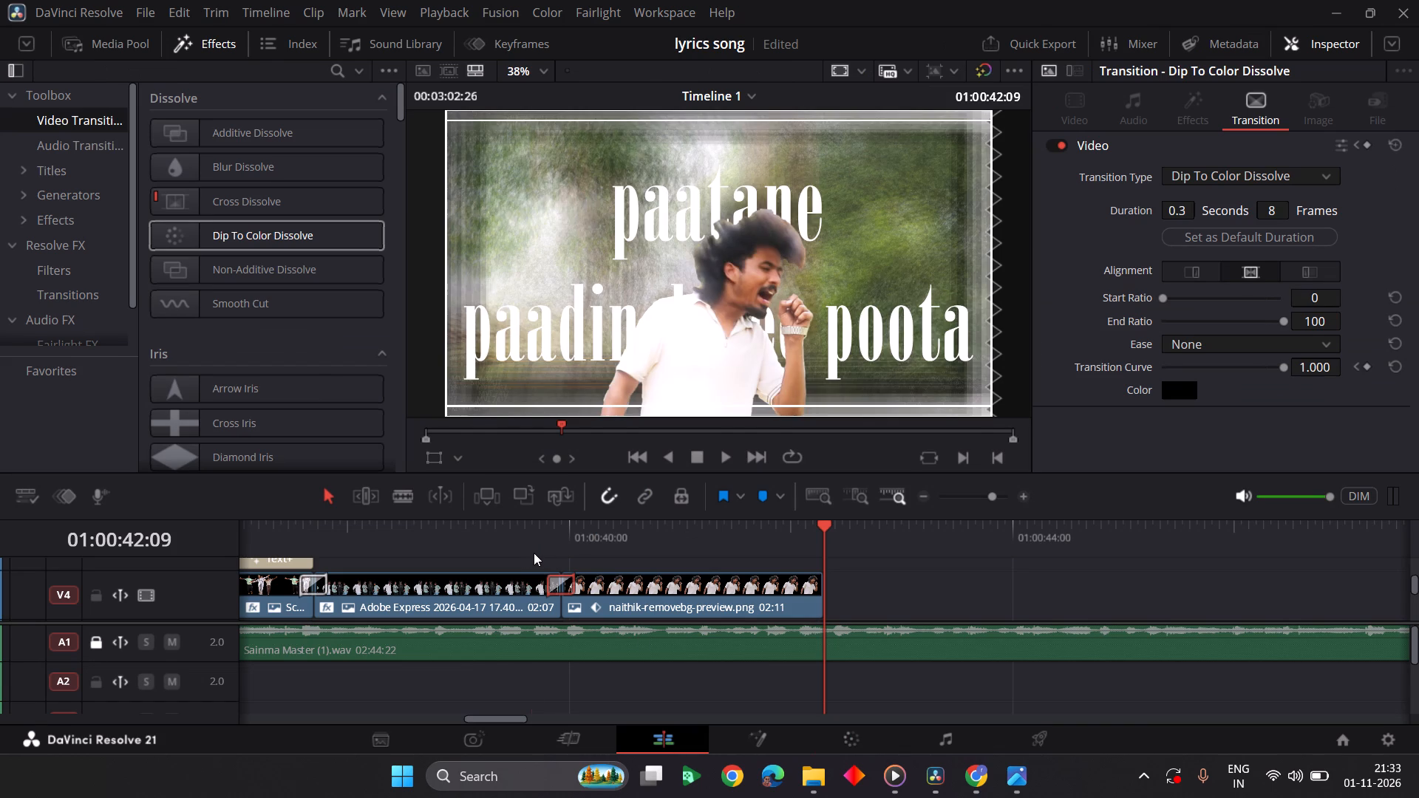
left_click(534, 553)
key("space")
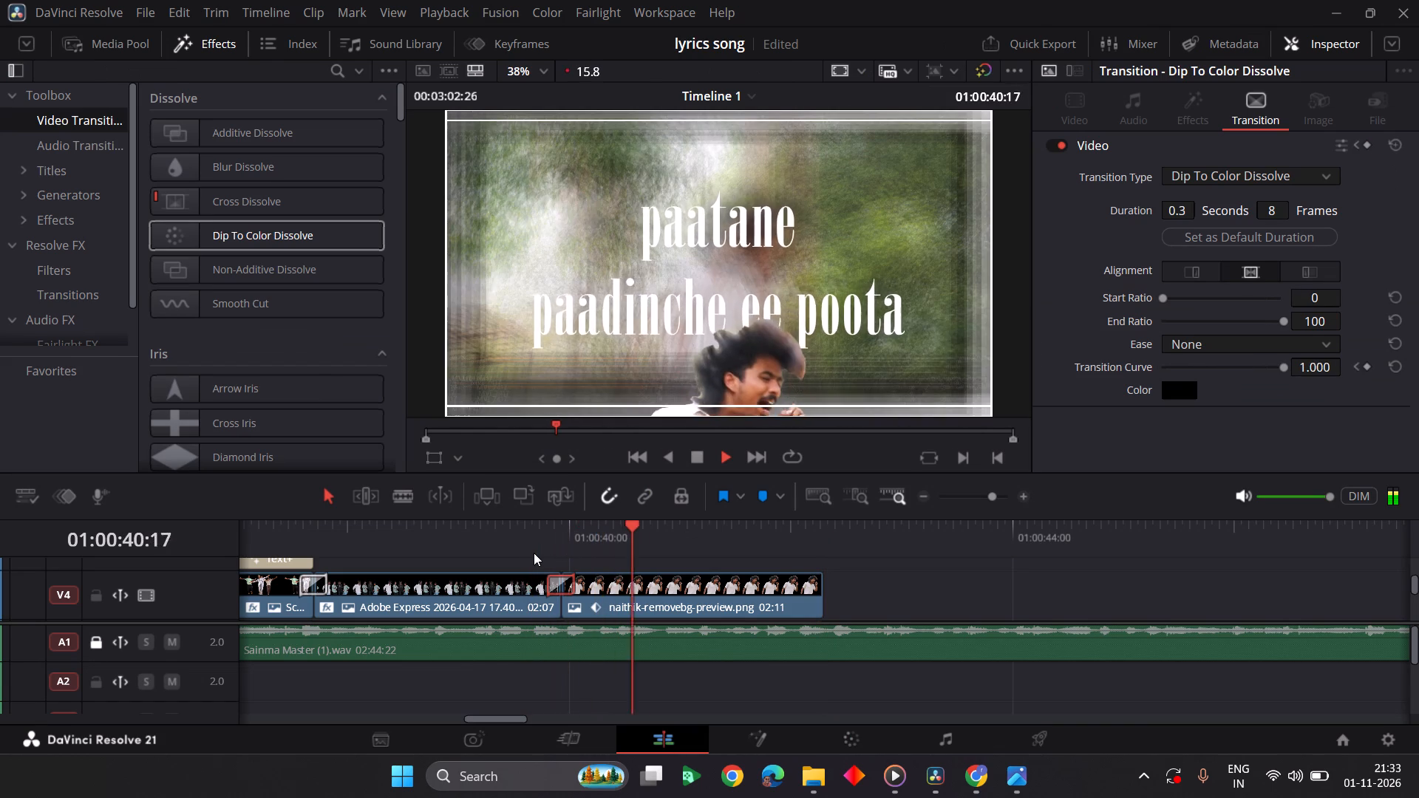
key("space")
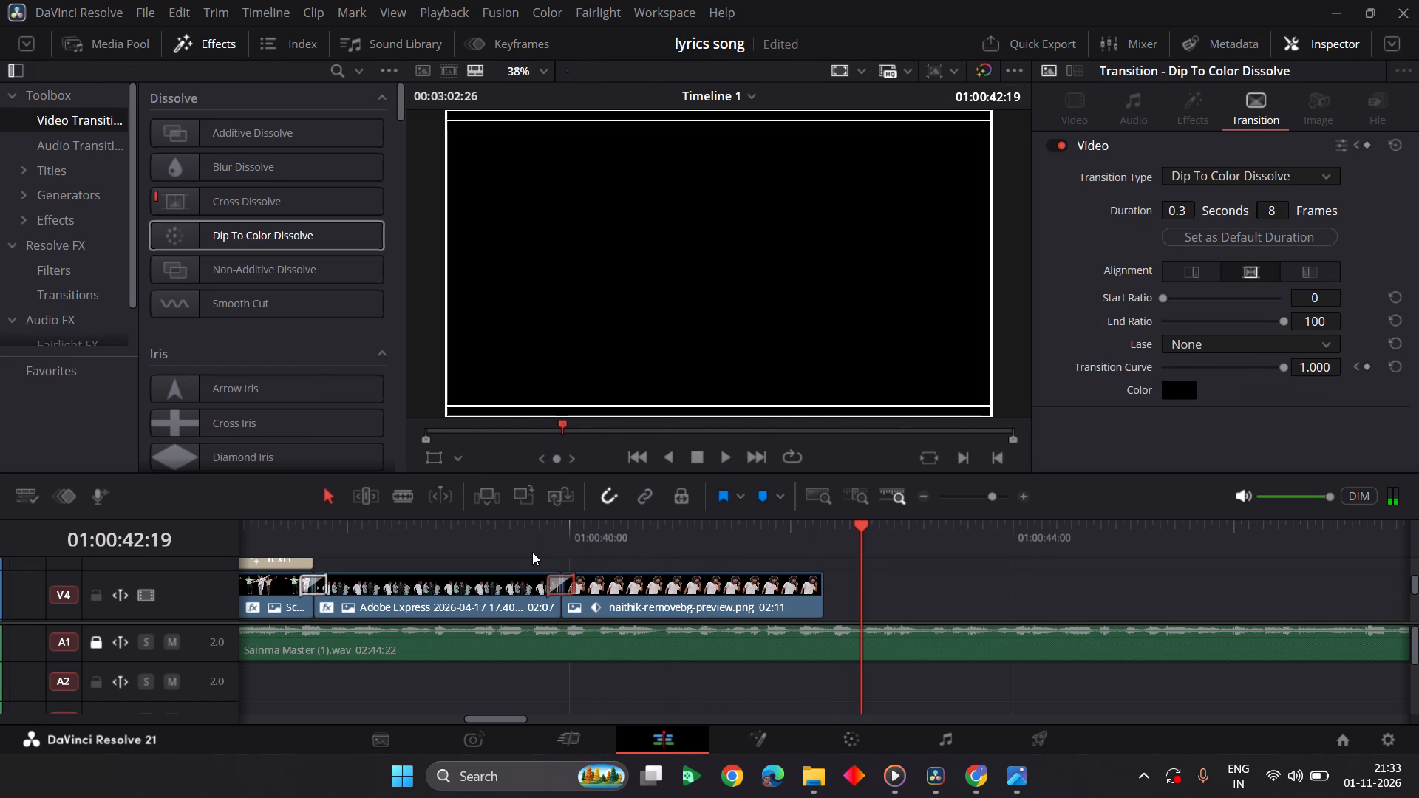
left_click(531, 548)
key("space")
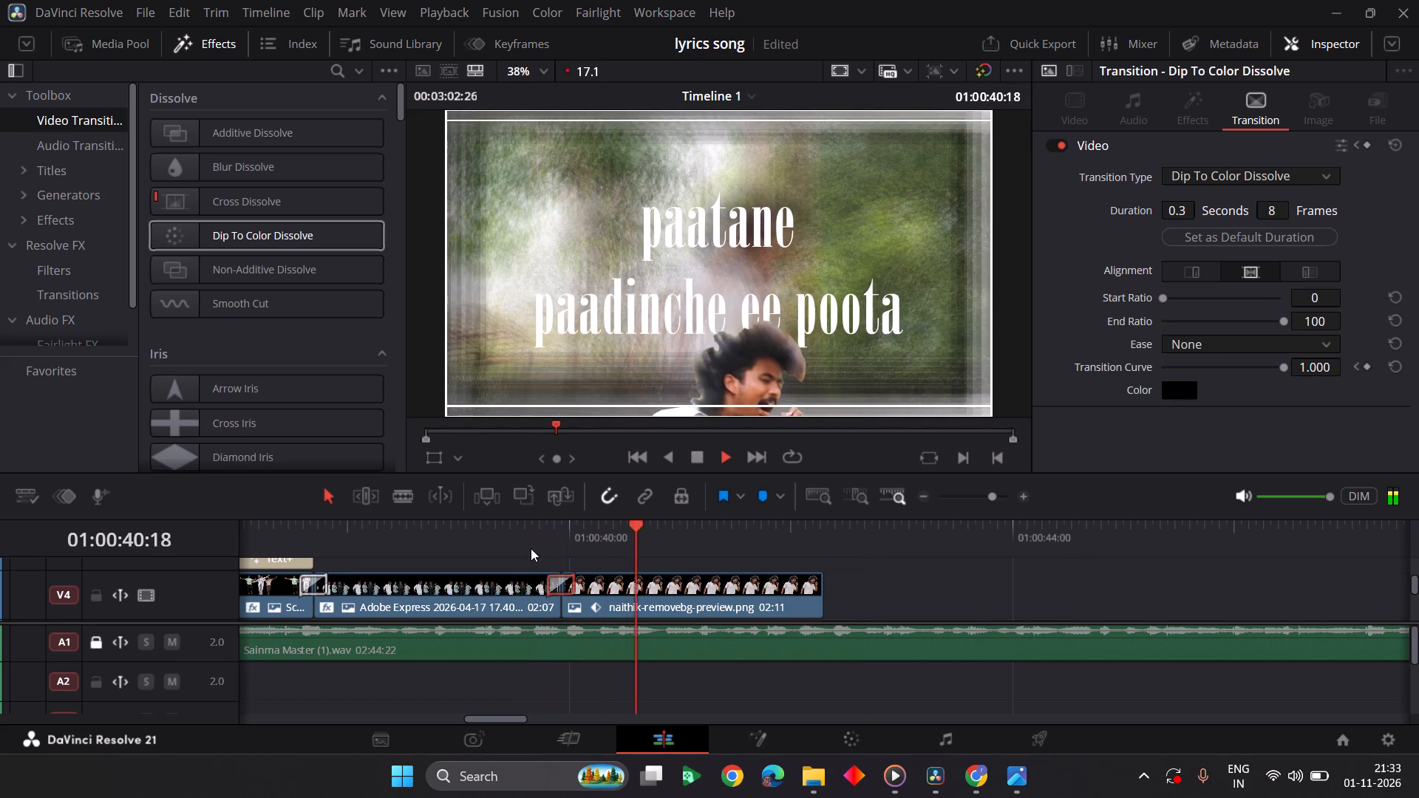
key("space")
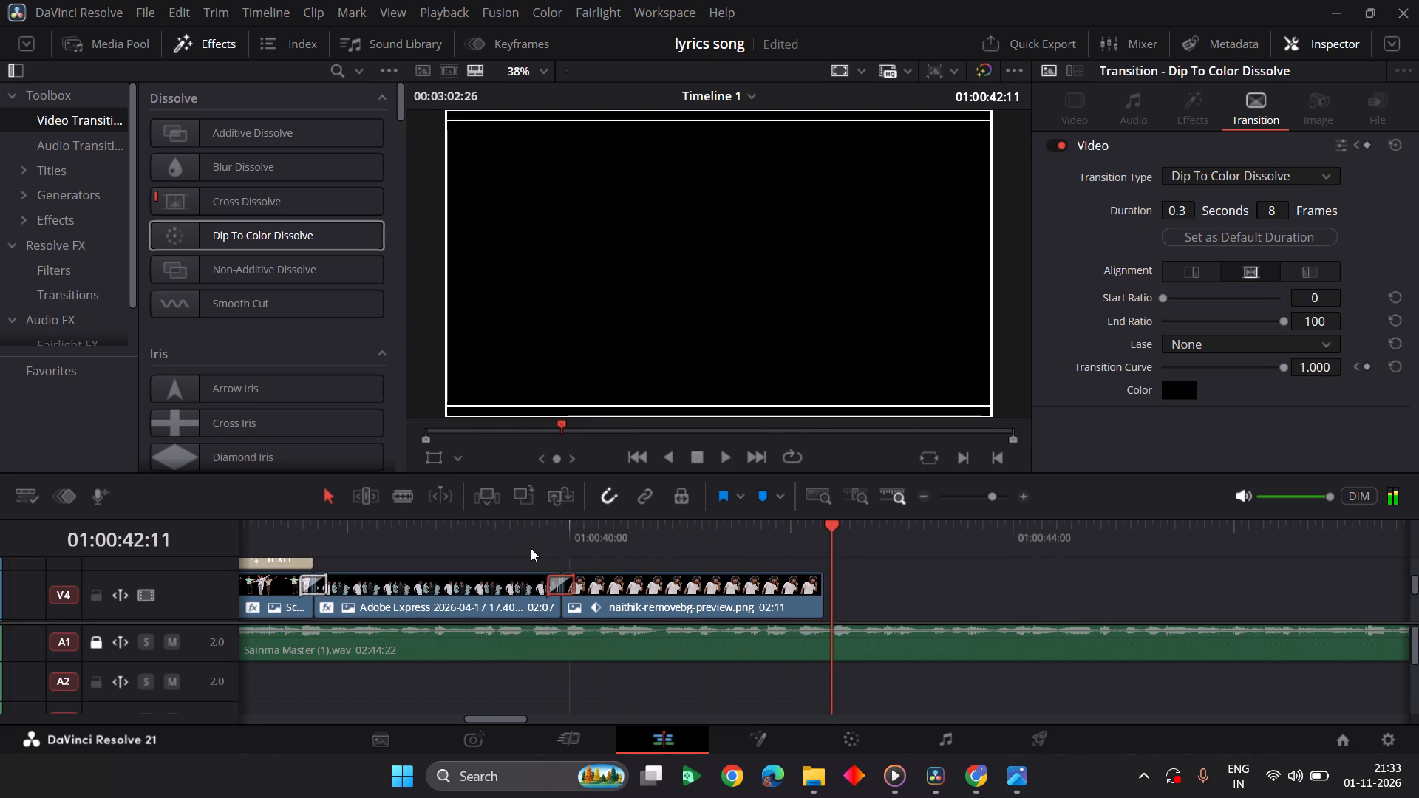
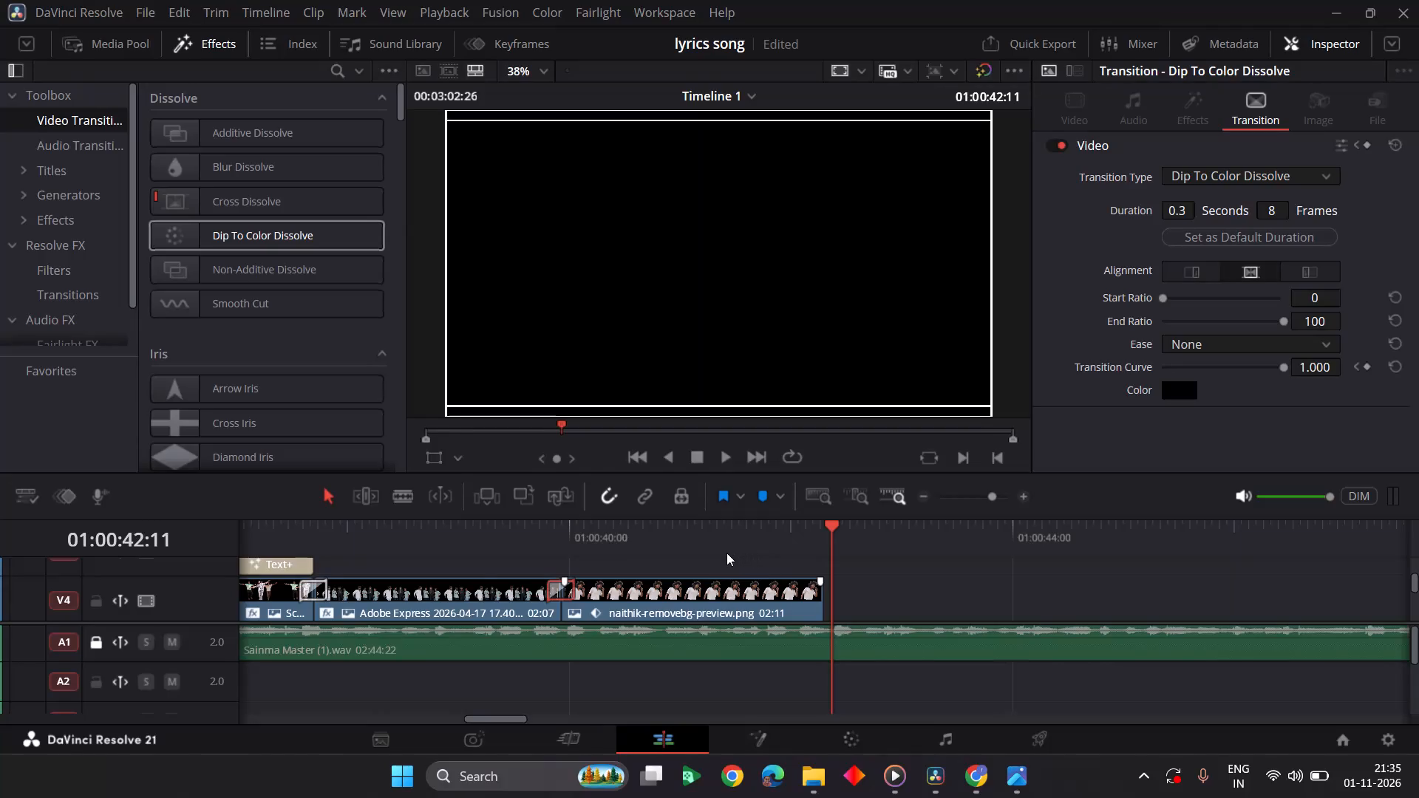
Play the timeline from late in the parugula scene through the dissolve into the paatane scene, up to the naithik clip's end.
scroll(726, 553, "right", 1)
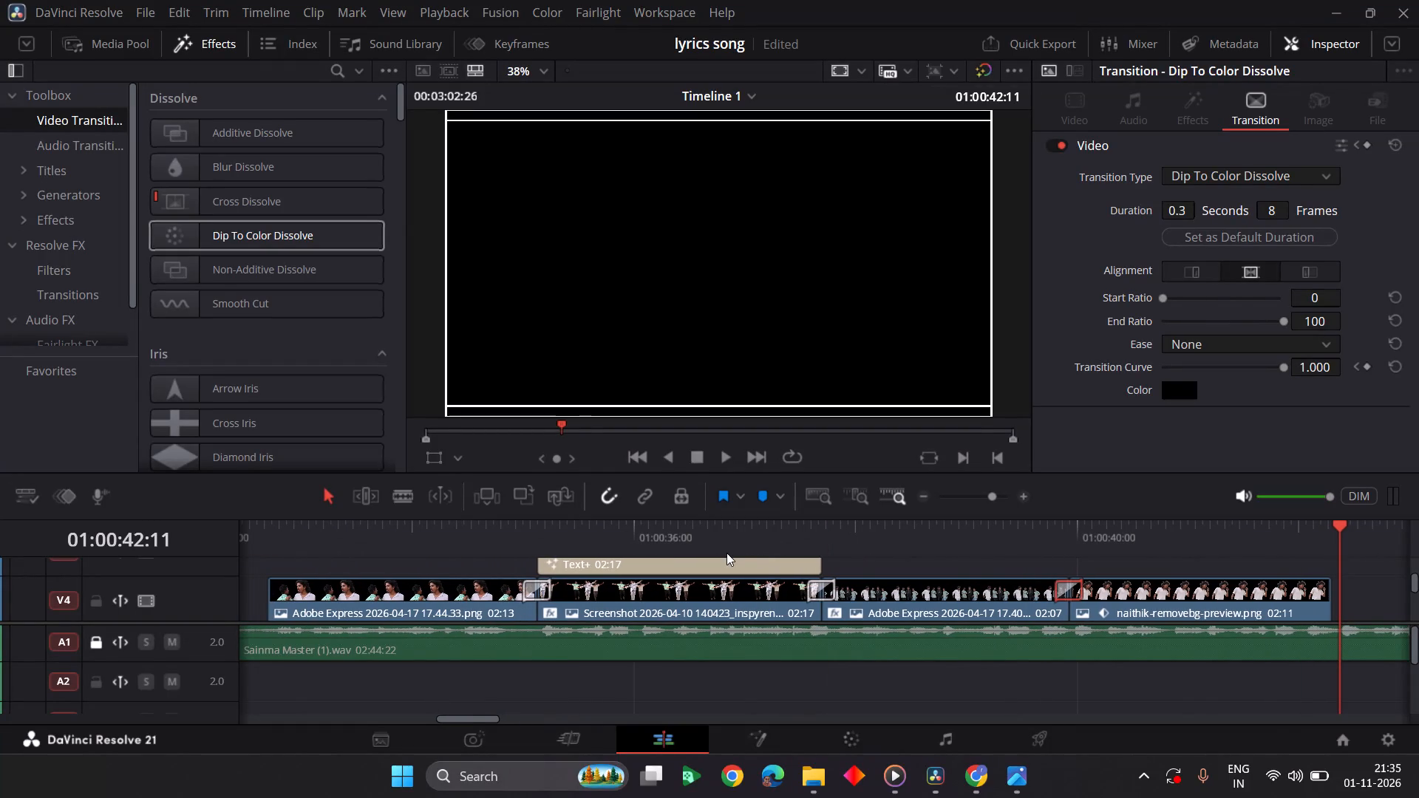
scroll(726, 553, "right", 1)
left_click(711, 538)
scroll(711, 538, "left", 1)
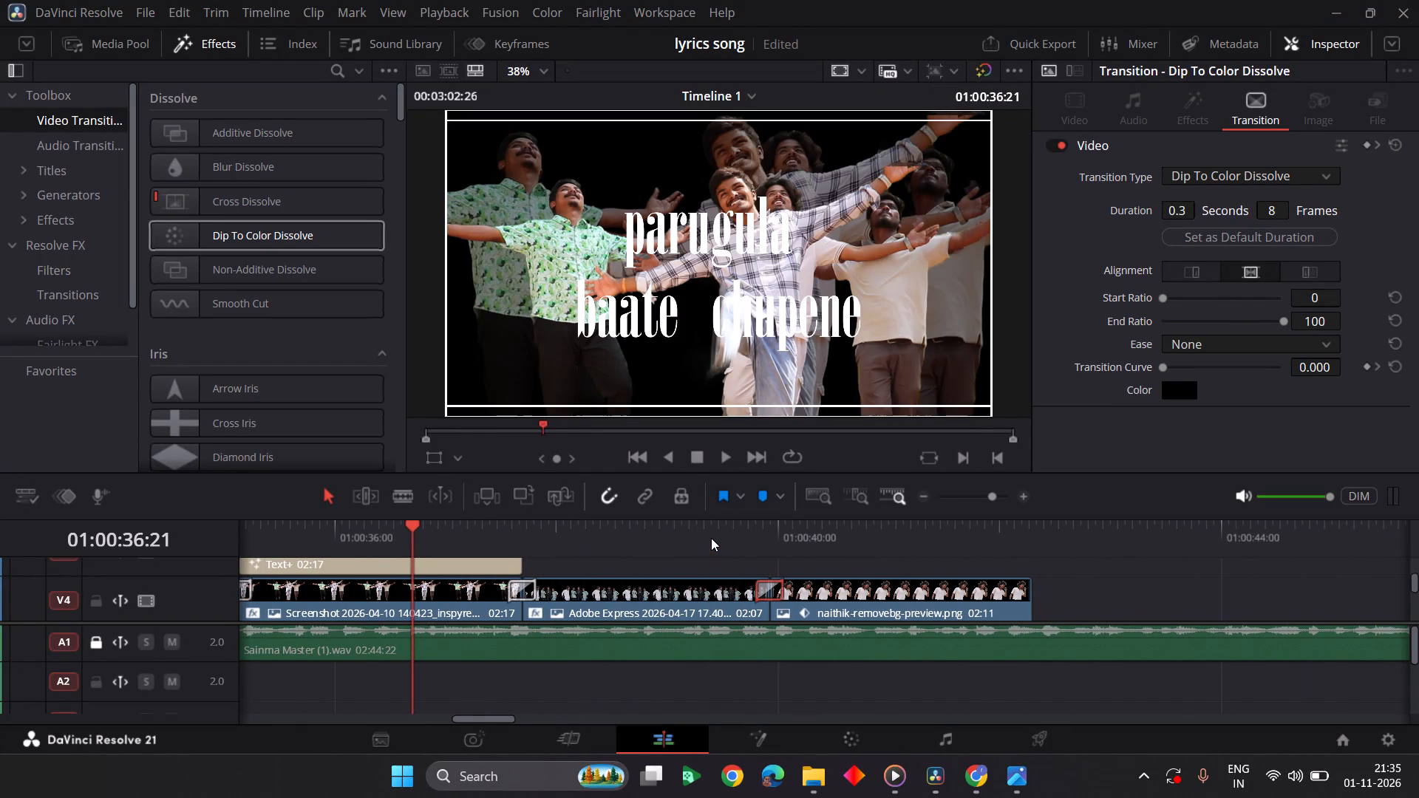
left_click(711, 538)
left_click(771, 533)
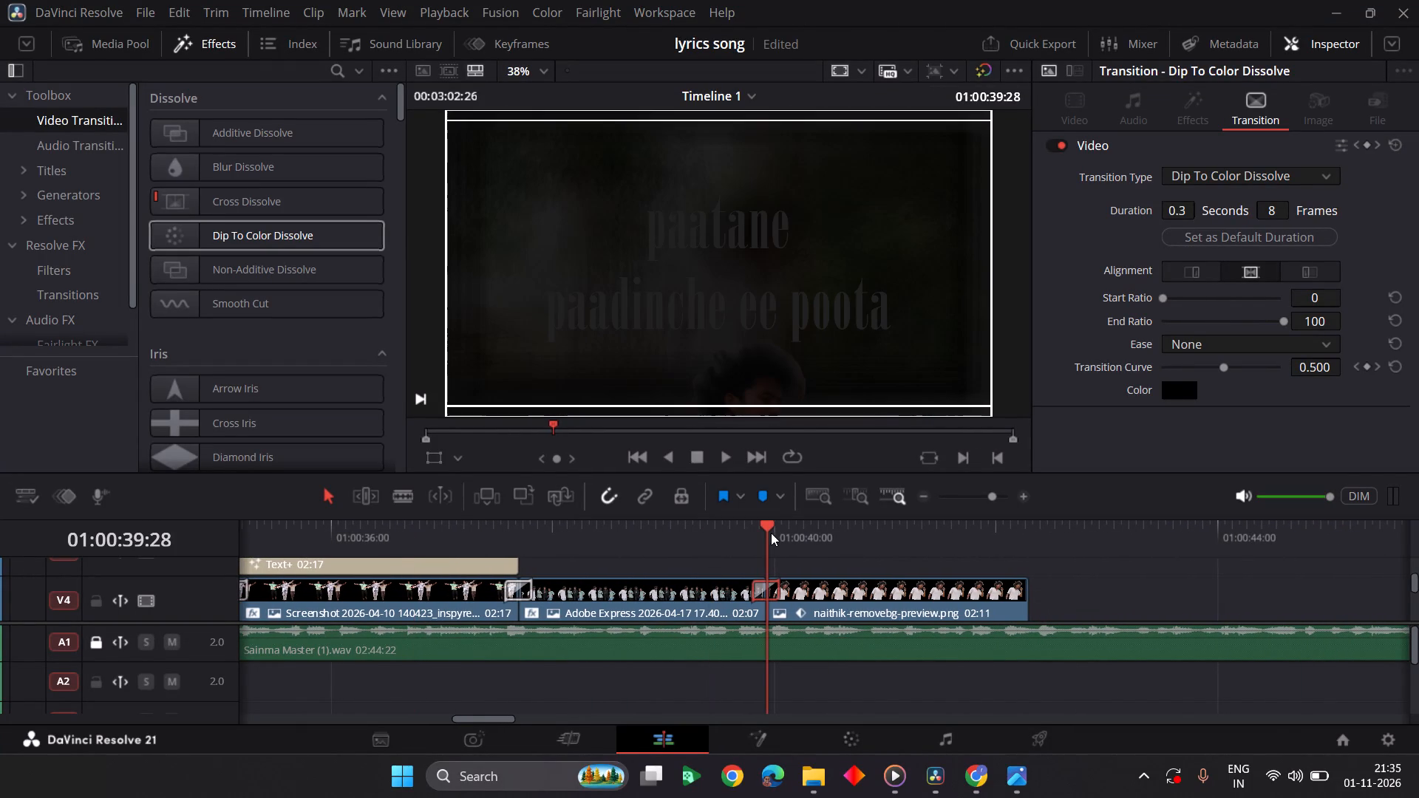
left_click(823, 549)
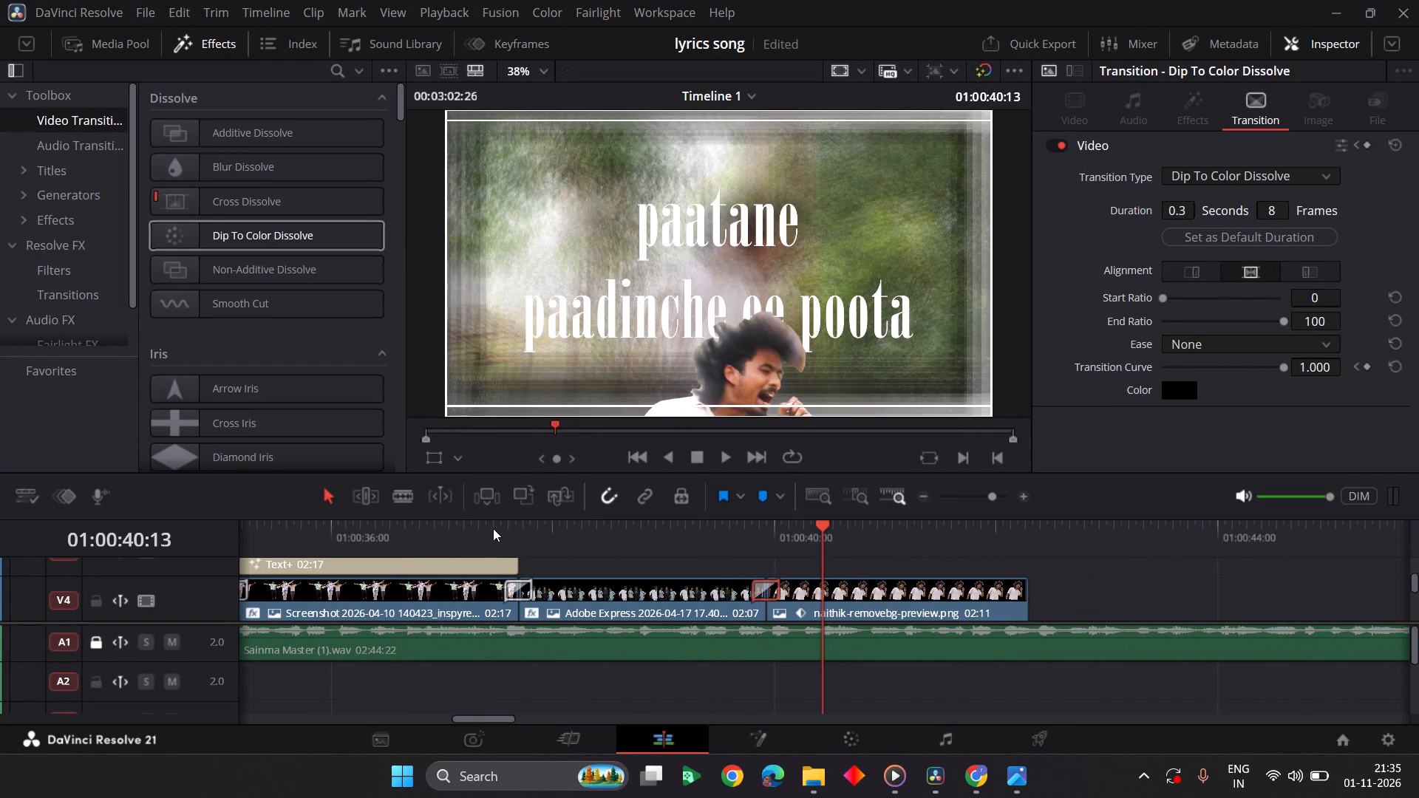
left_click(480, 533)
key("space")
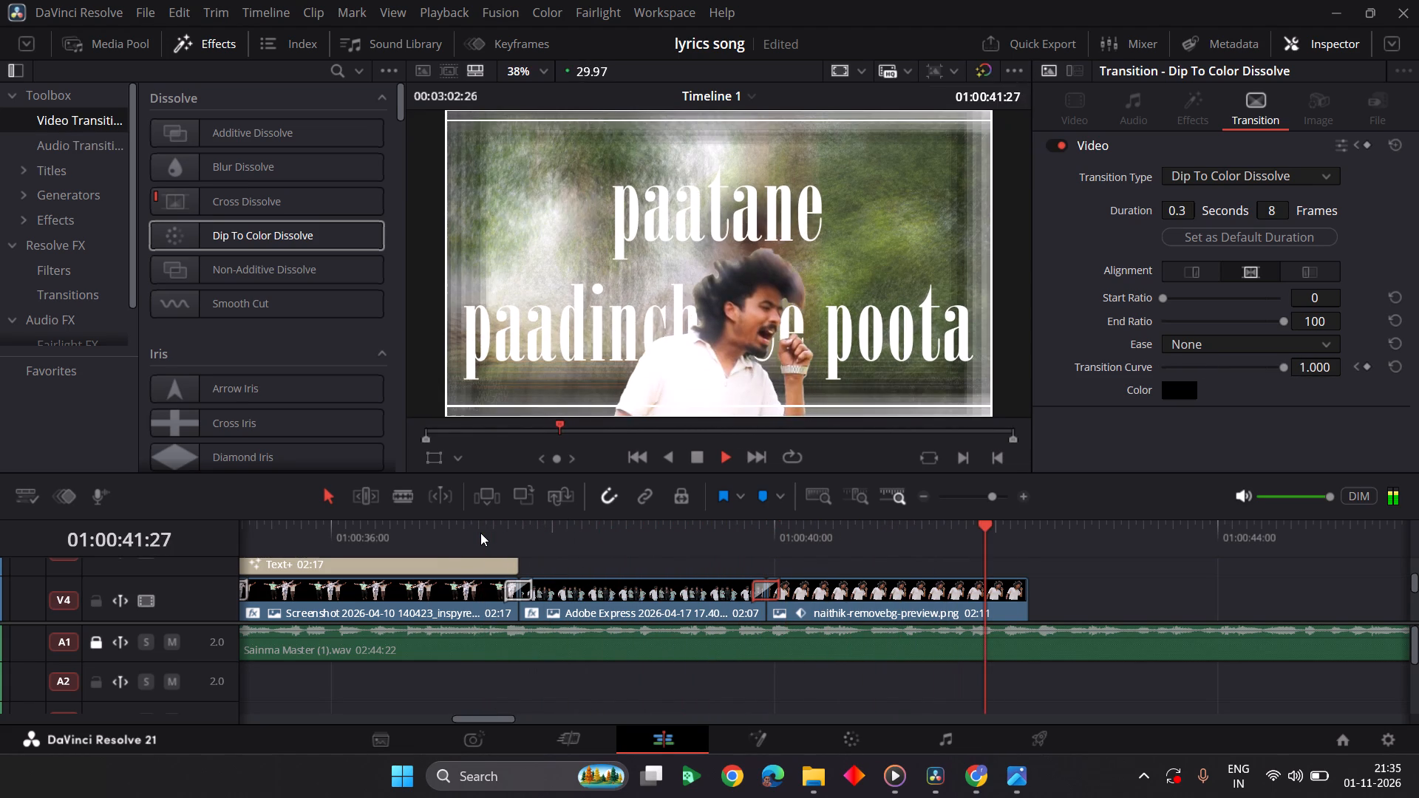
key("space")
Add the Flicker Addition effect from Resolve FX Film Emulation to the naithik cutout clip on V4.
left_click(835, 592)
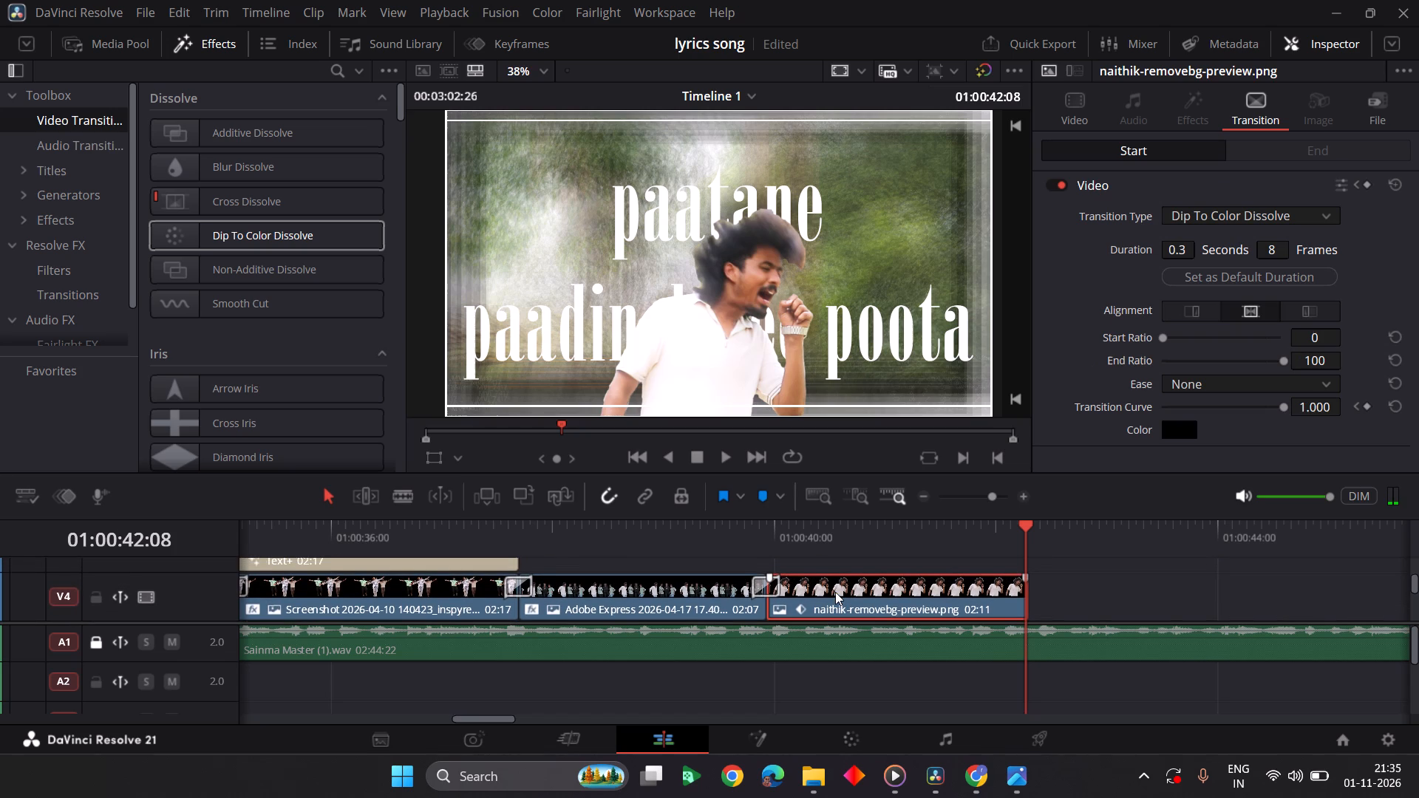
left_click(835, 592)
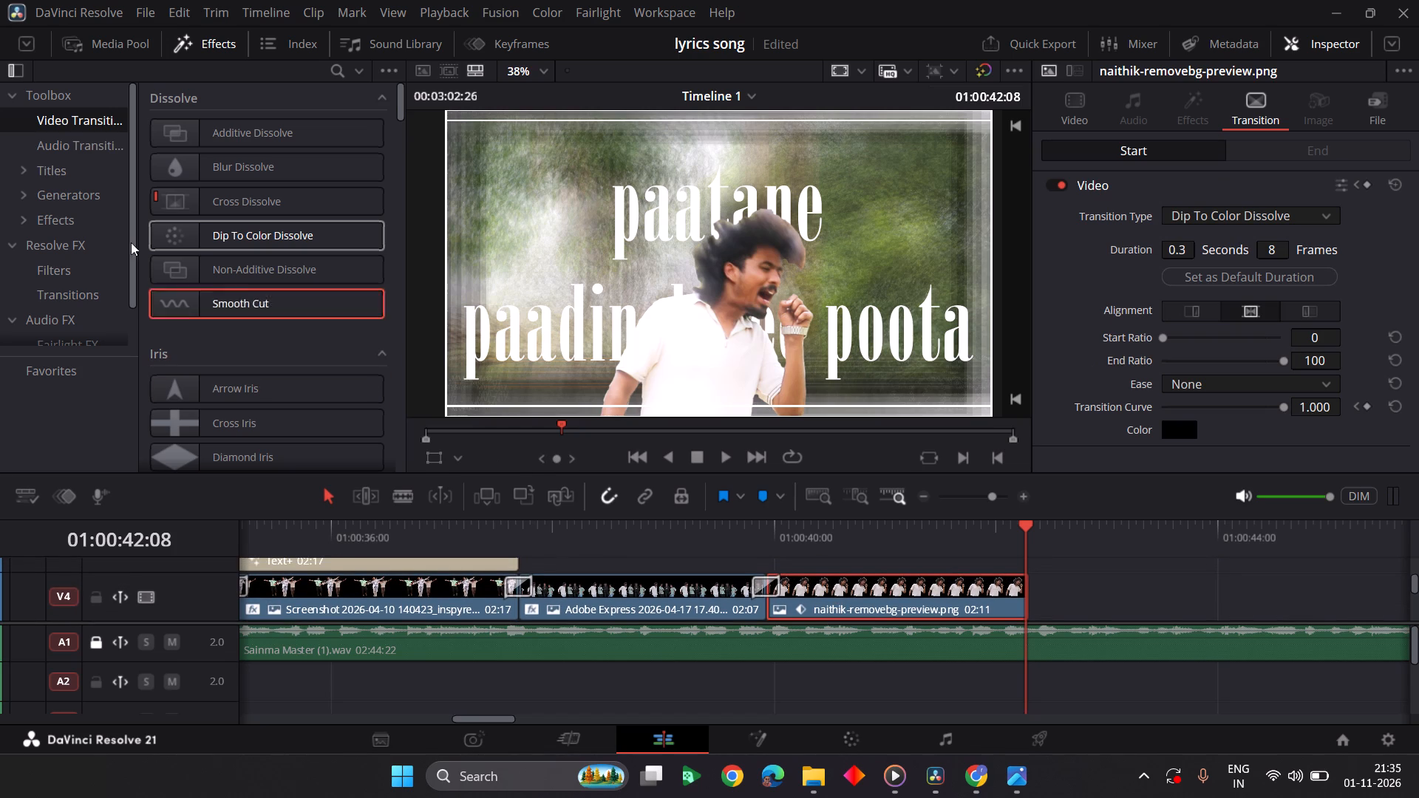
left_click(58, 271)
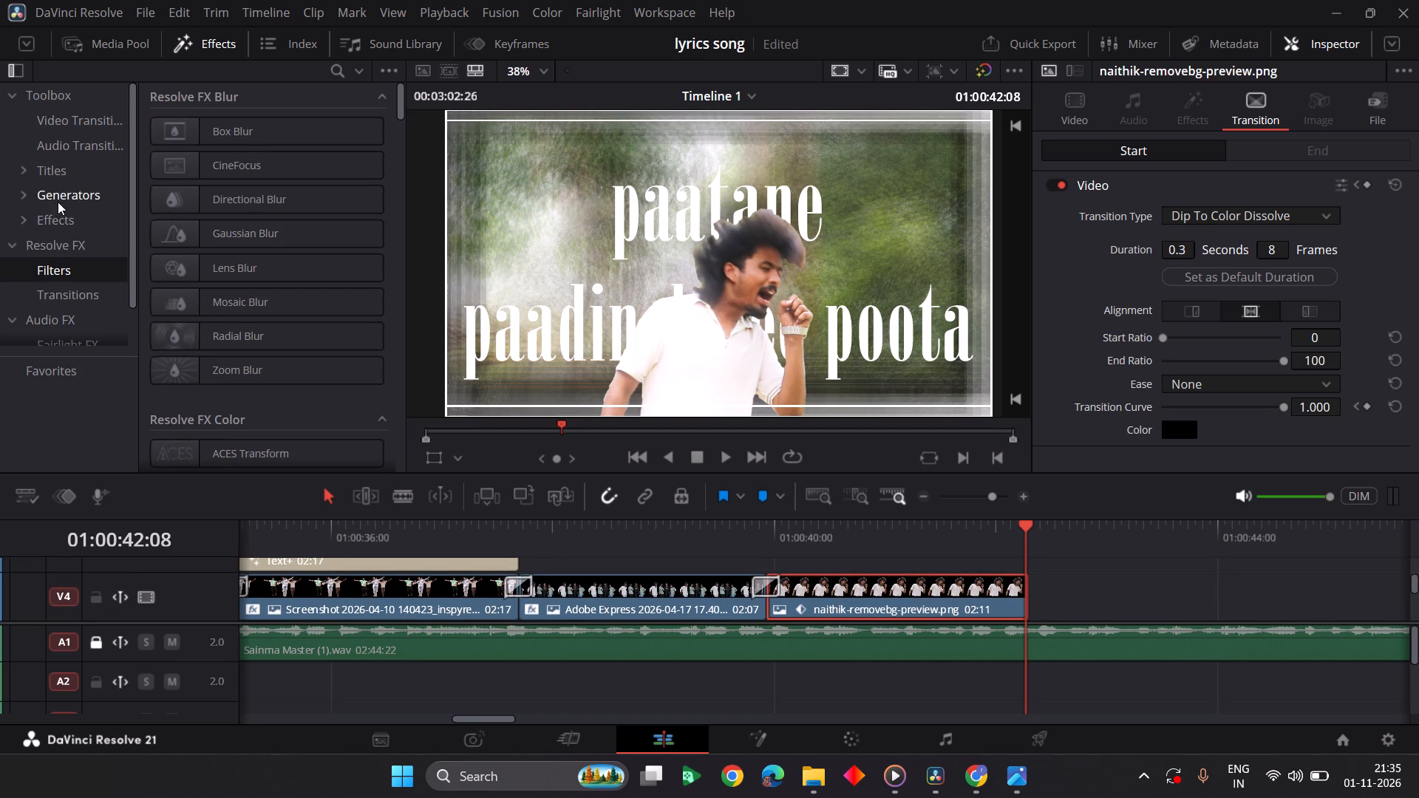
left_click(57, 219)
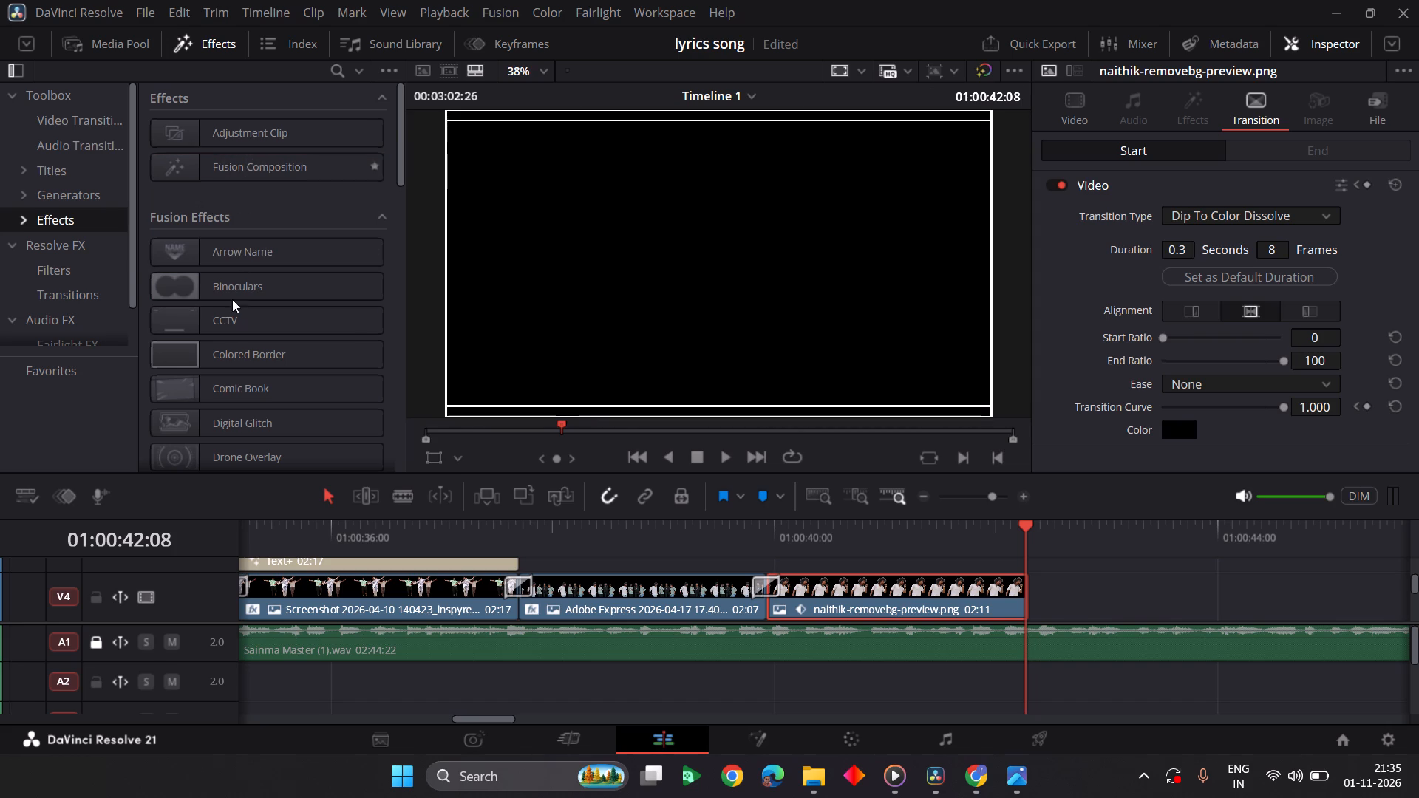
scroll(232, 341, "down", 1)
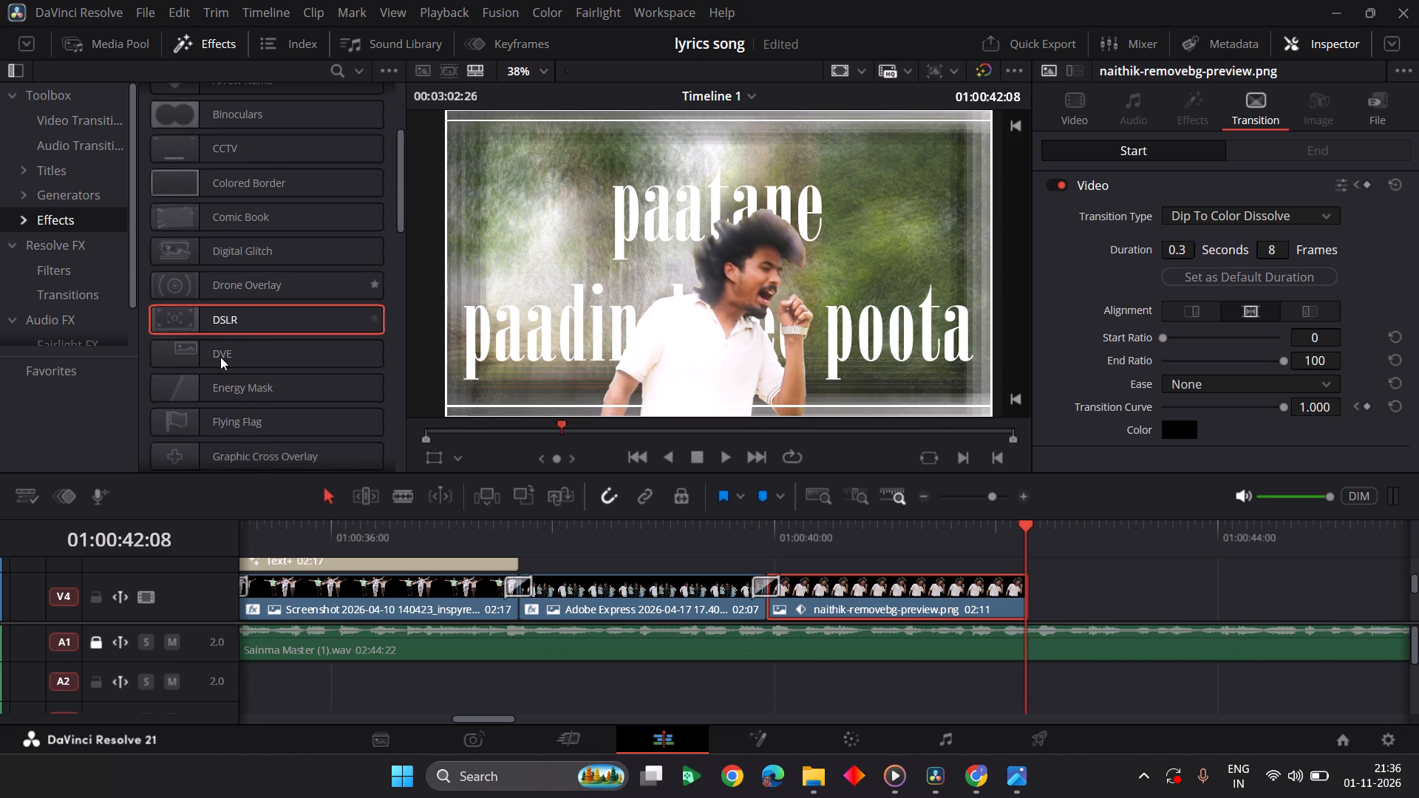
left_click(61, 236)
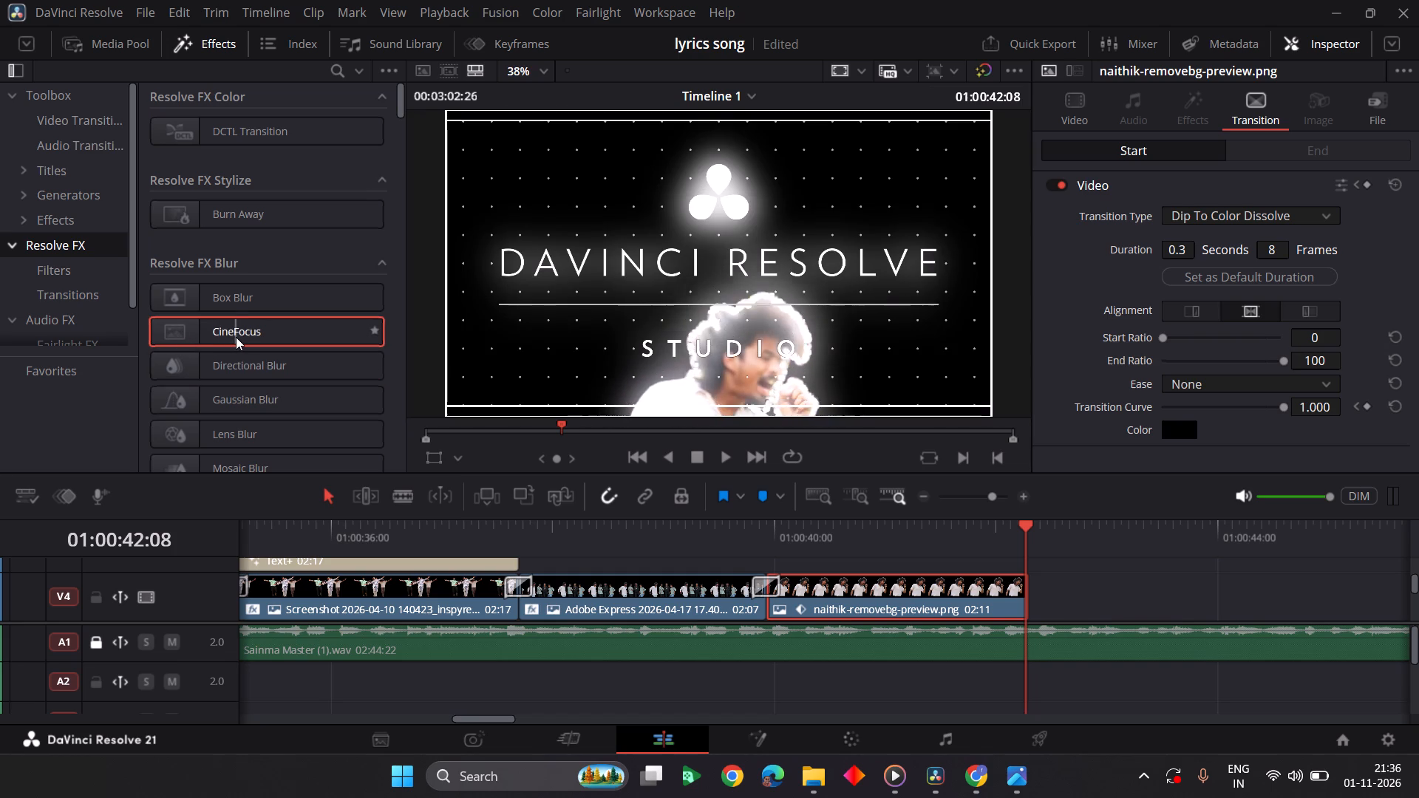
scroll(236, 337, "down", 1)
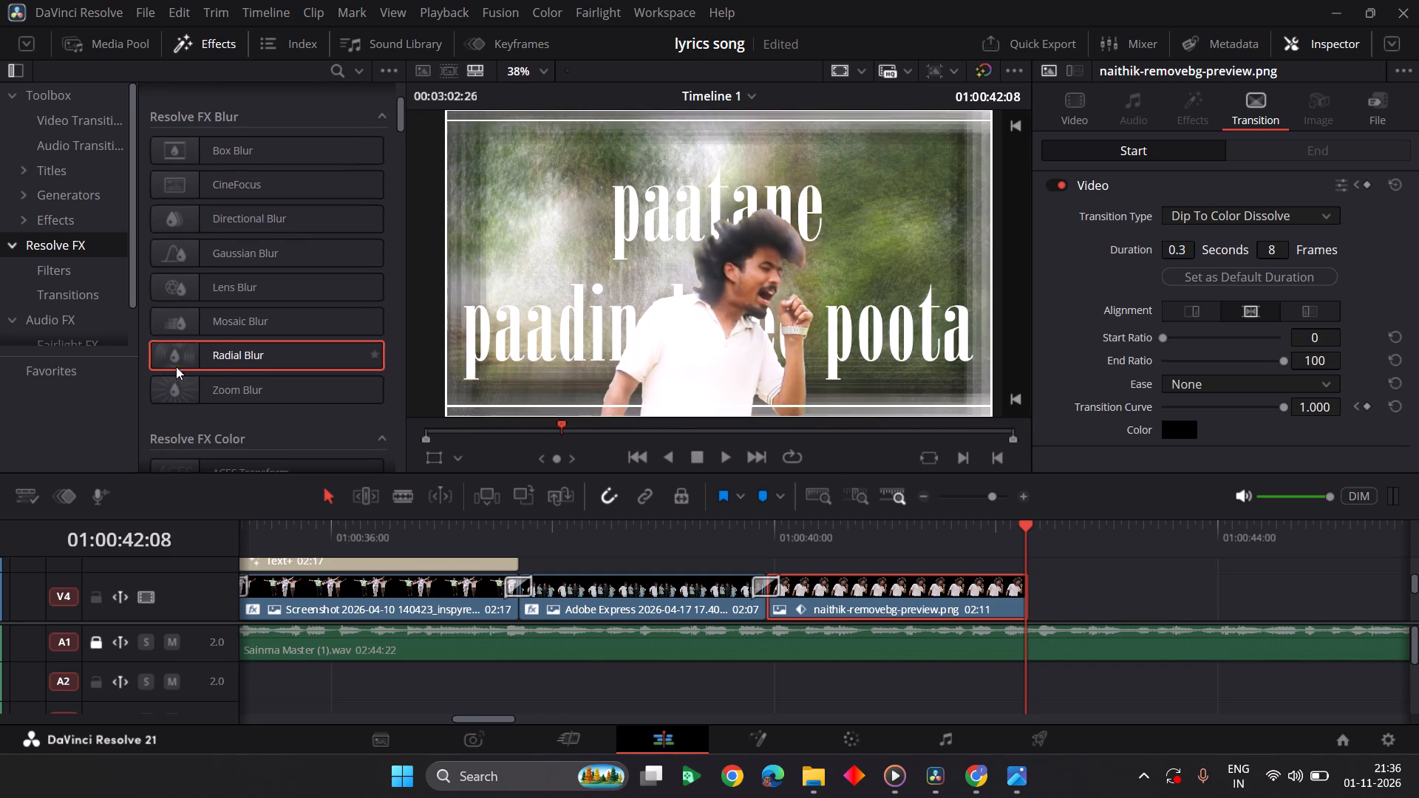
scroll(246, 361, "down", 1)
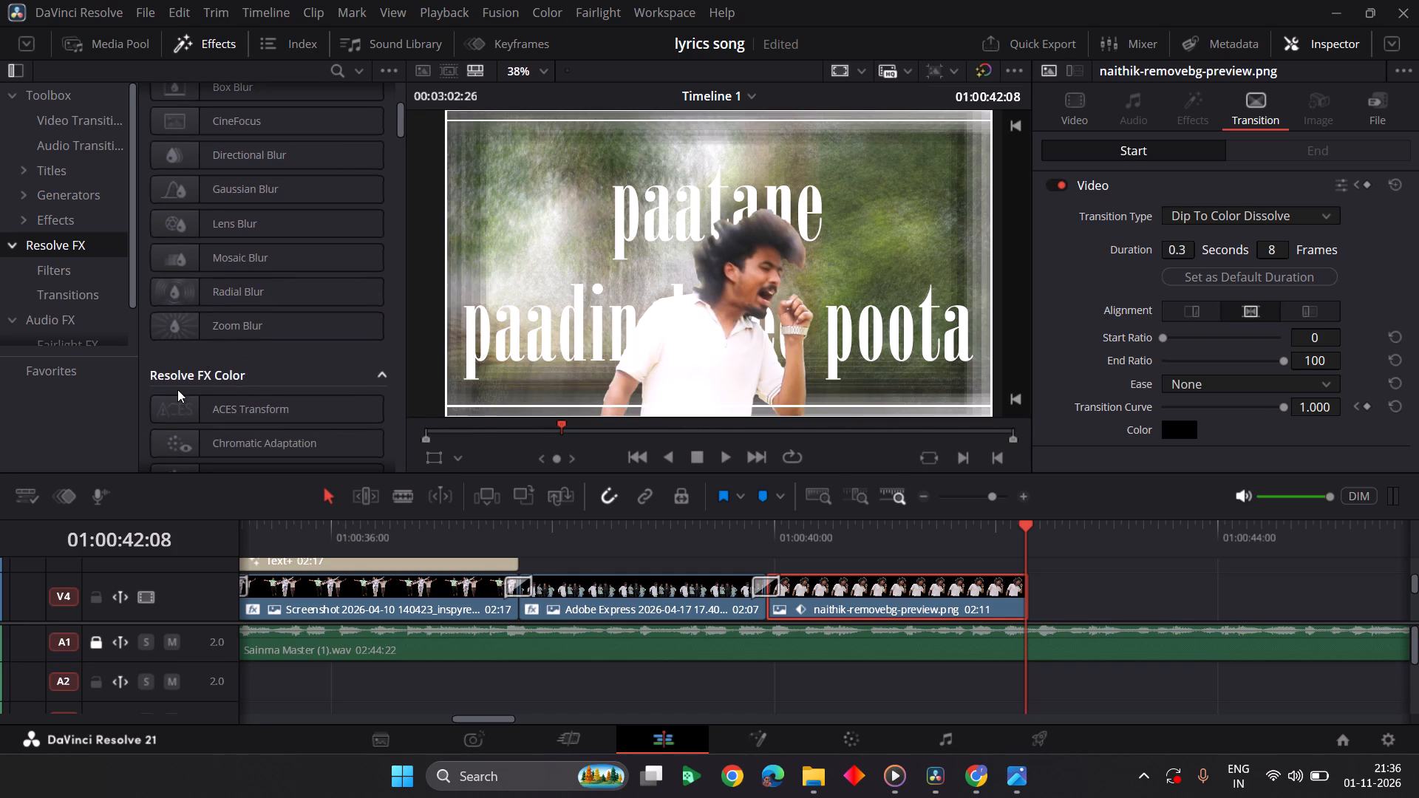
scroll(293, 397, "down", 1)
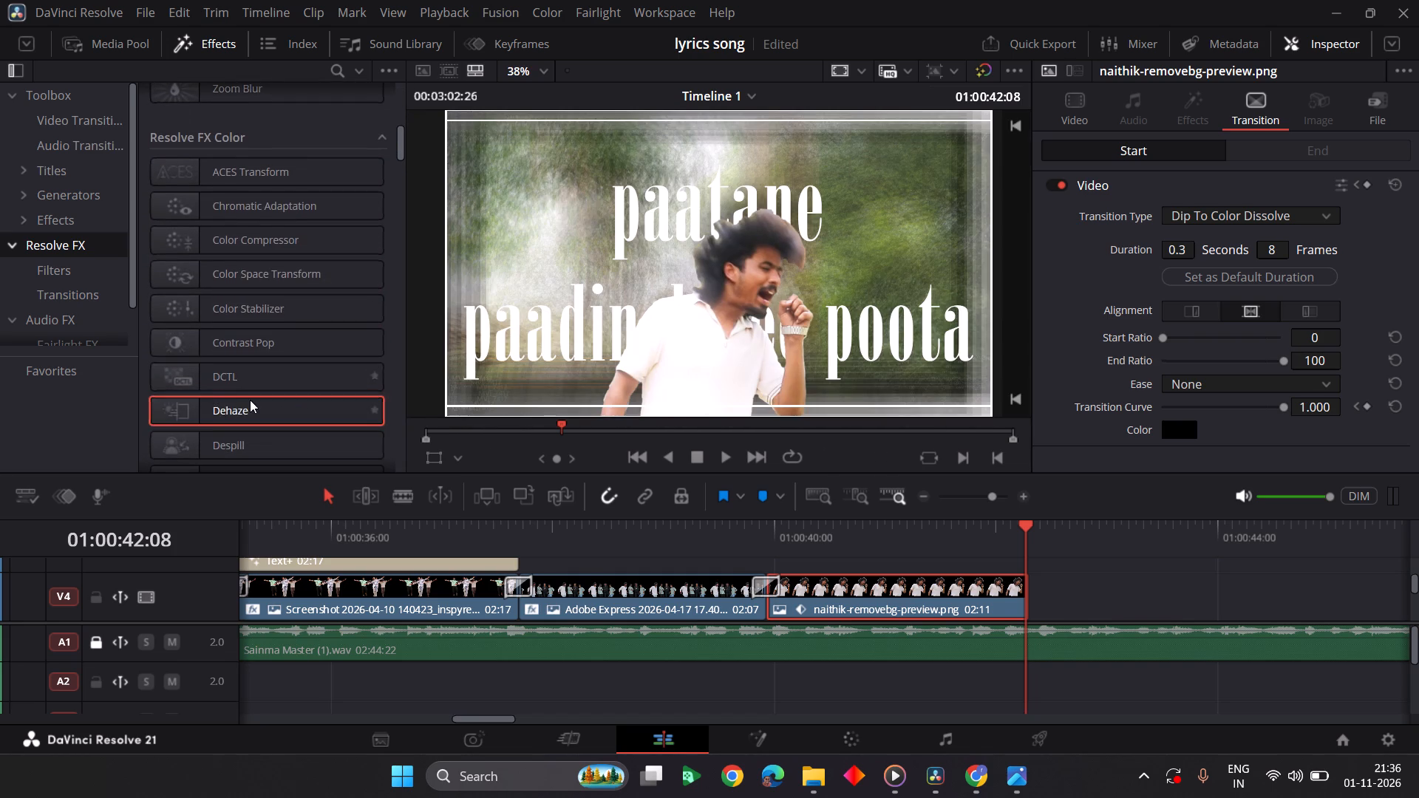
scroll(250, 400, "down", 2)
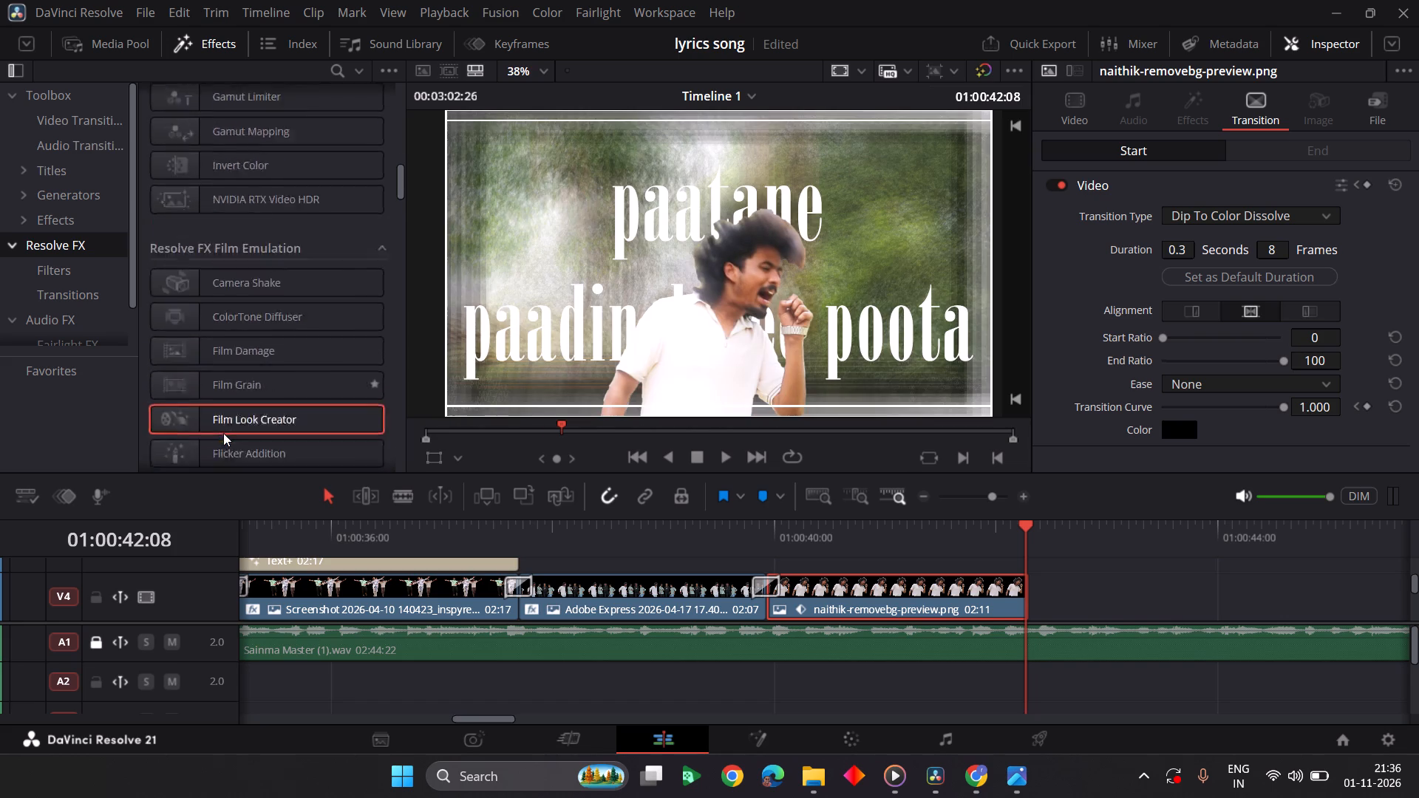
scroll(223, 433, "down", 1)
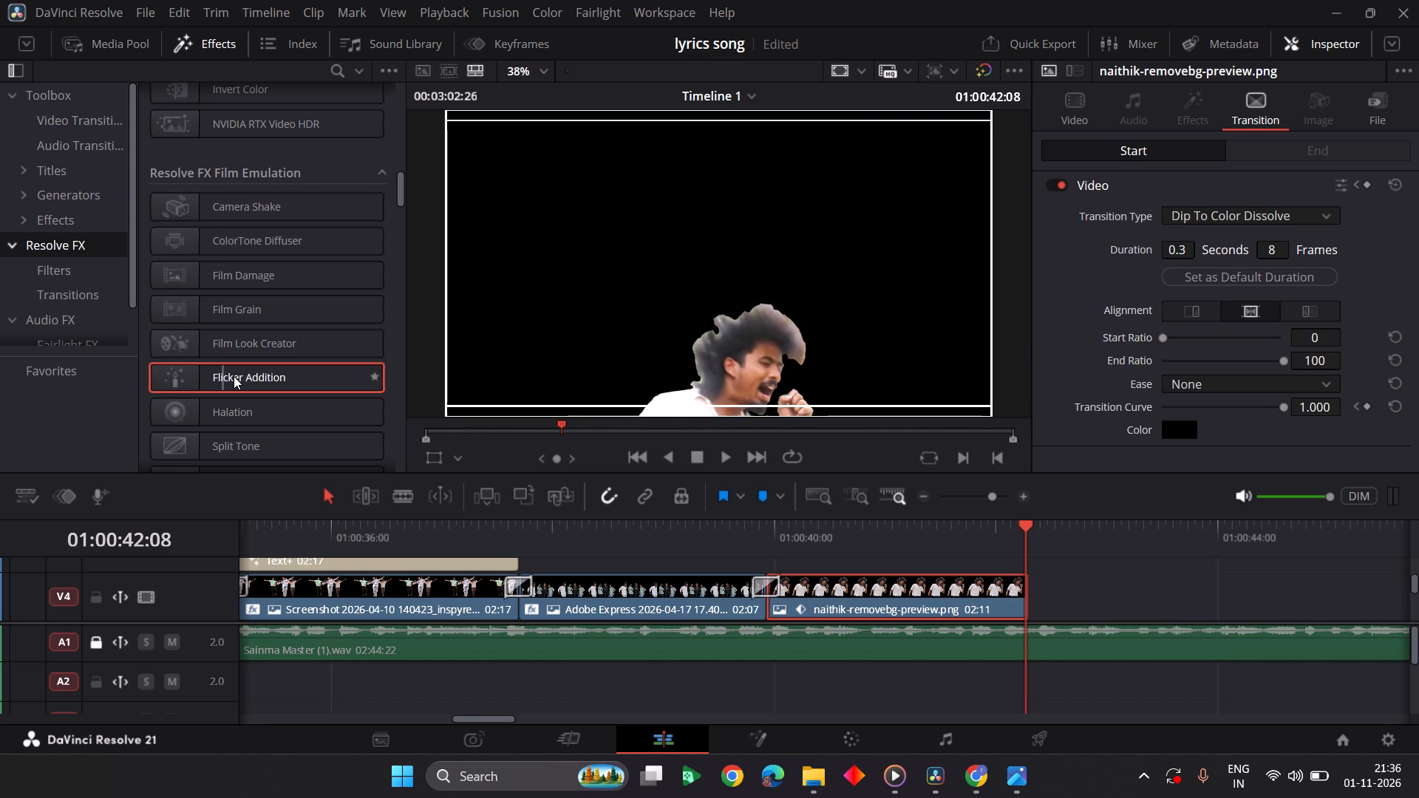
scroll(241, 374, "down", 1)
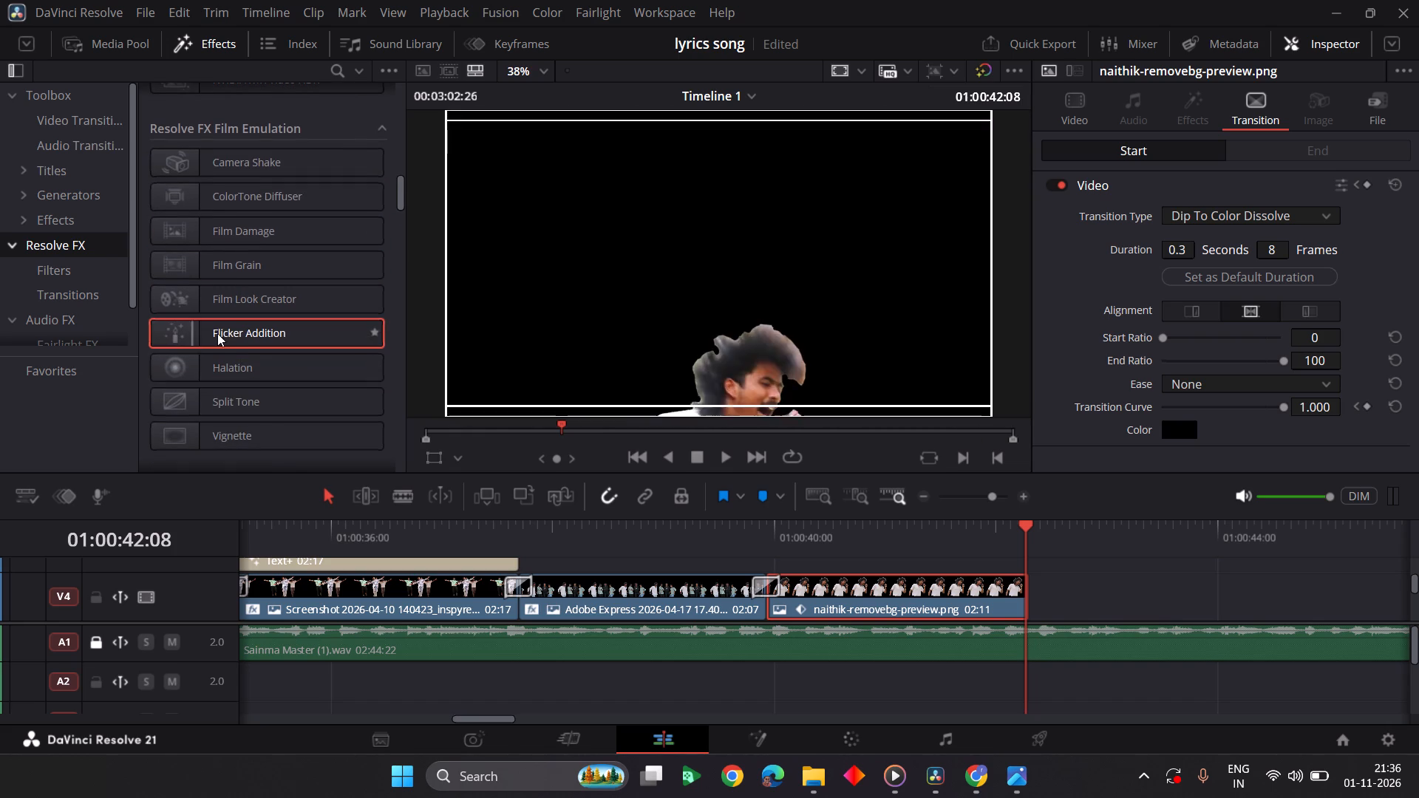
left_click_drag(234, 335, 713, 480)
scroll(474, 416, "right", 2)
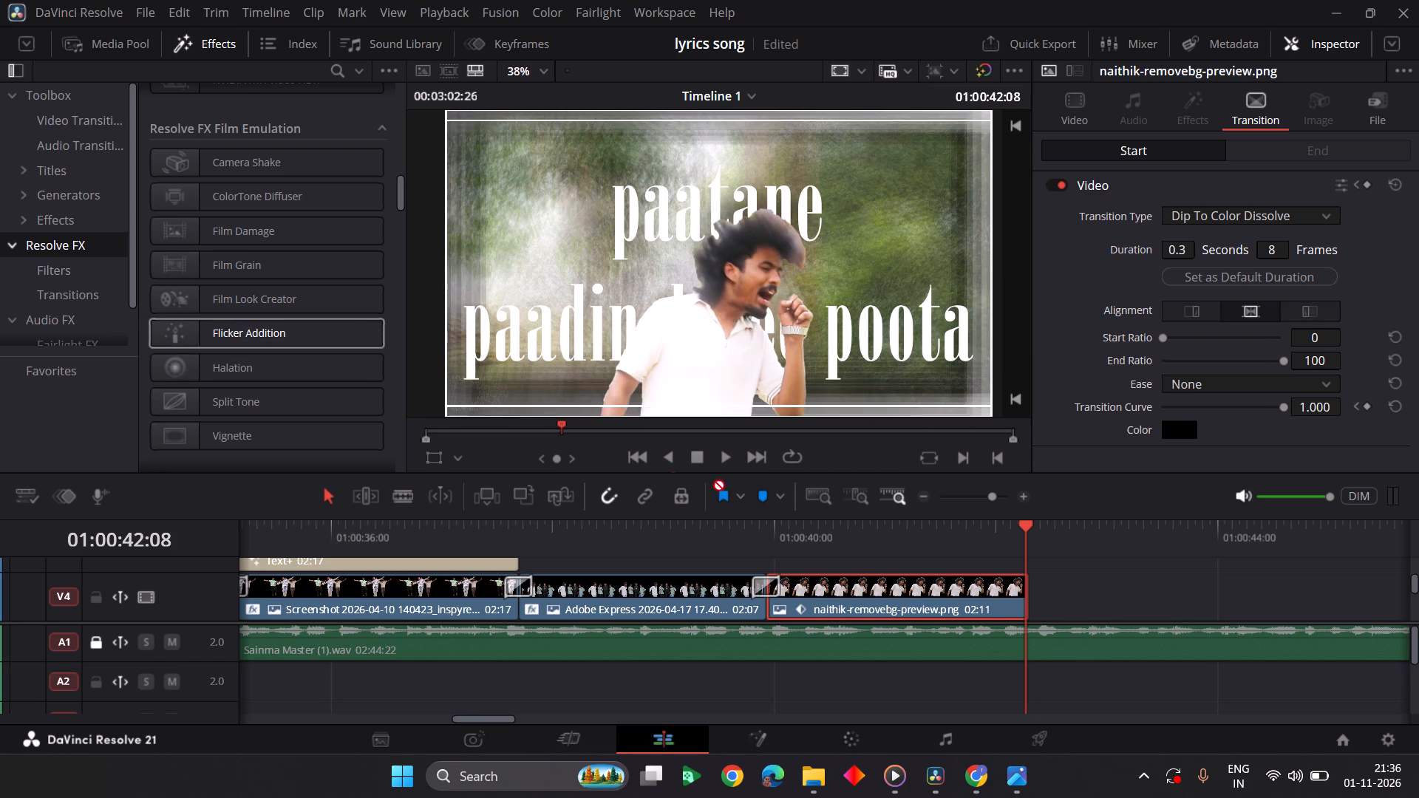
left_click_drag(713, 480, 820, 592)
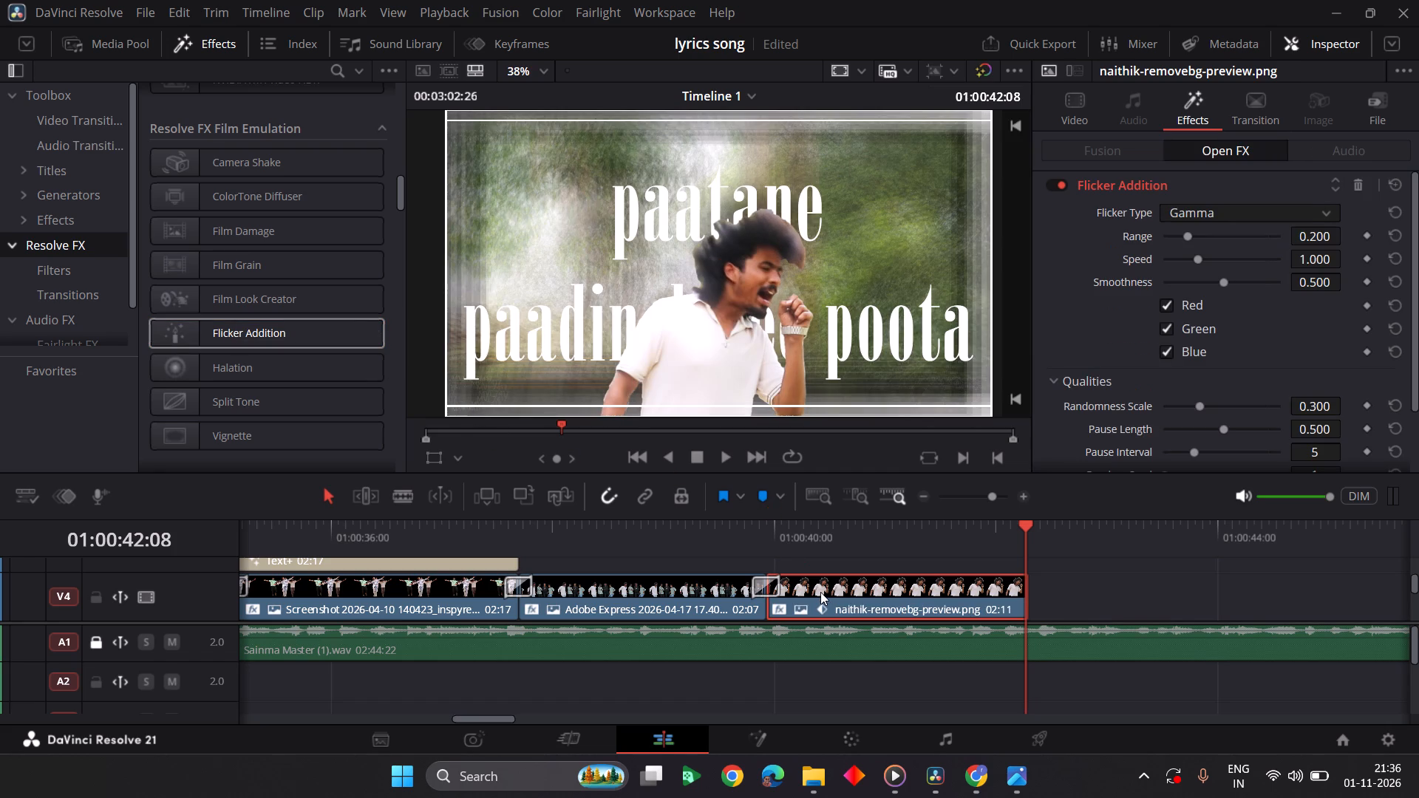
Play the paatane scene from just before the dissolve to past its end to check the flicker on the naithik cutout.
left_click(700, 539)
key("space")
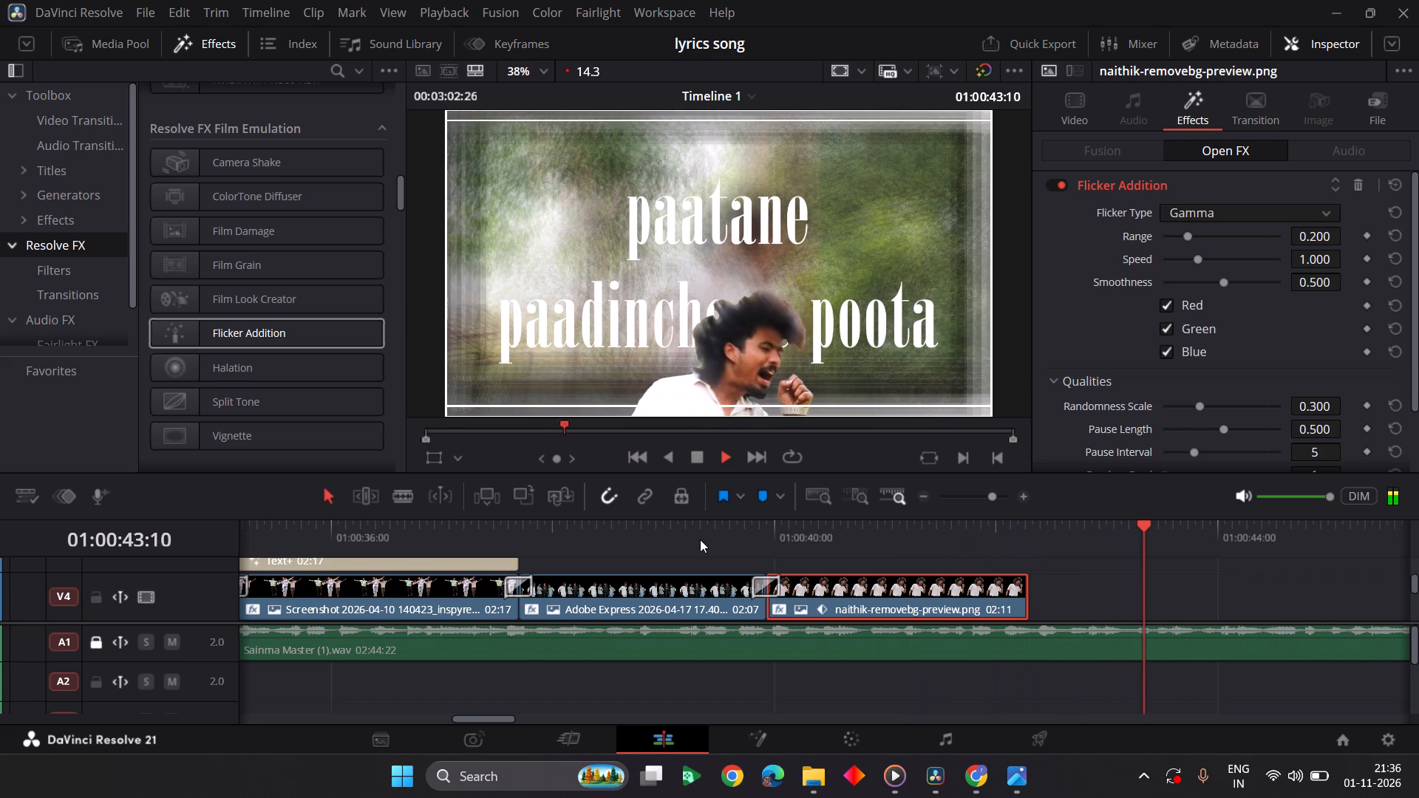
key("space")
left_click(700, 539)
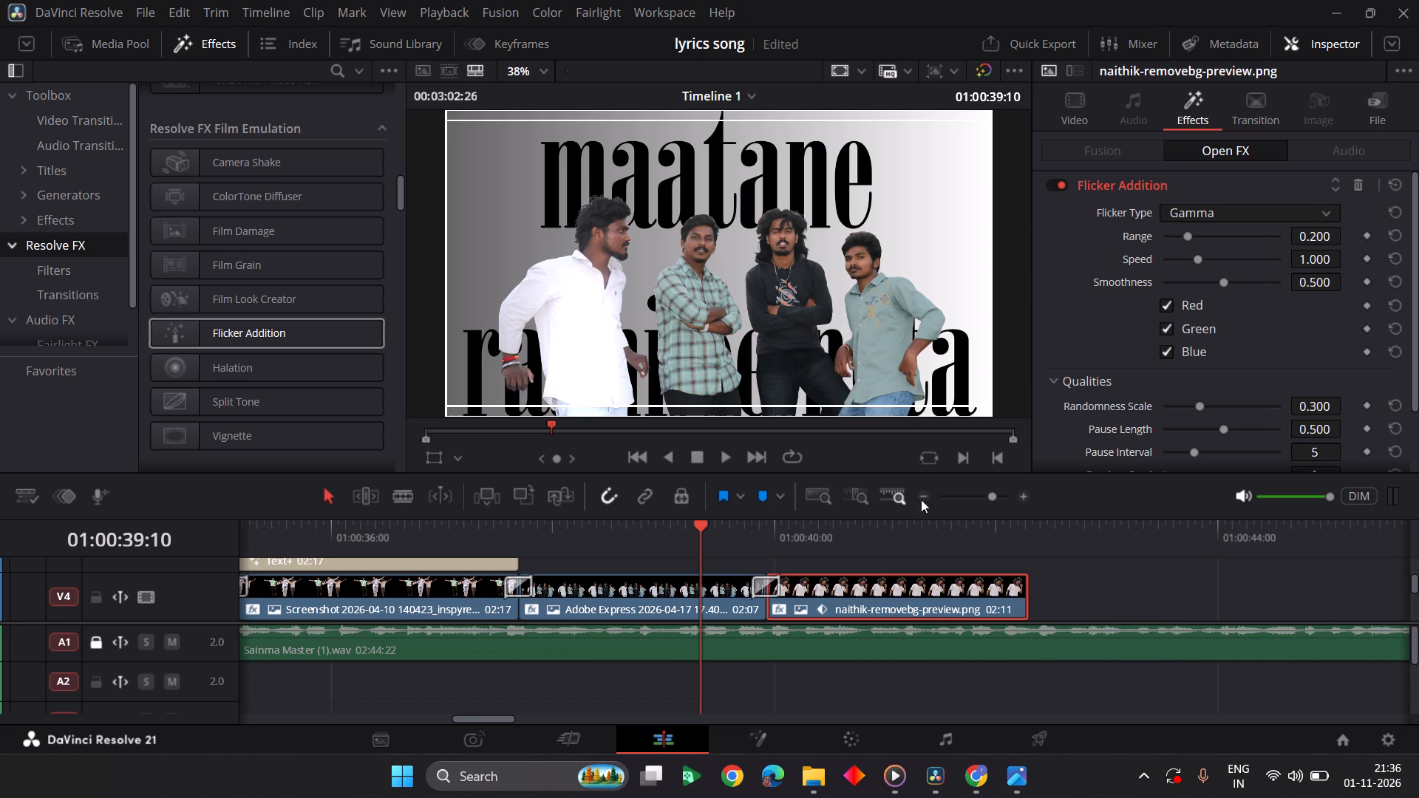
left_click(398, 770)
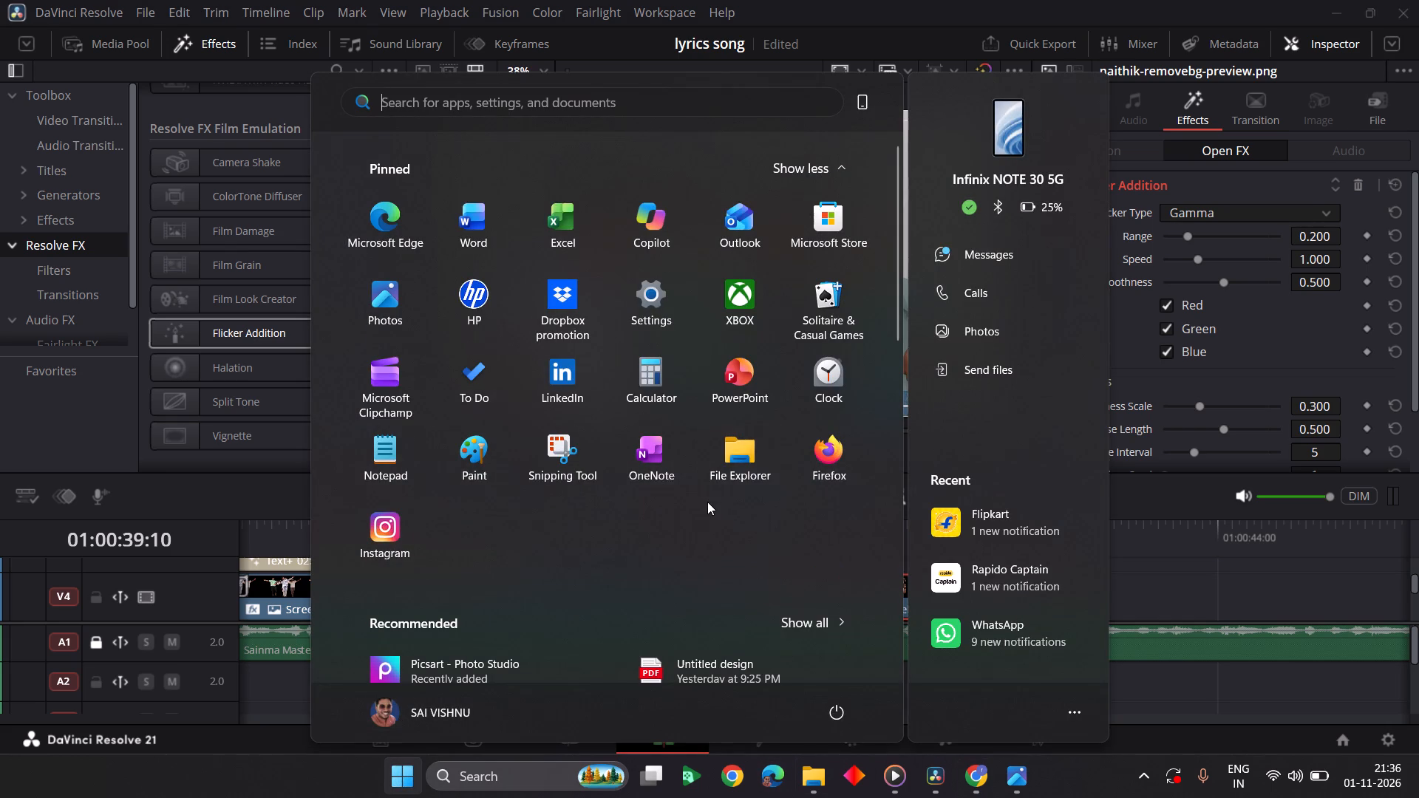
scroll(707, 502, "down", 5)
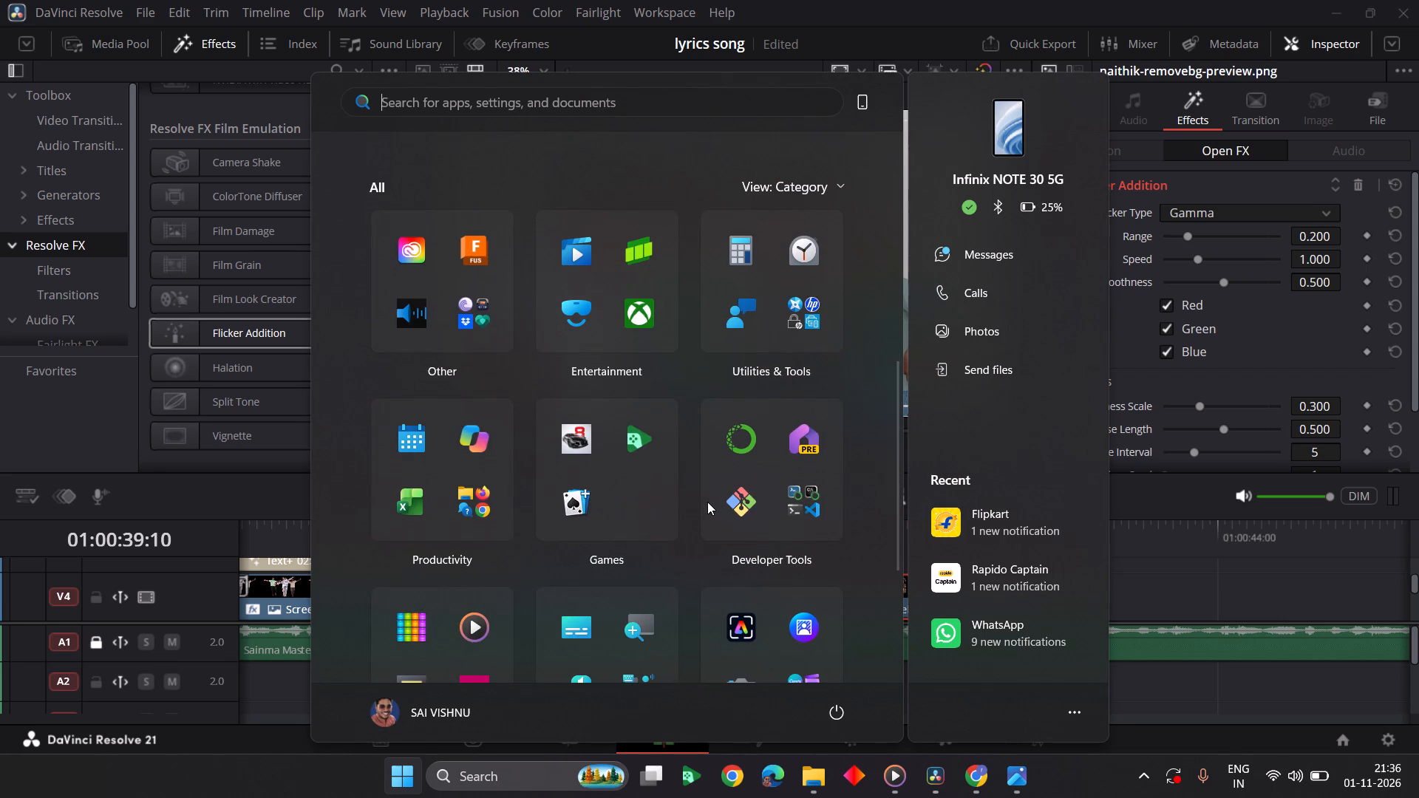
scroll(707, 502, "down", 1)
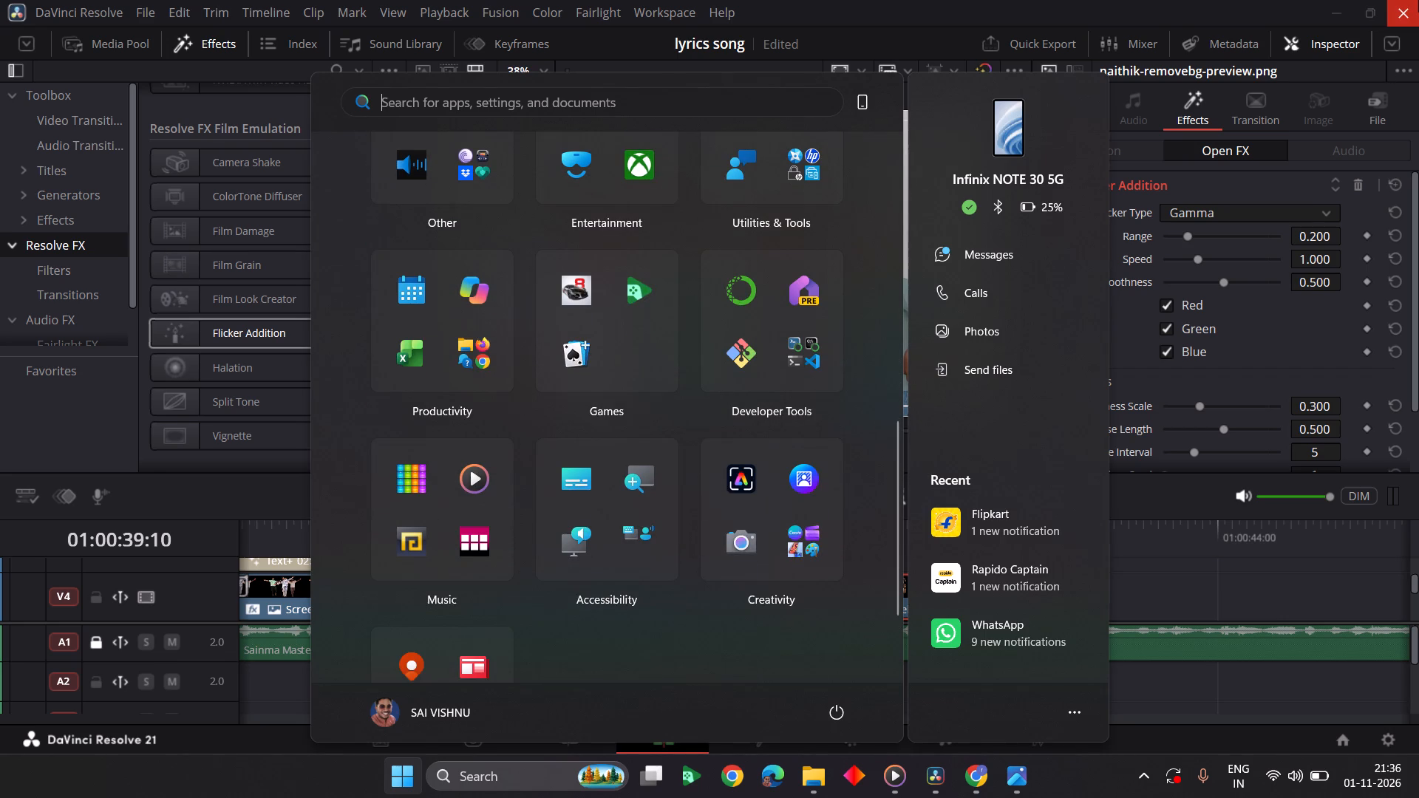
Close DaVinci Resolve, Chrome, the Screenshots folder and the naithik cutout preview in Photos, leaving the desktop clear.
double_click(1418, 0)
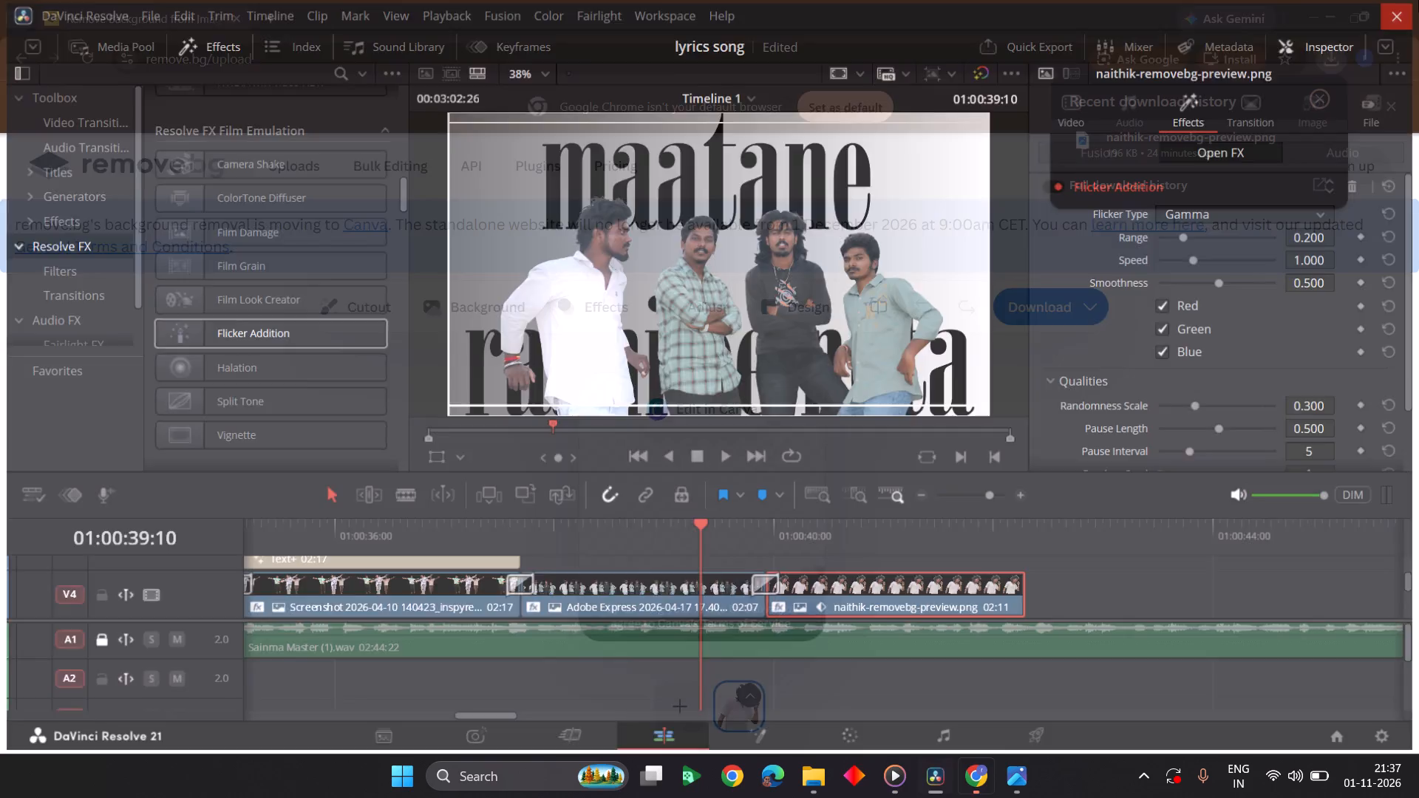
triple_click(1418, 0)
double_click(1418, 0)
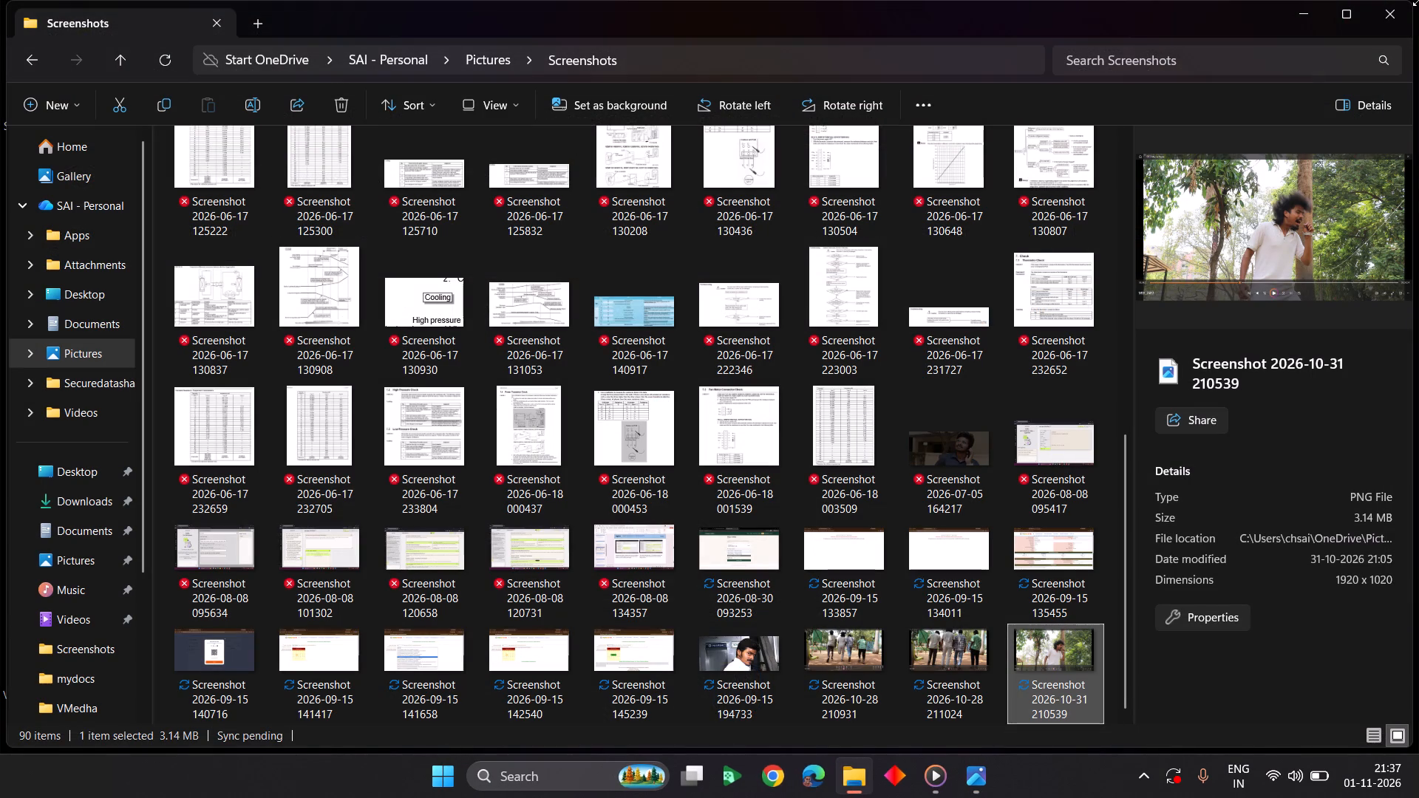
left_click_drag(1418, 0, 1405, 11)
double_click(1405, 11)
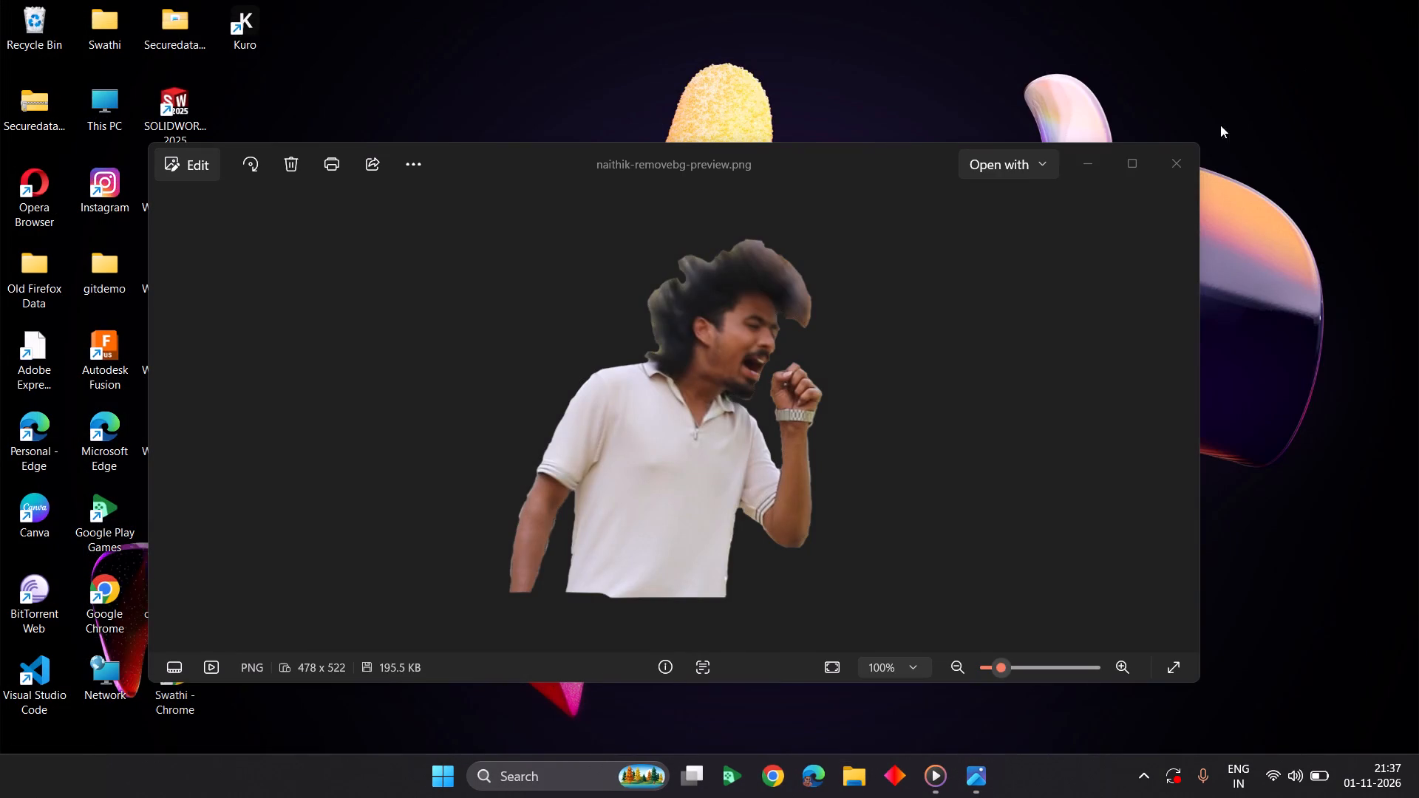
left_click(1176, 171)
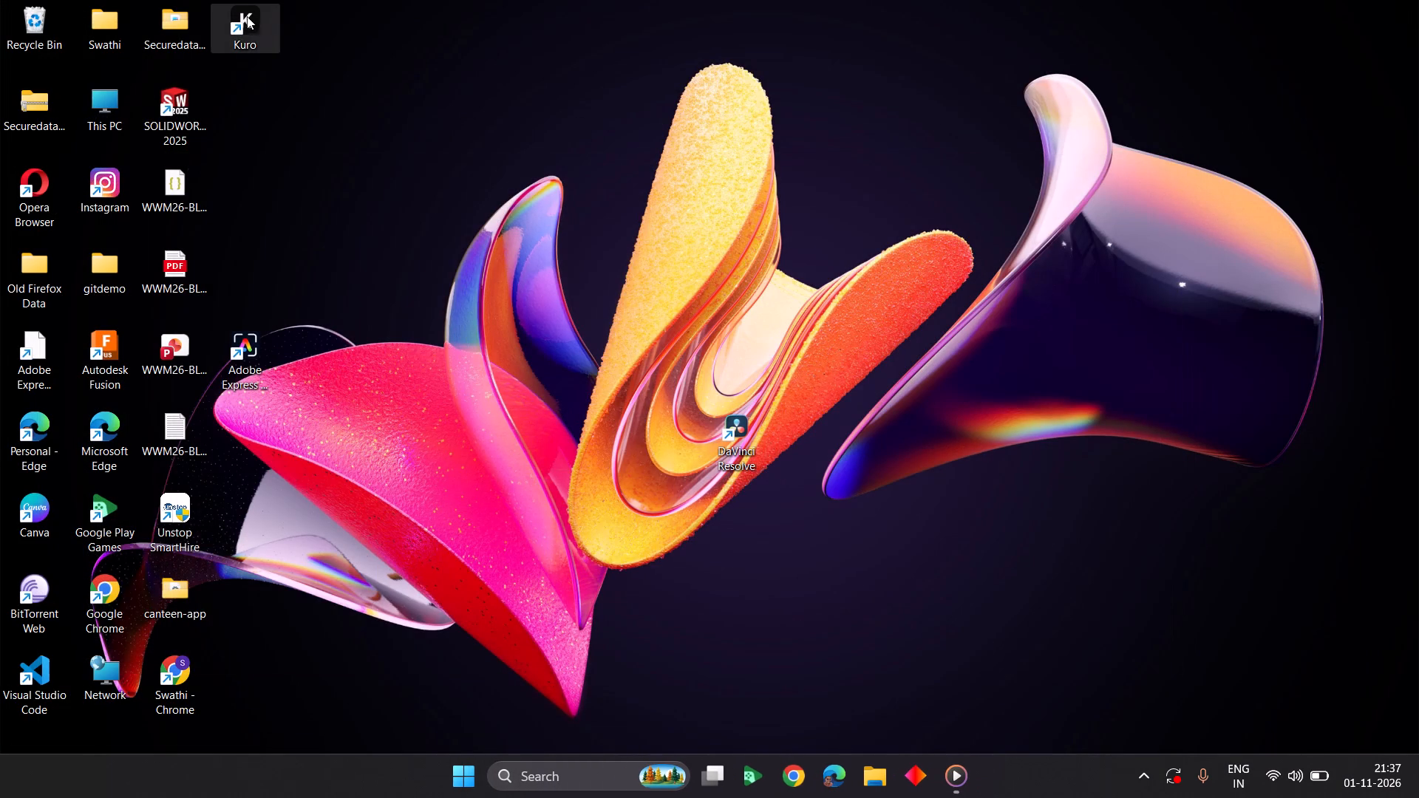
Launch Kuro from the desktop.
triple_click(244, 18)
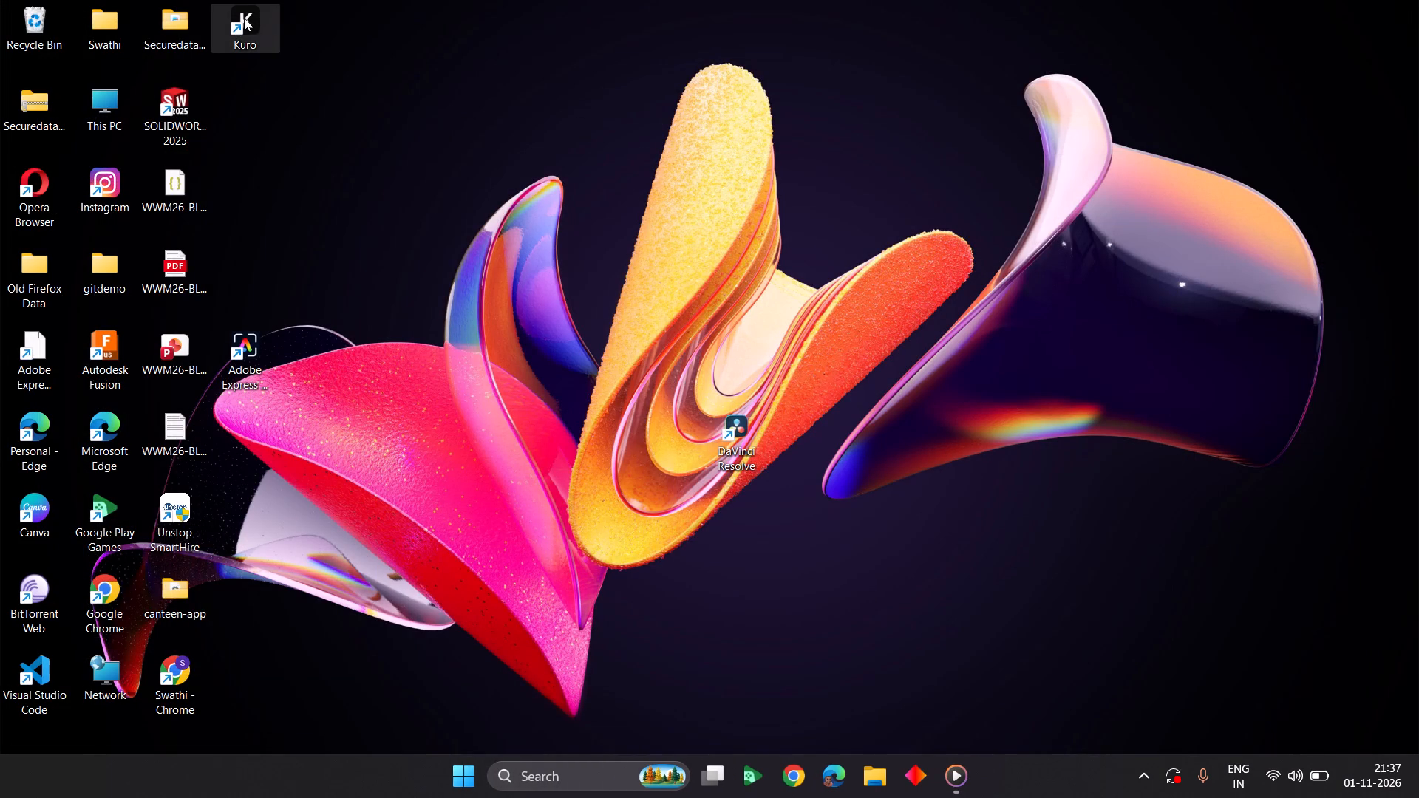